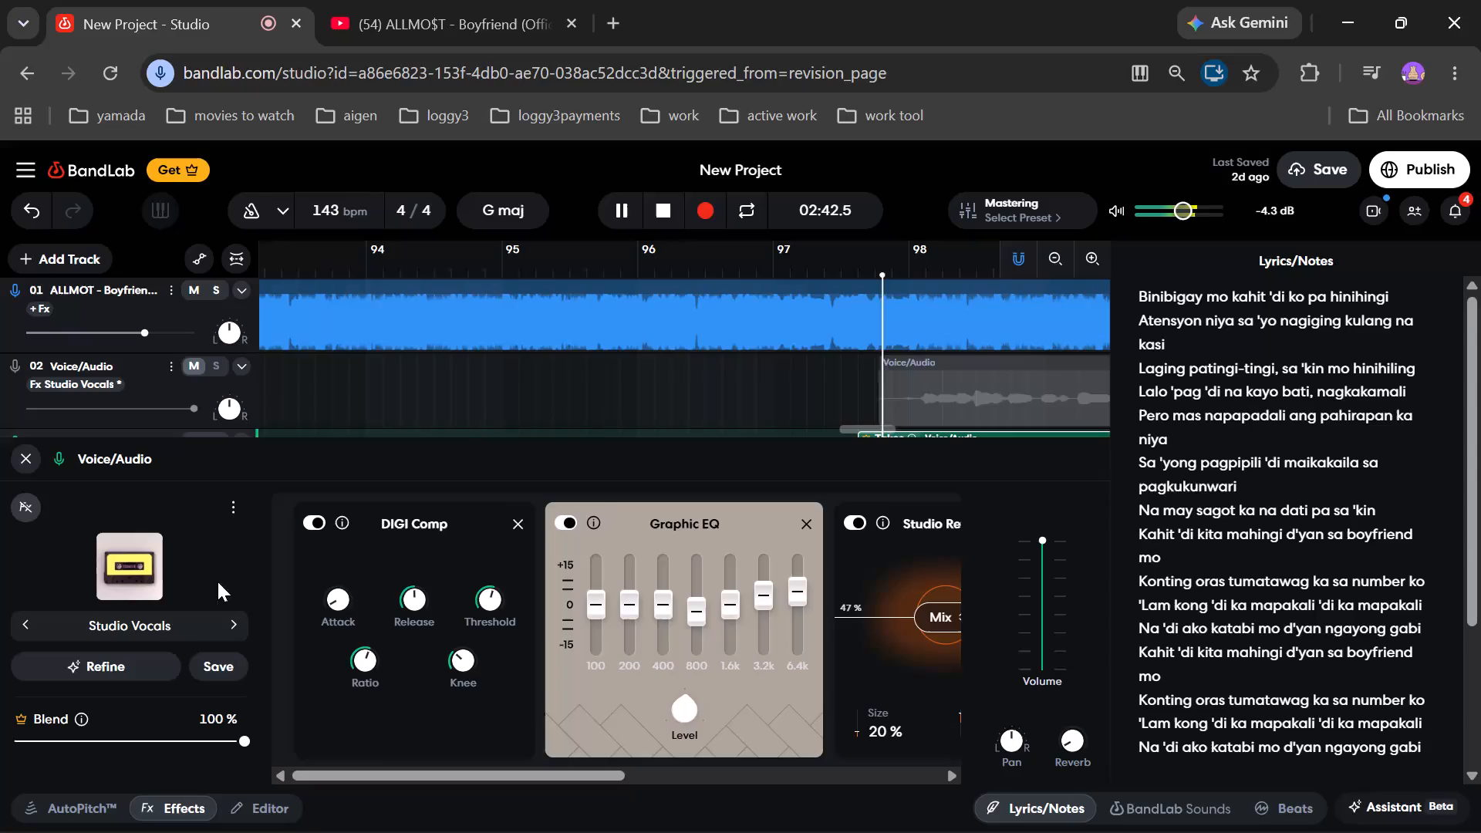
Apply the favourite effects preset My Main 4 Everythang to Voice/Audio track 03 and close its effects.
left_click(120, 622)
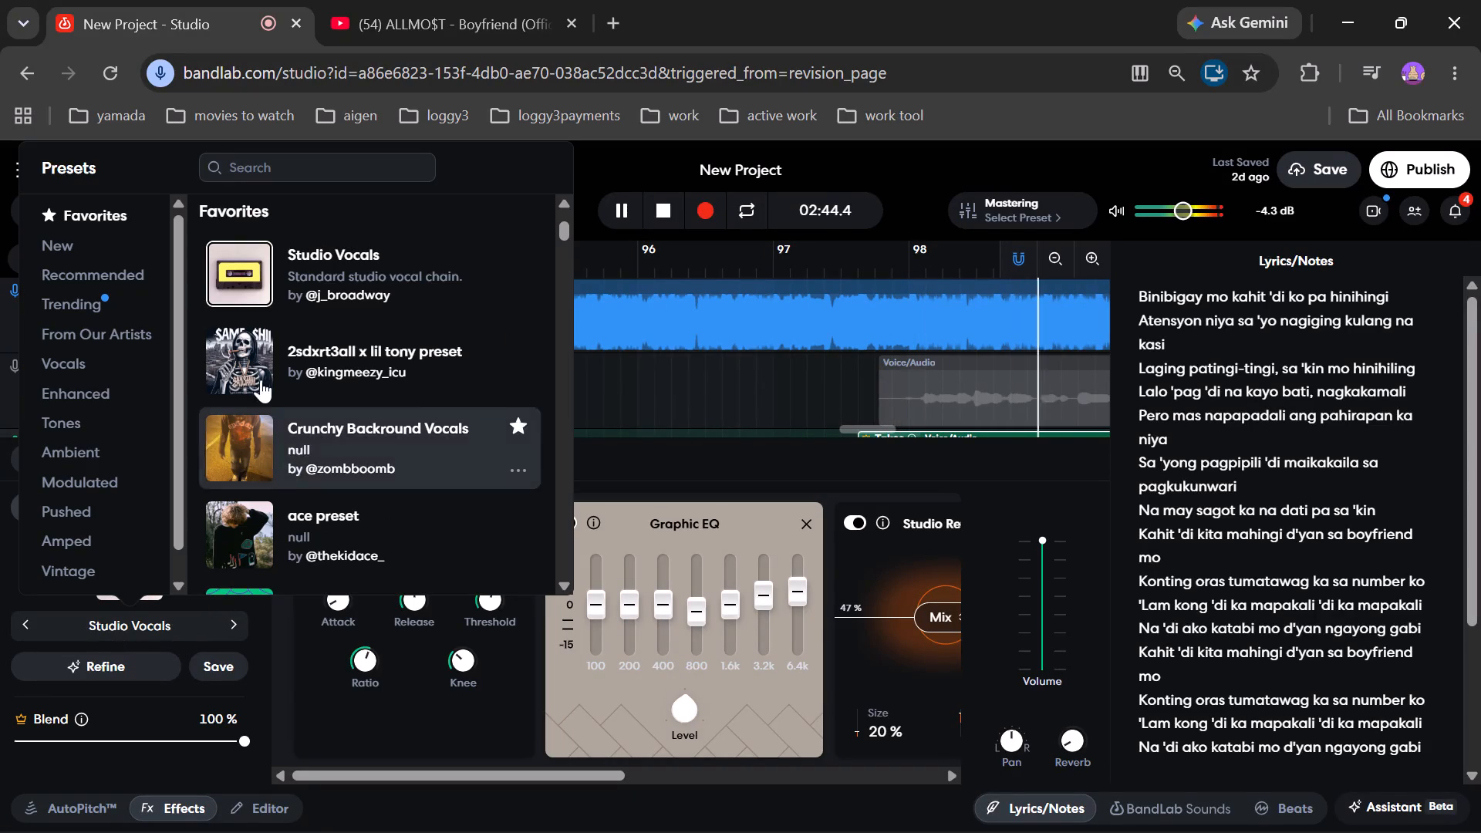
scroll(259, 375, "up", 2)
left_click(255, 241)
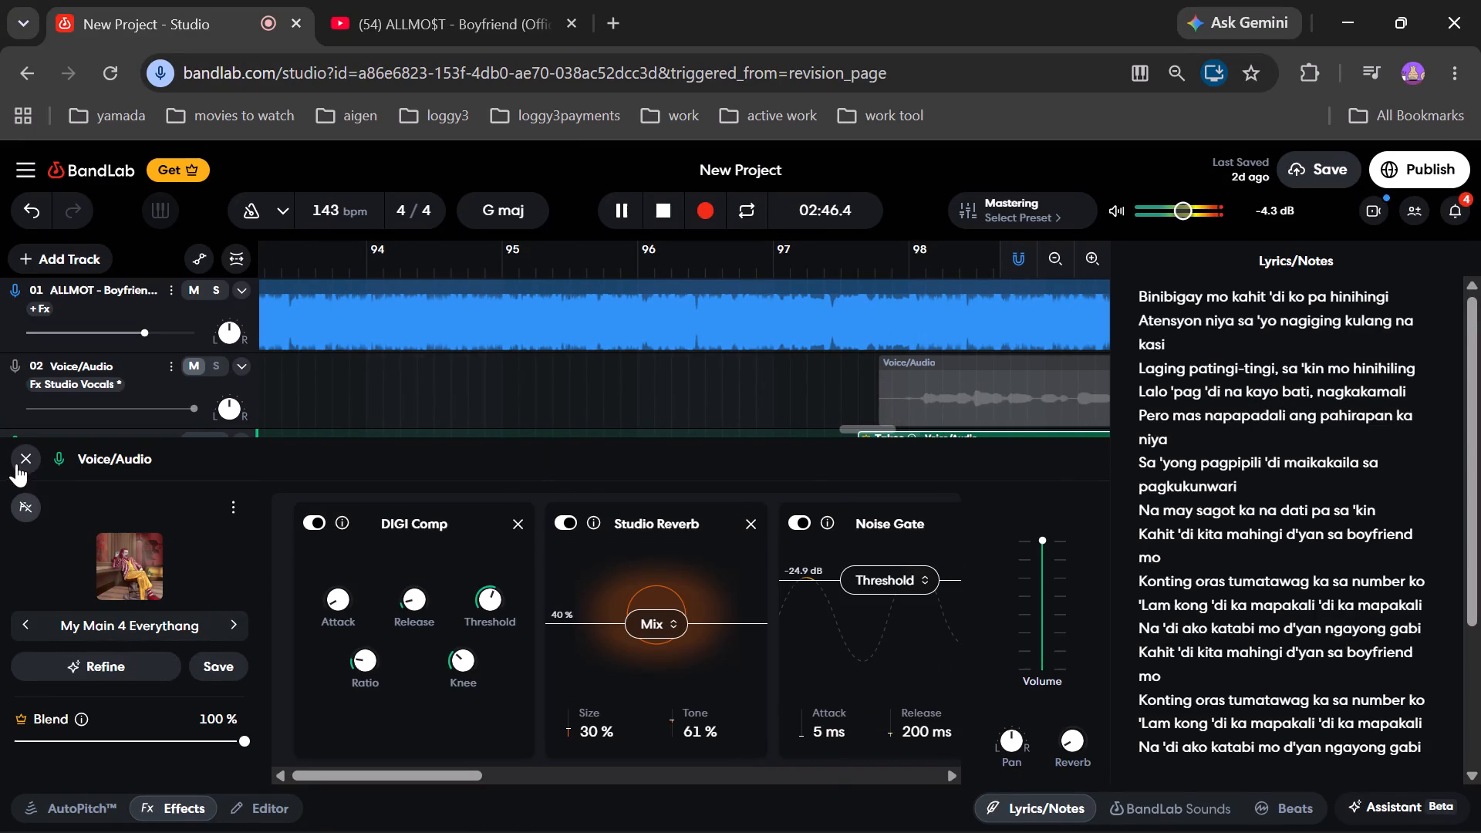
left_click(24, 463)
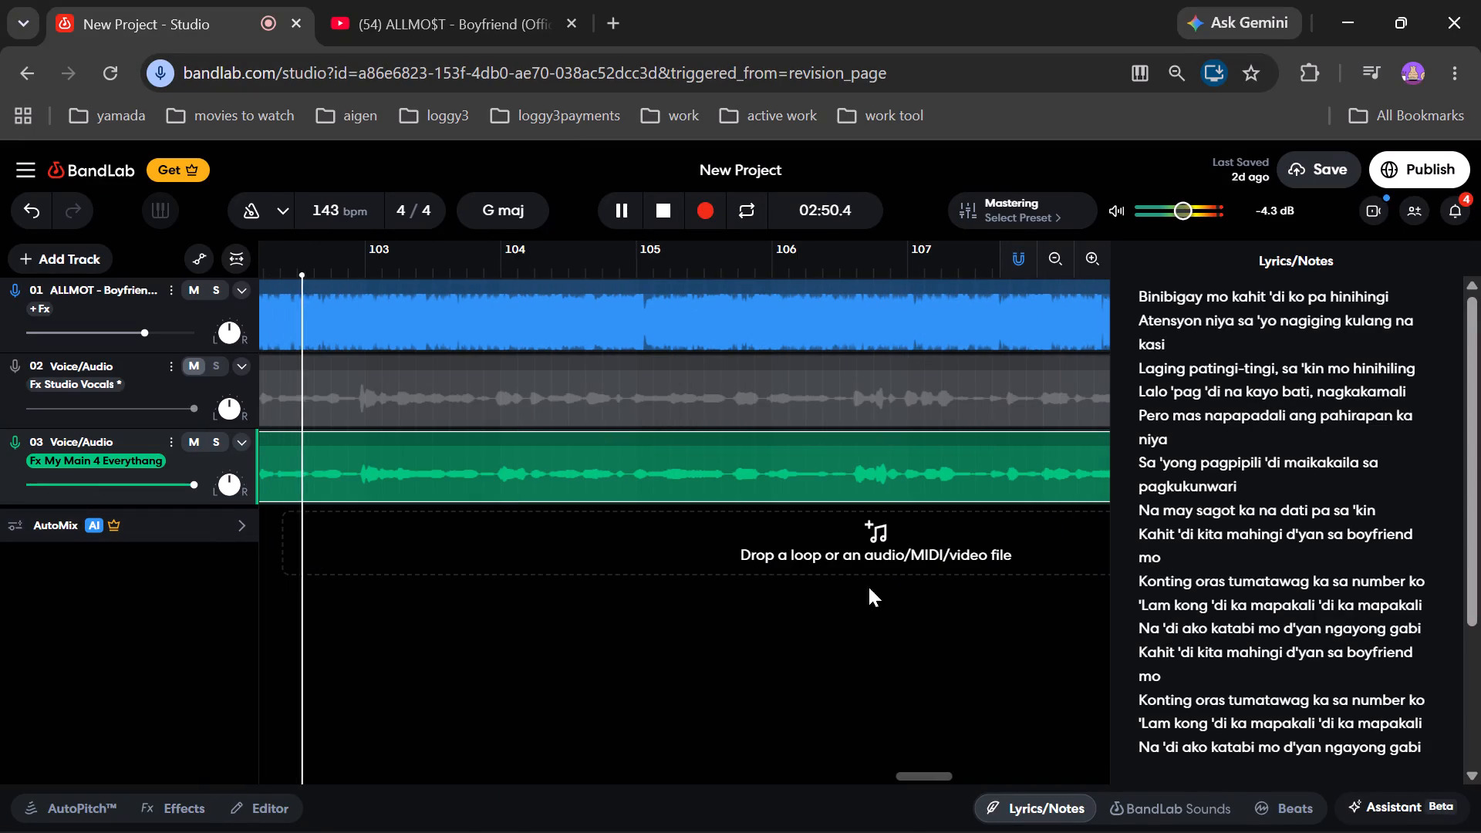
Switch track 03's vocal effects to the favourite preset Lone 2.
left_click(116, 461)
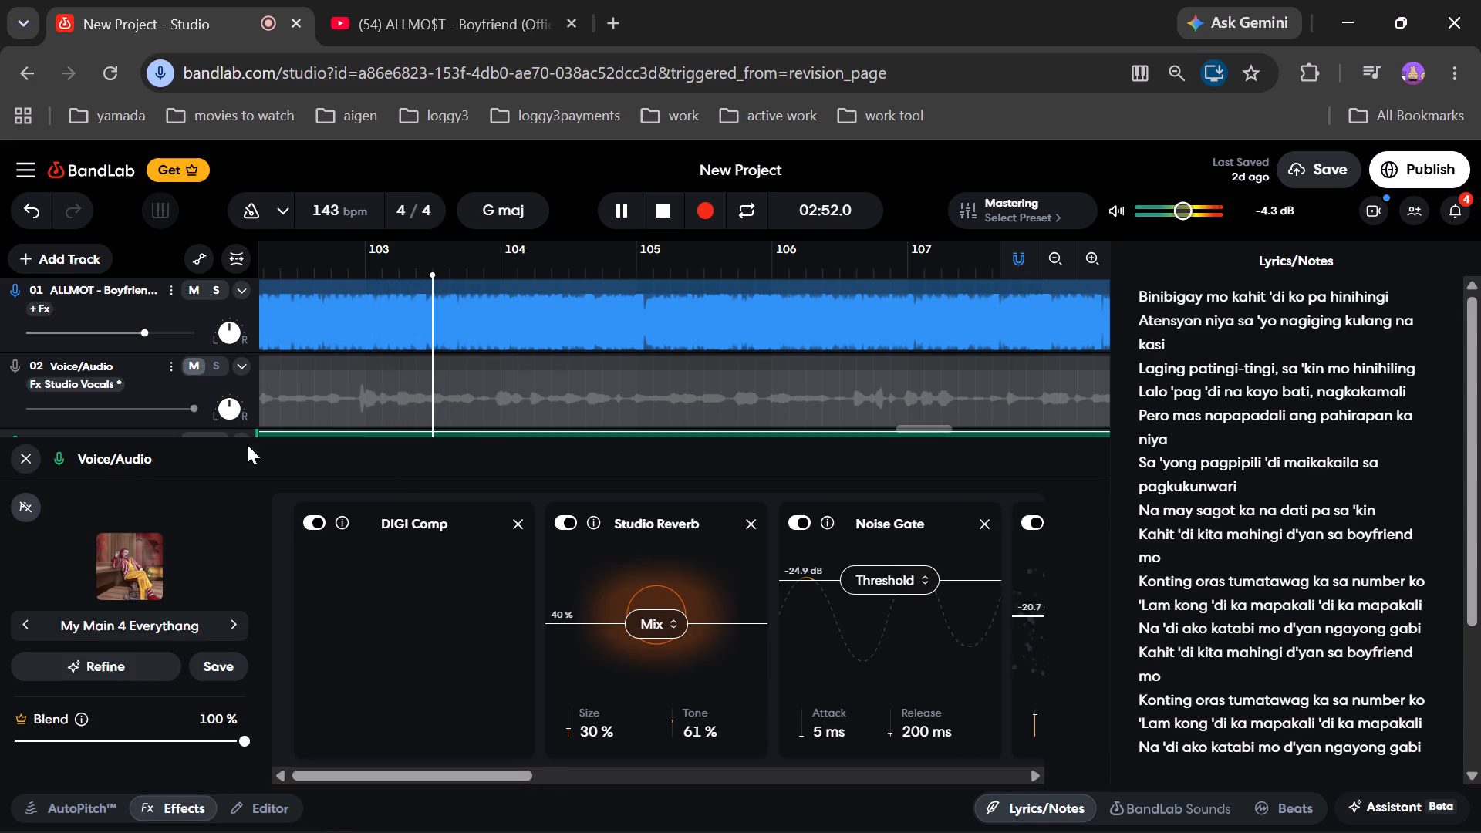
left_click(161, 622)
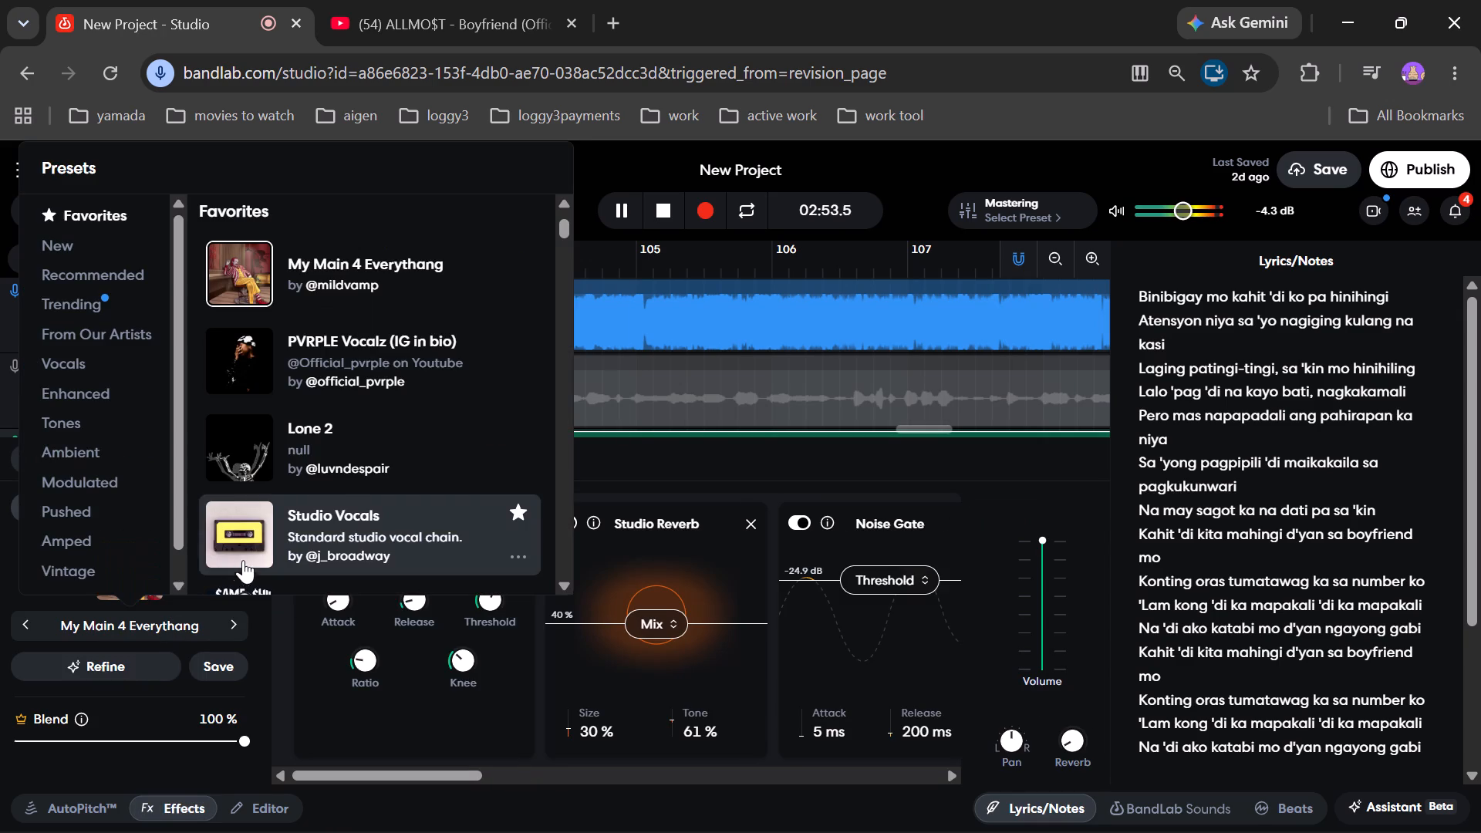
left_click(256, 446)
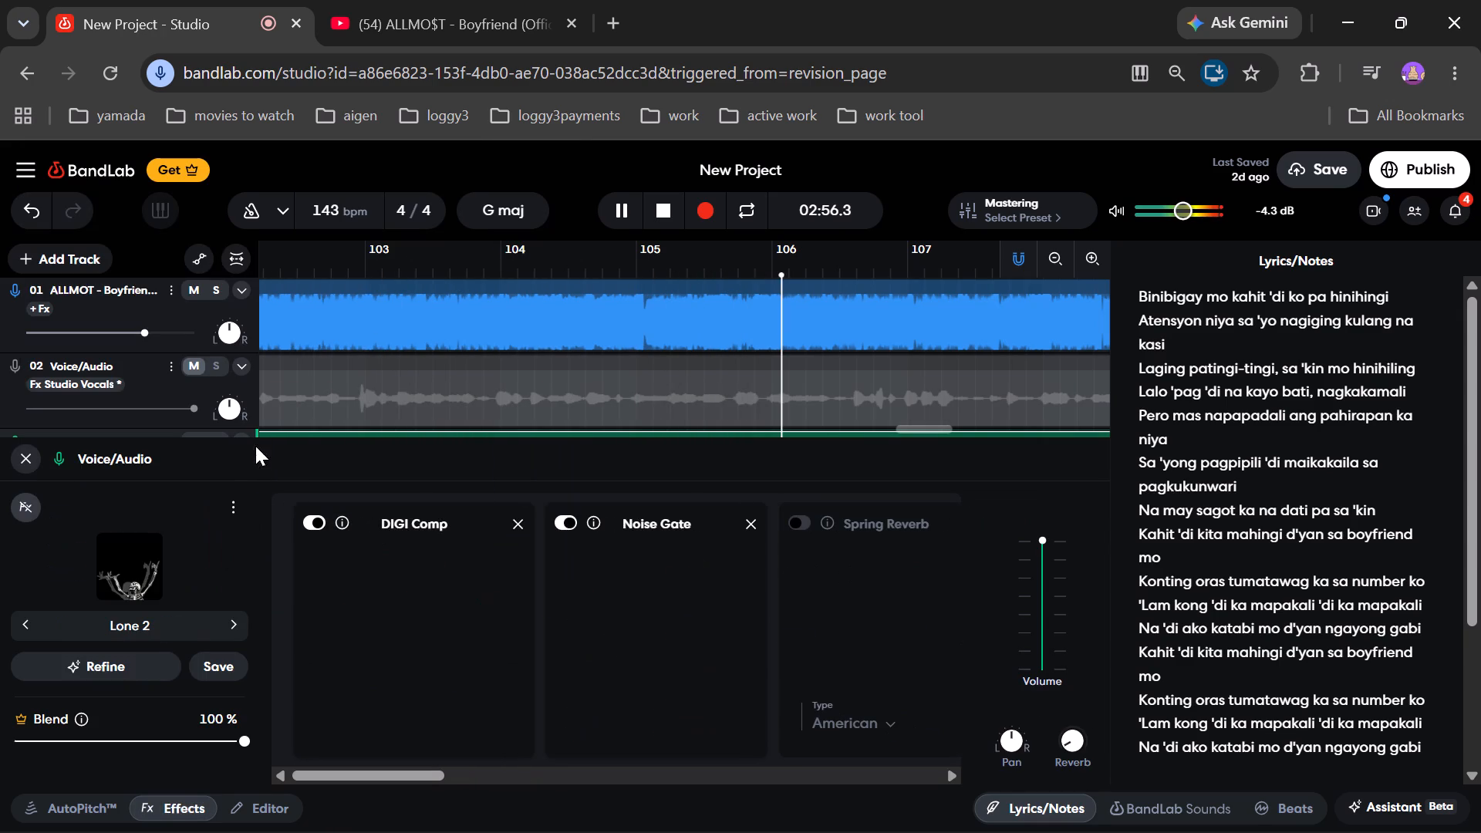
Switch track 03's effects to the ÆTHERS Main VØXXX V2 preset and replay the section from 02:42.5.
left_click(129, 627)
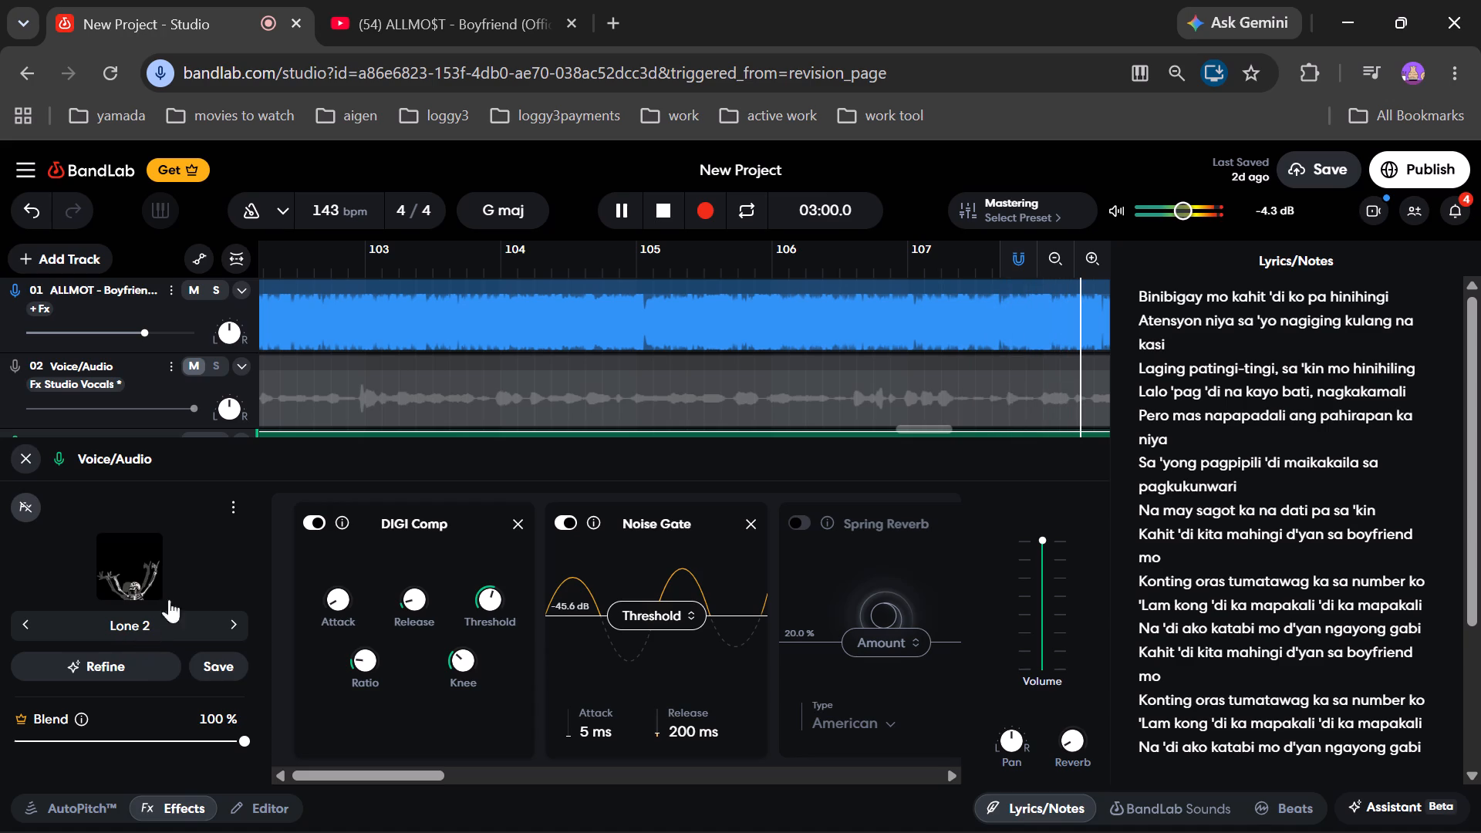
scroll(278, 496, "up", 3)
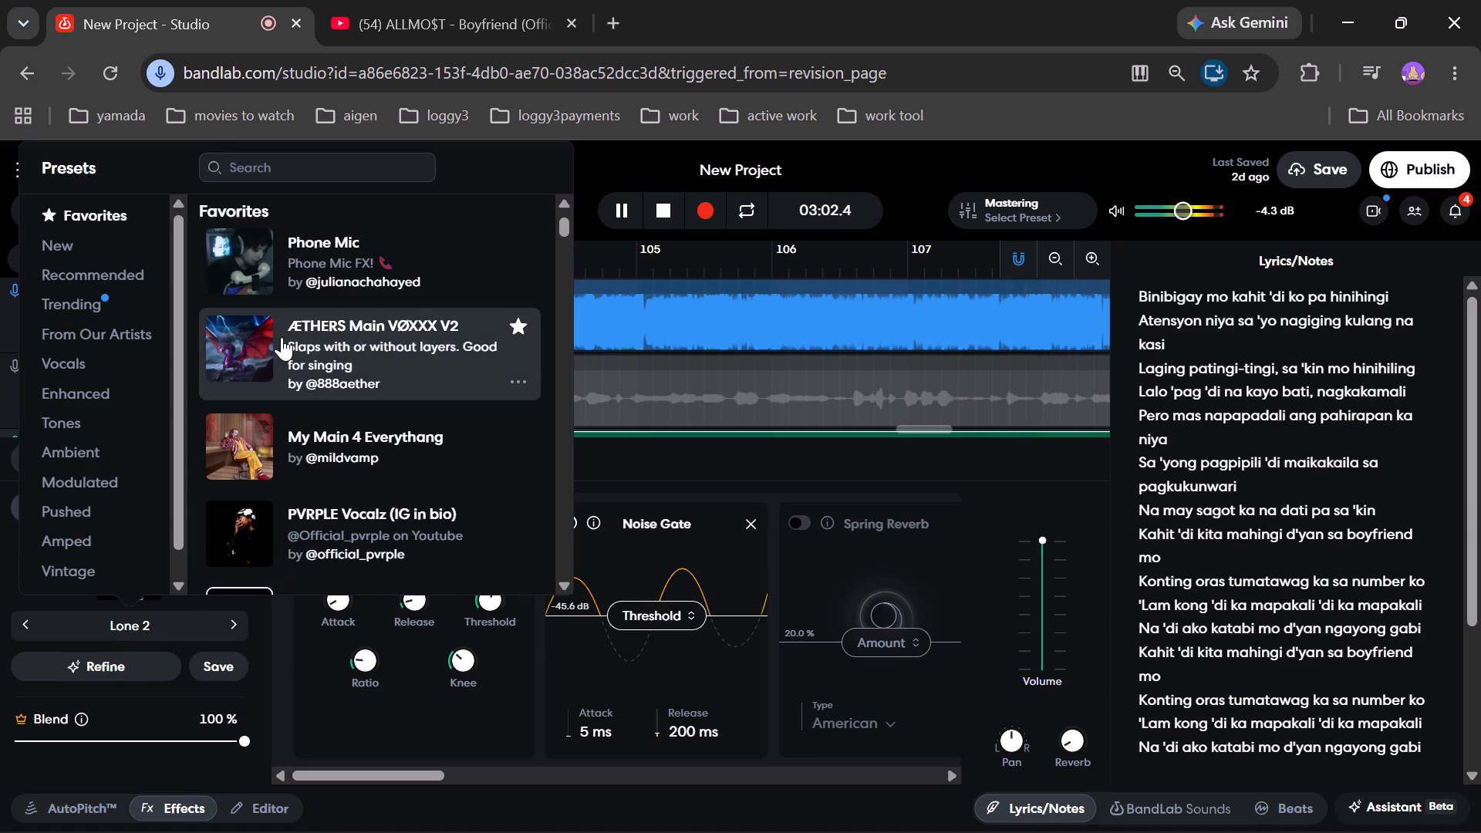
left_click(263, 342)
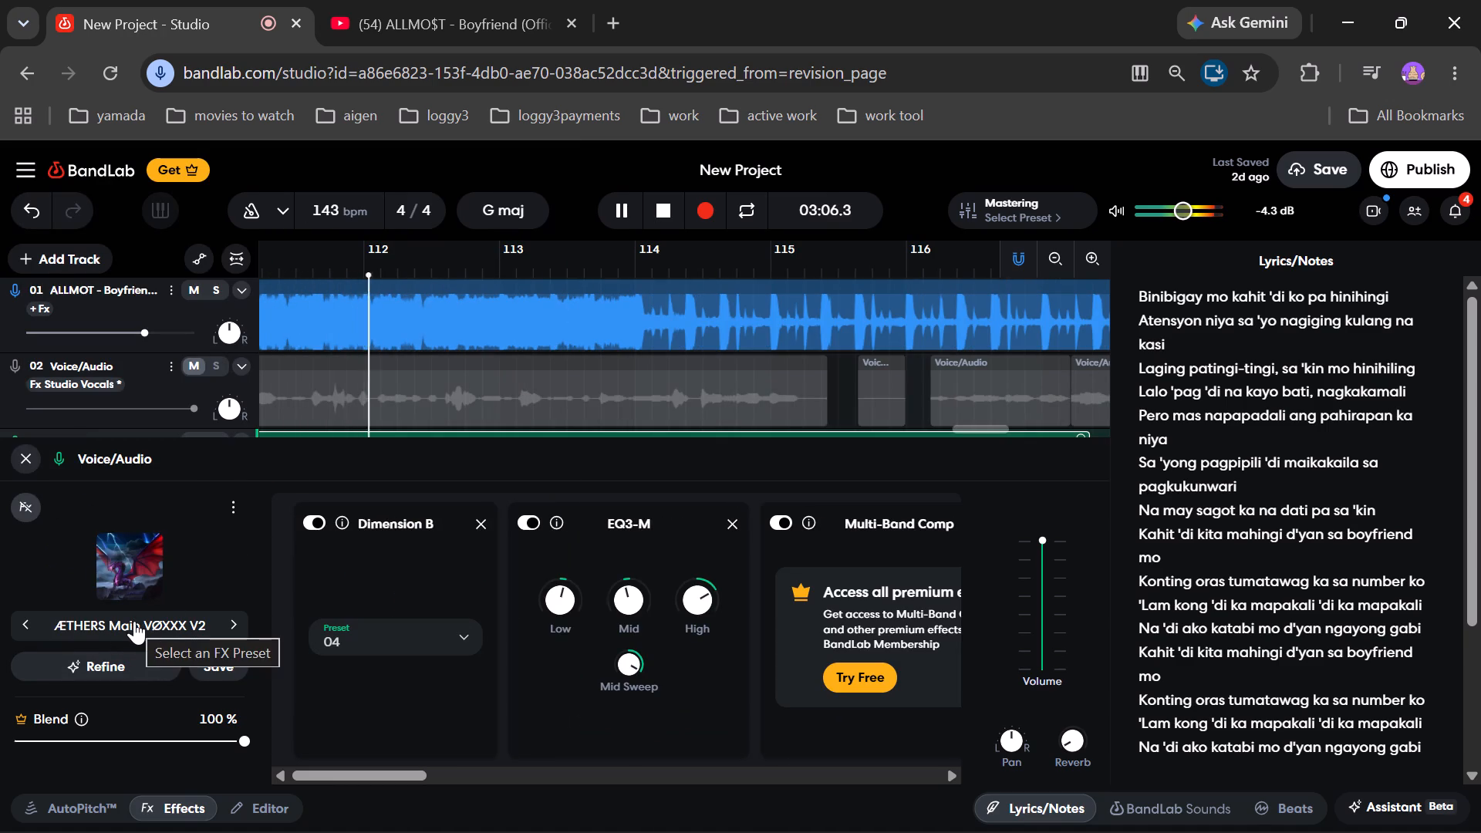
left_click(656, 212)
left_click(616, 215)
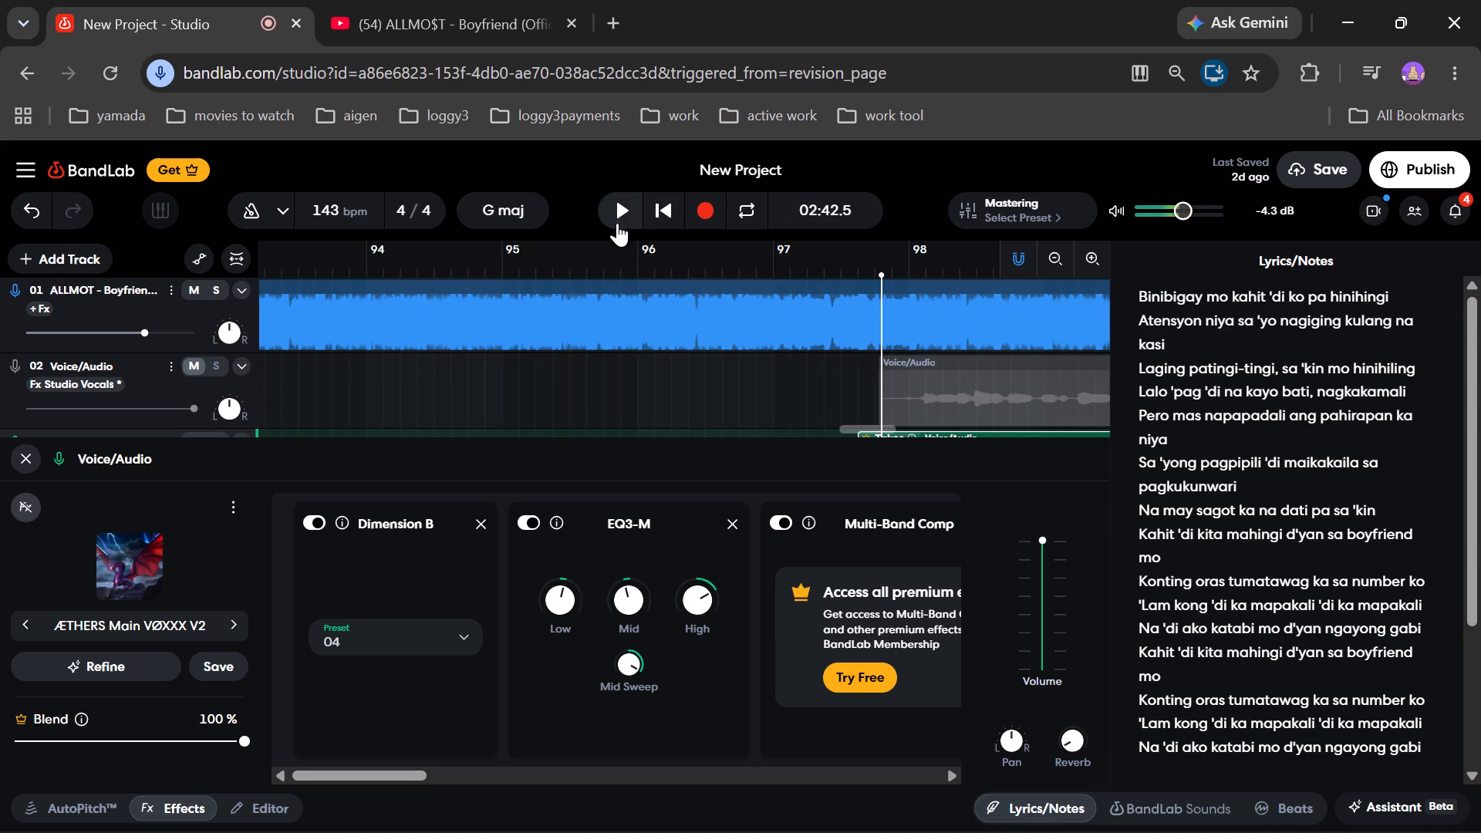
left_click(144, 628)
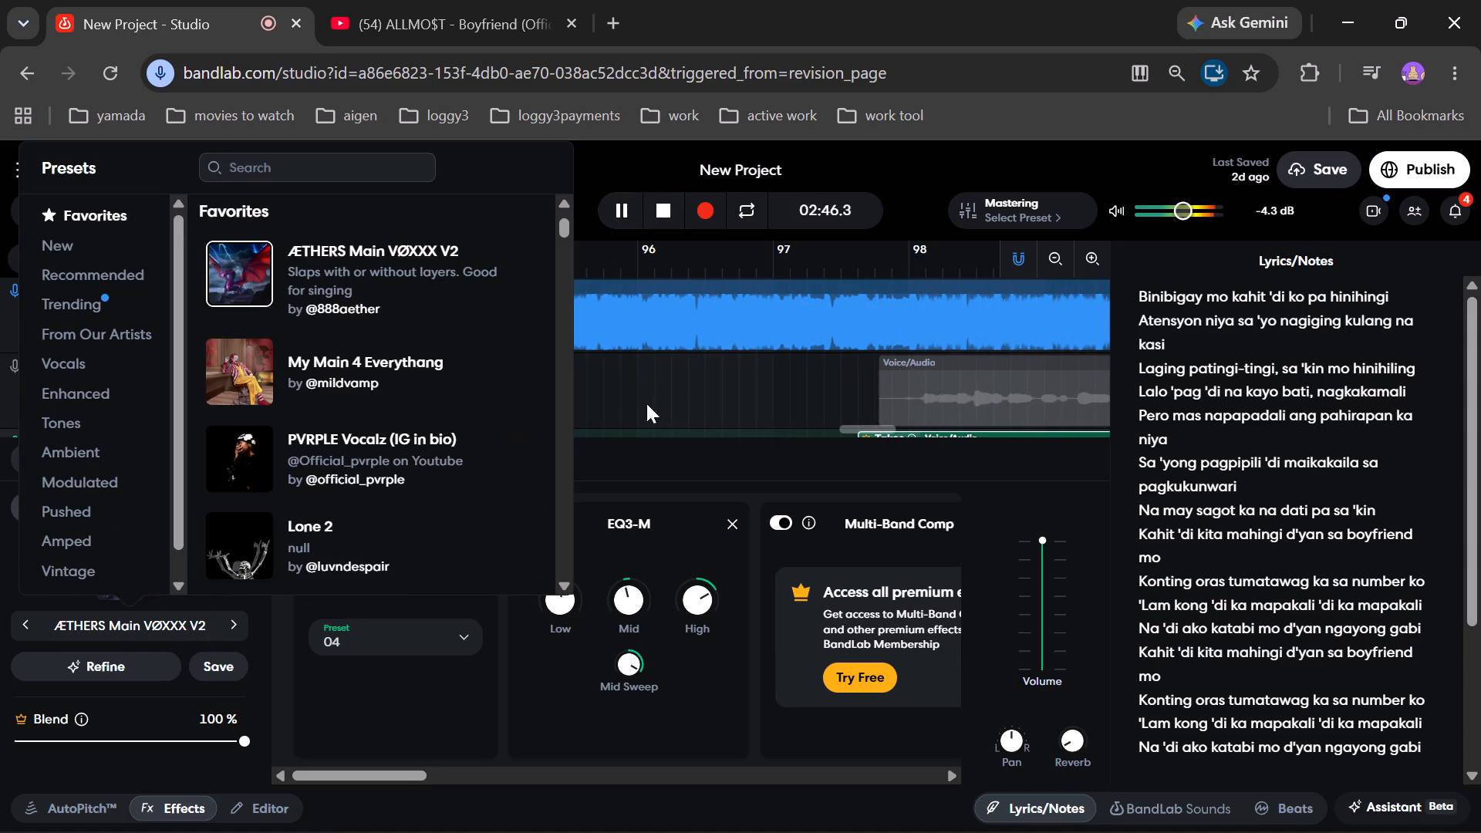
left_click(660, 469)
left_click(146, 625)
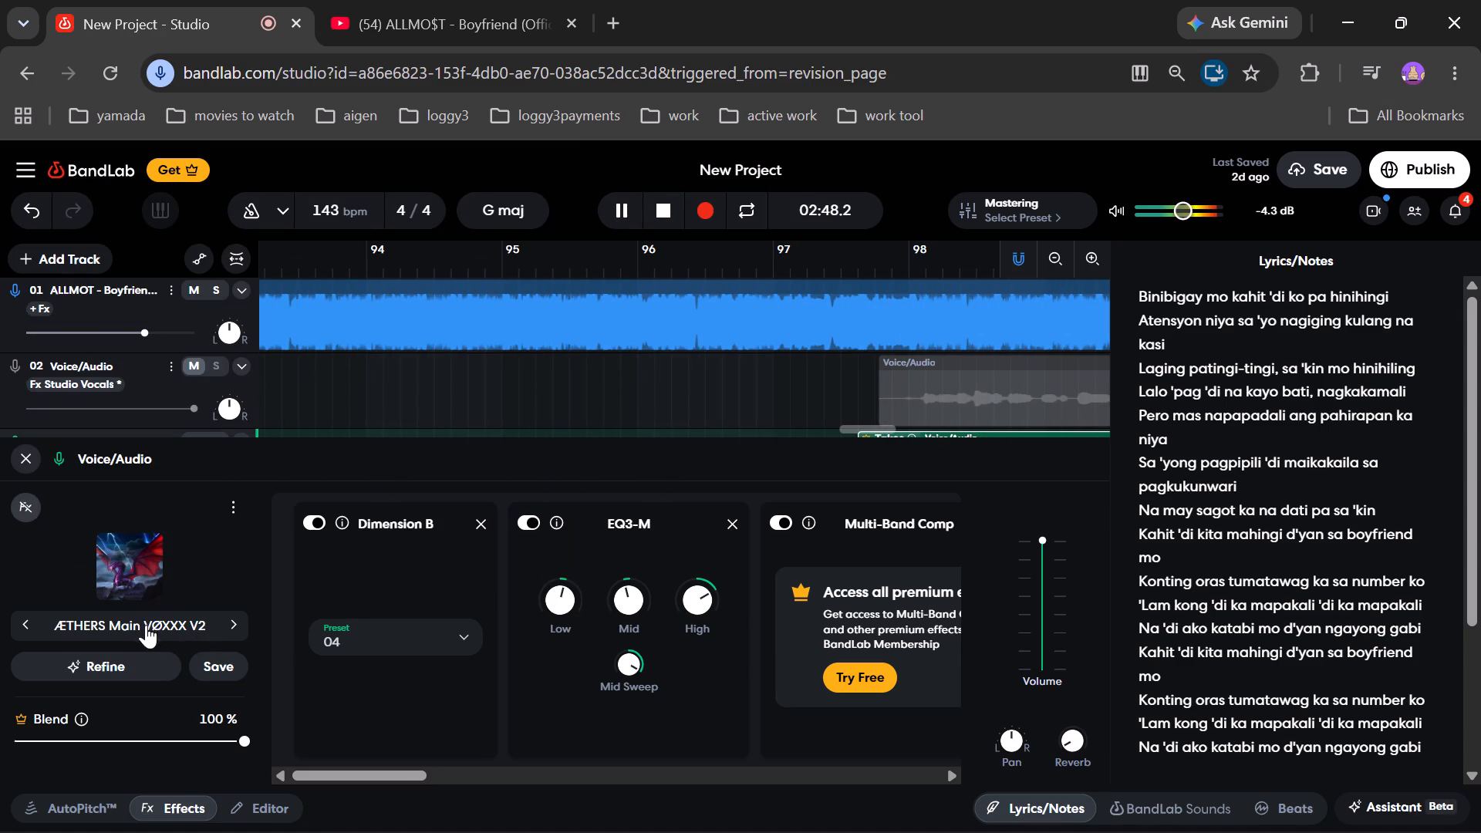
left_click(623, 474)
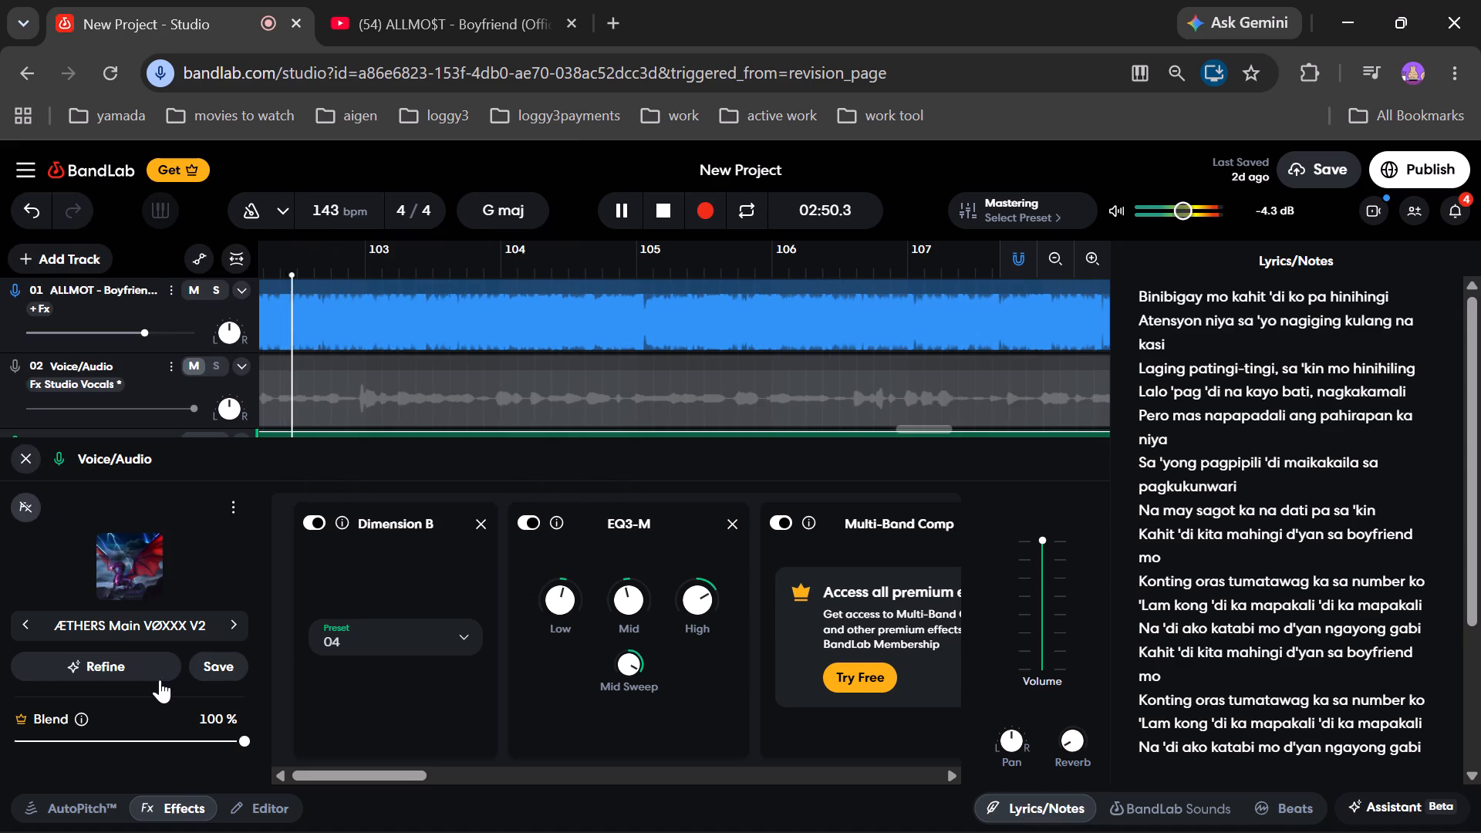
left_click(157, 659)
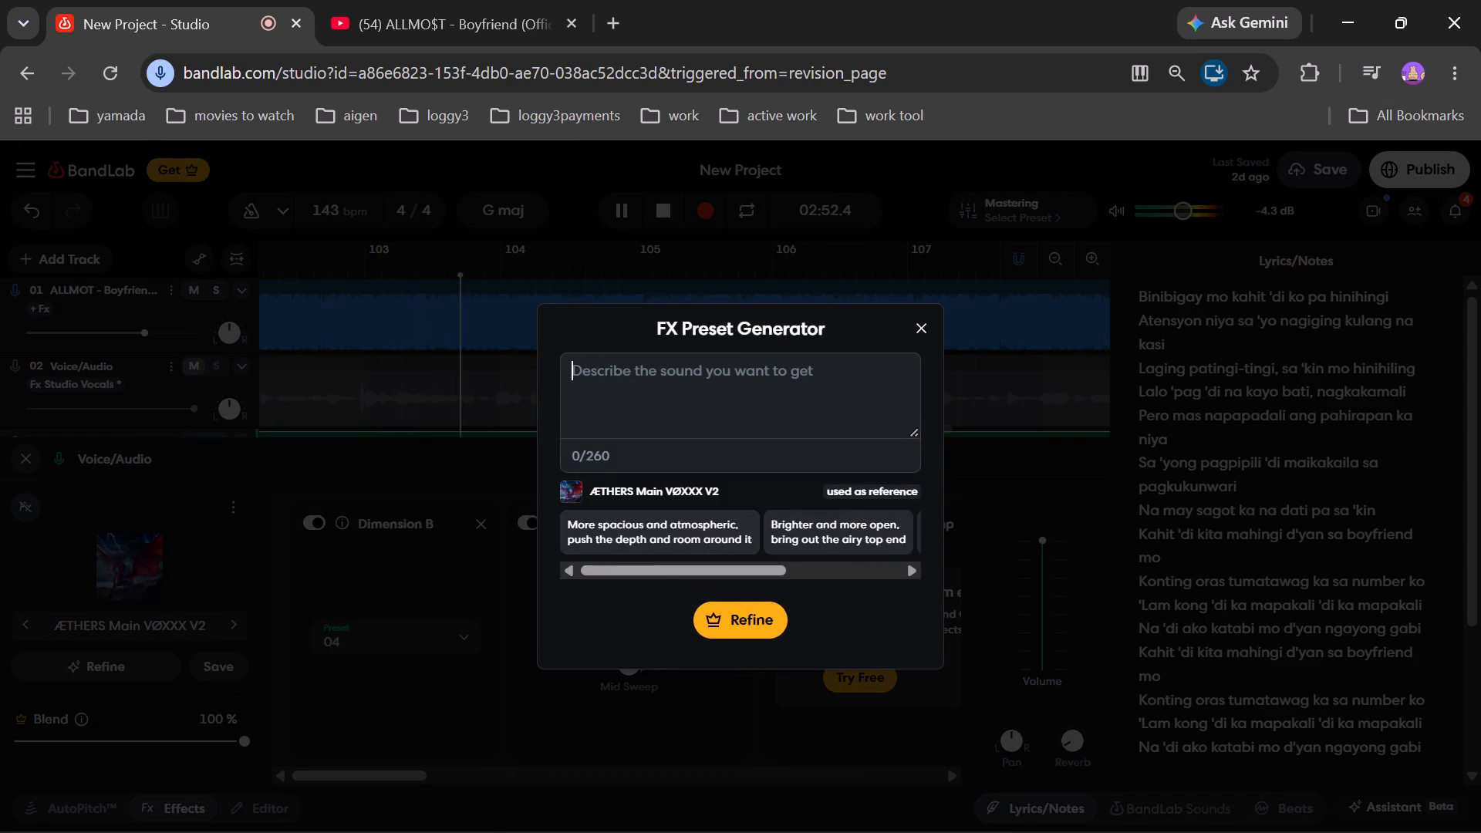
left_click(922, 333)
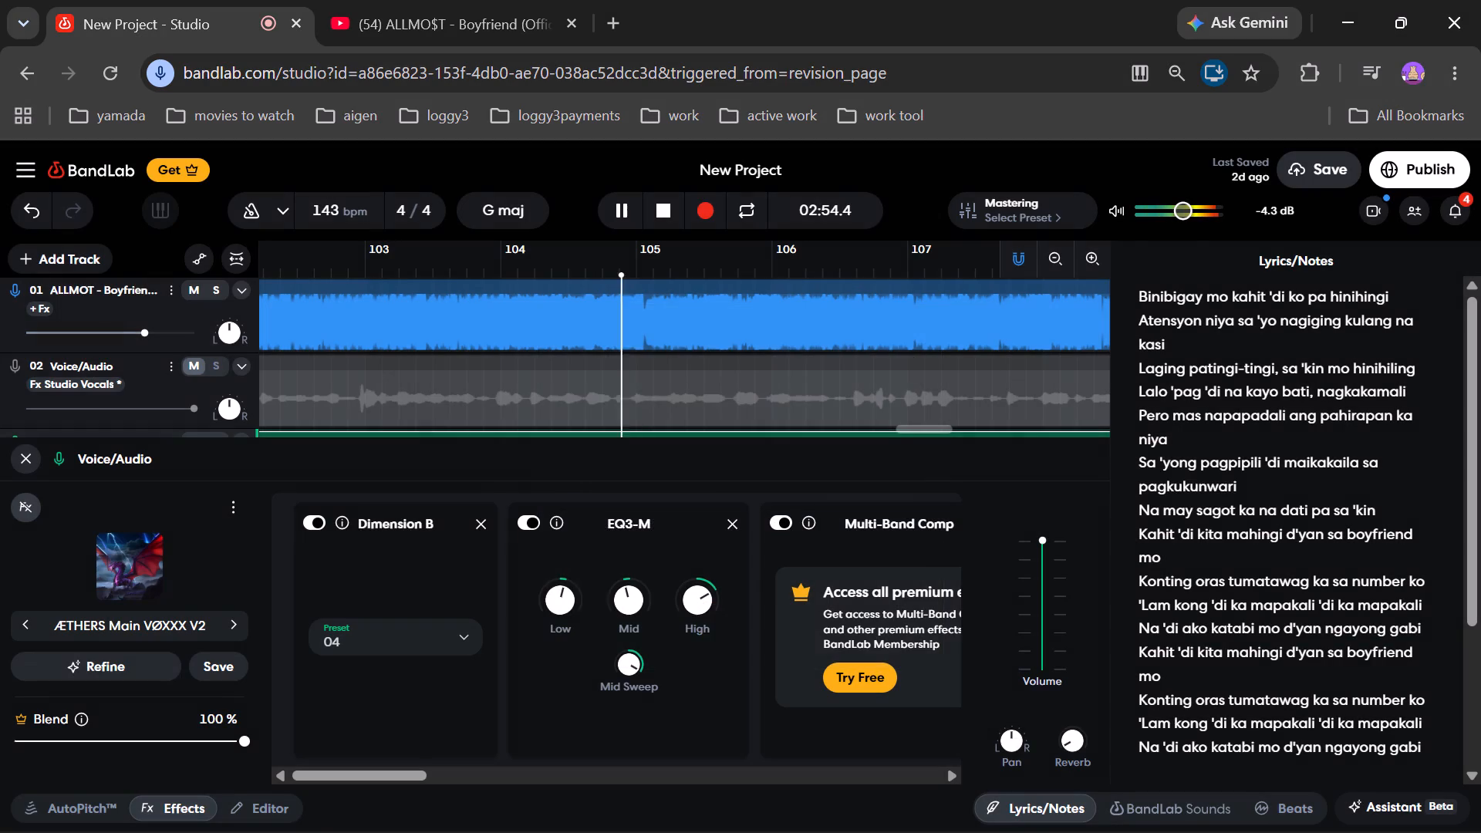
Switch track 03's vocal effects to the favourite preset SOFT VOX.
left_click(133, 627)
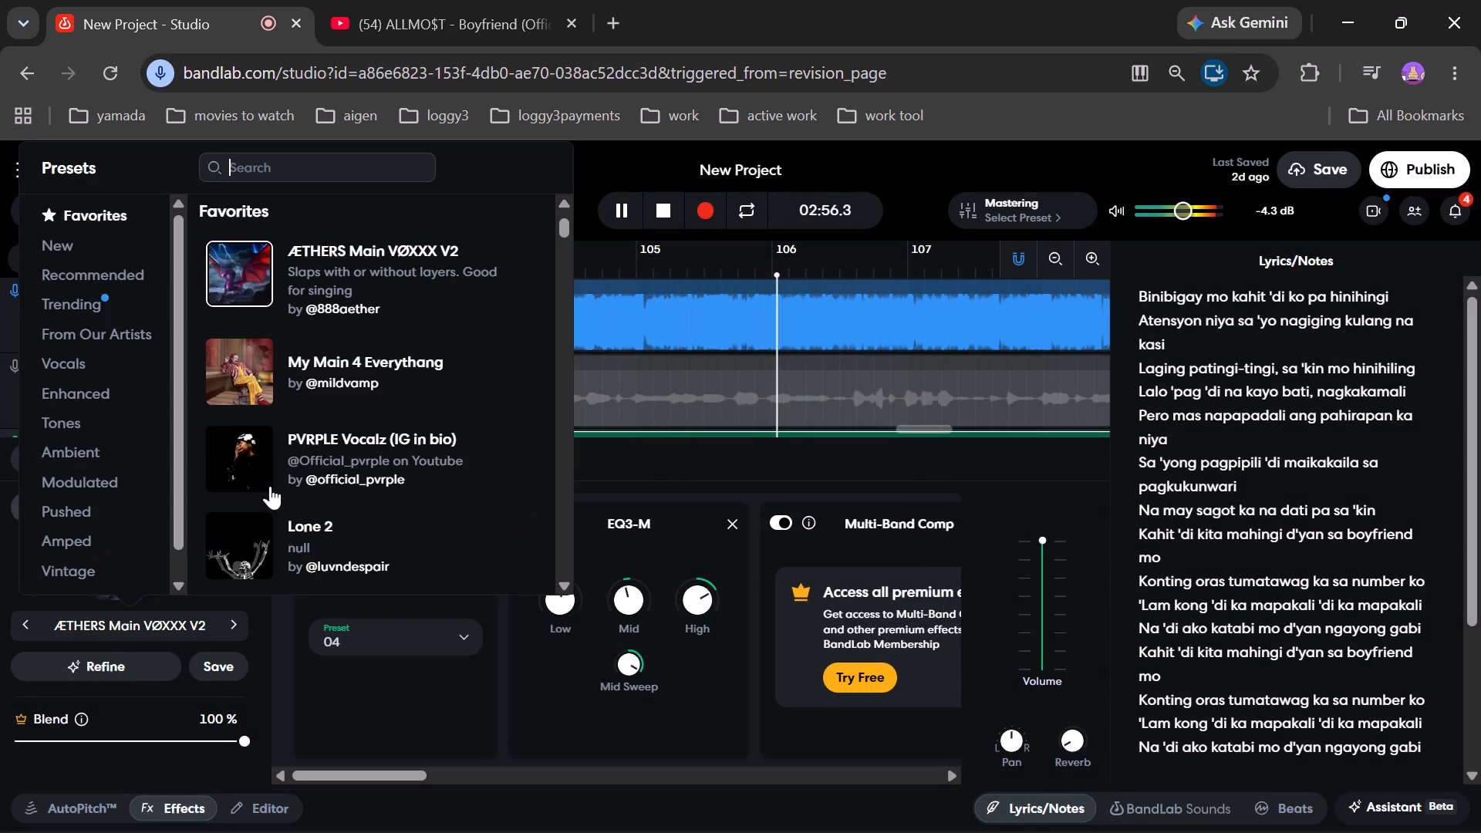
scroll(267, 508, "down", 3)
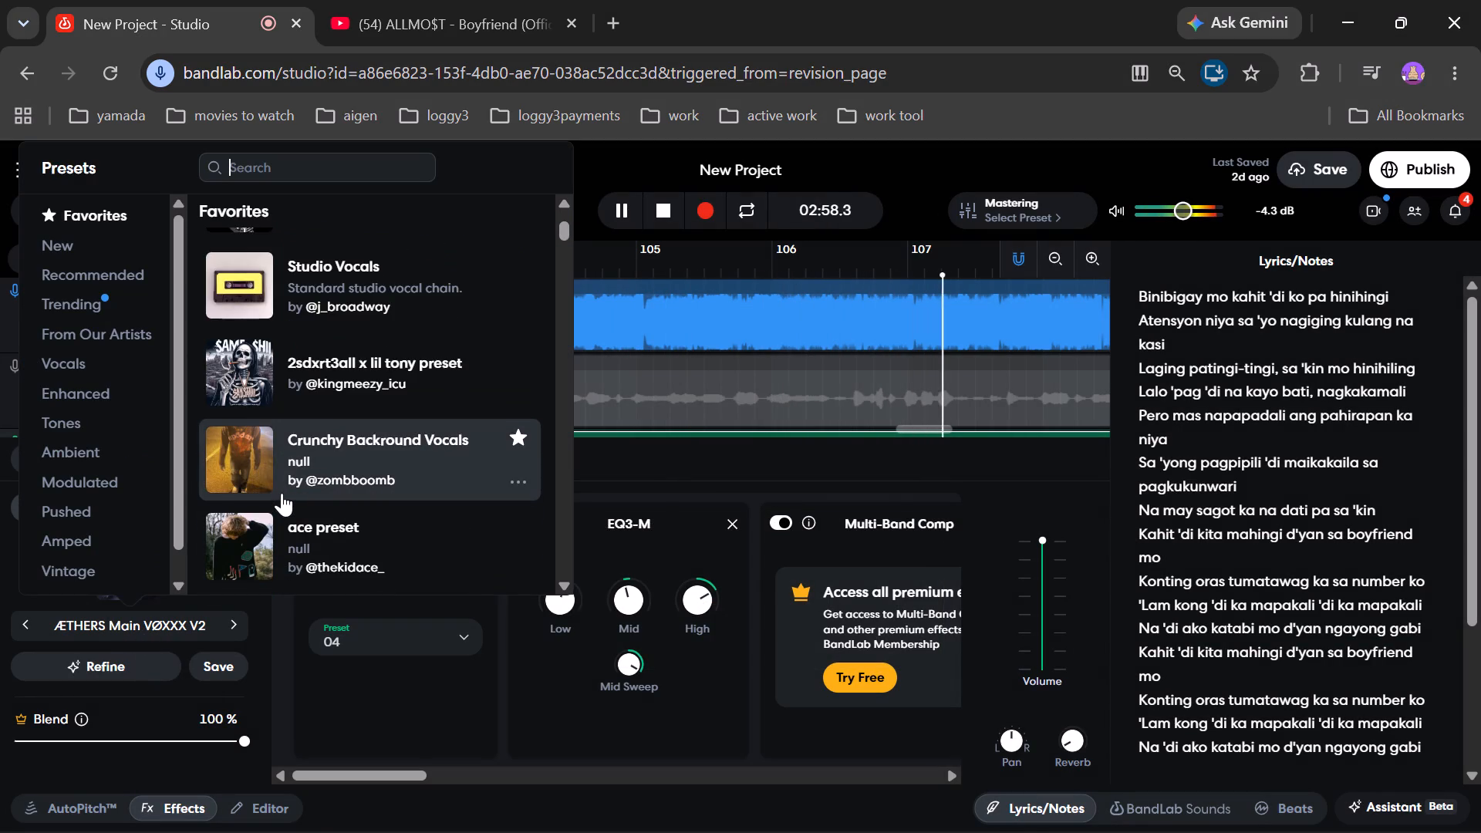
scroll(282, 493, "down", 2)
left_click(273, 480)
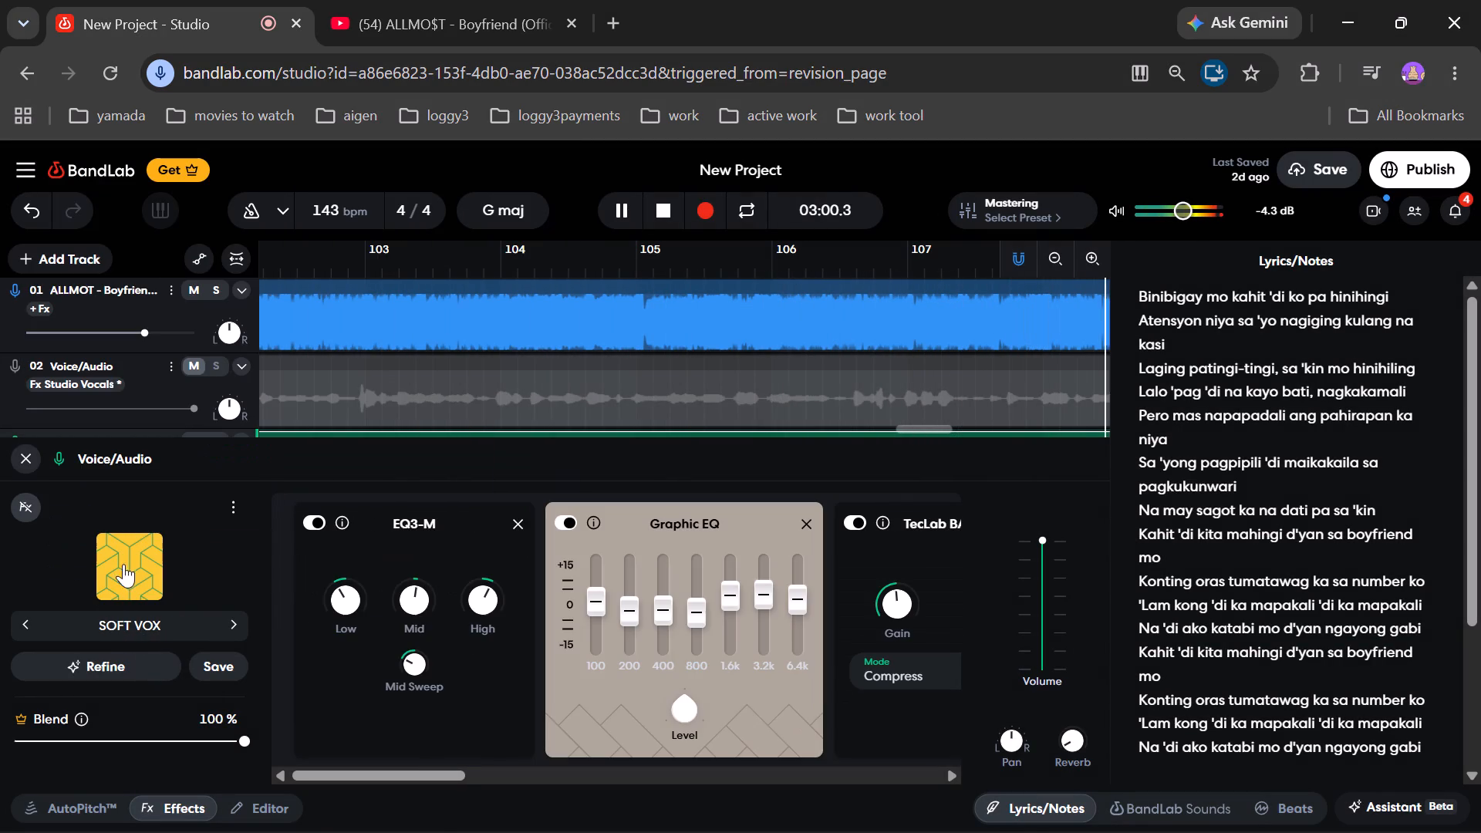
Apply the favourite preset (main) Duki Preset to track 03, close its effects, listen to the vocal and stop playback.
left_click(127, 621)
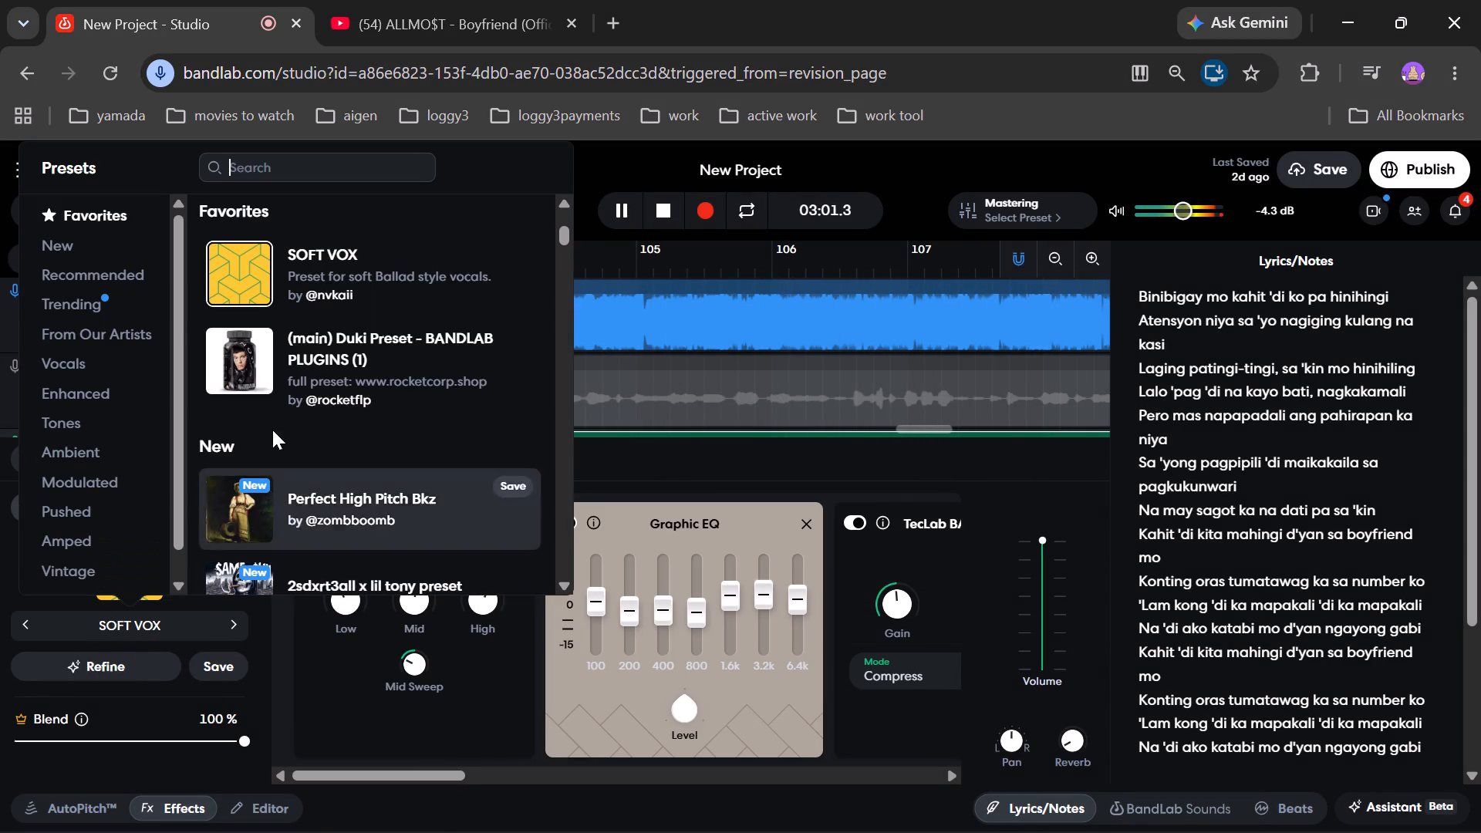
left_click(256, 346)
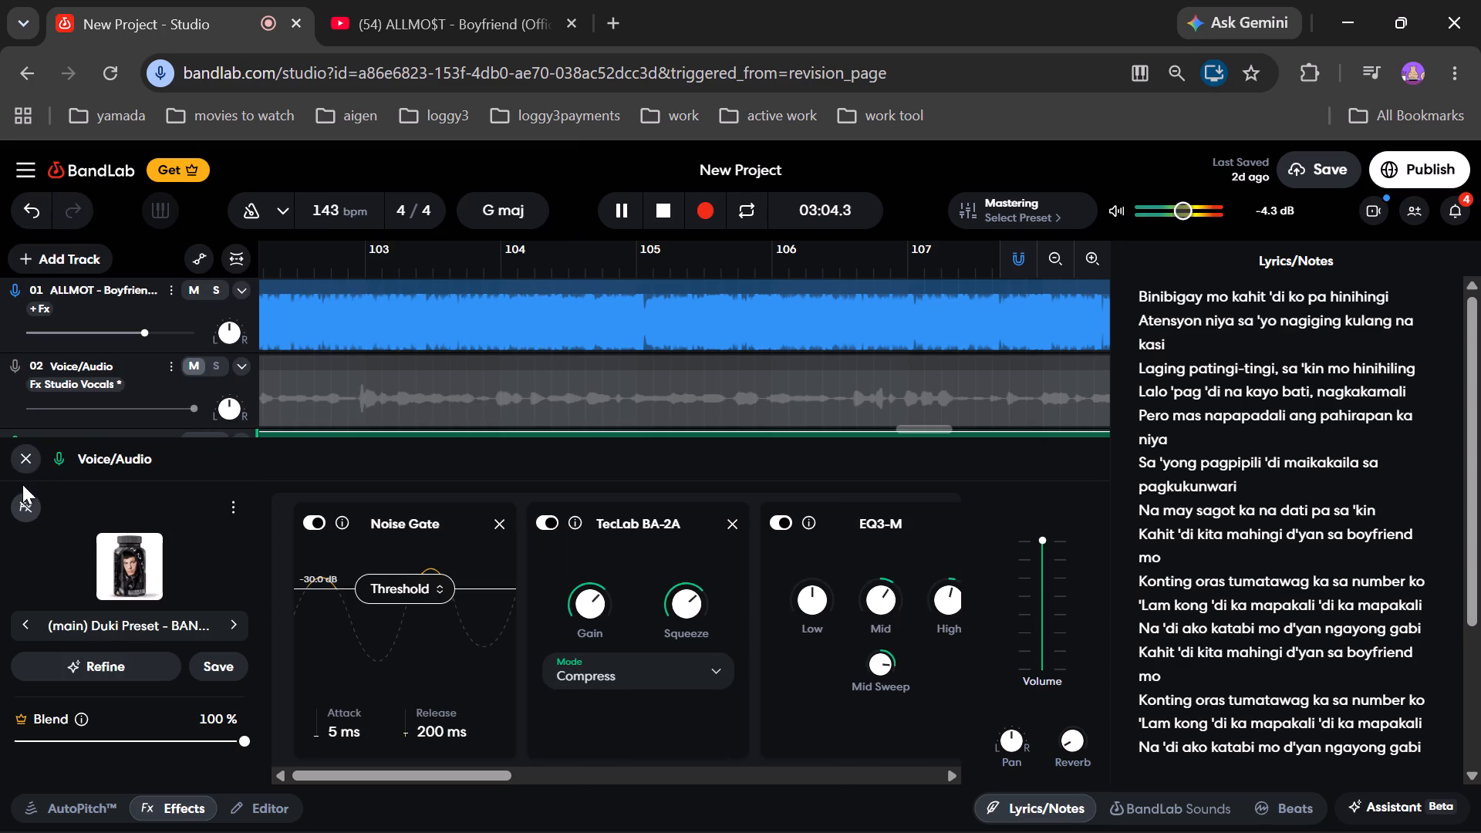
left_click(25, 461)
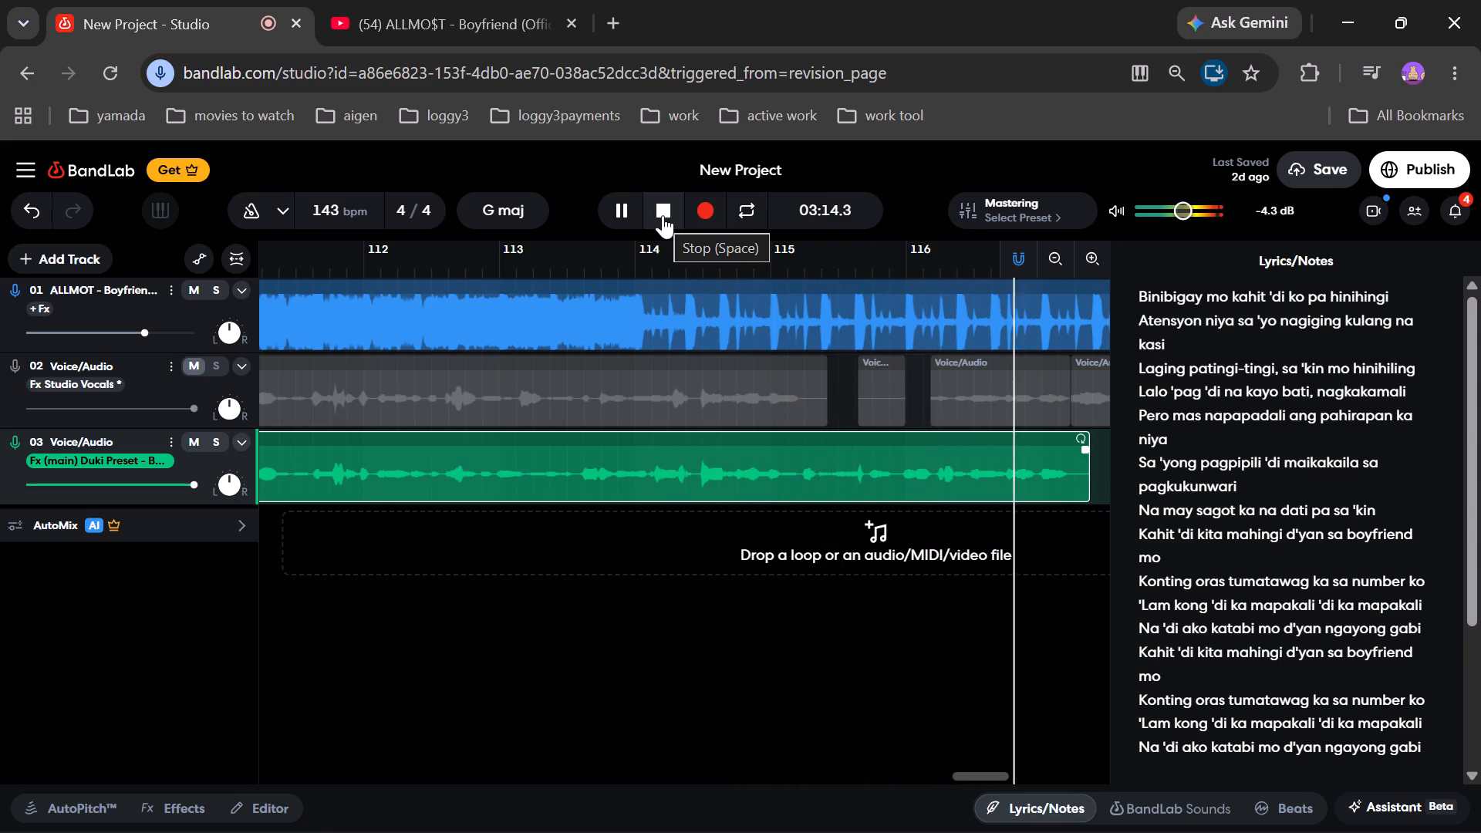
left_click(663, 215)
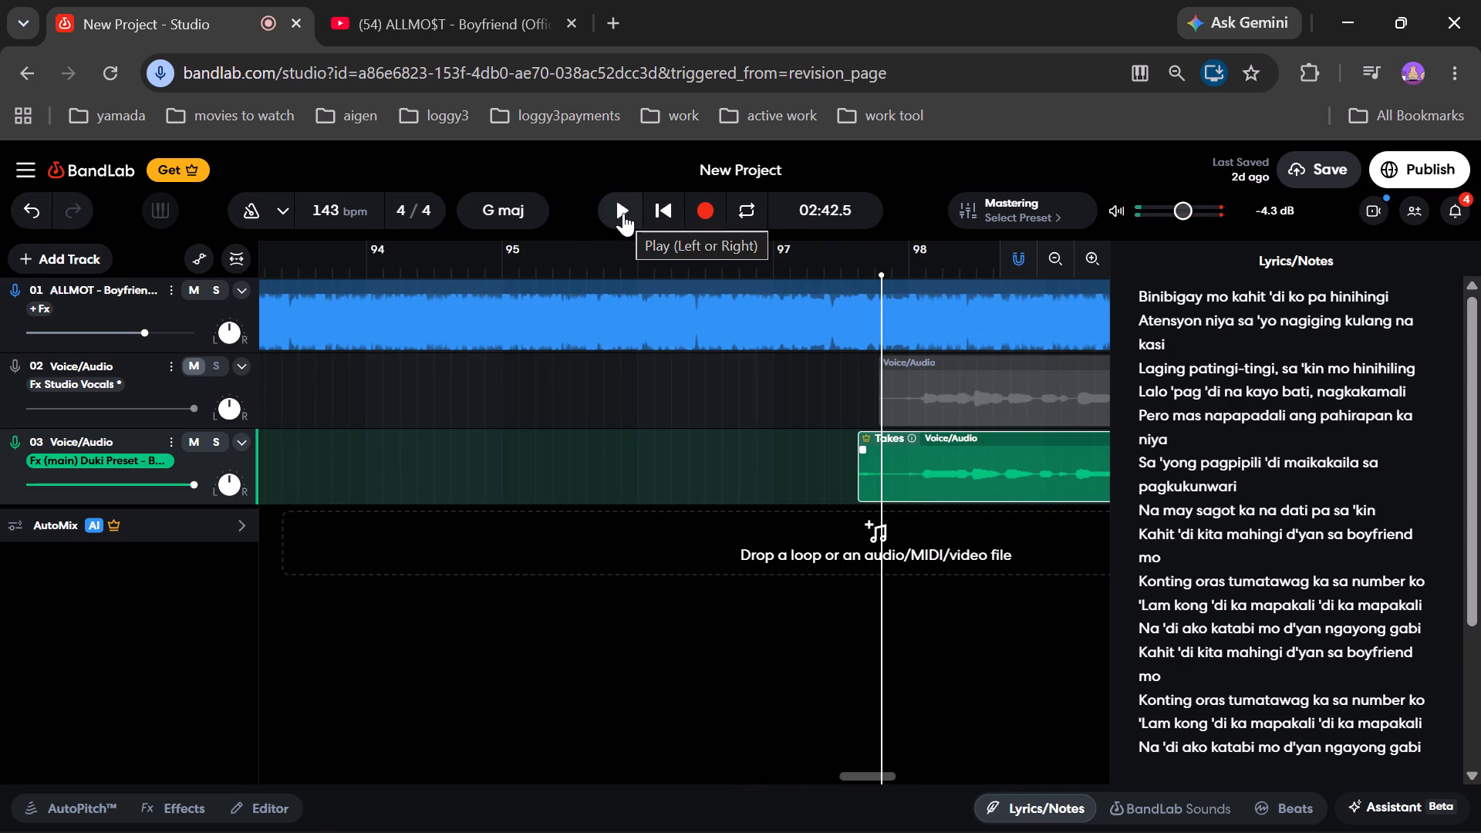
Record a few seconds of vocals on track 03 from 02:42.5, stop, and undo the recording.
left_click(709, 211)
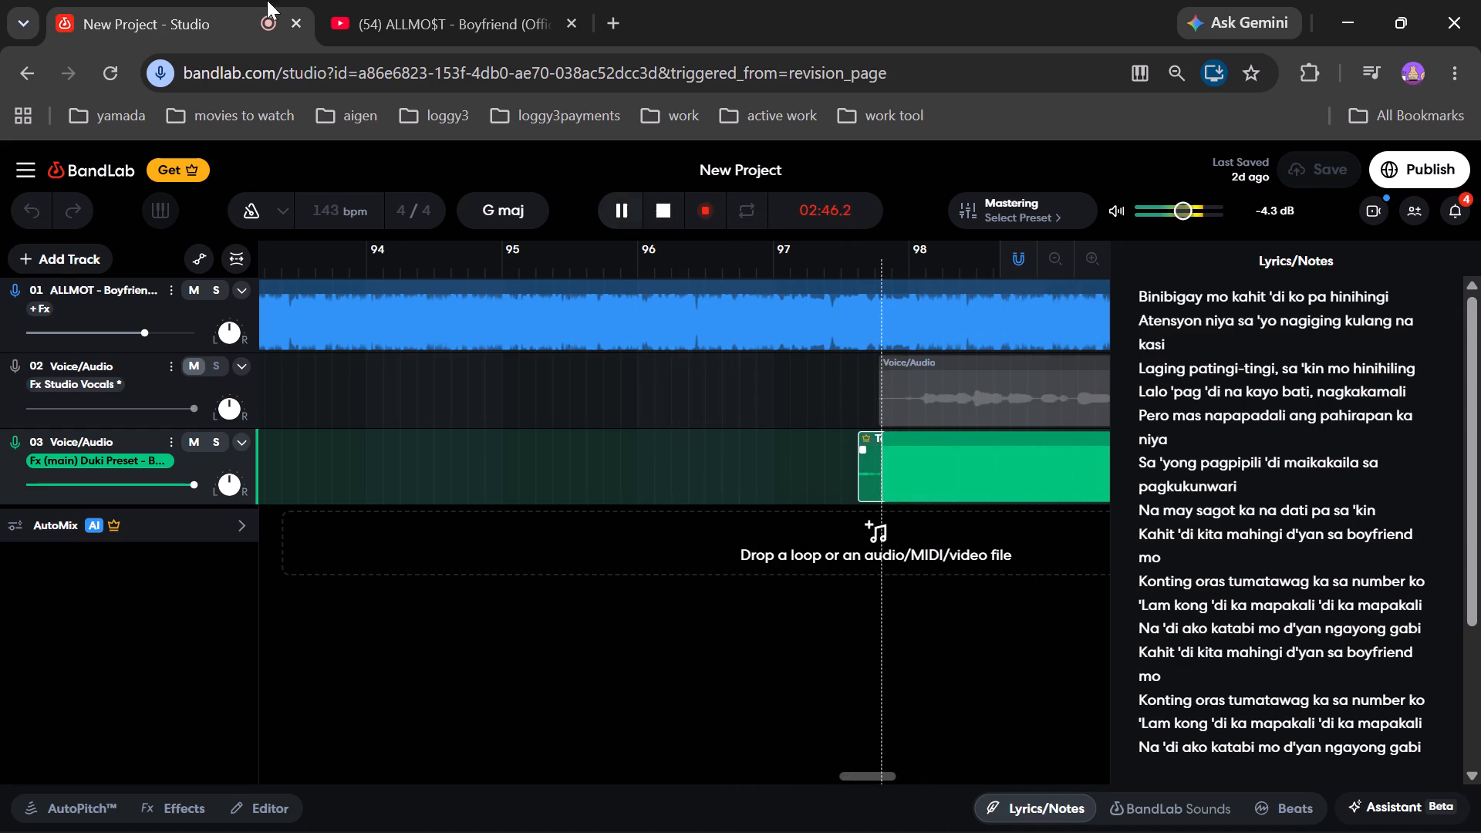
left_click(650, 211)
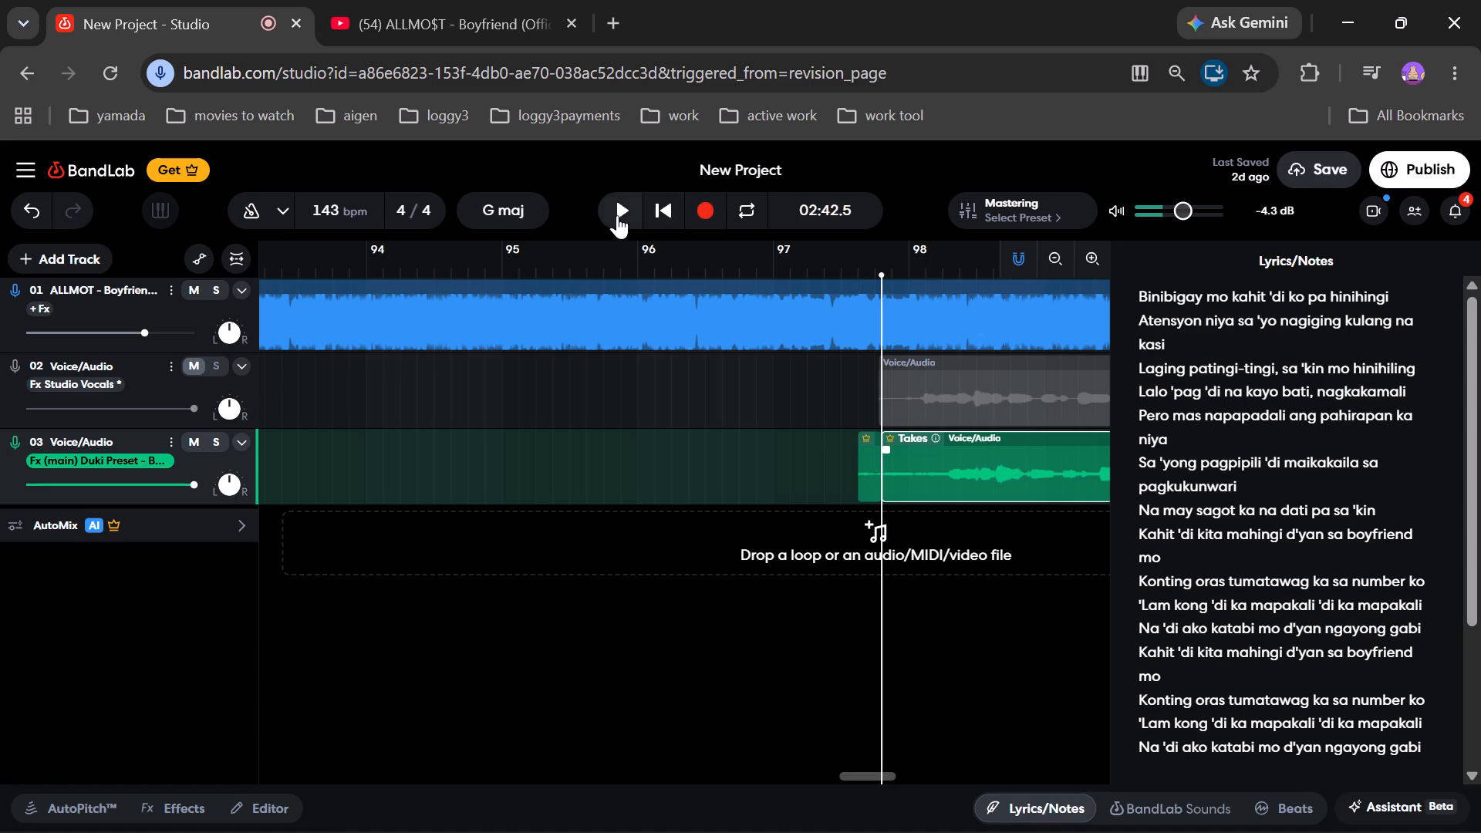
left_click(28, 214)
Record a new vocal take on track 03 from 02:42.5 to about 03:29.8.
left_click(709, 215)
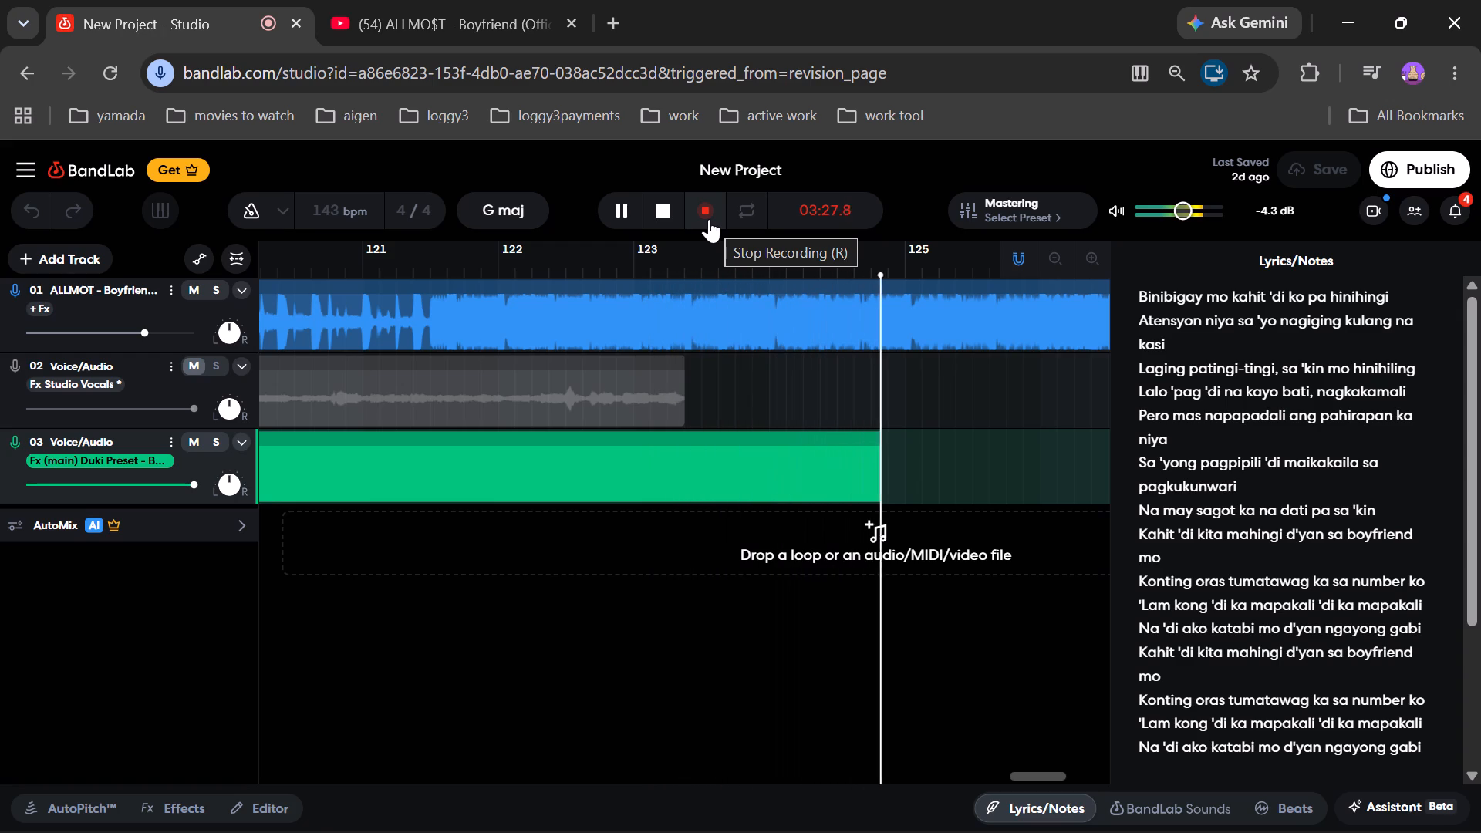
left_click(671, 211)
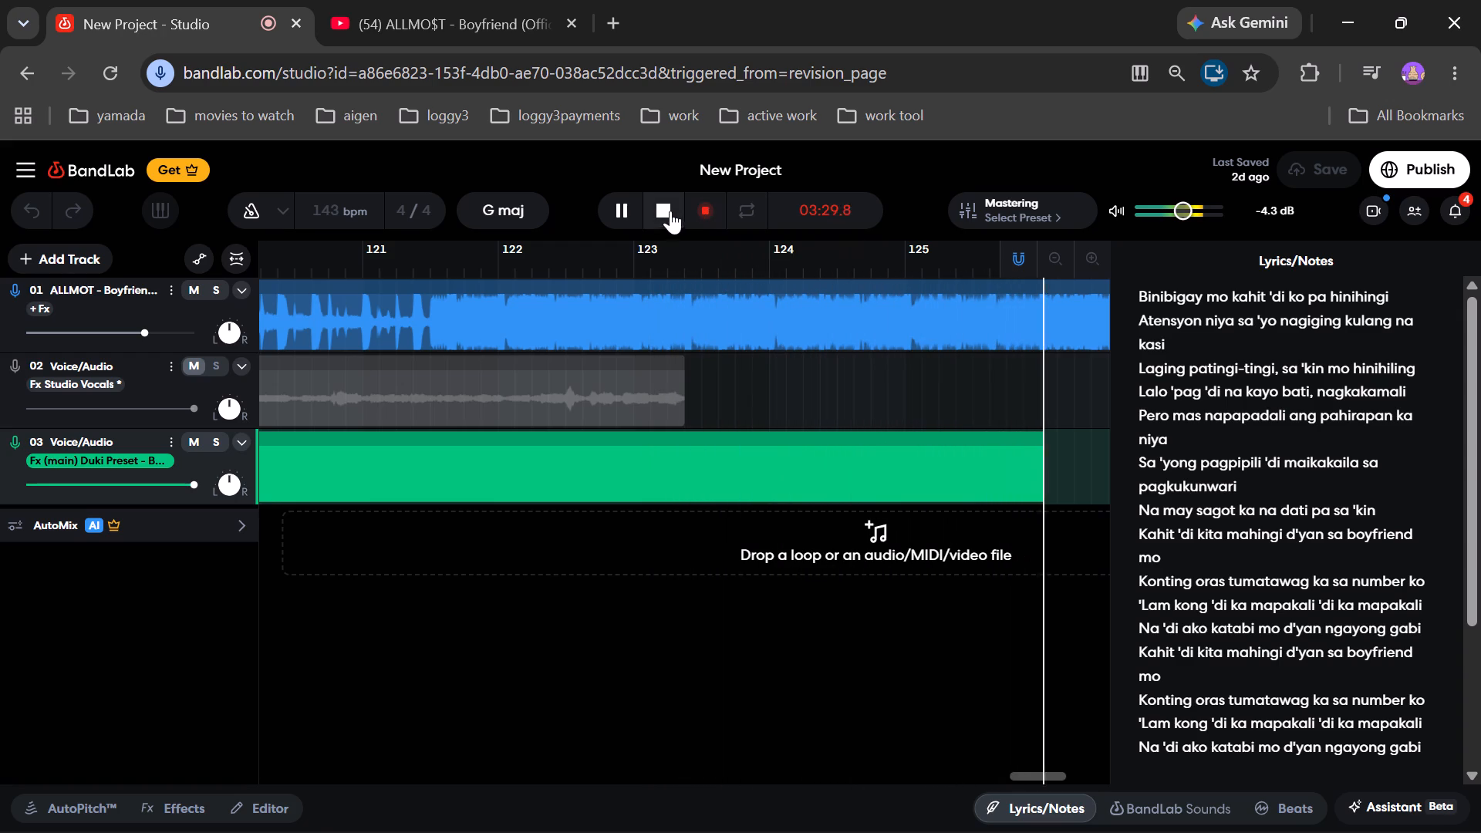
Denoise the newly recorded vocal region on track 03.
right_click(954, 484)
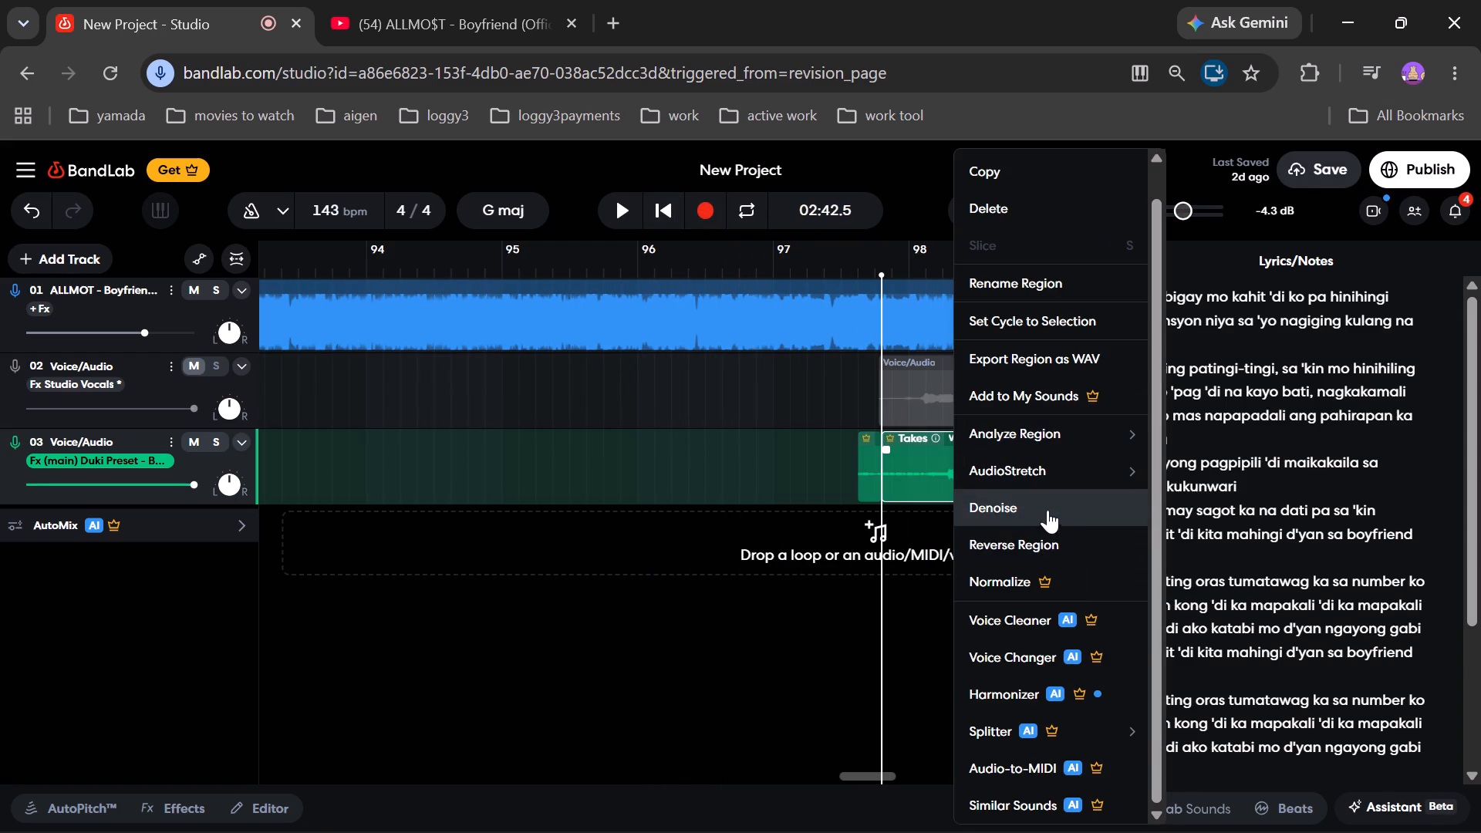
left_click(1047, 510)
Move the new vocal region on track 03 earlier to start just after bar 97.3, aligned with track 02's vocal, and play it back.
scroll(976, 475, "up", 1, "ctrl")
scroll(976, 475, "up", 2)
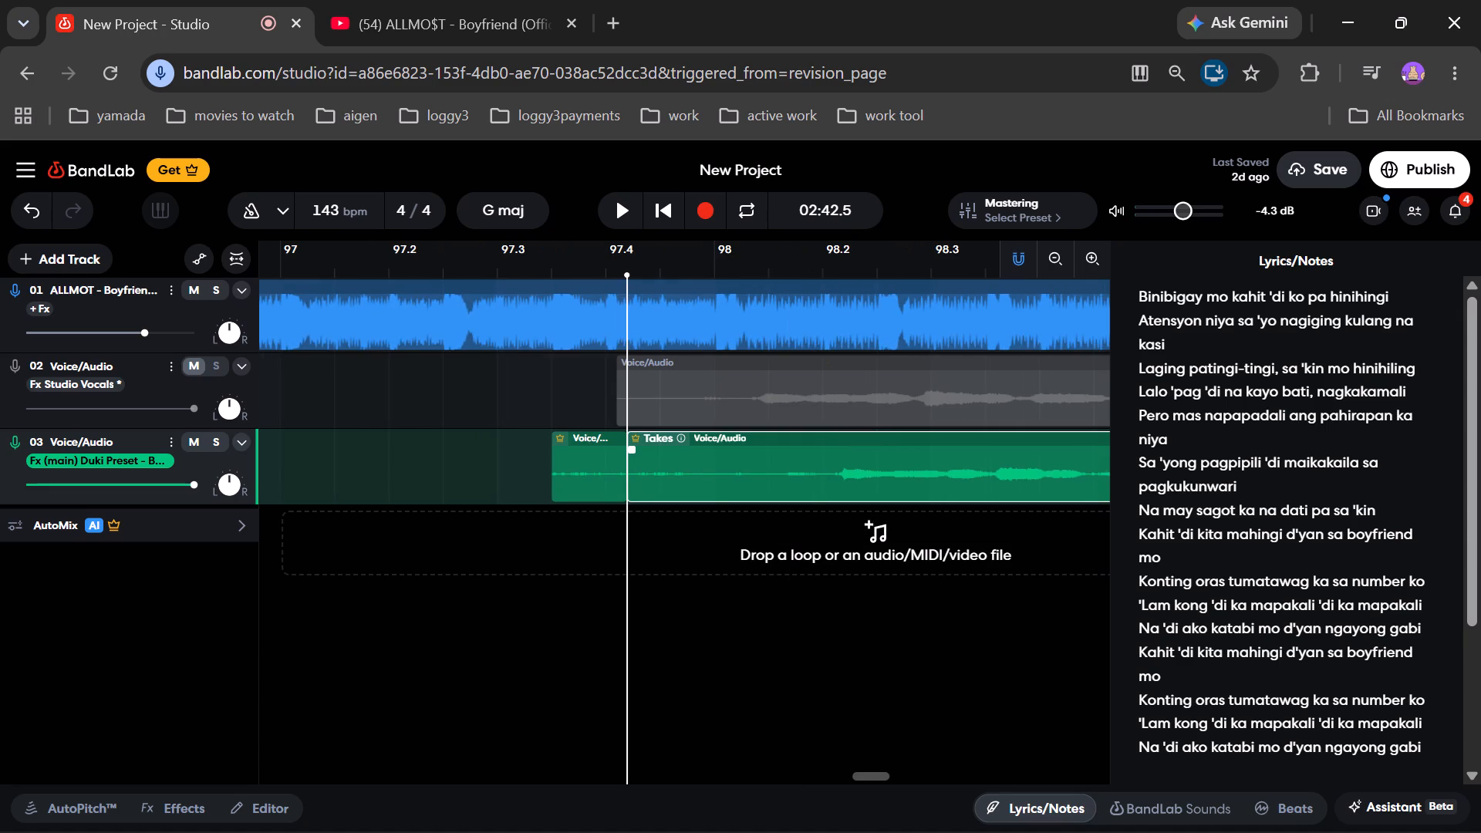
left_click_drag(977, 454, 901, 457)
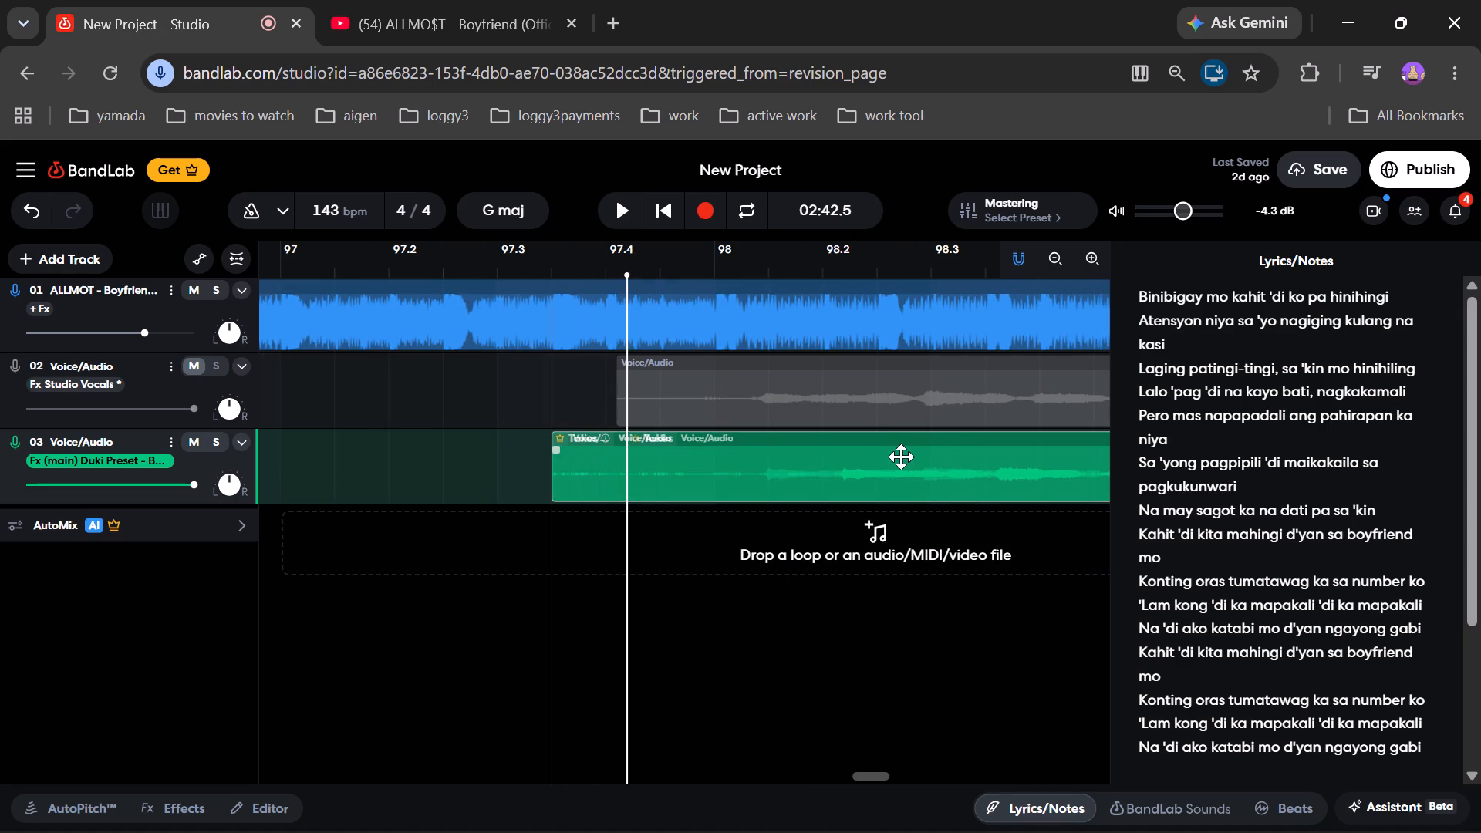
left_click_drag(901, 457, 892, 458)
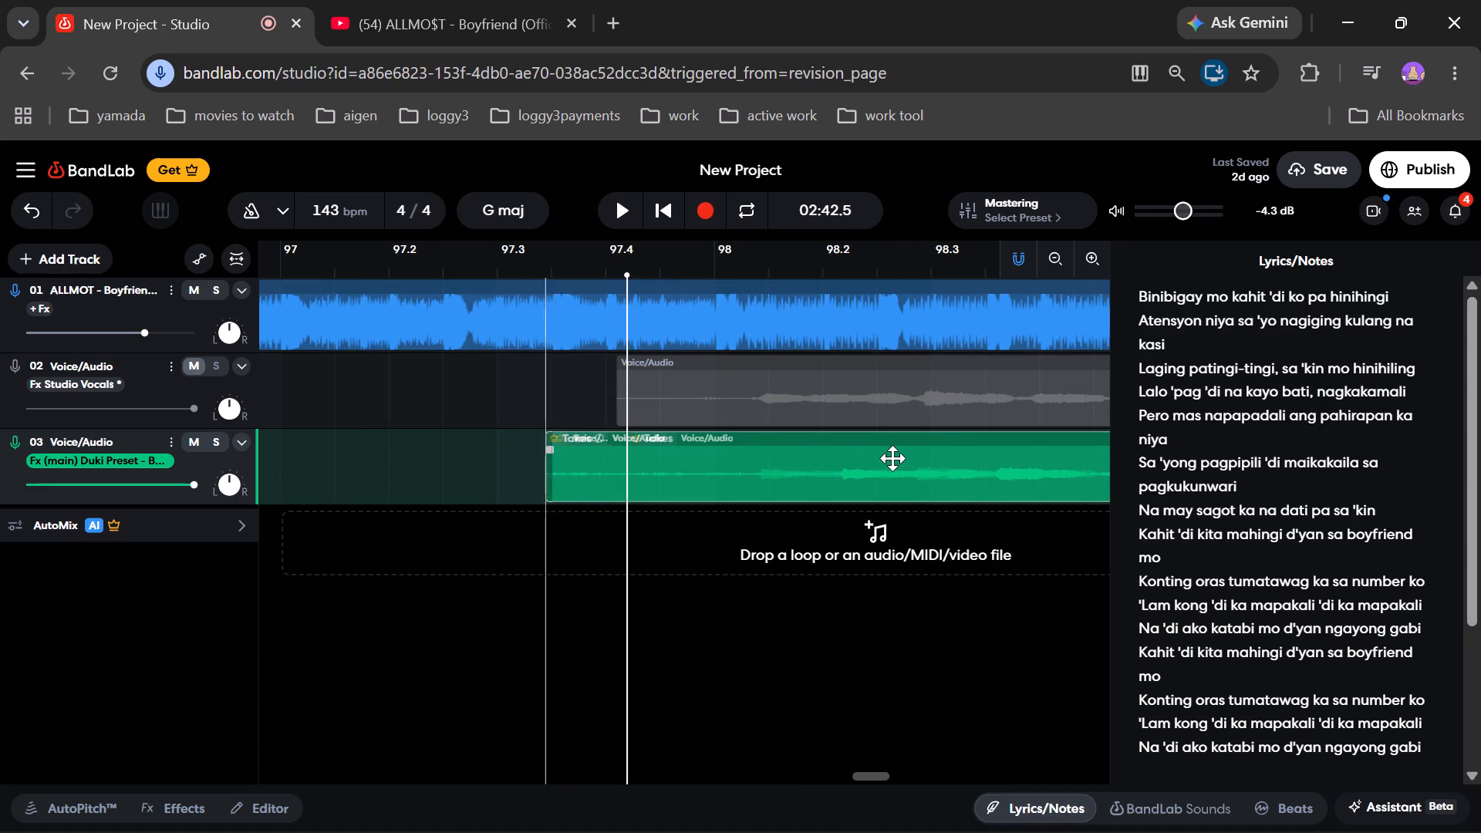
left_click_drag(892, 458, 896, 459)
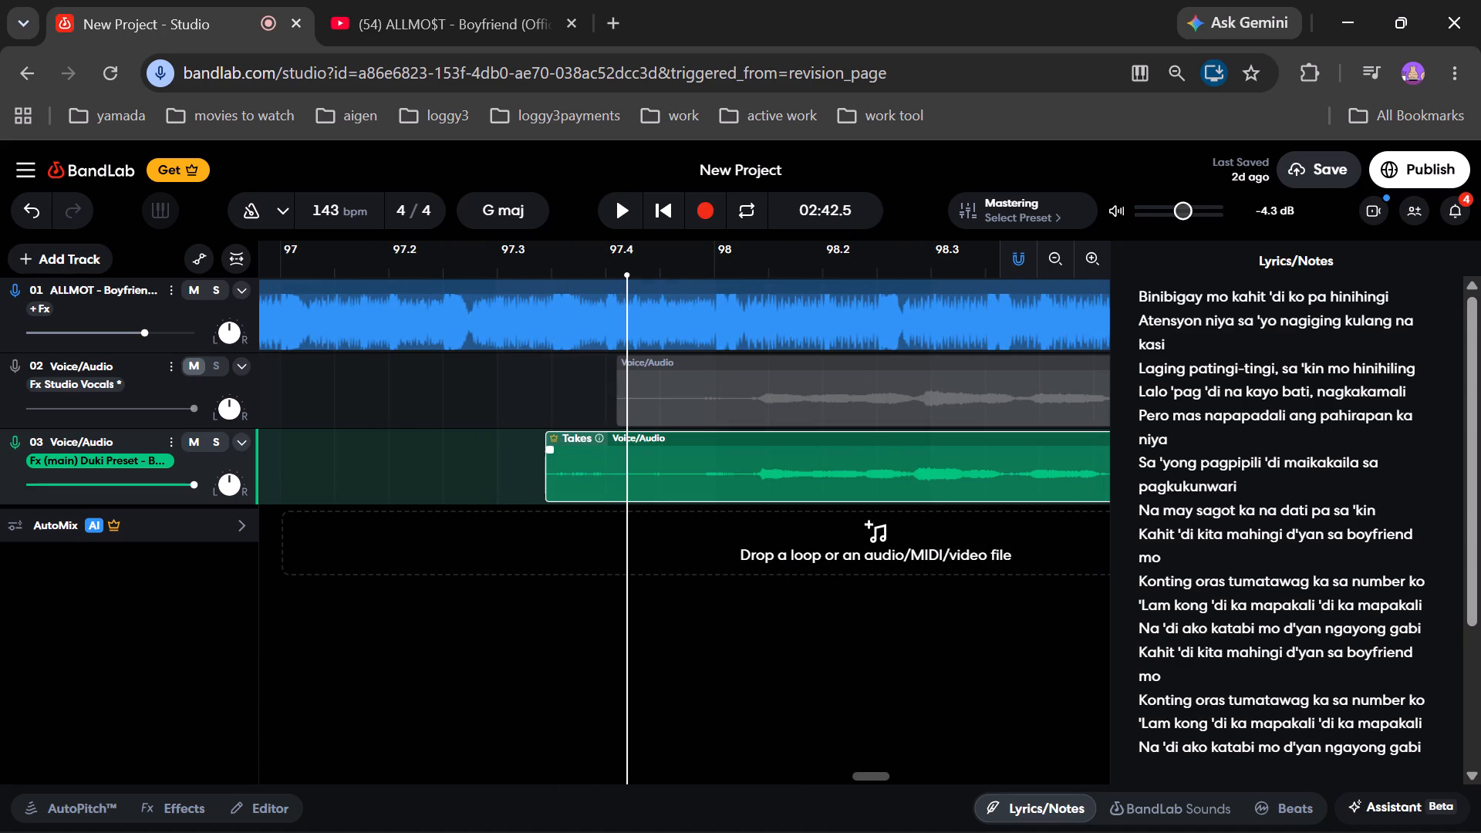
left_click(876, 456)
left_click(616, 210)
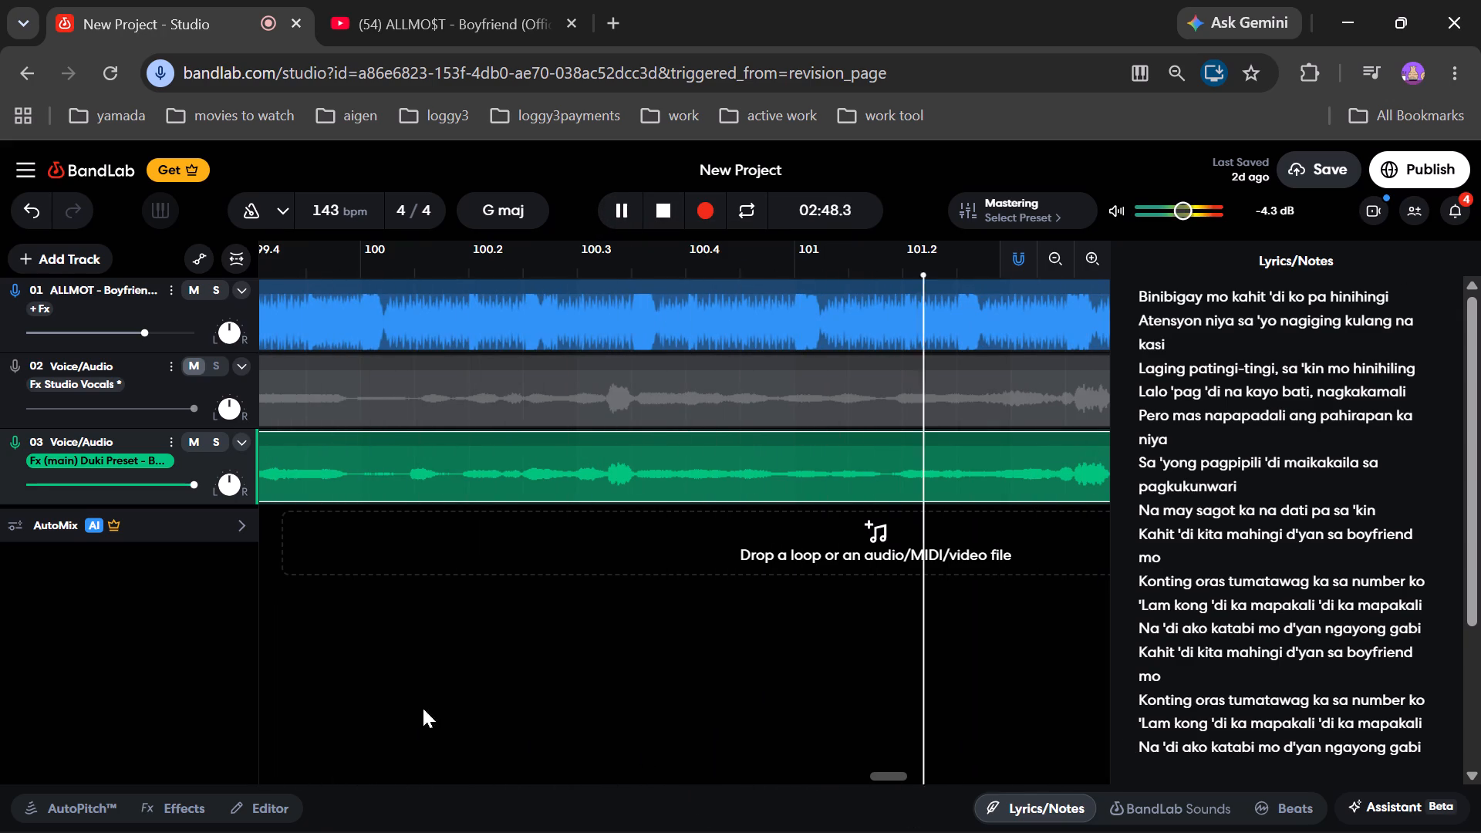
Switch the system sound output to Speakers (Realtek(R) Audio).
left_click(1304, 830)
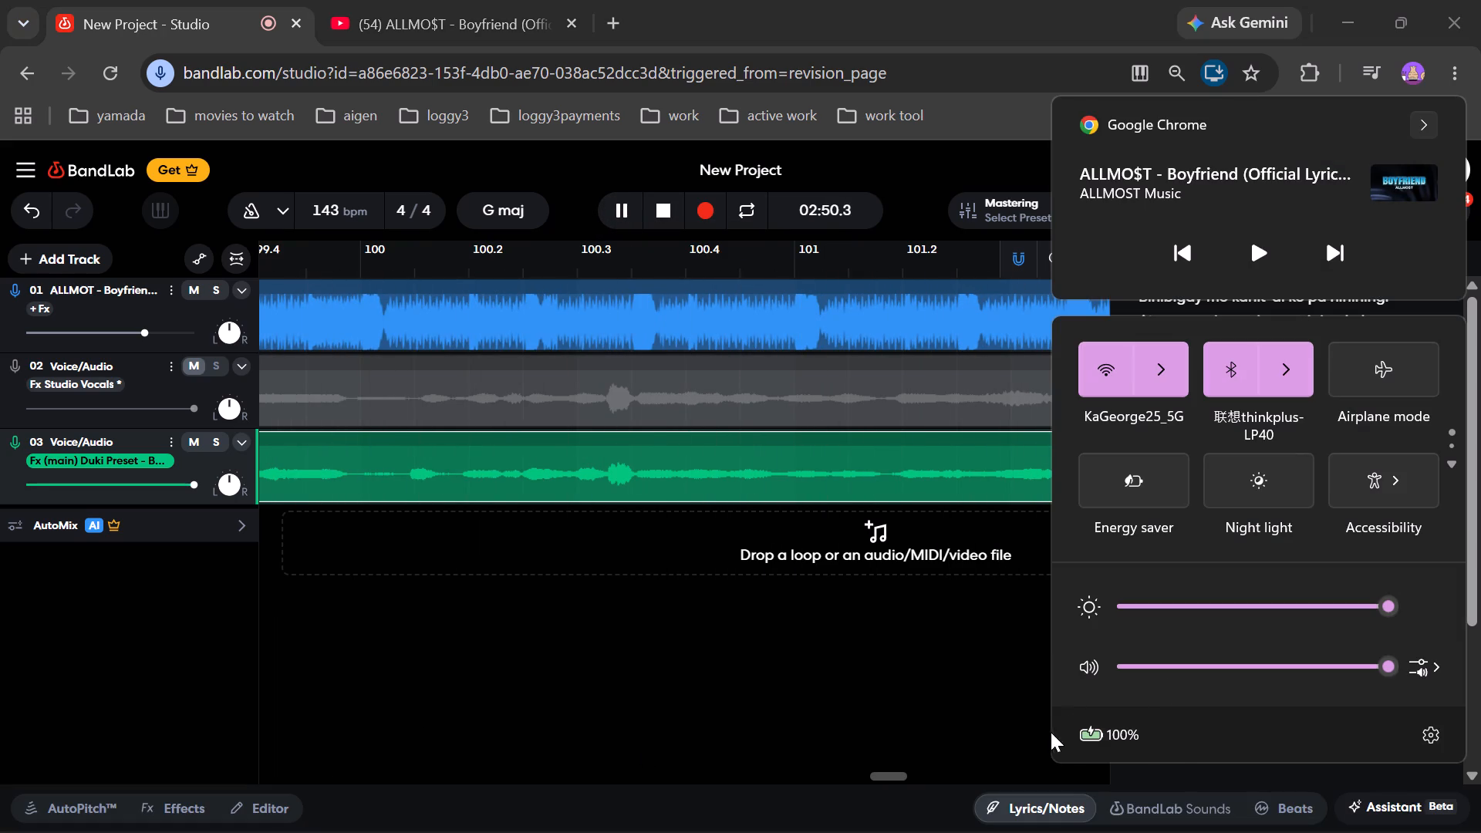
left_click(1412, 657)
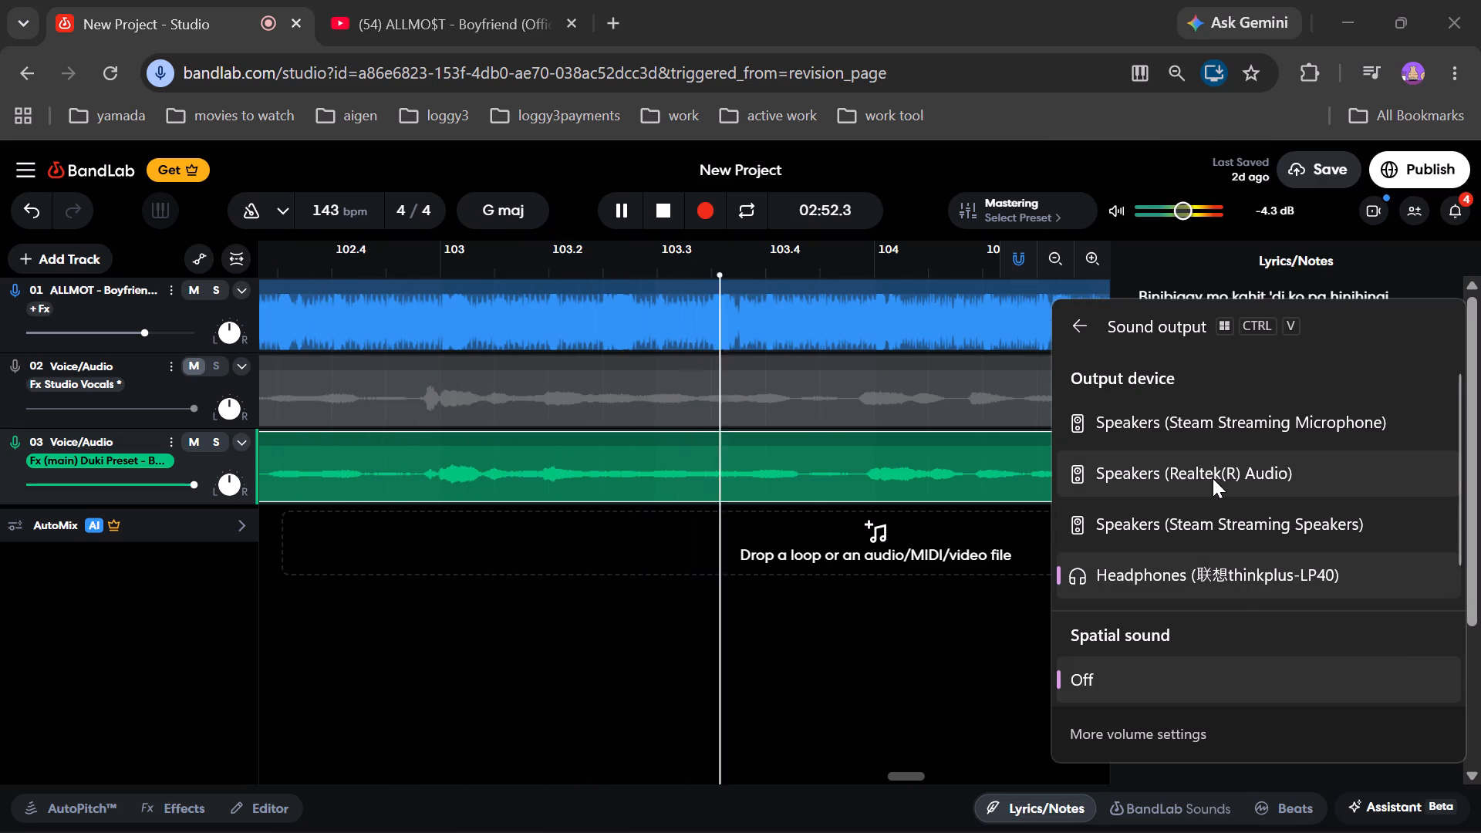
left_click(1213, 478)
Play the aligned vocal again from 02:42.5 with the lyrics hidden and track 03's effects open, and stop after reviewing it.
left_click(662, 213)
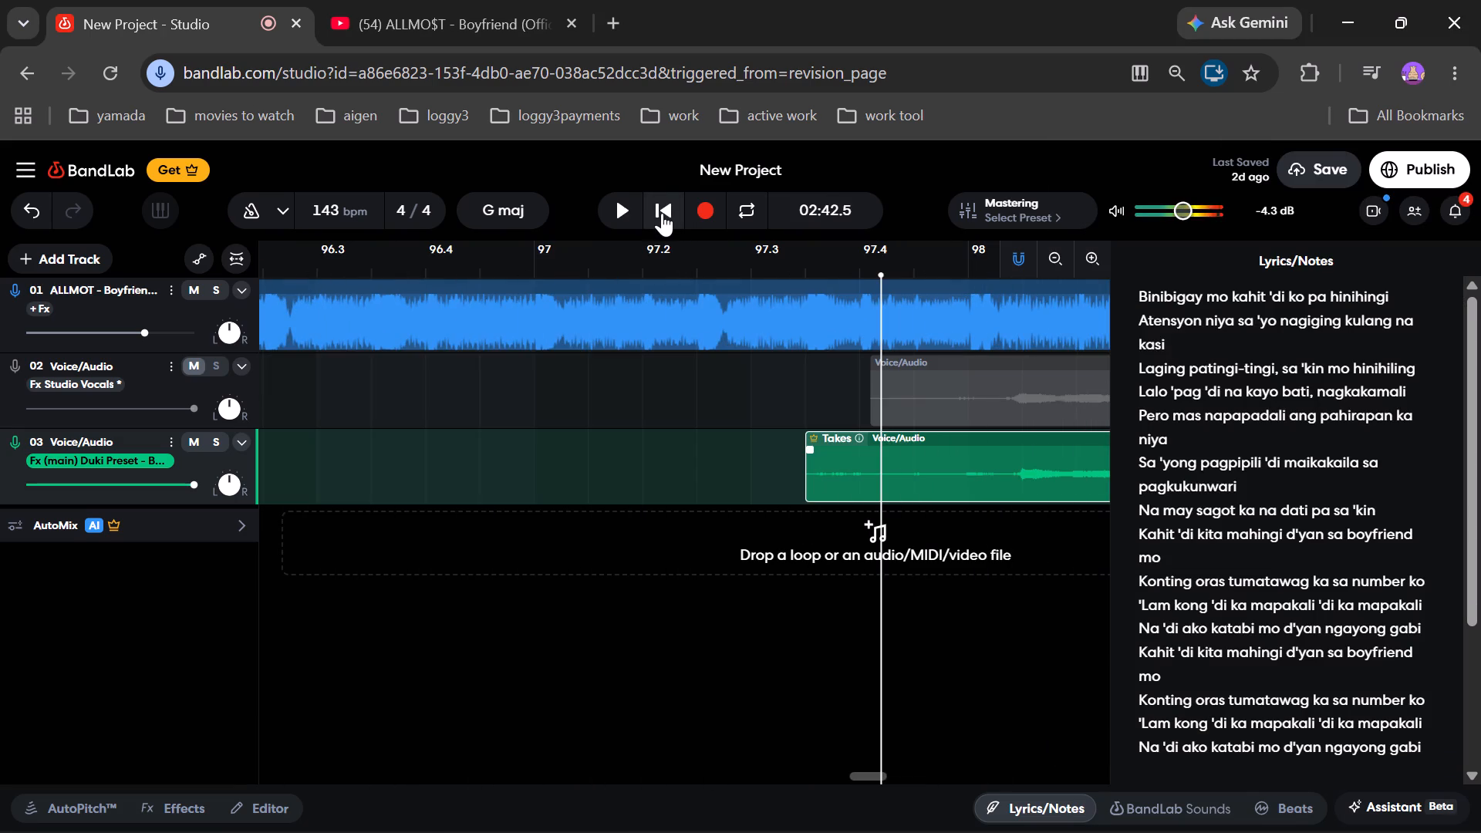
left_click(627, 214)
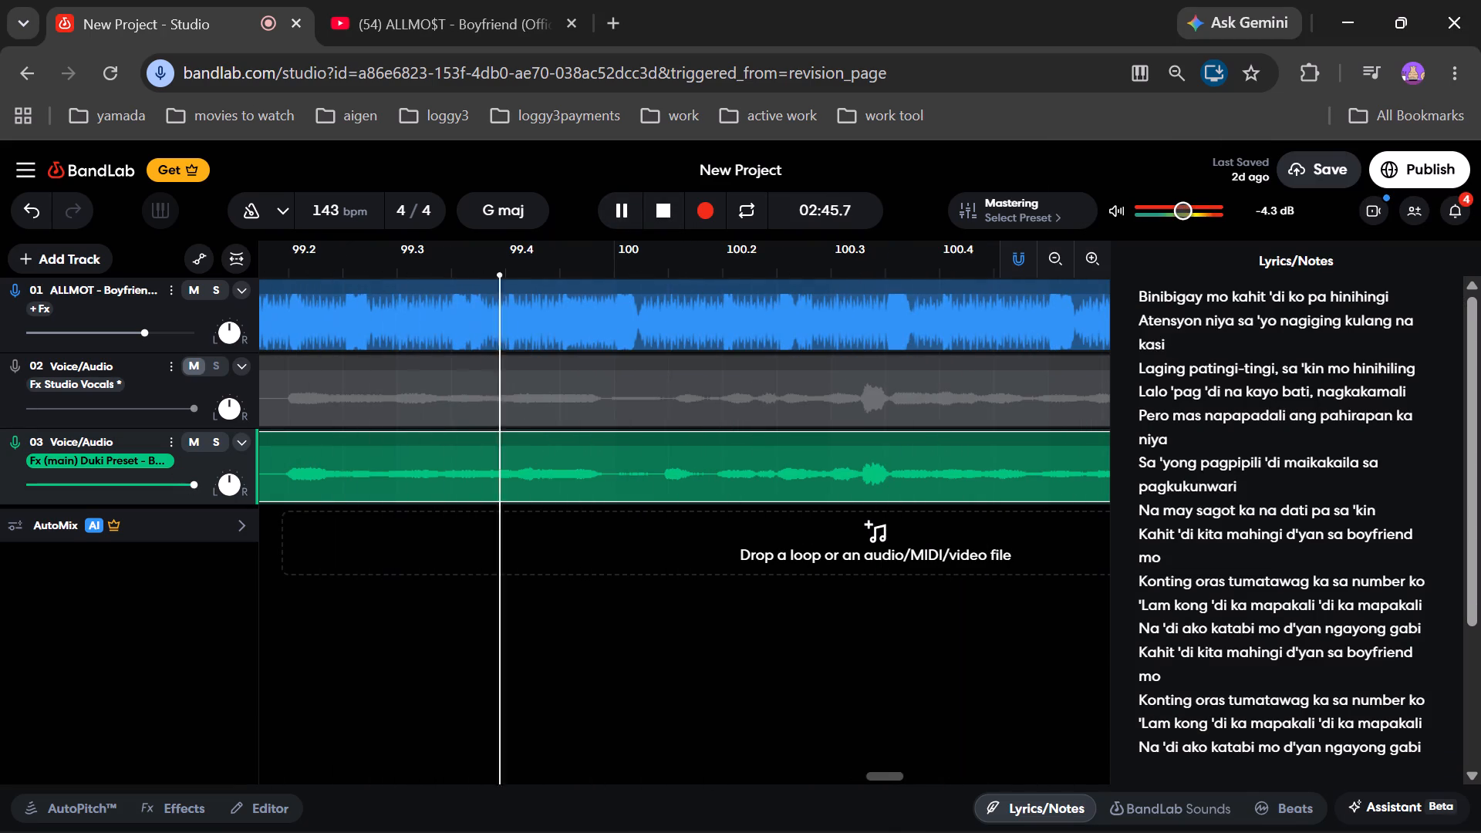
left_click(1077, 805)
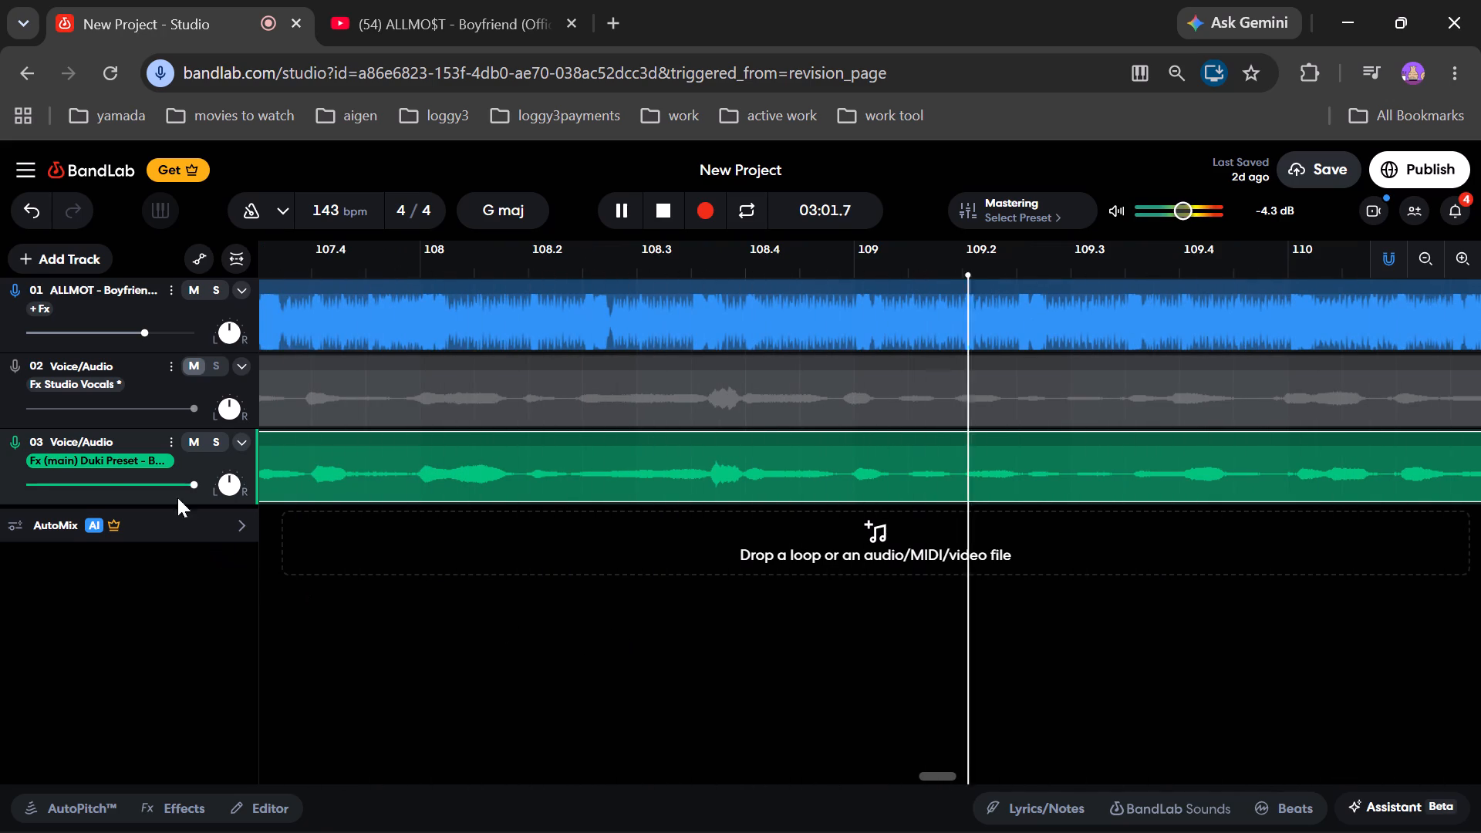
left_click(133, 463)
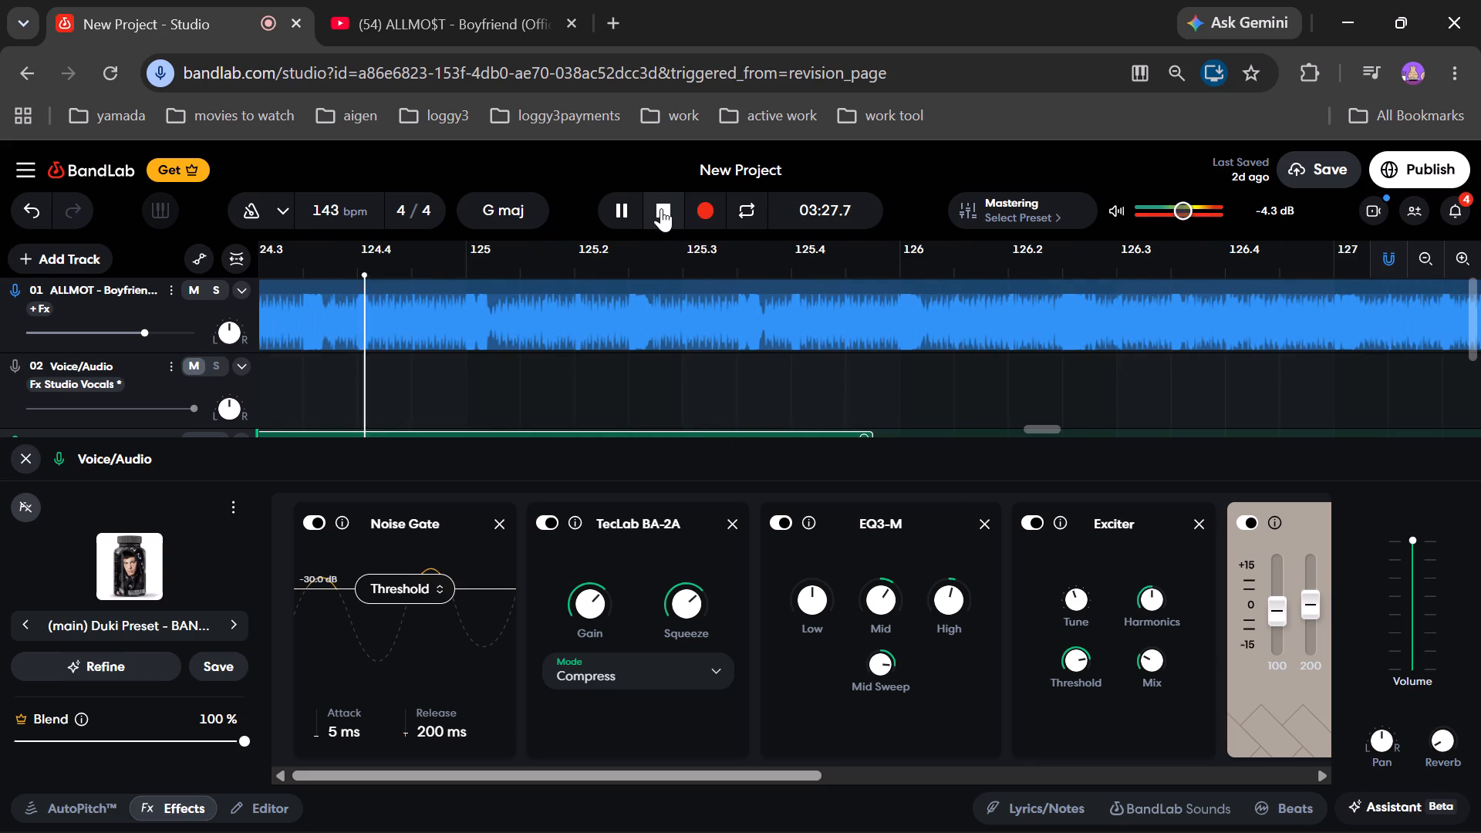
left_click(661, 208)
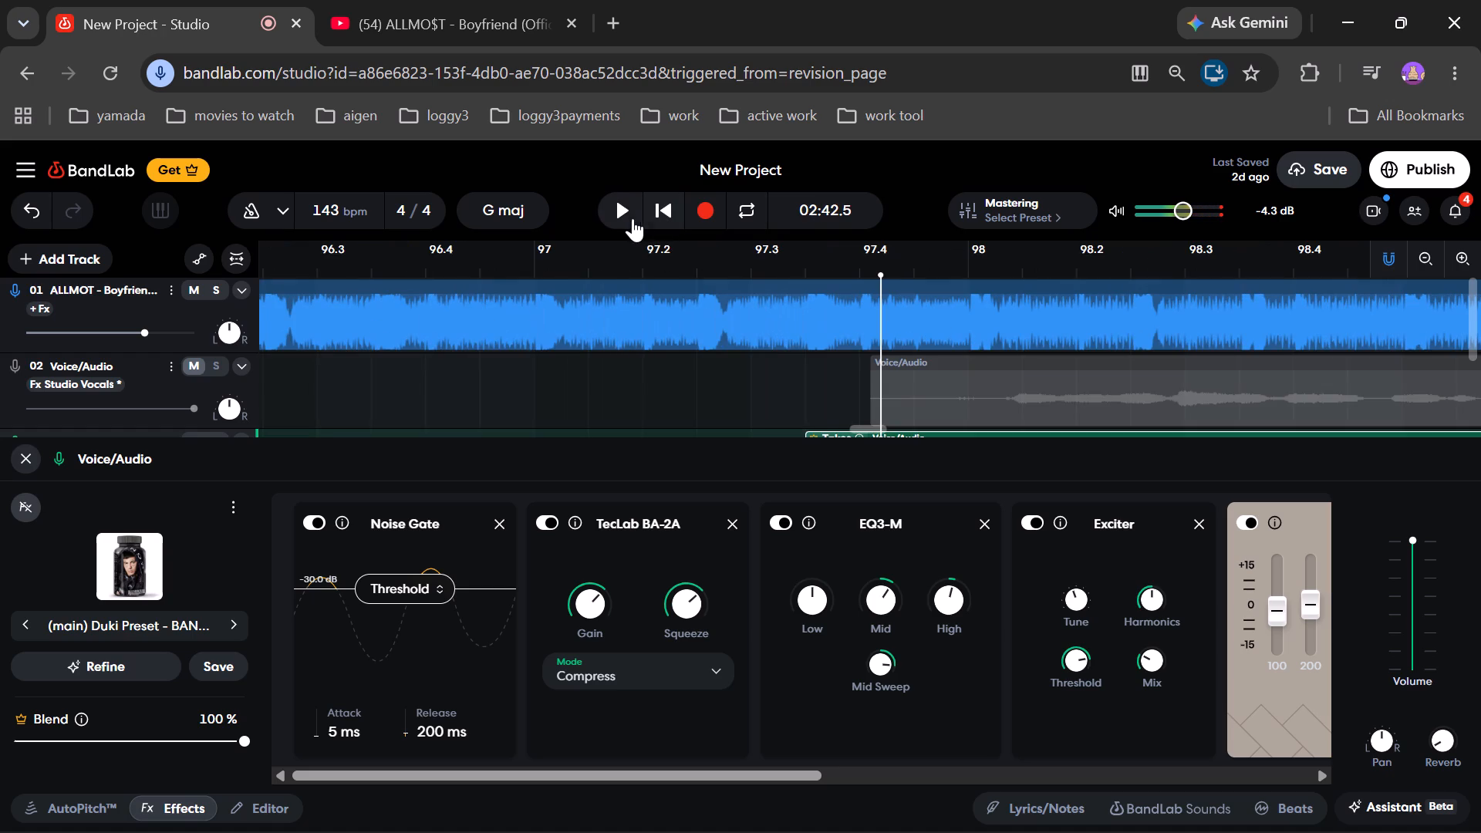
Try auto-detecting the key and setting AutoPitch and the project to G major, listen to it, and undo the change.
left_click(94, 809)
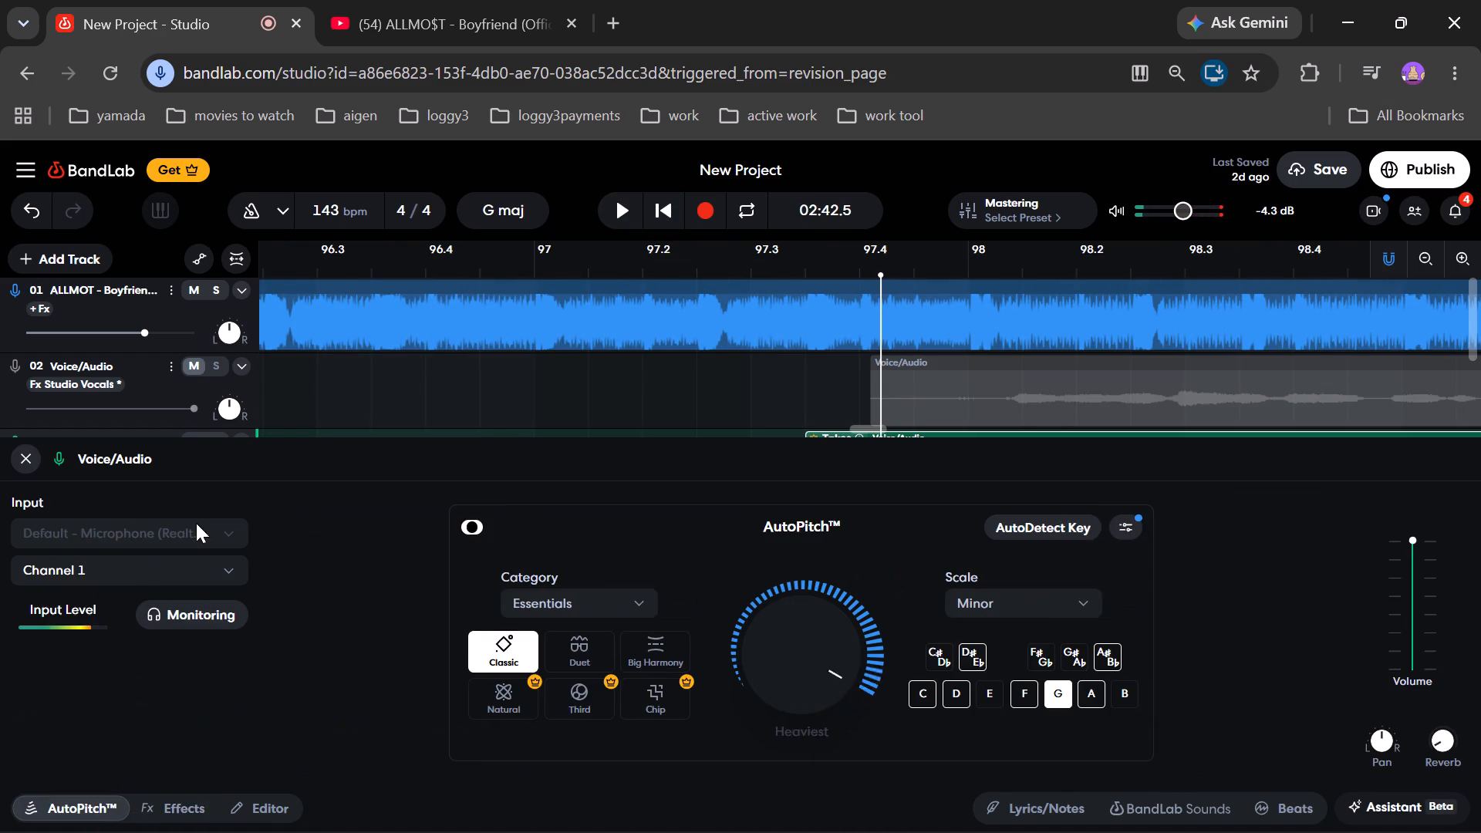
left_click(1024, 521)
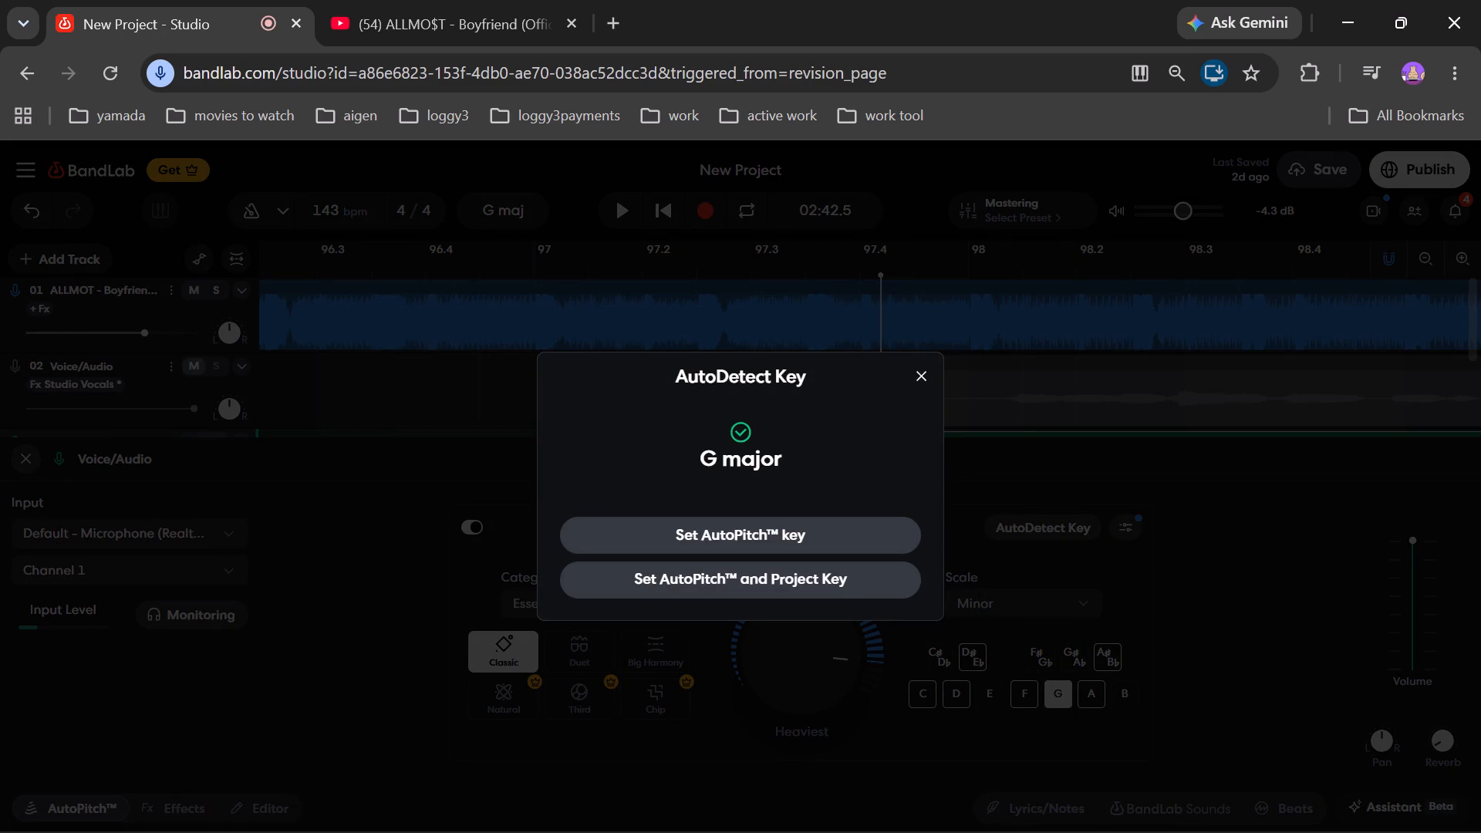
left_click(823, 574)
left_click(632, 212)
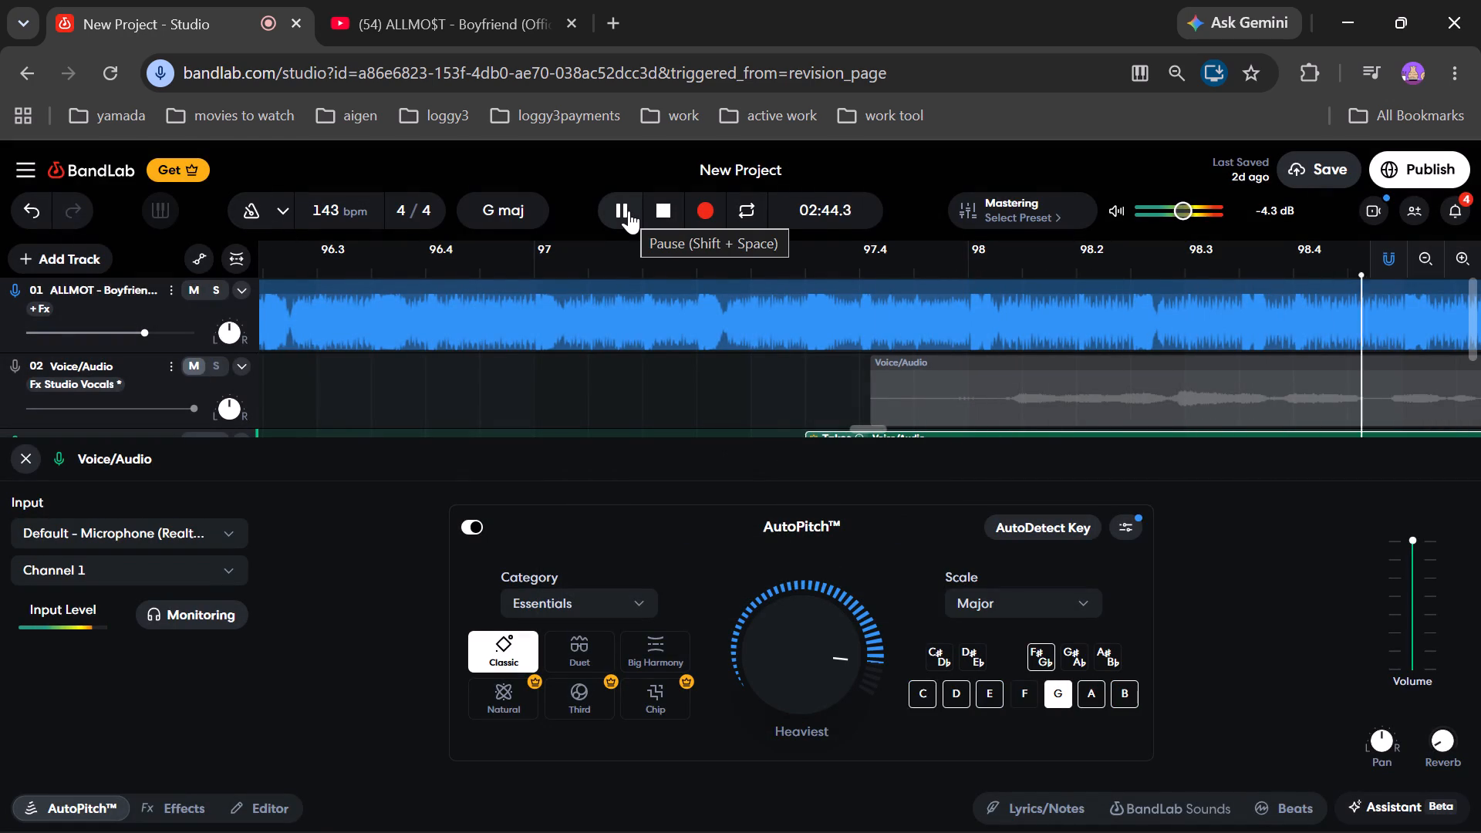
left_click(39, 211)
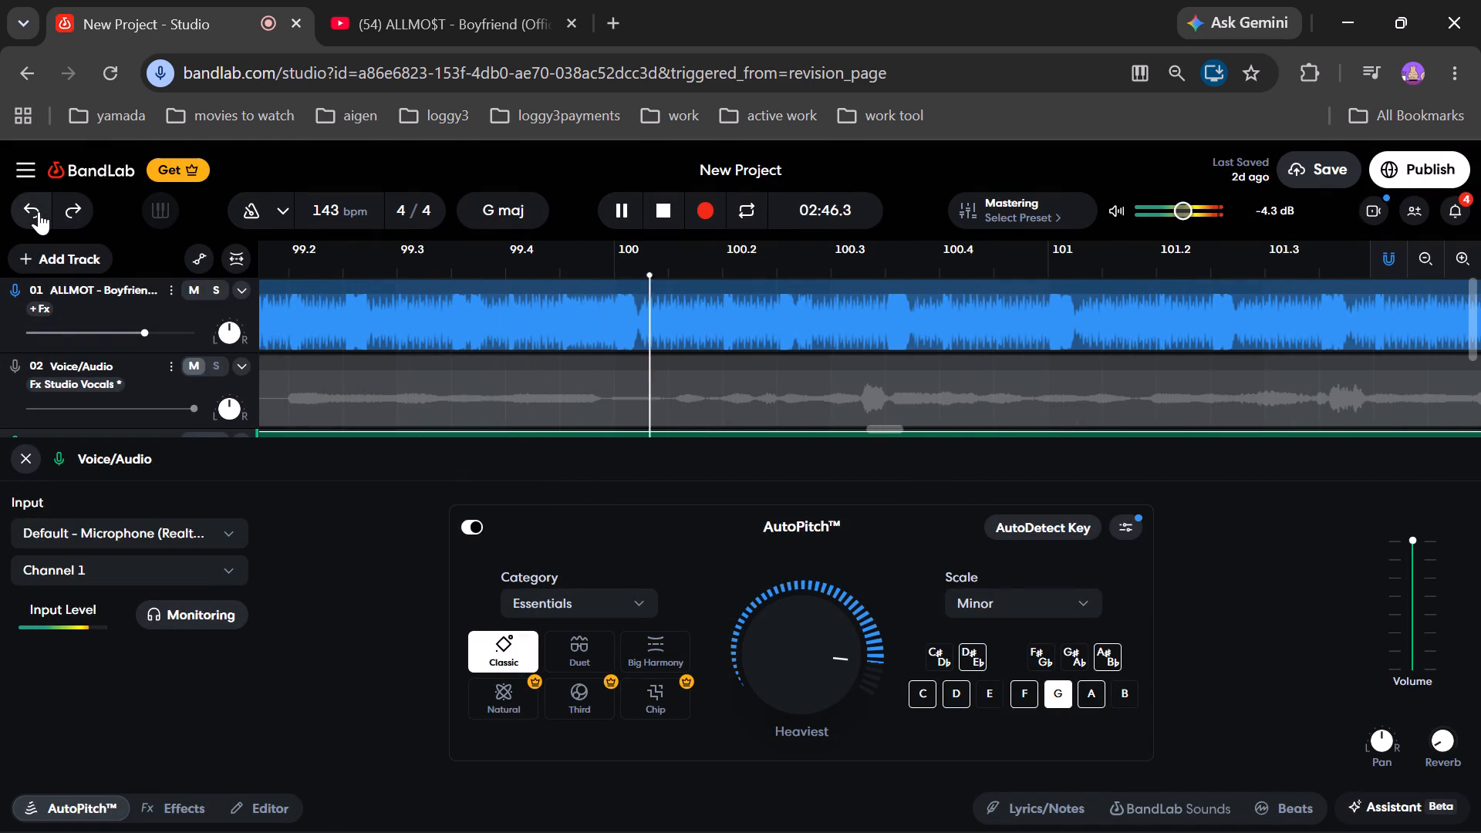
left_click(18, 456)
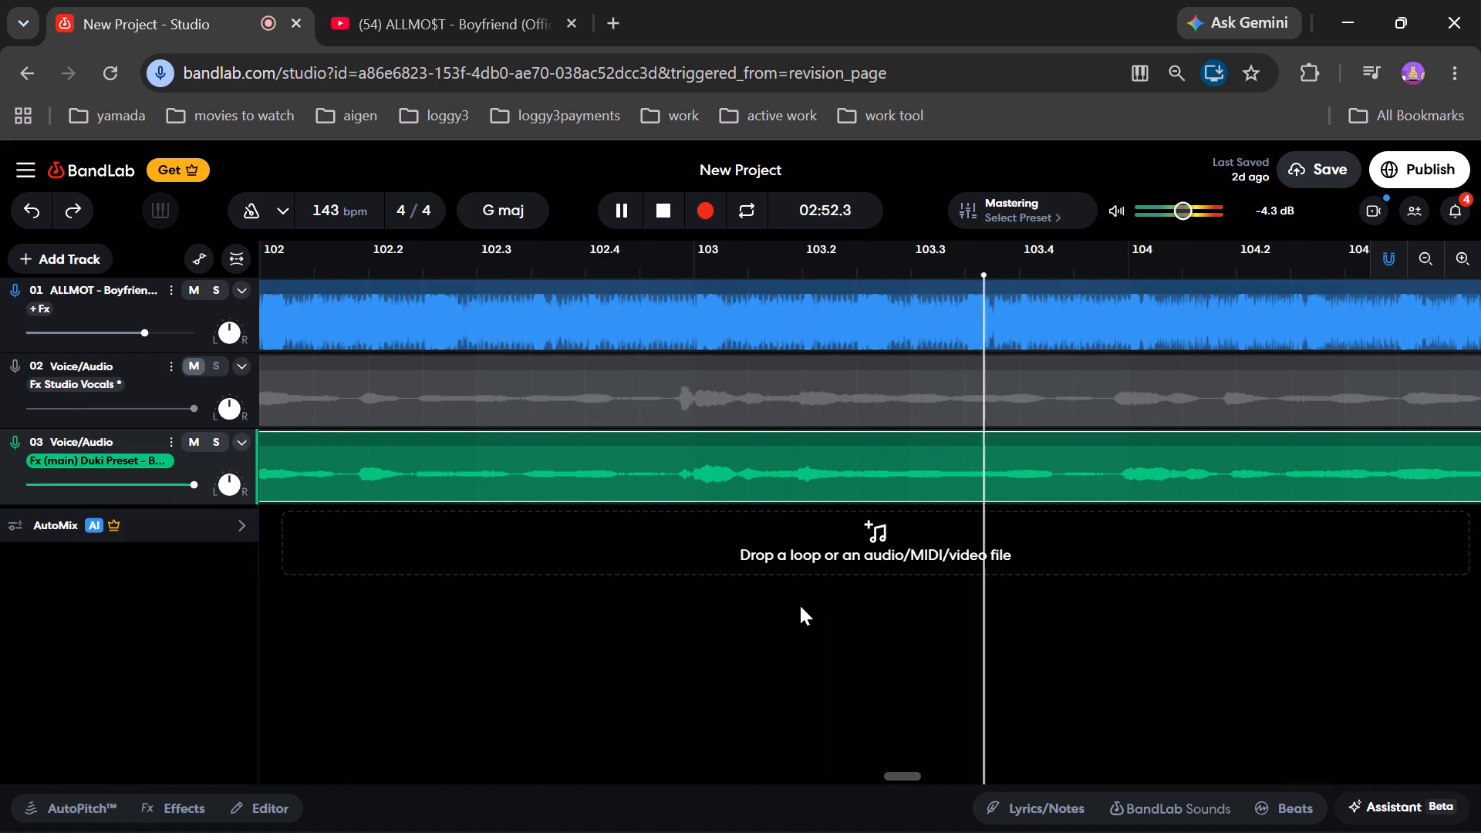
Change track 03's effects preset to Perfect High Pitch Bkz and replay the vocal from 02:42.5.
left_click(100, 460)
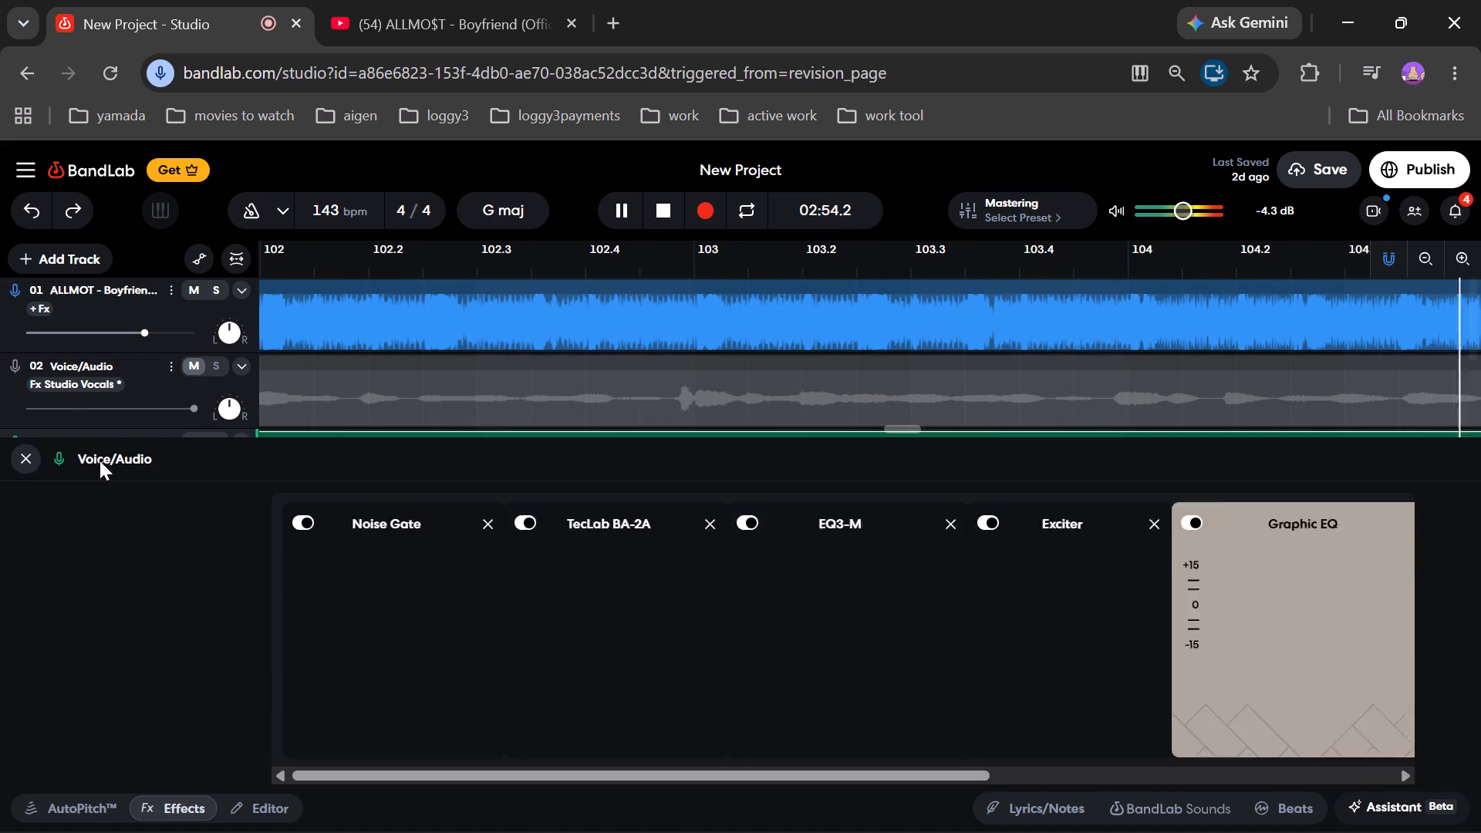
left_click(152, 629)
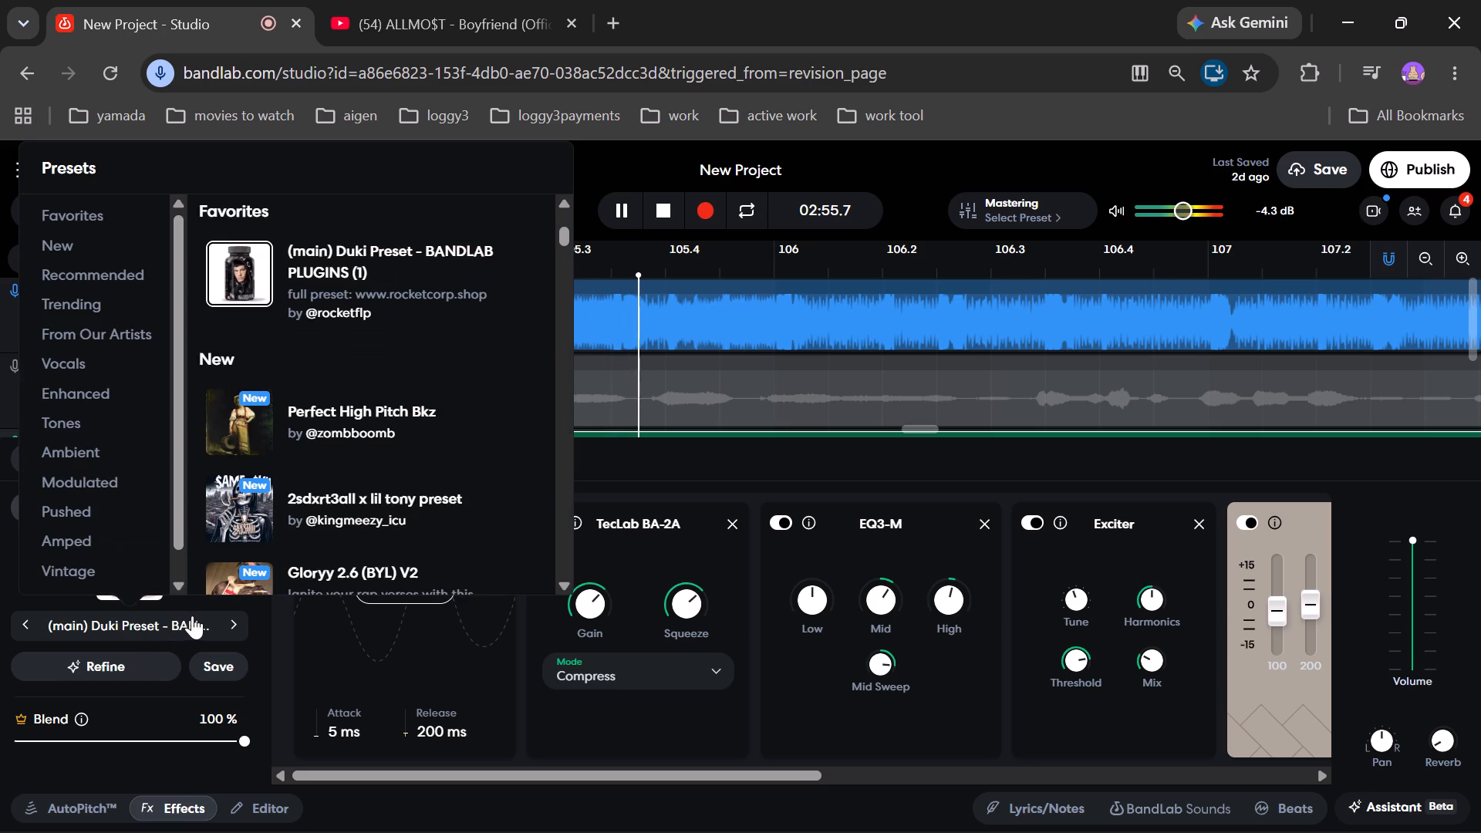
left_click(255, 427)
left_click(125, 624)
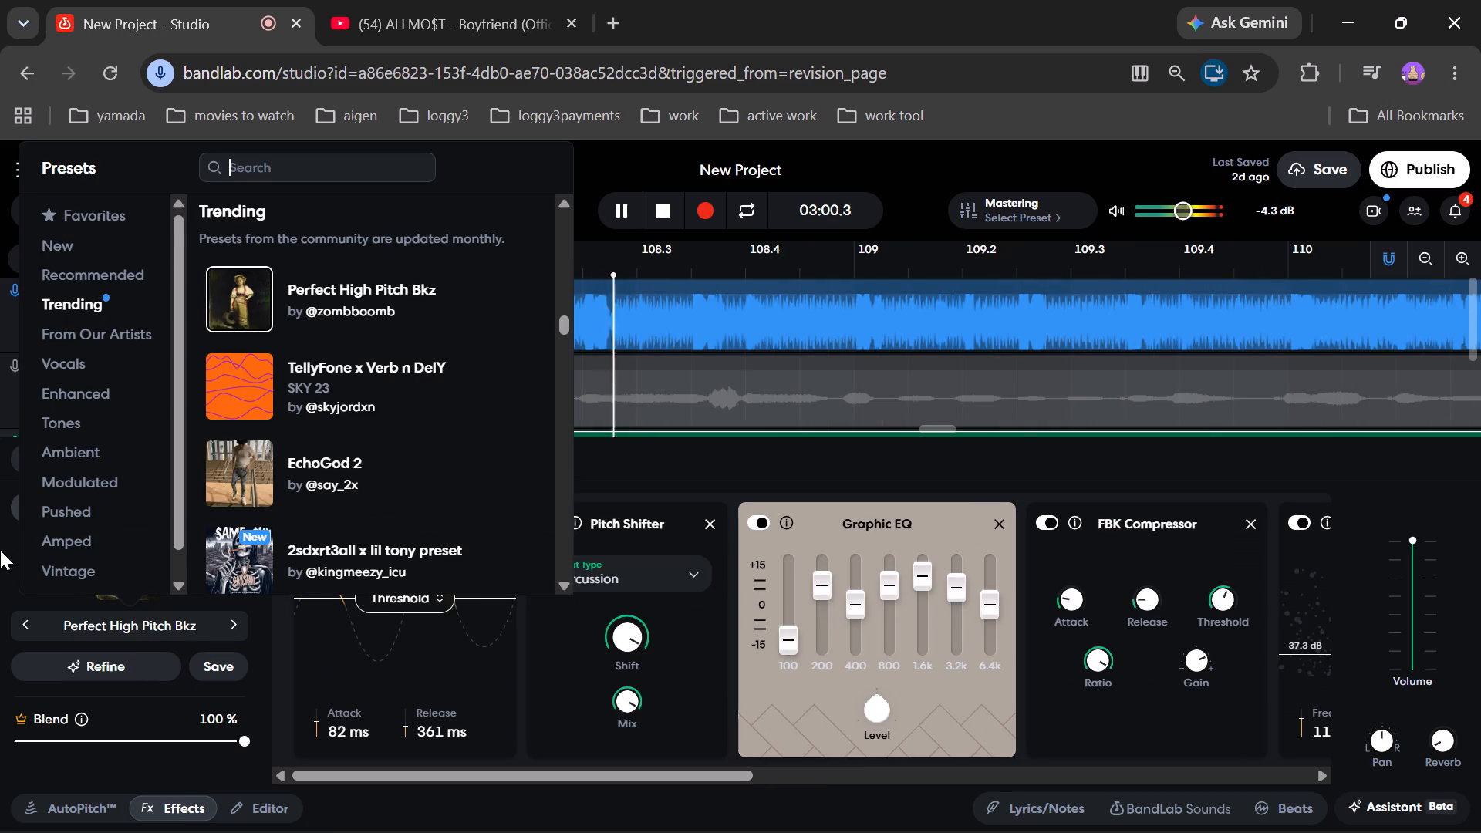
left_click(0, 568)
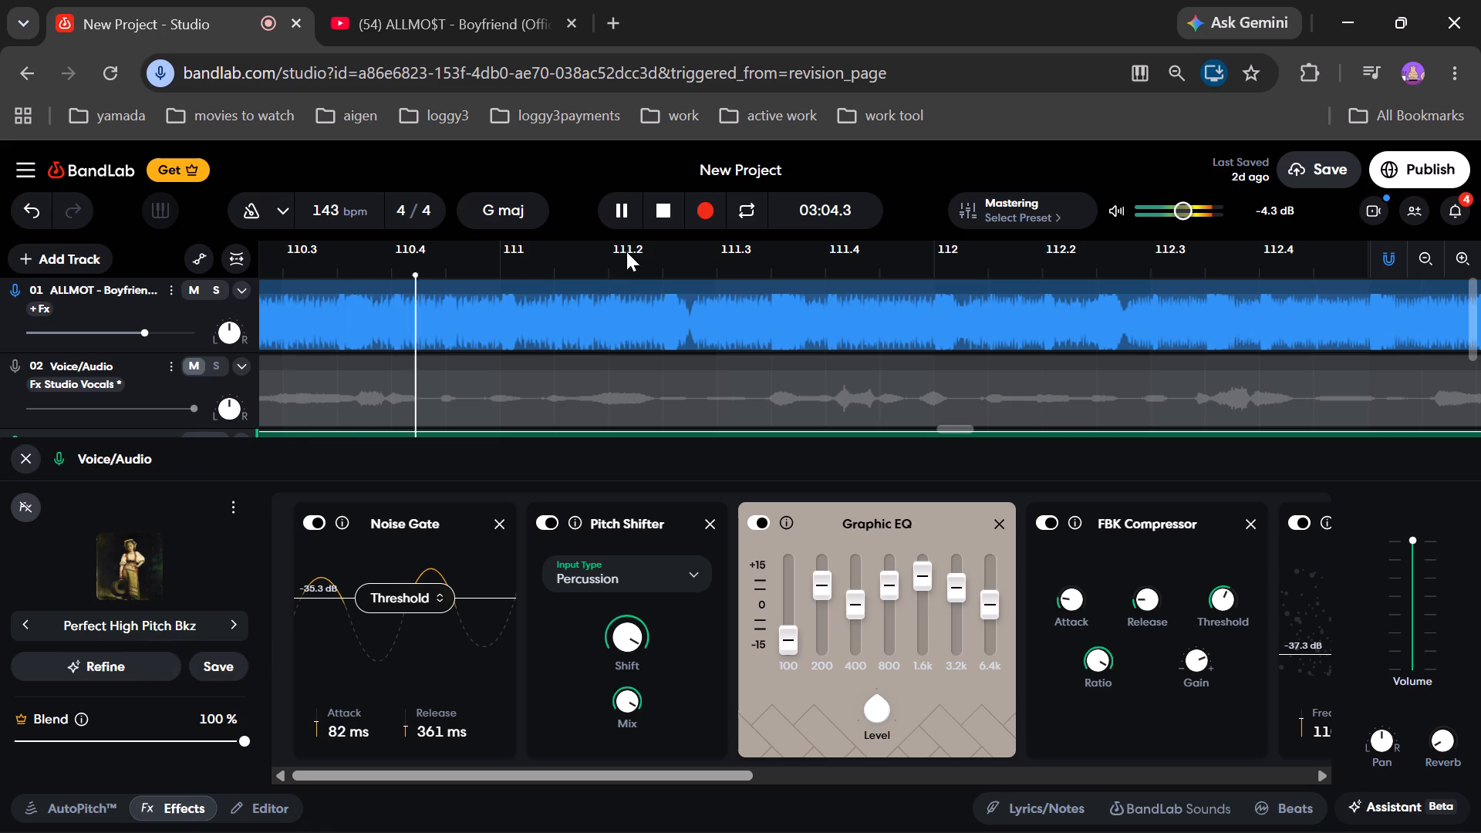
left_click(666, 208)
left_click(627, 211)
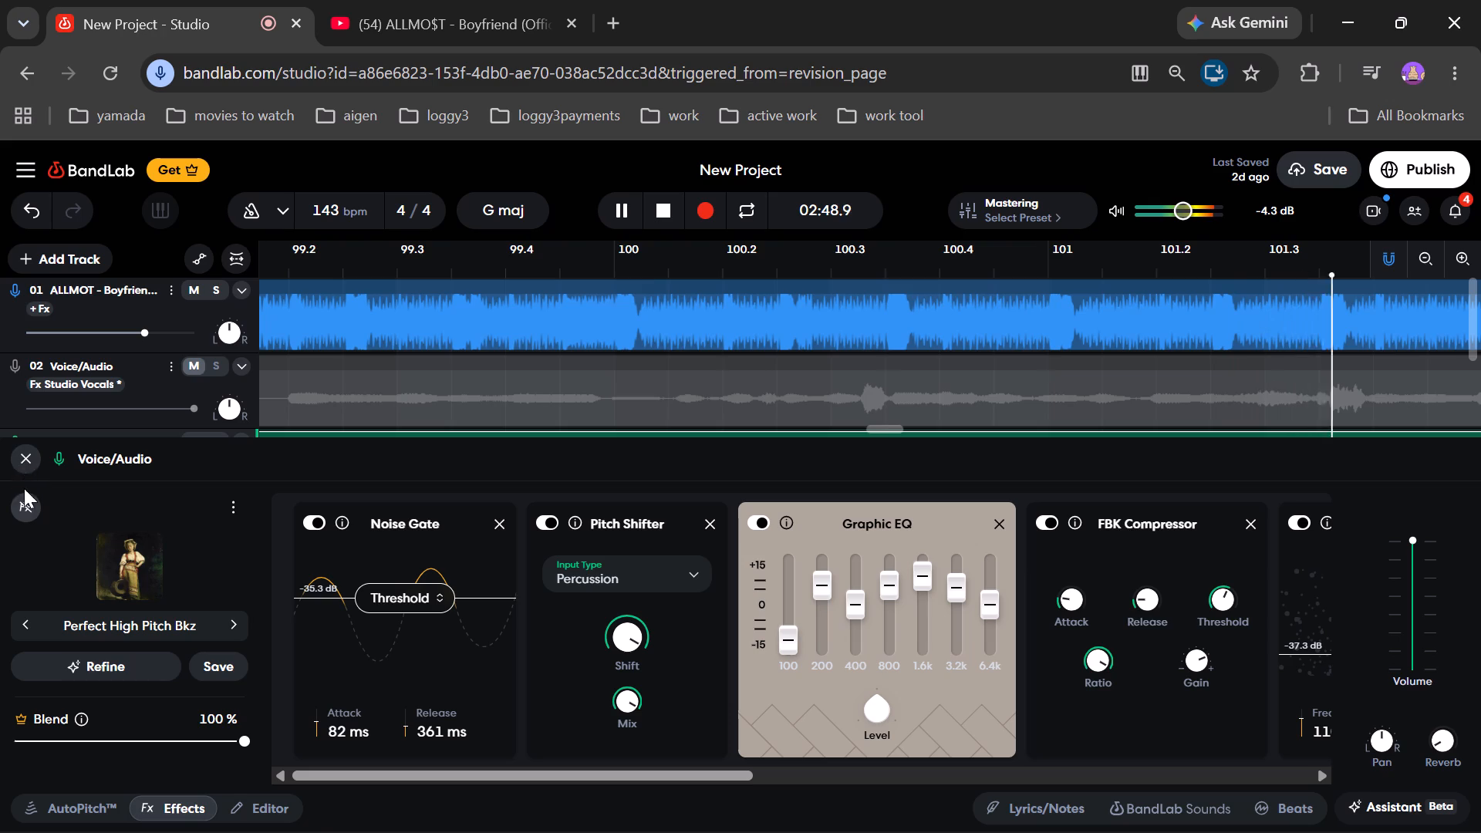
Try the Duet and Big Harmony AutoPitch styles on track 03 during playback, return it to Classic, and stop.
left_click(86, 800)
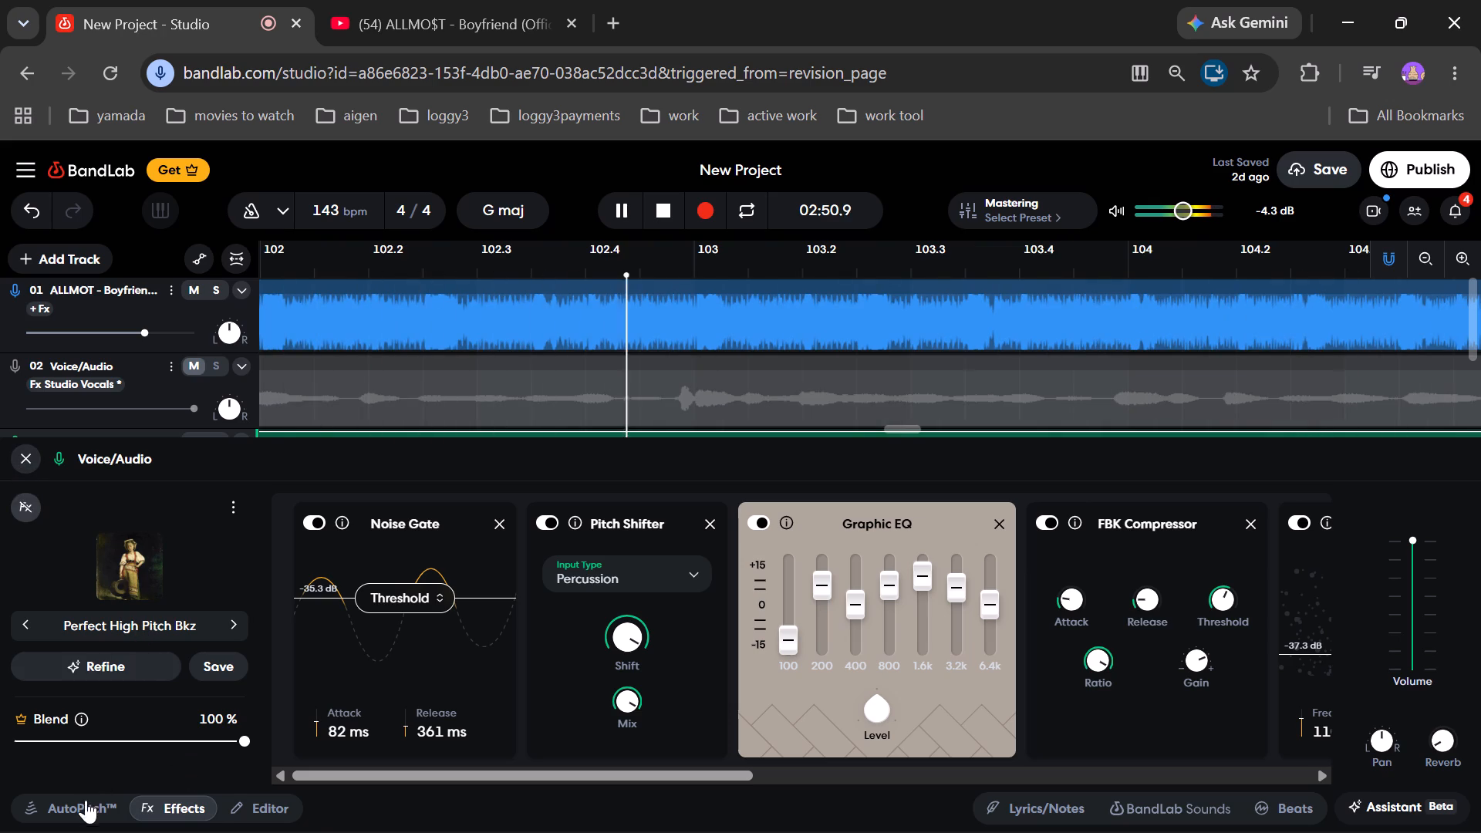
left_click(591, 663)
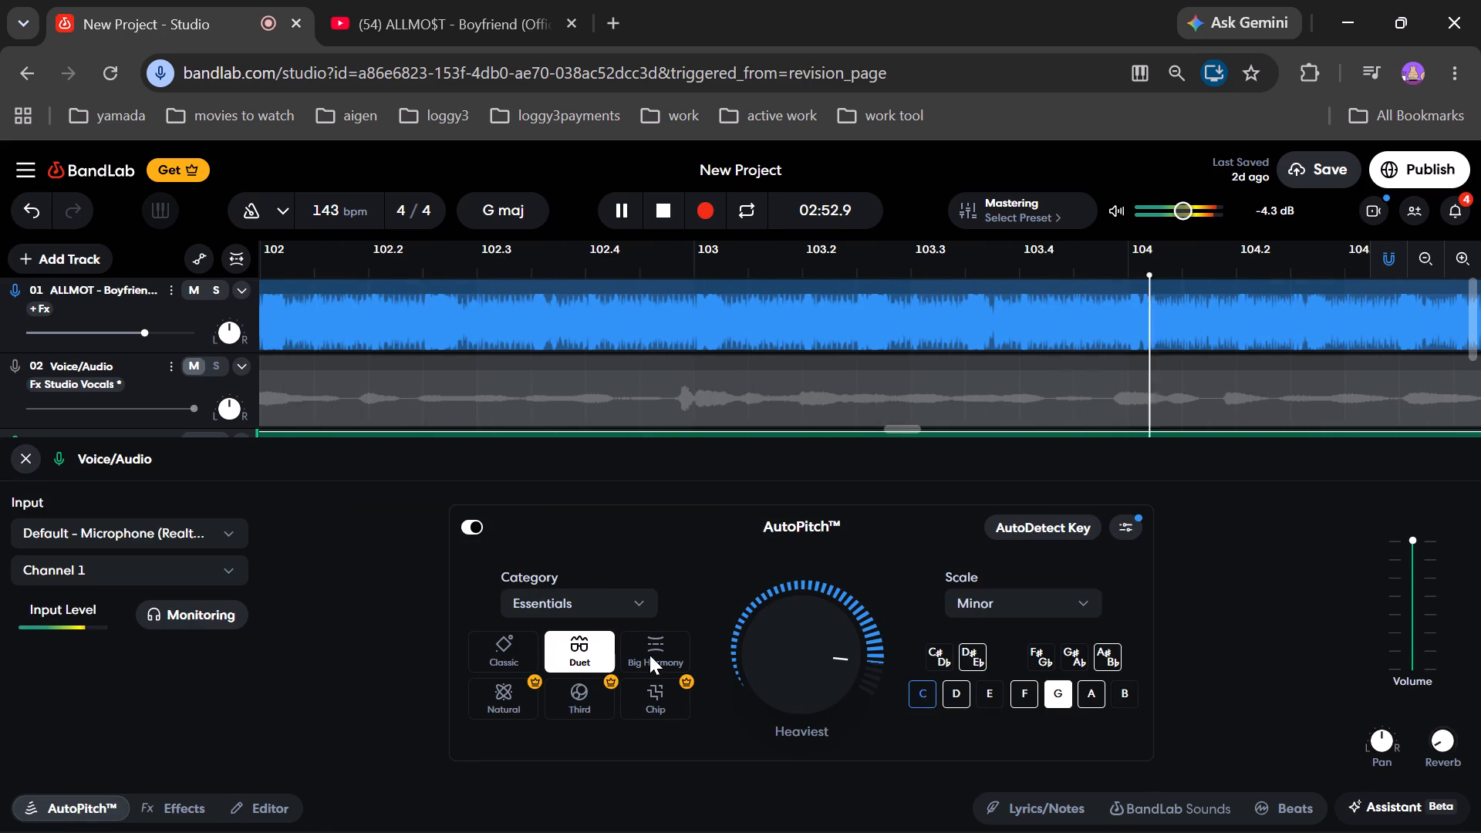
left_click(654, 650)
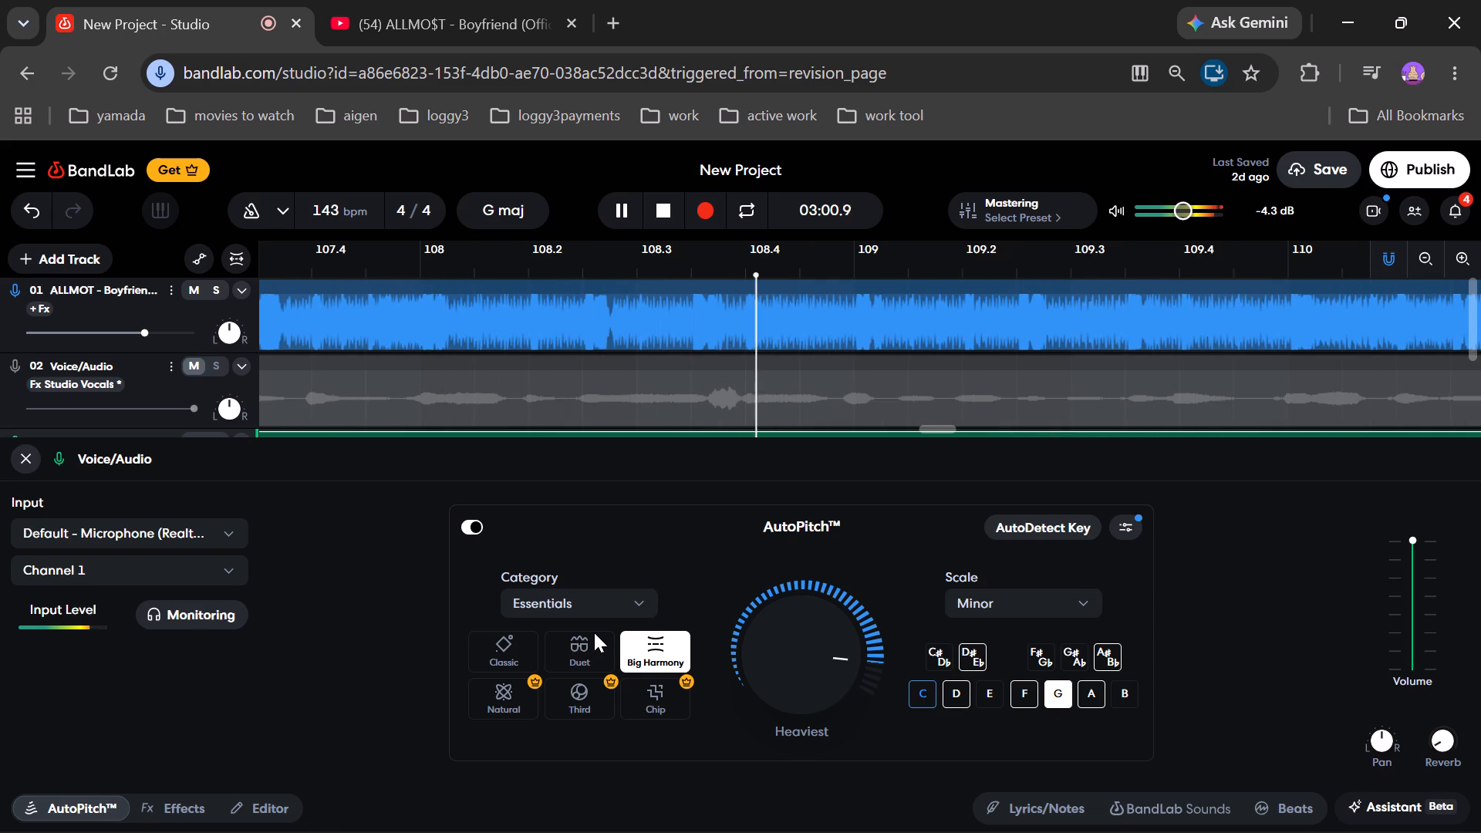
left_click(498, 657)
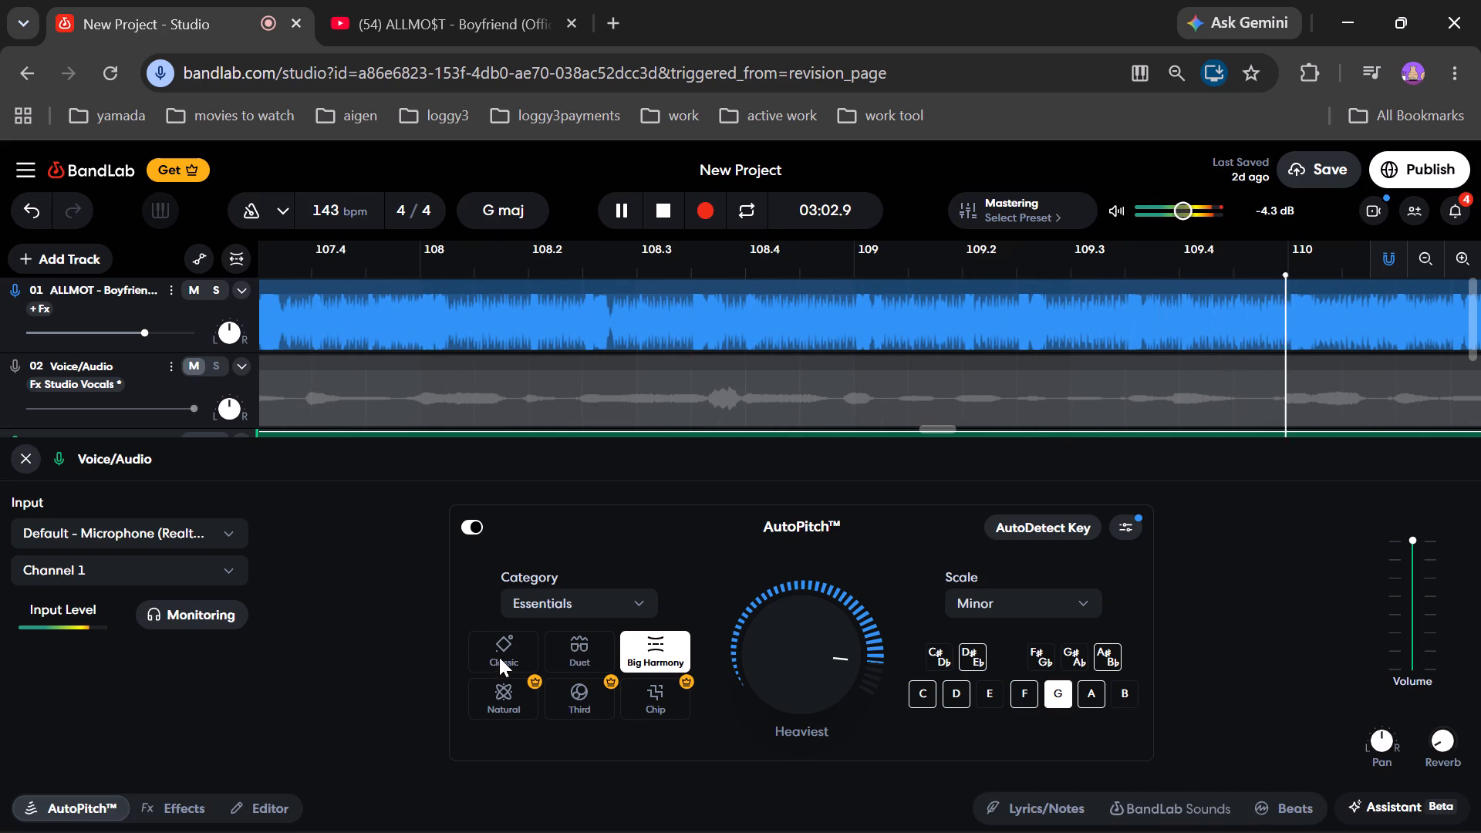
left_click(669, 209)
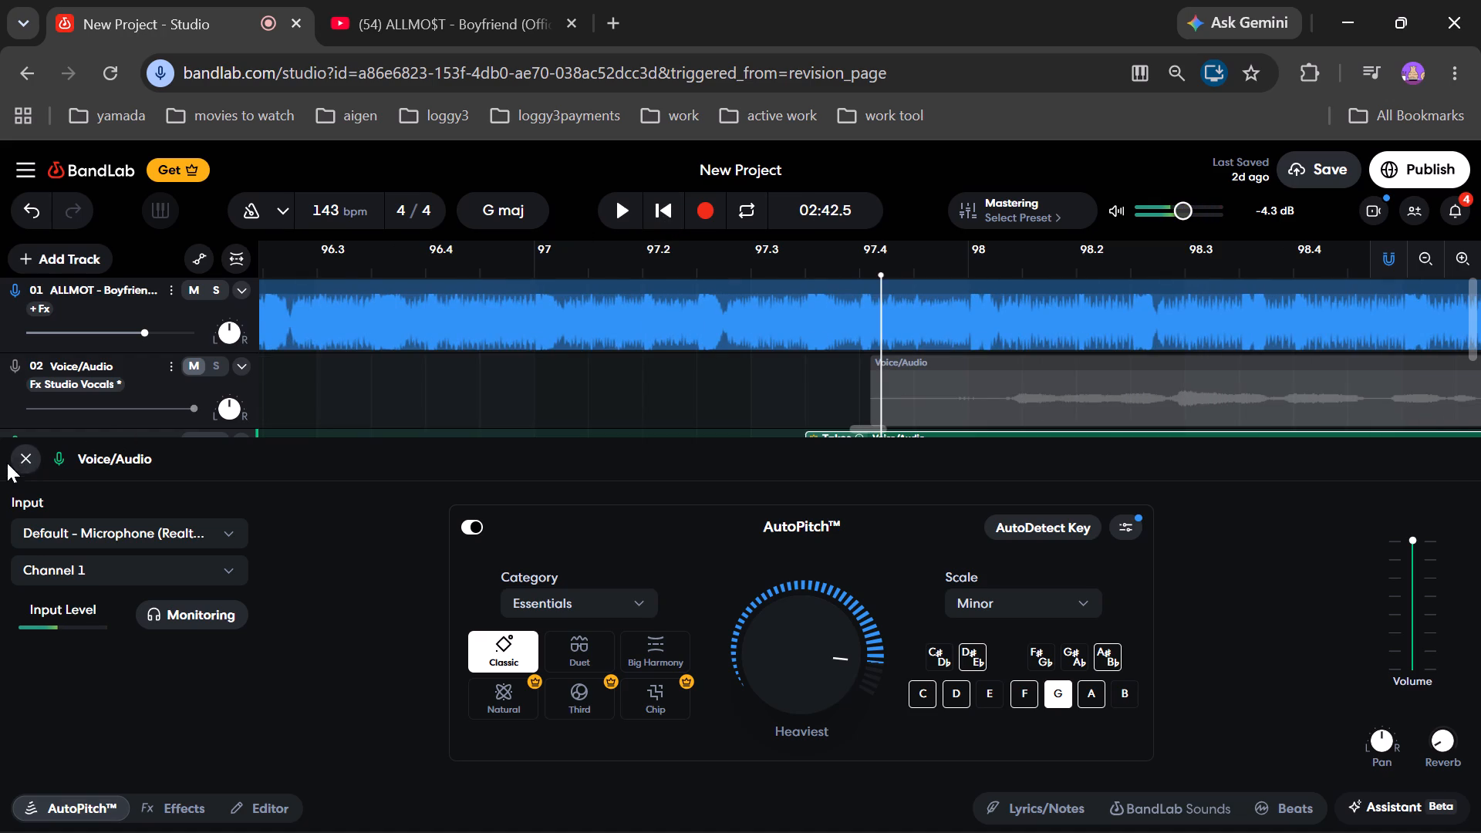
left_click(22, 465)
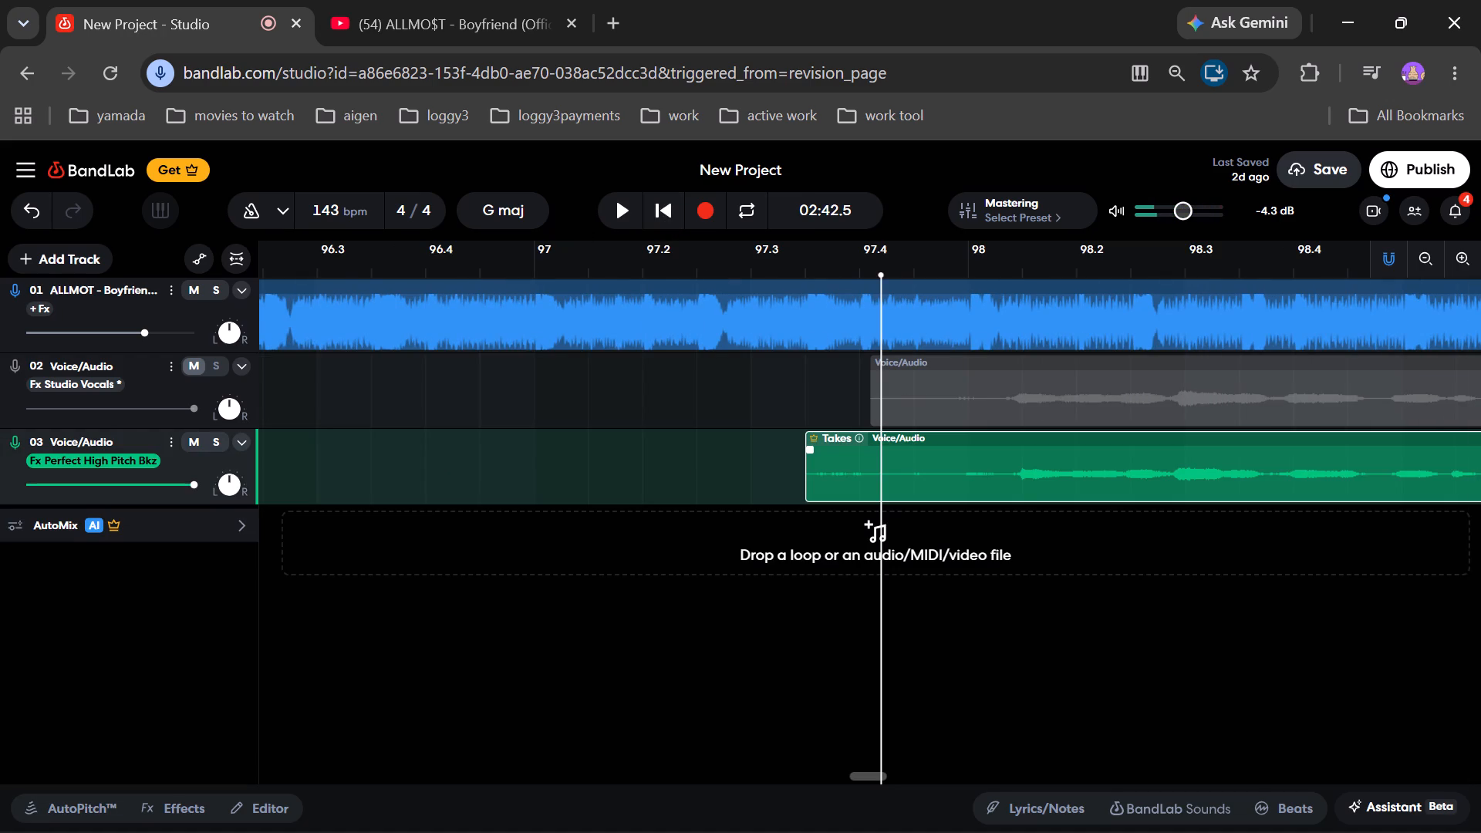
Trim the start of track 03's vocal region to about halfway between 98 and 98.2, where the singing begins, and play it back.
left_click_drag(807, 468, 1001, 484)
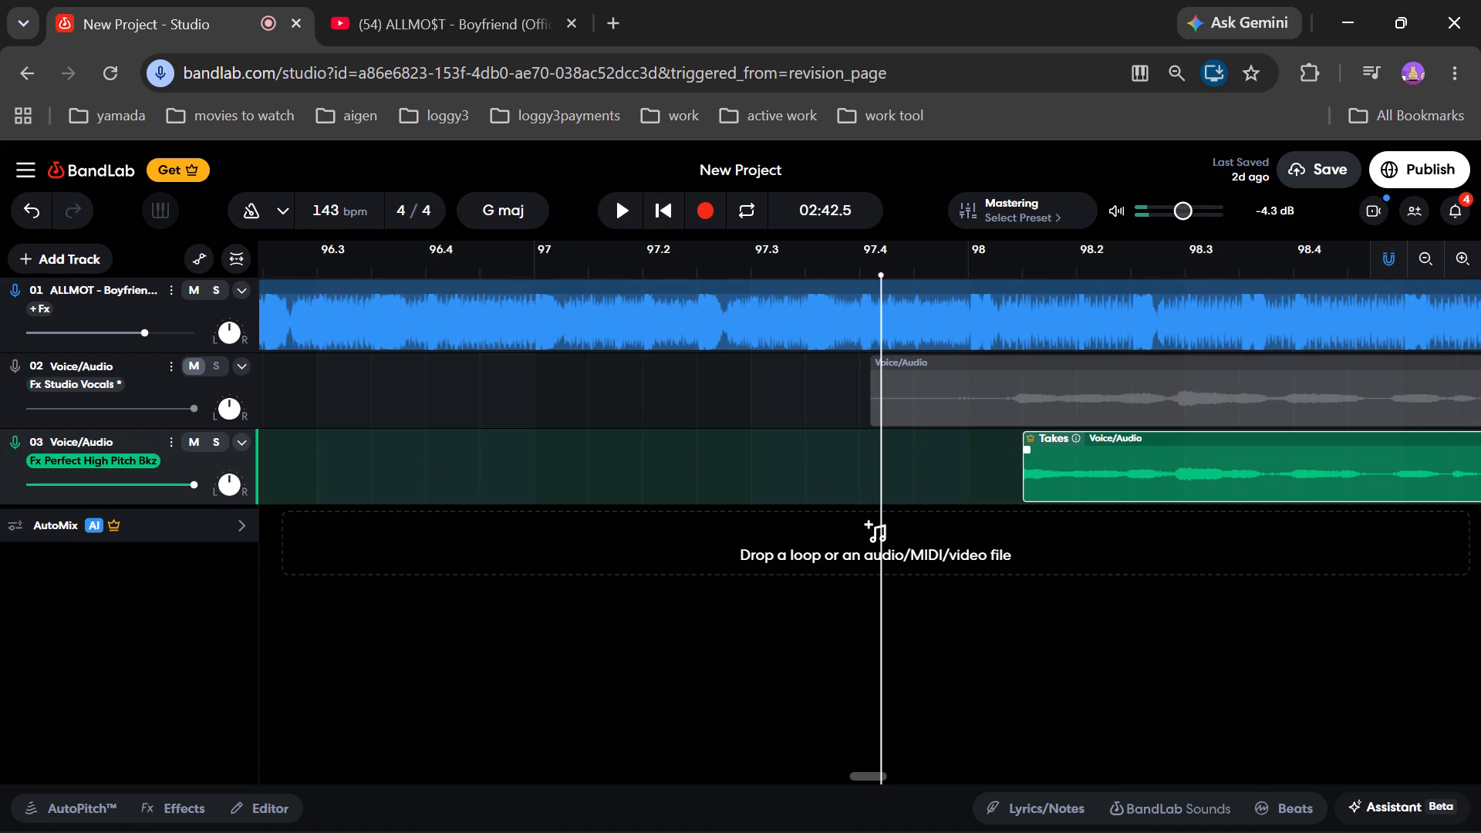
left_click_drag(1001, 484, 994, 483)
scroll(1081, 568, "up", 3)
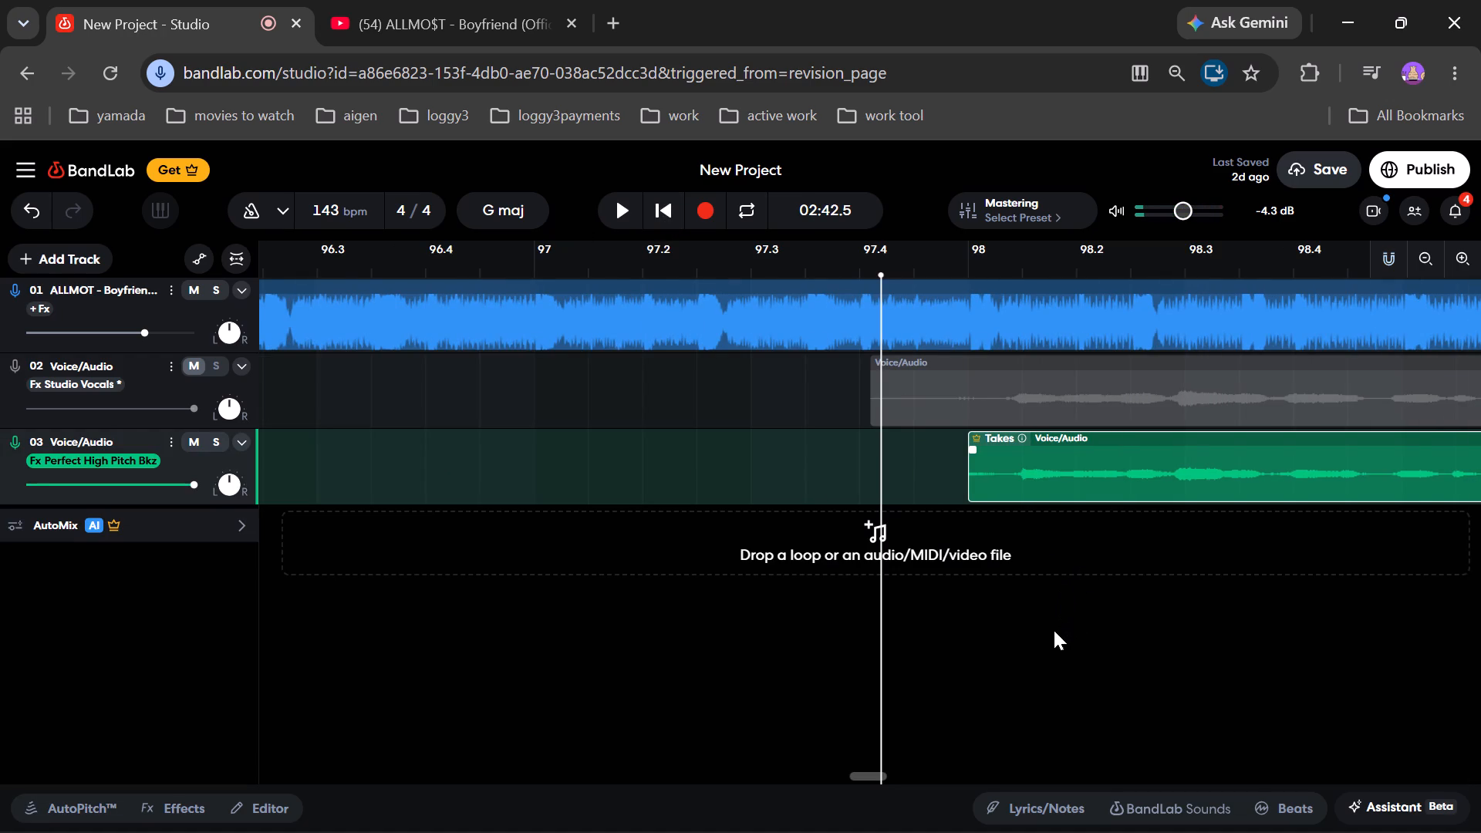
scroll(1054, 630, "up", 1, "ctrl")
left_click_drag(888, 460, 936, 465)
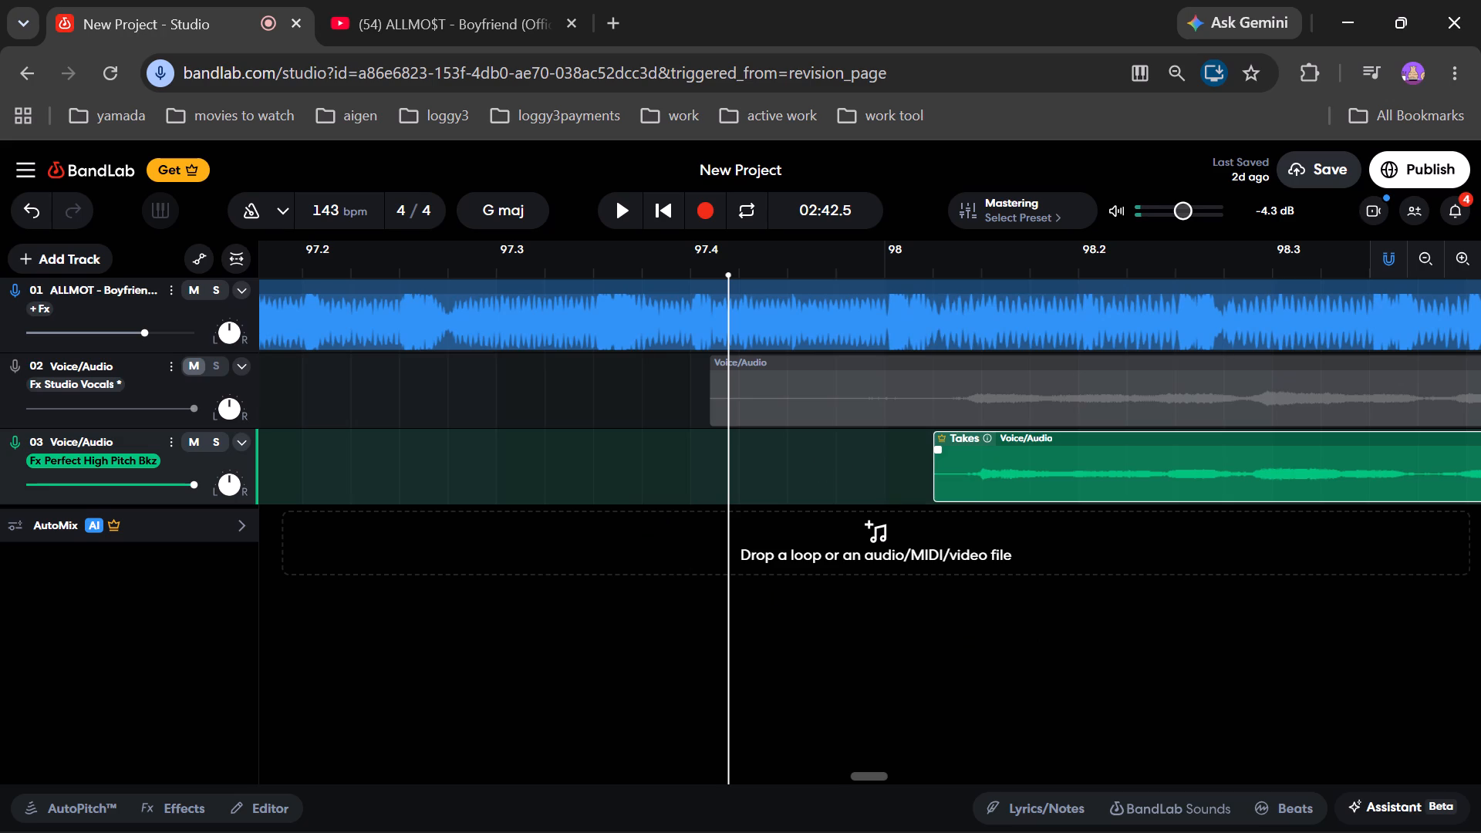
left_click_drag(936, 465, 960, 464)
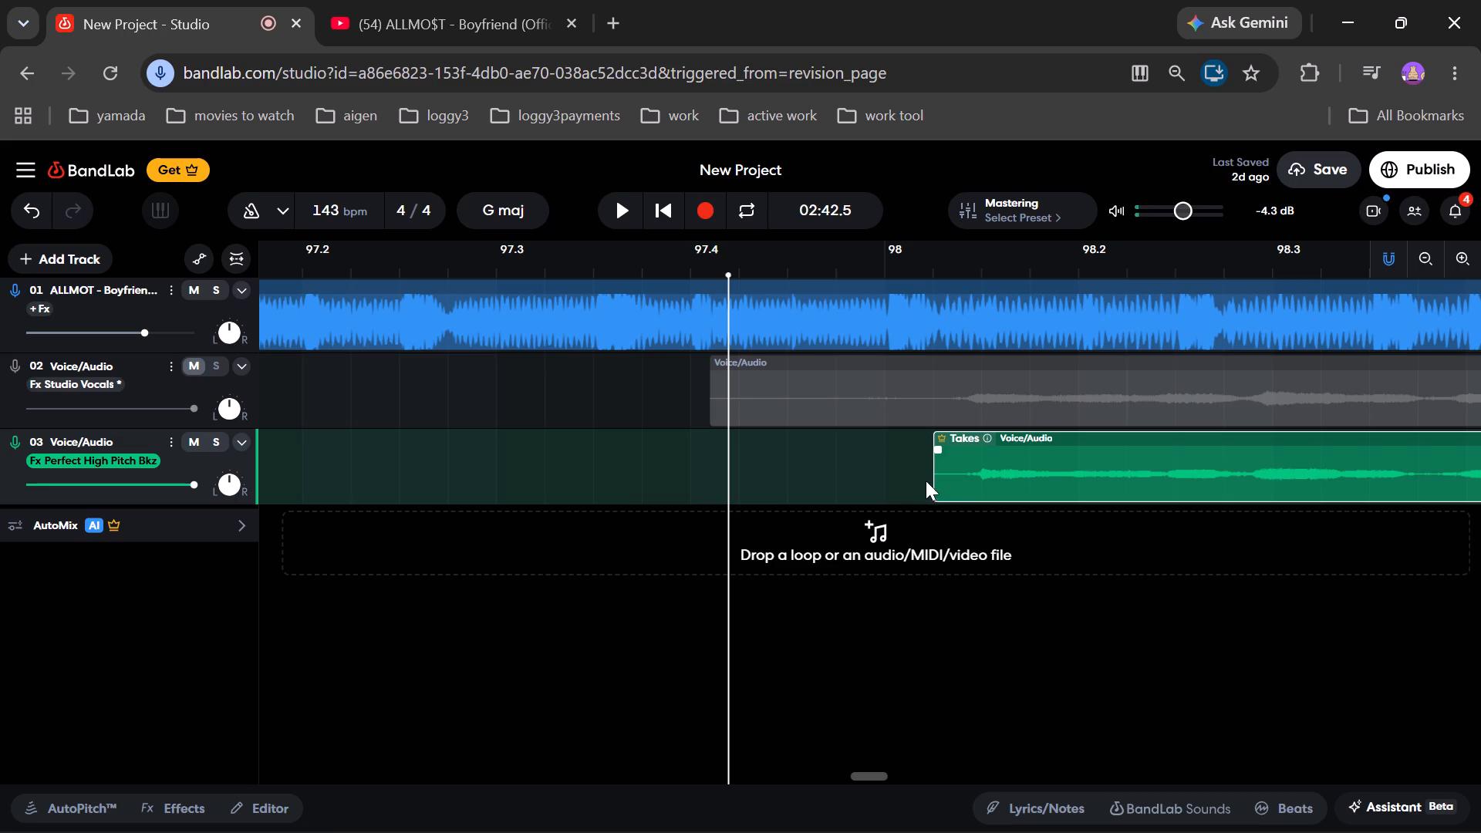
left_click(933, 472)
scroll(976, 679, "up", 4, "ctrl")
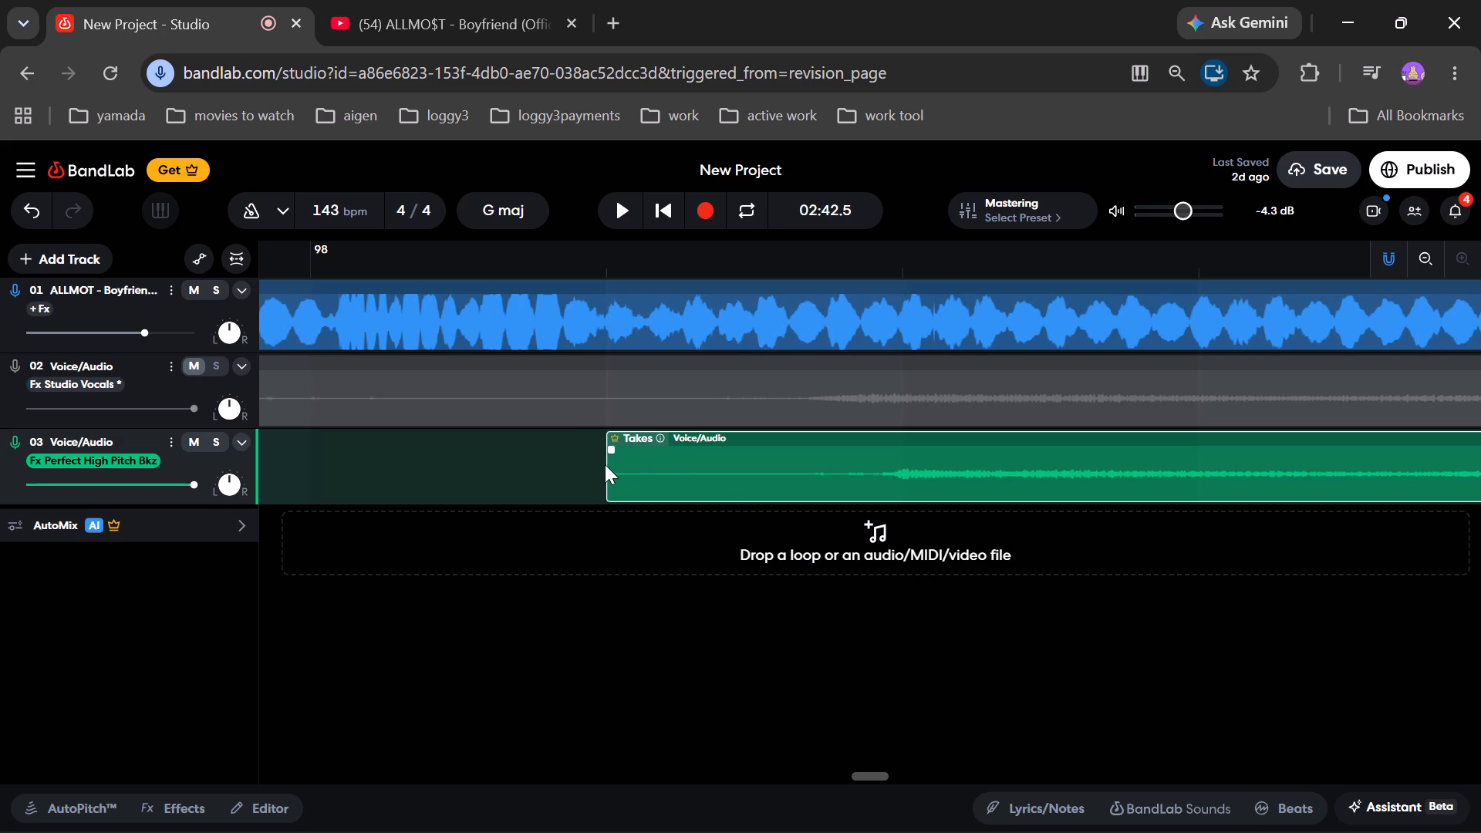
left_click_drag(609, 465, 826, 461)
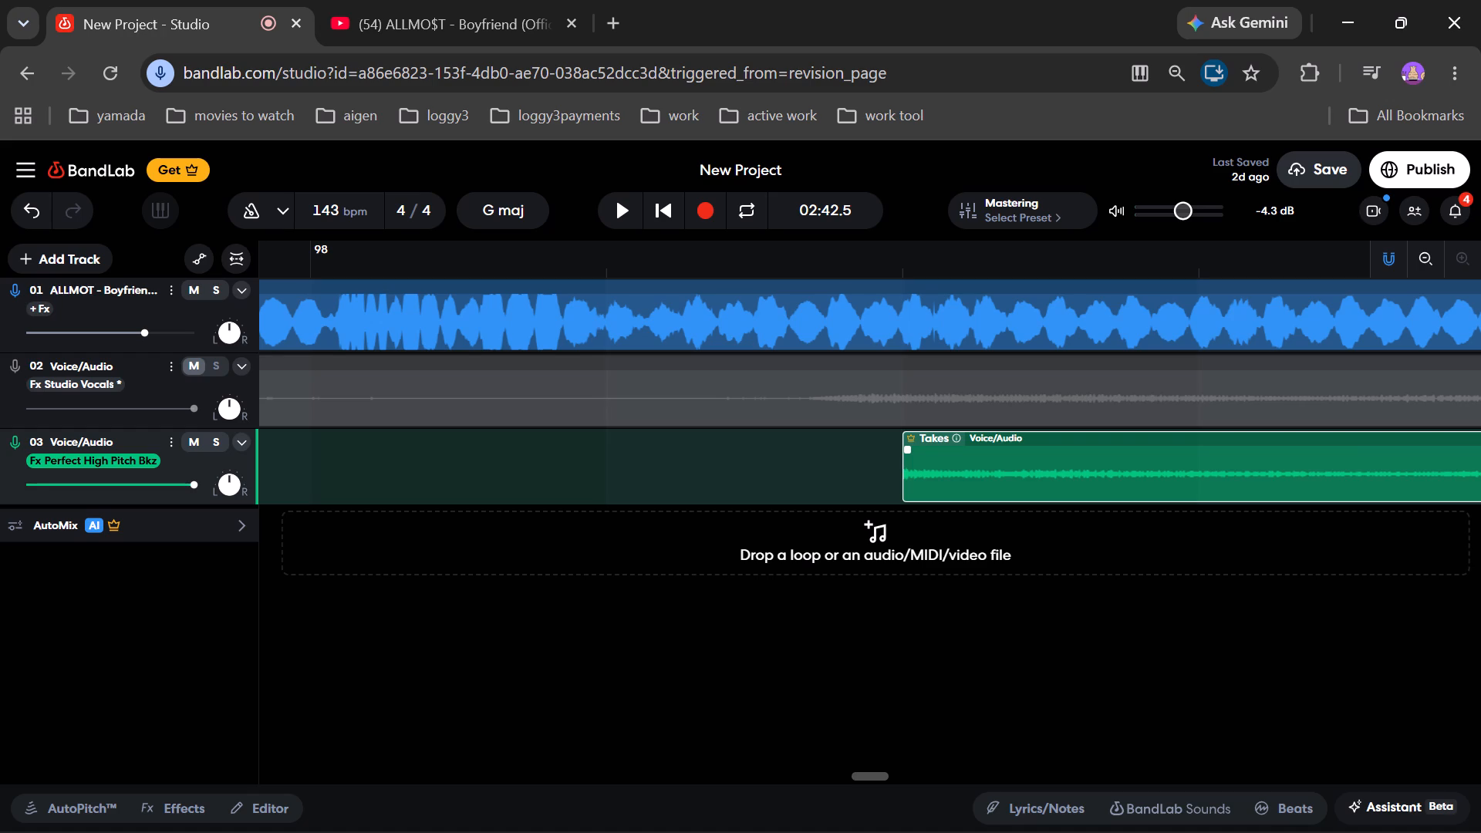
left_click_drag(826, 461, 723, 458)
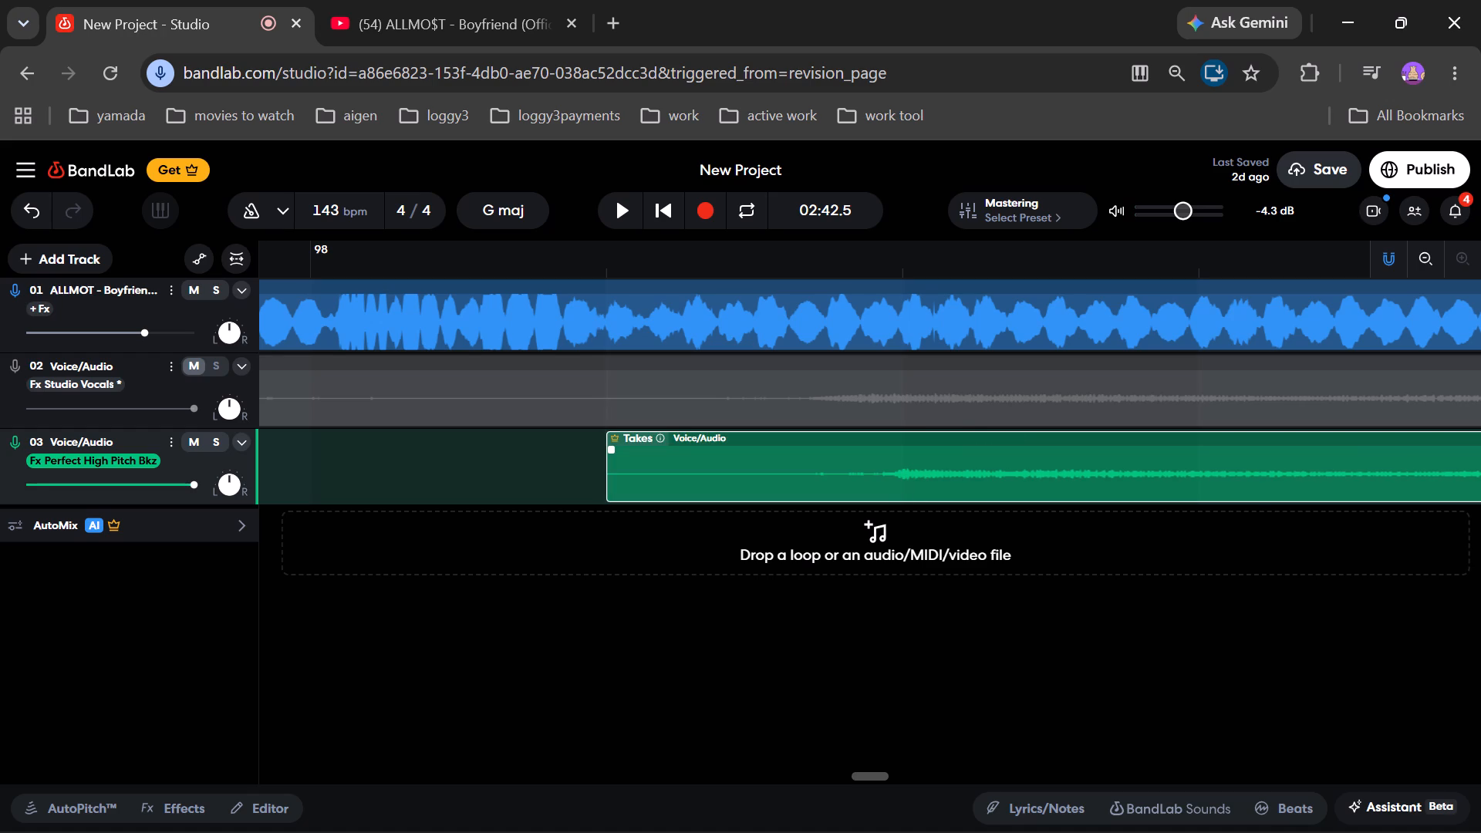
left_click(720, 477)
left_click_drag(606, 470, 614, 470)
left_click_drag(614, 470, 684, 475)
left_click_drag(608, 468, 751, 481)
left_click_drag(751, 481, 807, 481)
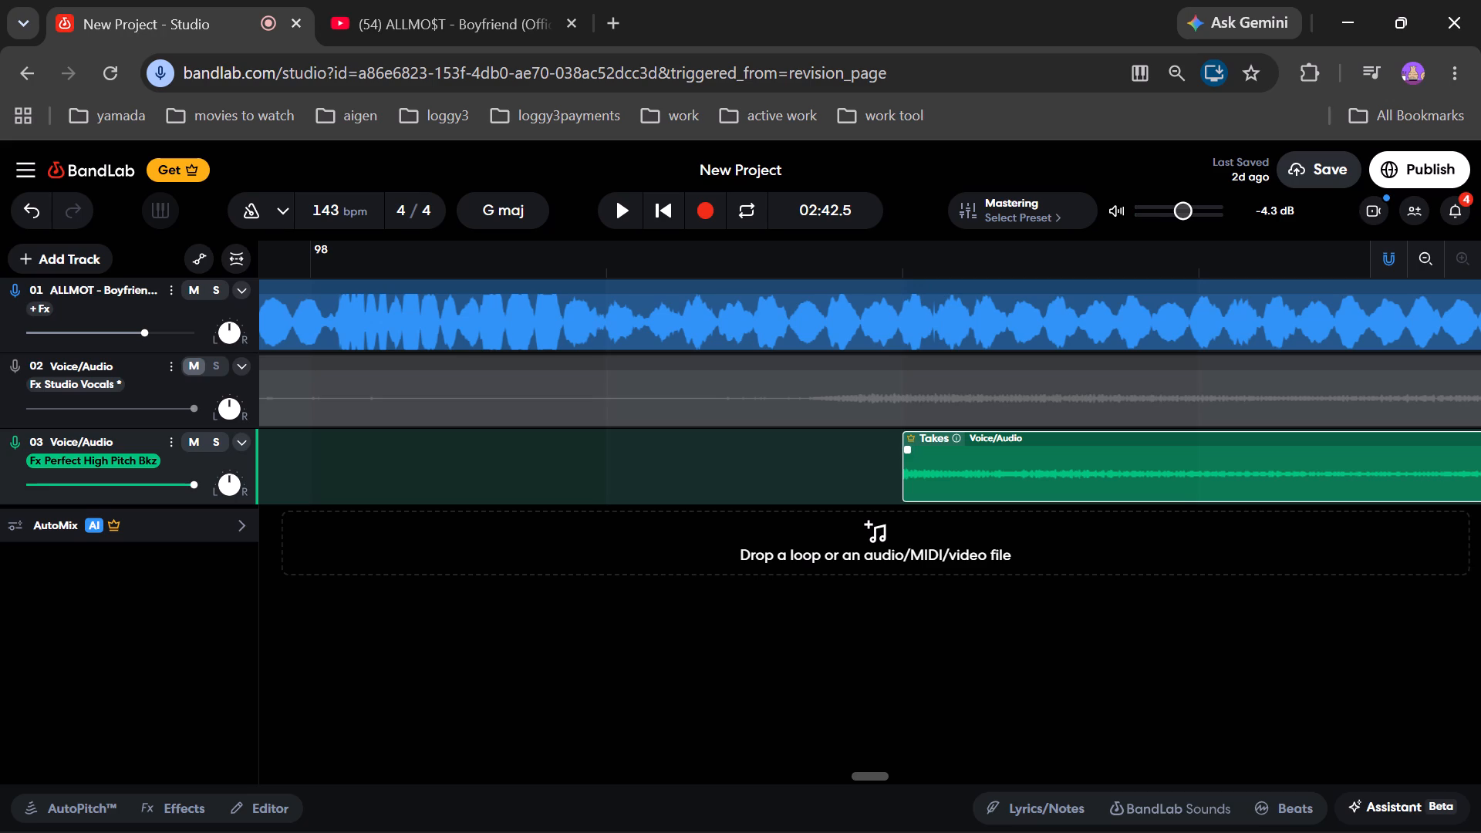
left_click(631, 210)
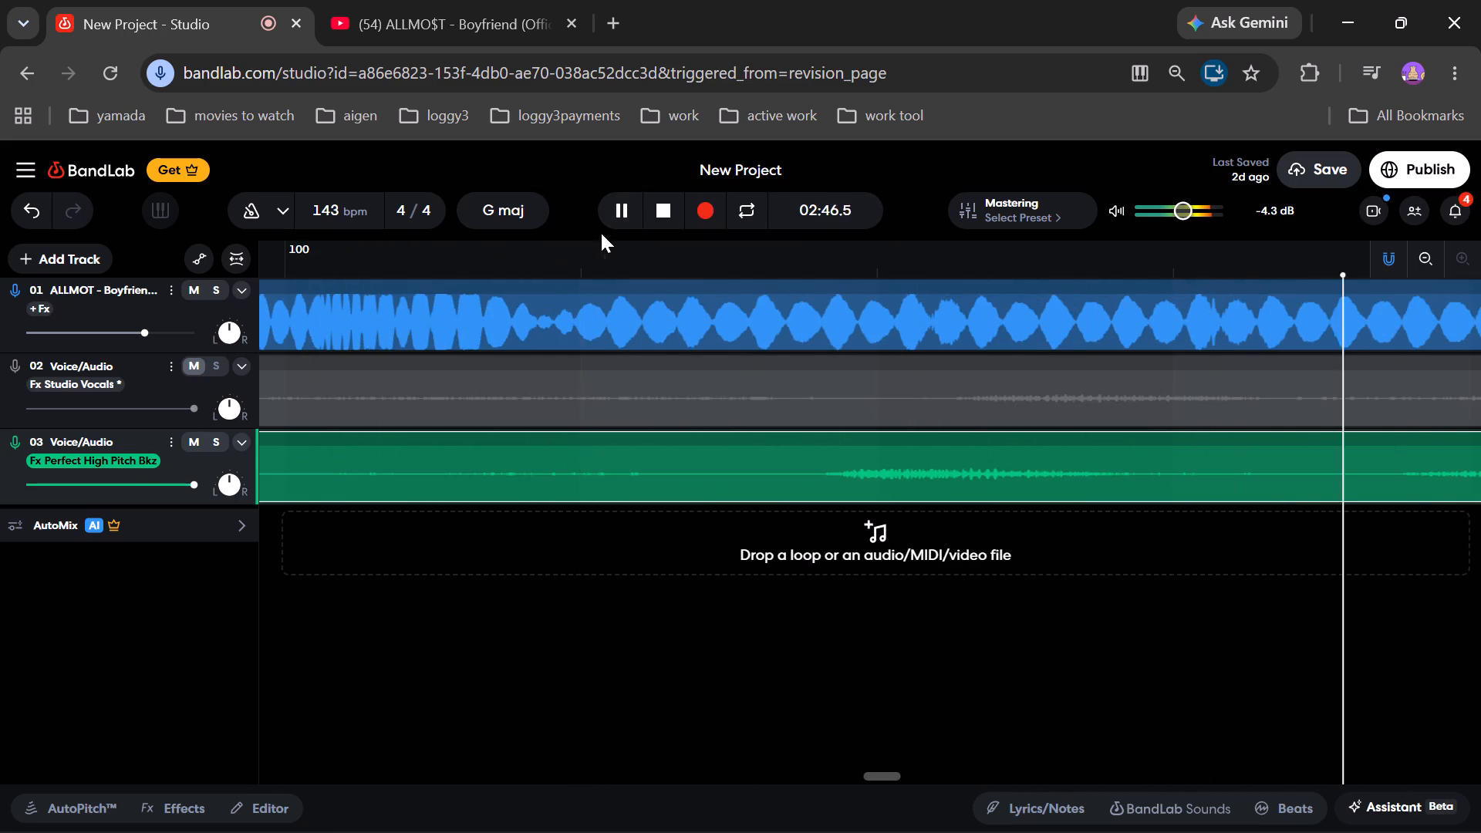
Listen to the trimmed track 03 vocal over the backing track, stop playback, and view the region in the editor.
scroll(667, 580, "down", 1, "ctrl")
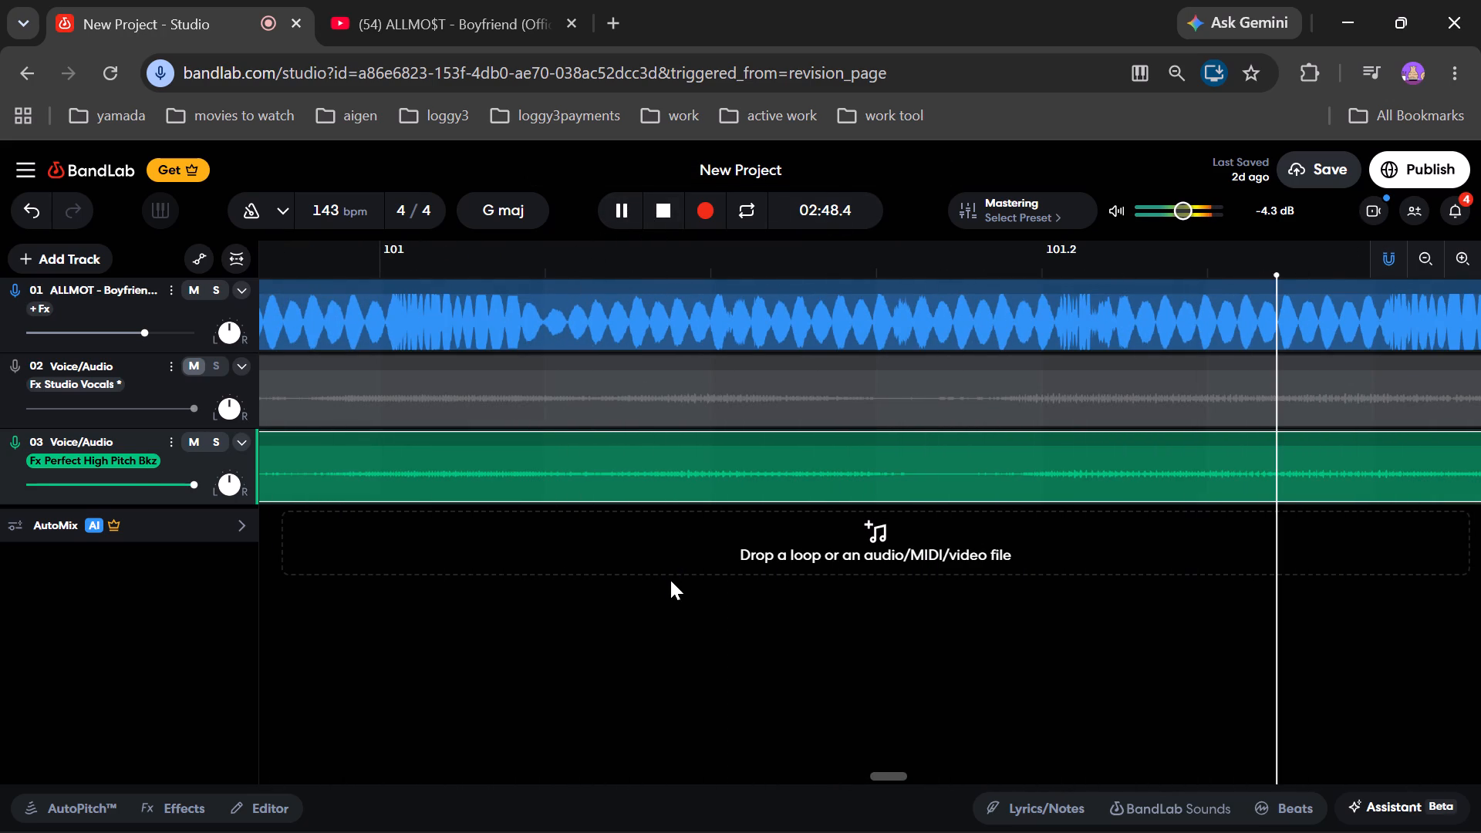
scroll(671, 580, "down", 1, "ctrl")
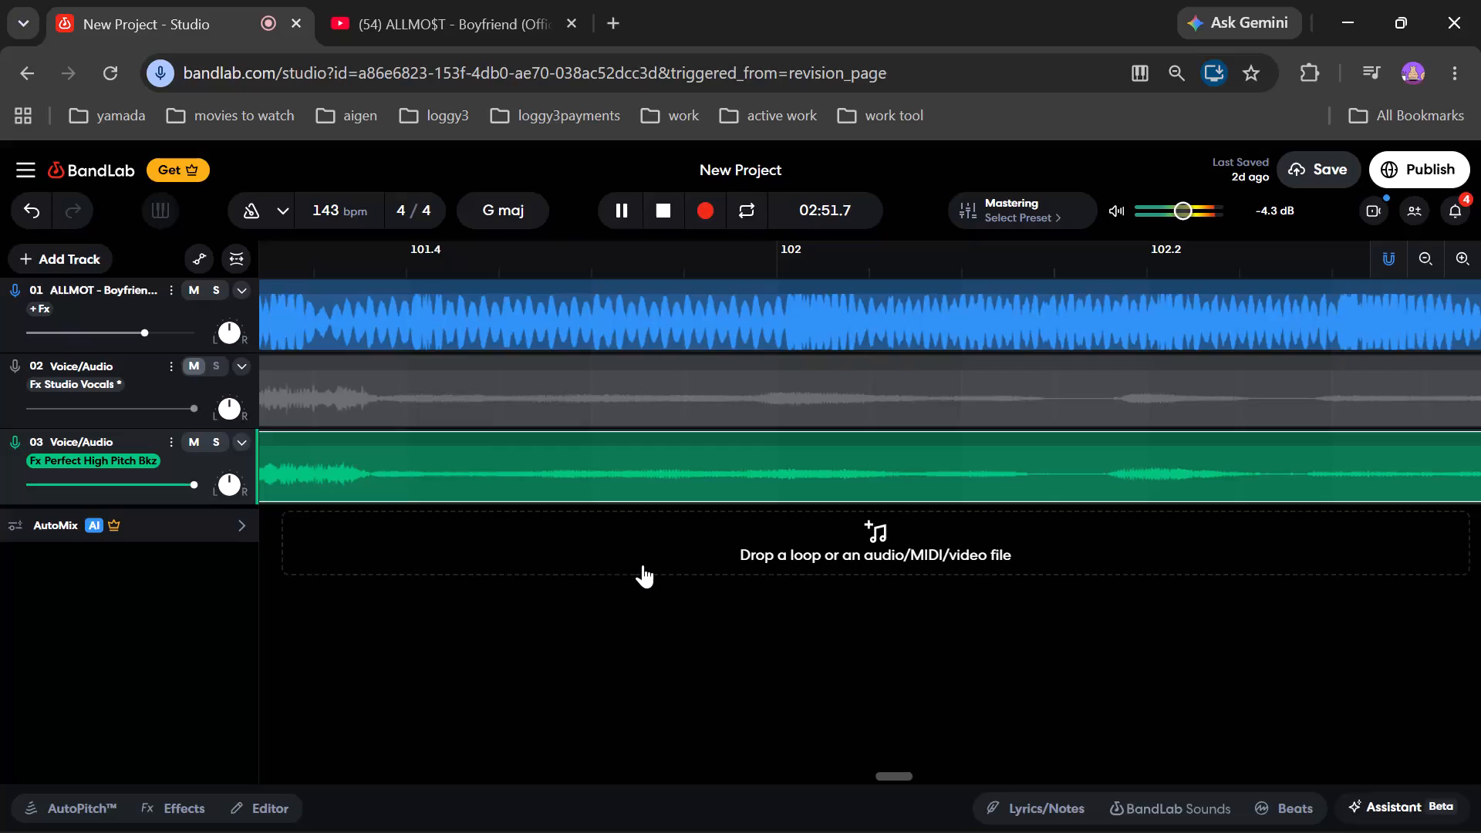
scroll(848, 675, "down", 1)
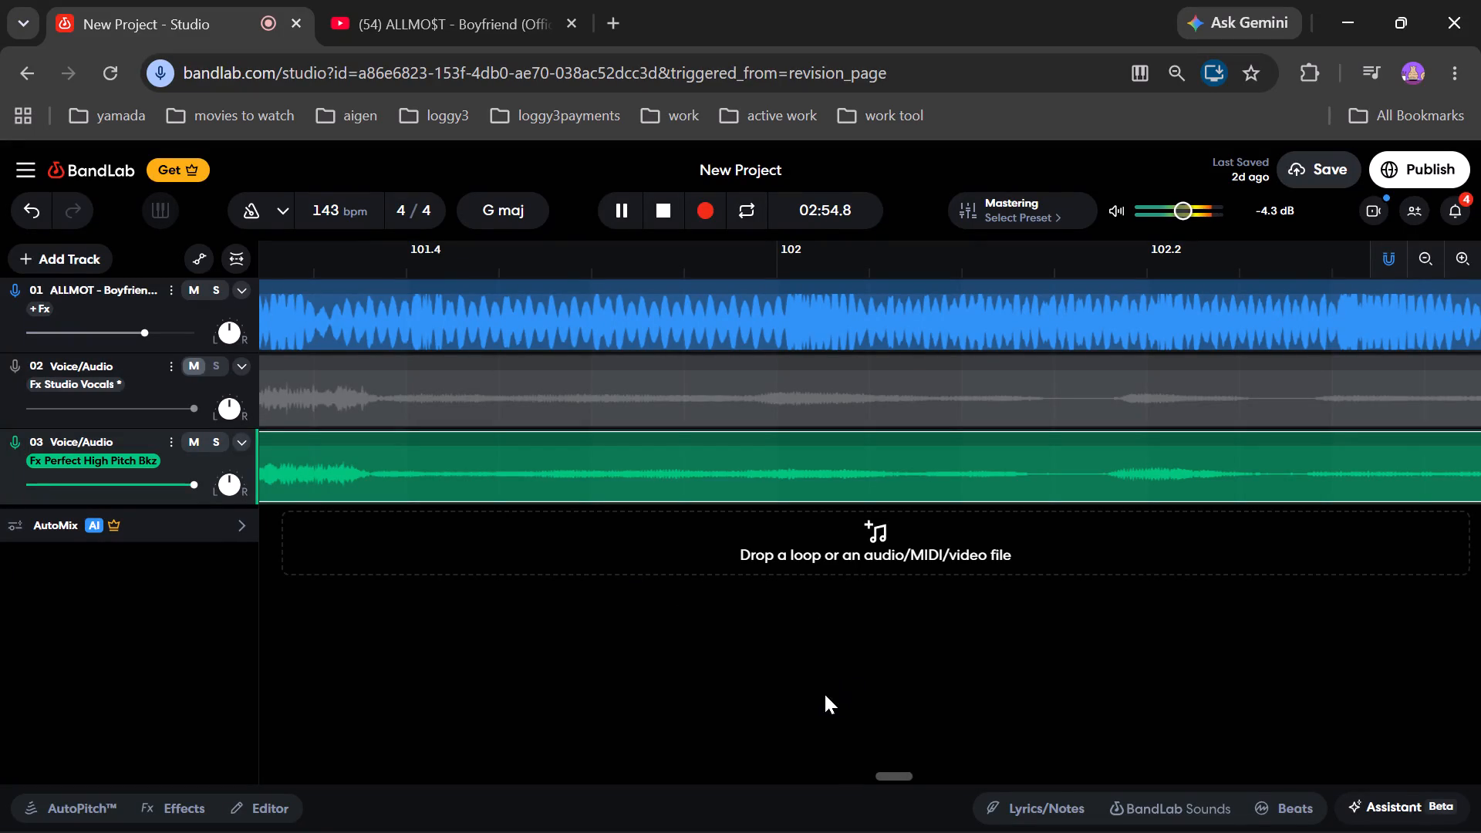
scroll(724, 621, "down", 6, "ctrl")
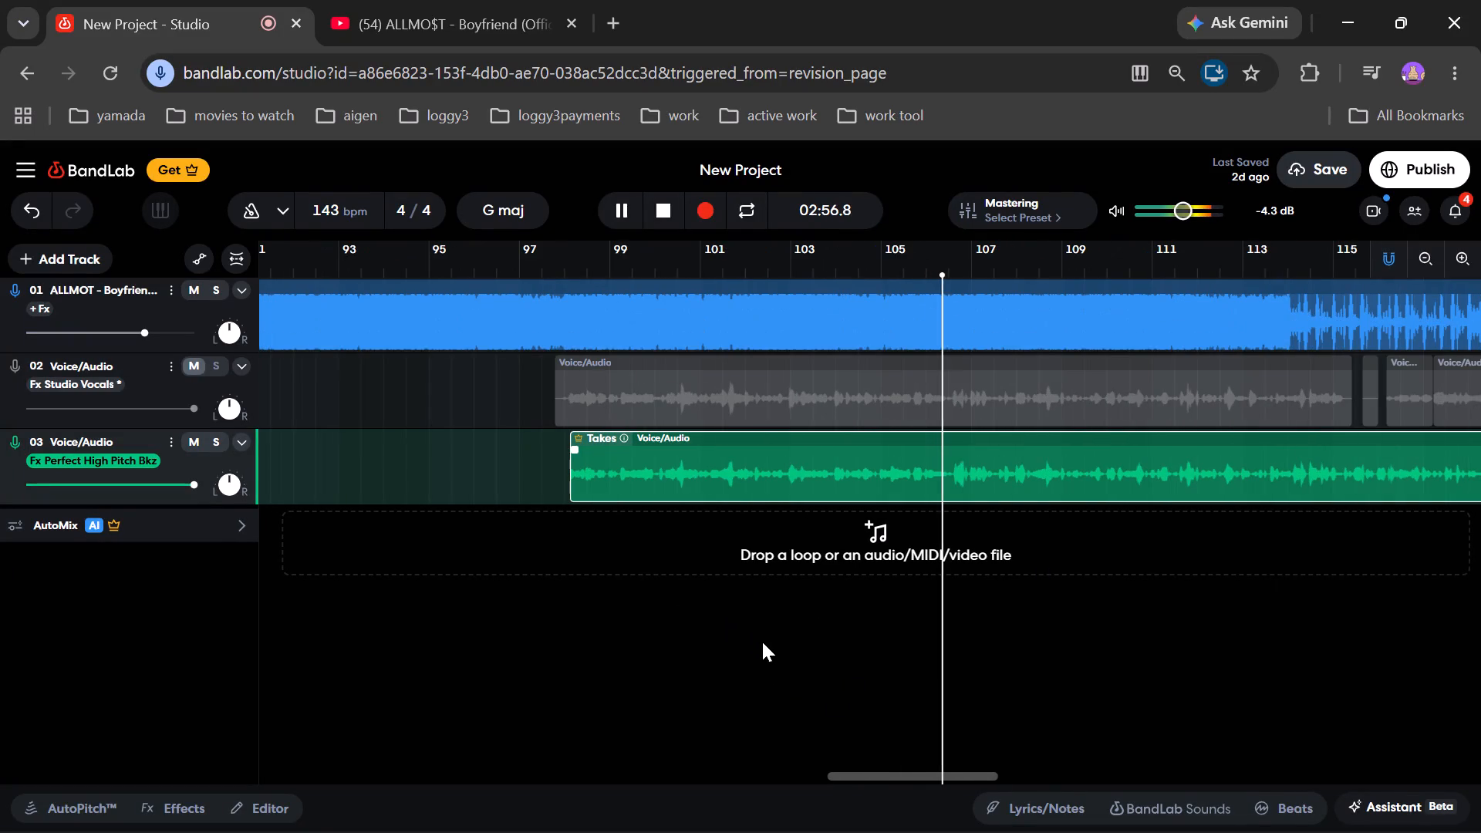
left_click(659, 205)
double_click(717, 454)
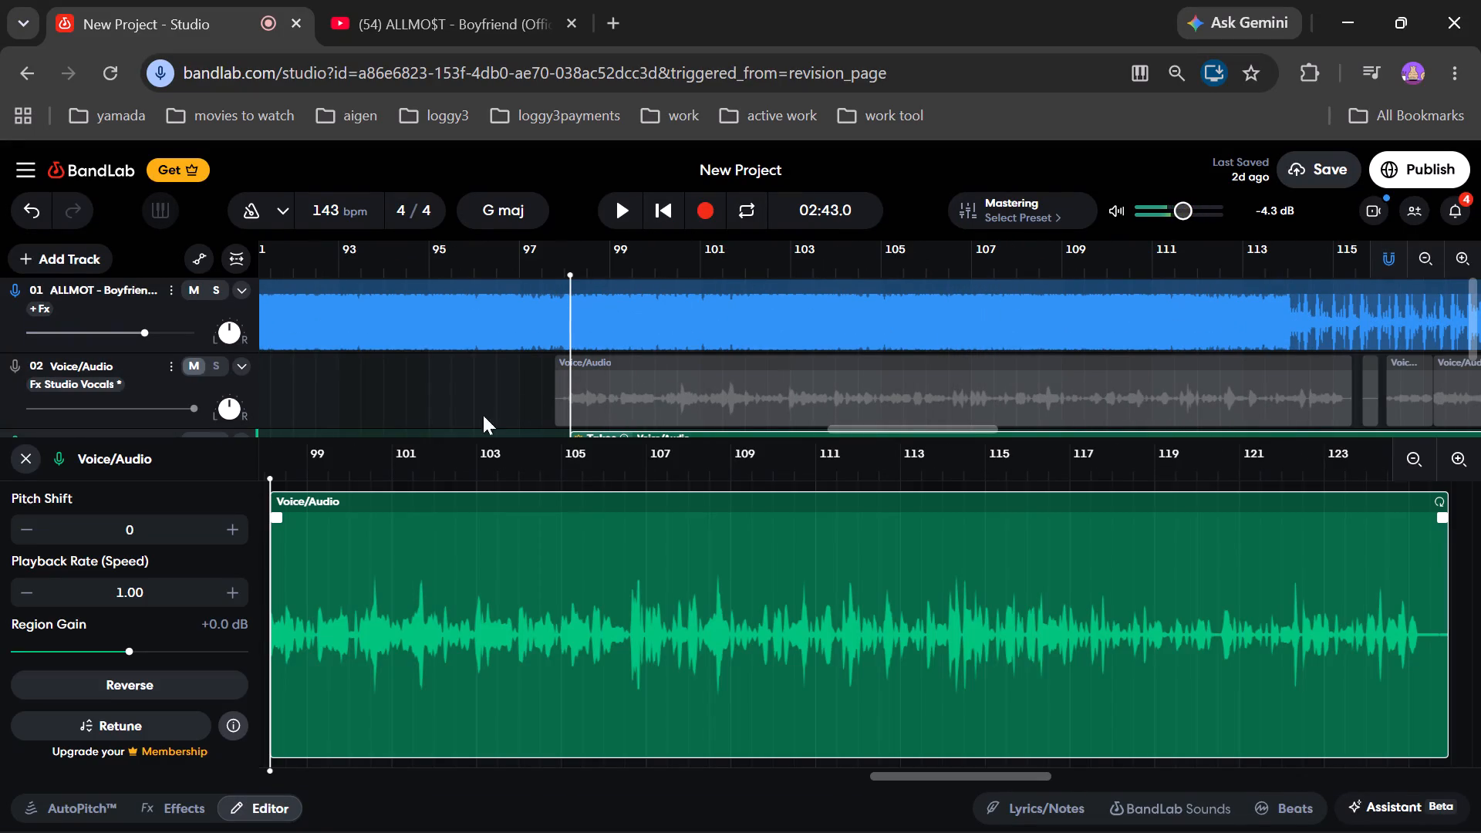
left_click(22, 454)
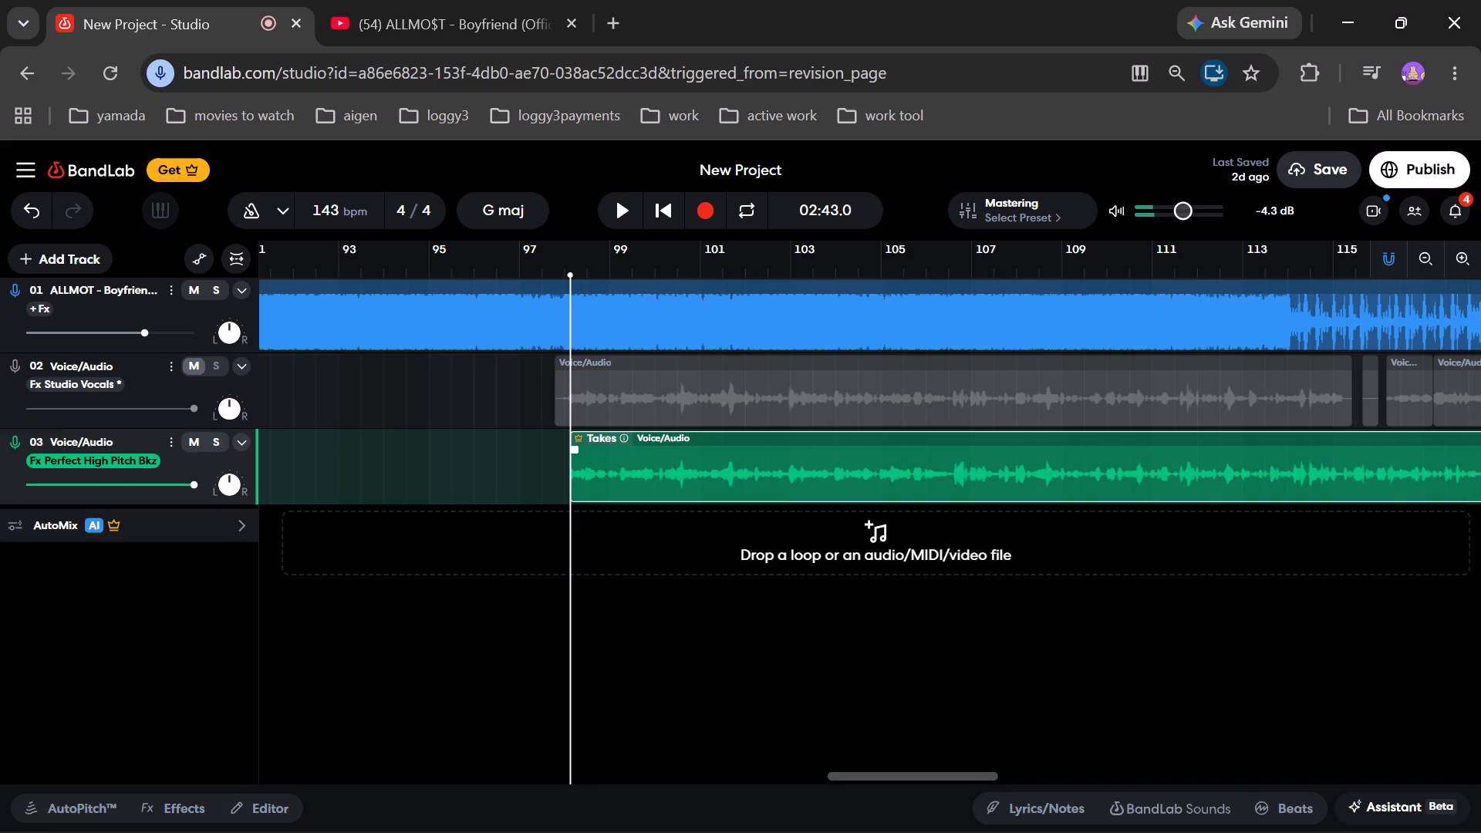
Replace track 02's long vocal region near bar 98 with a copy of track 03's vocal region starting at 02:43.0.
left_click(696, 393)
right_click(694, 392)
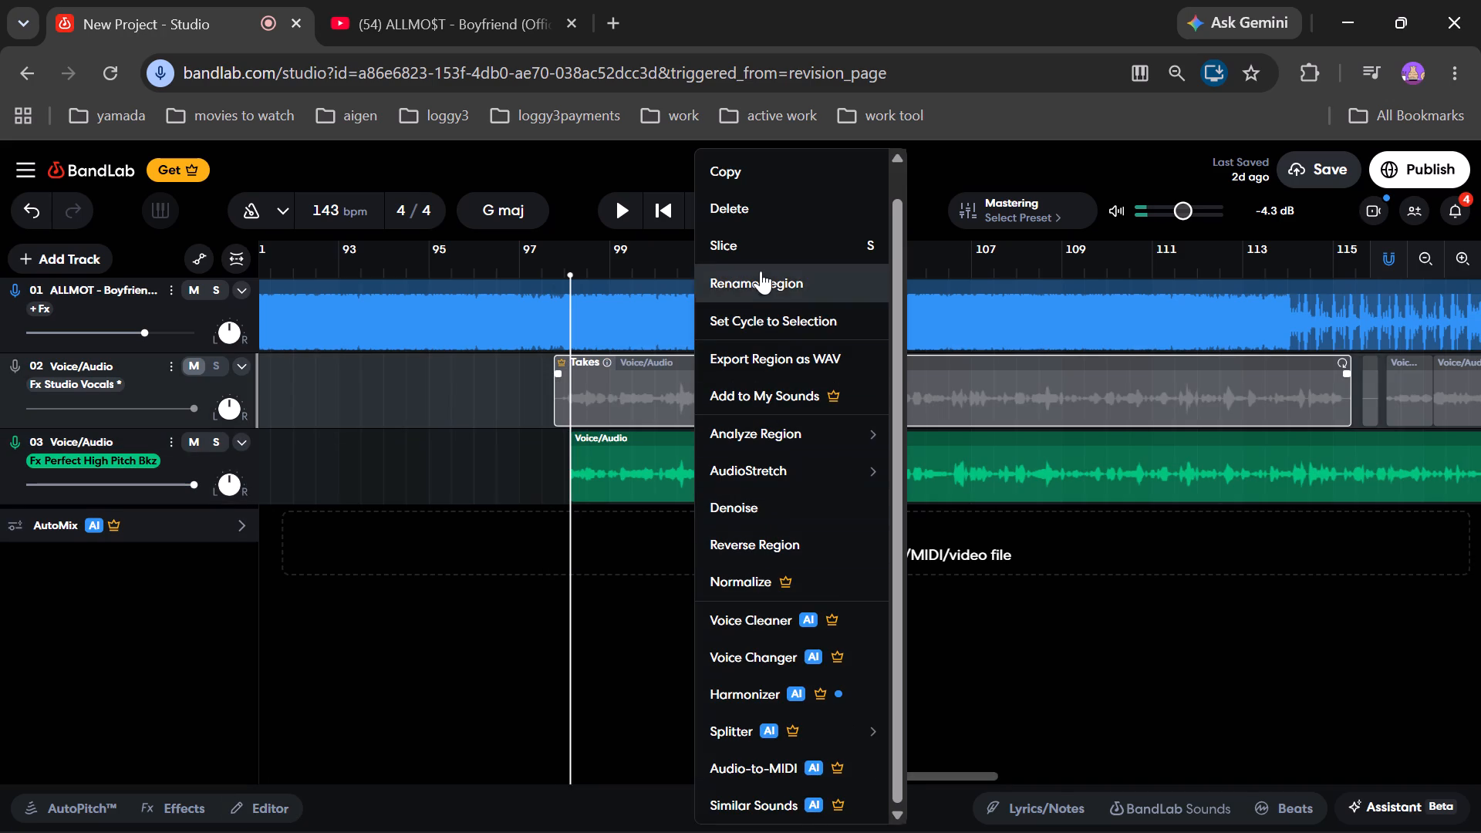
left_click(764, 213)
right_click(695, 470)
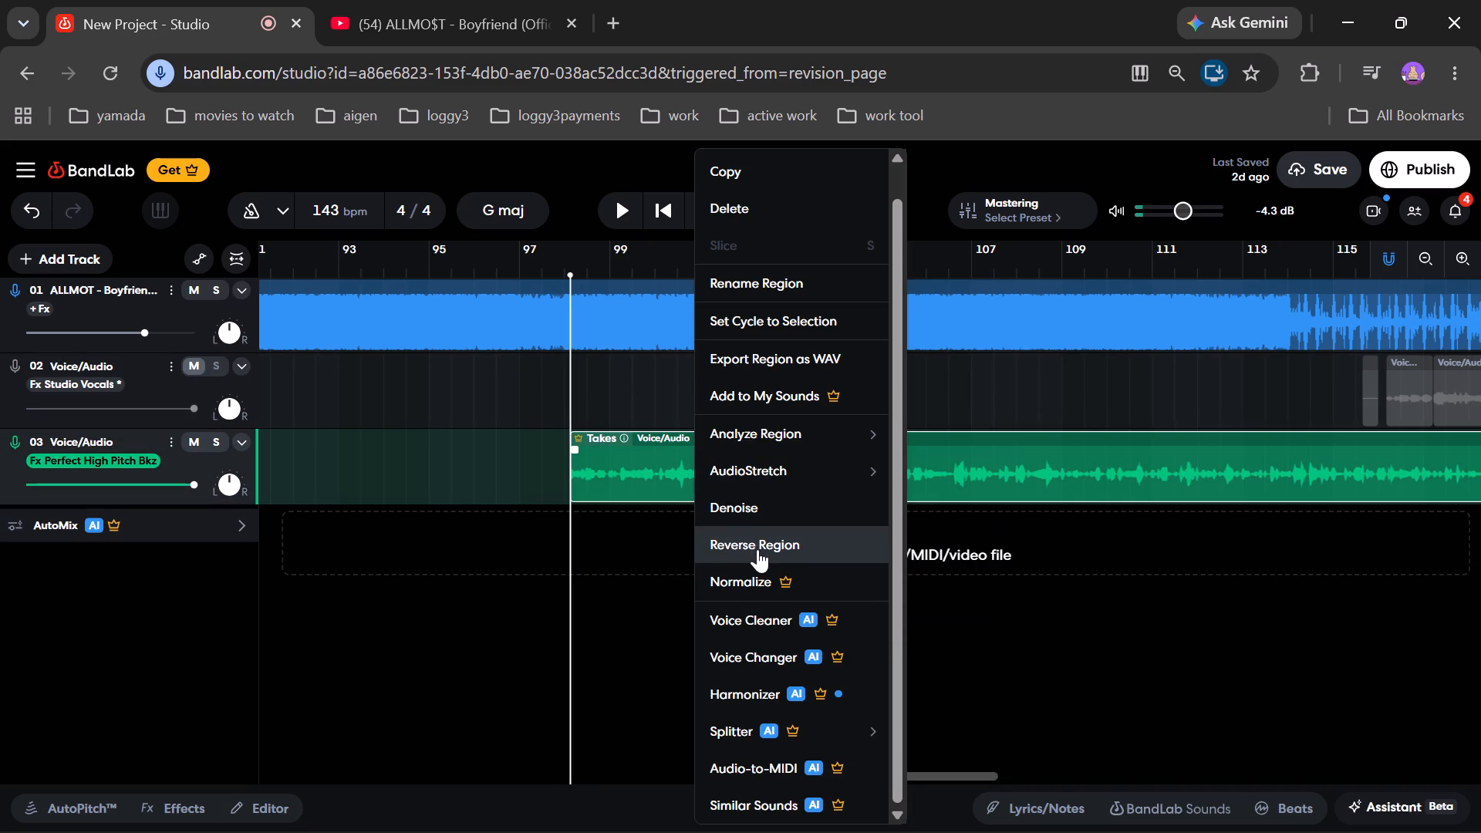
left_click(755, 178)
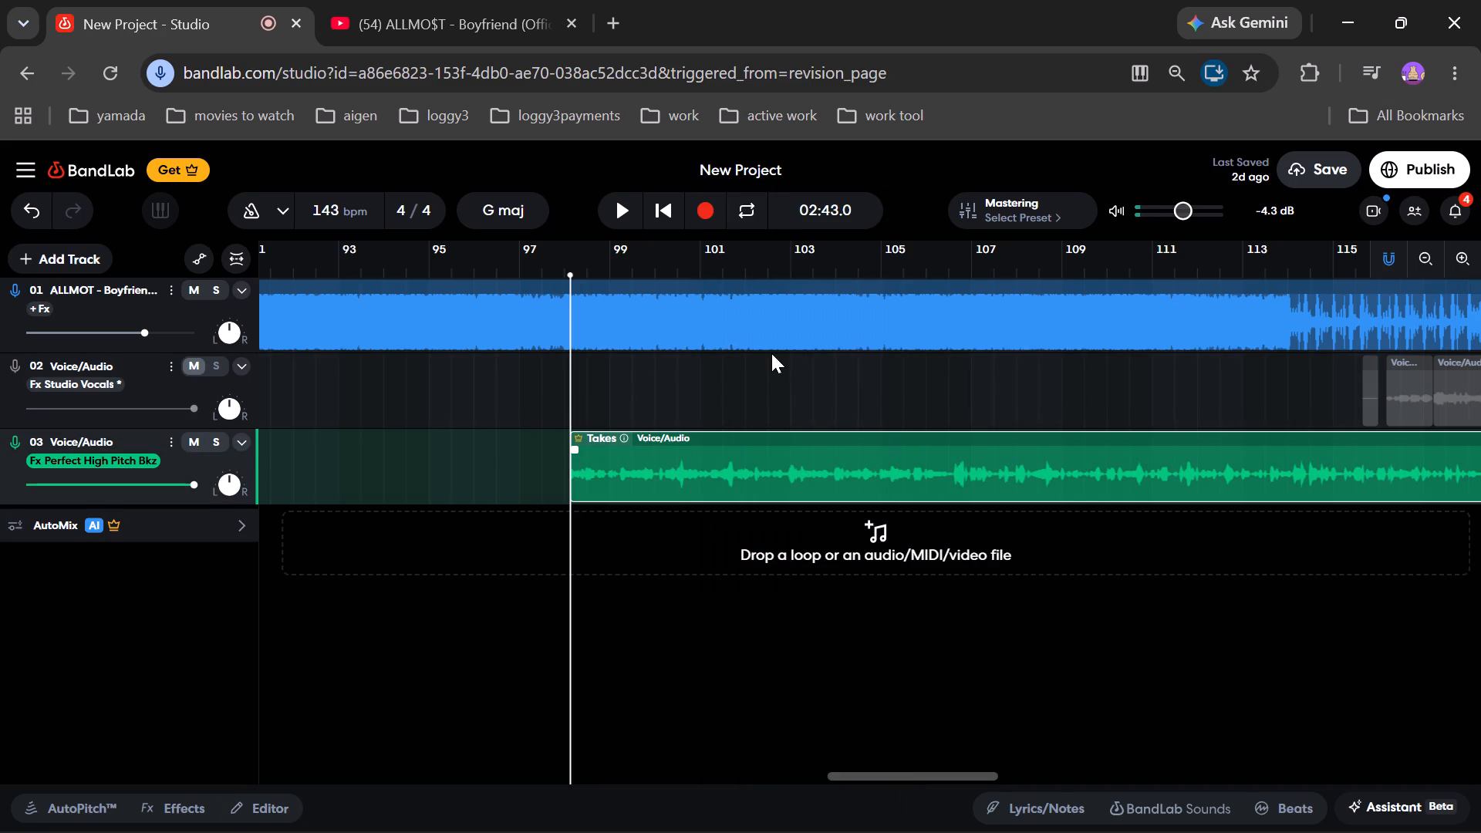
right_click(772, 355)
left_click(805, 374)
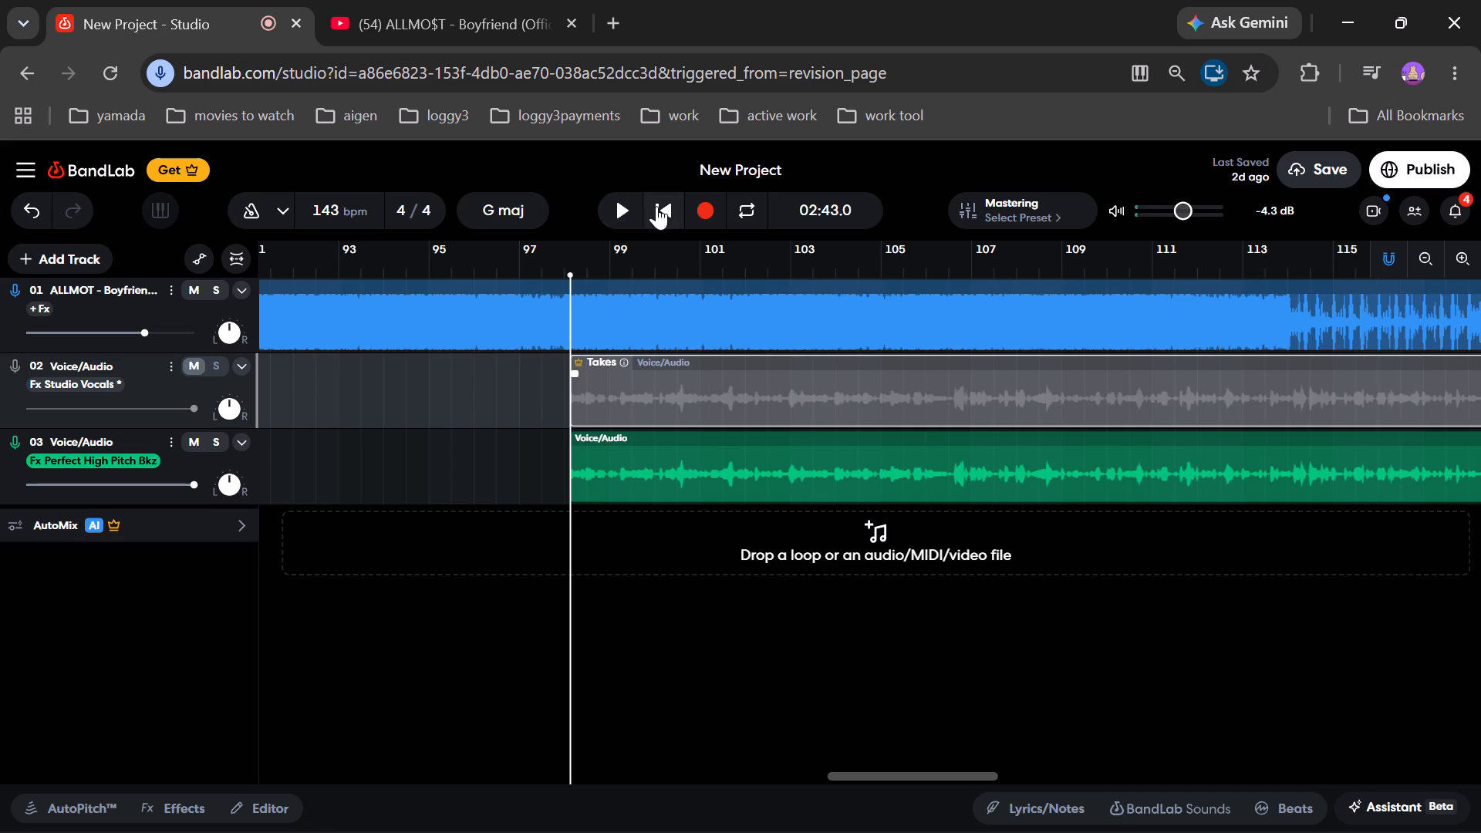
Unmute track 02, play both vocals together, and lower track 03's volume slightly.
left_click(197, 361)
left_click(627, 204)
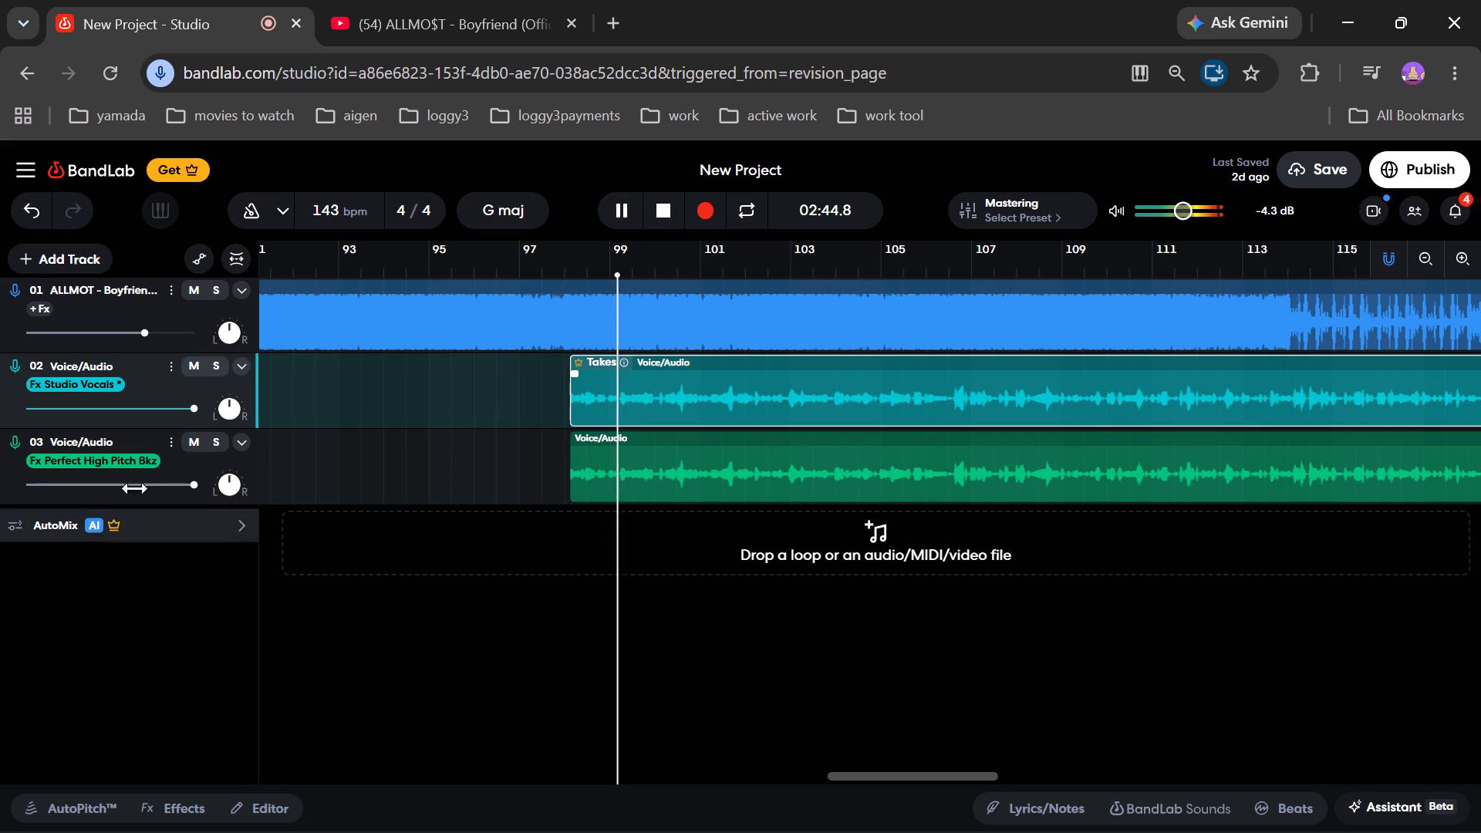
left_click_drag(170, 481, 143, 484)
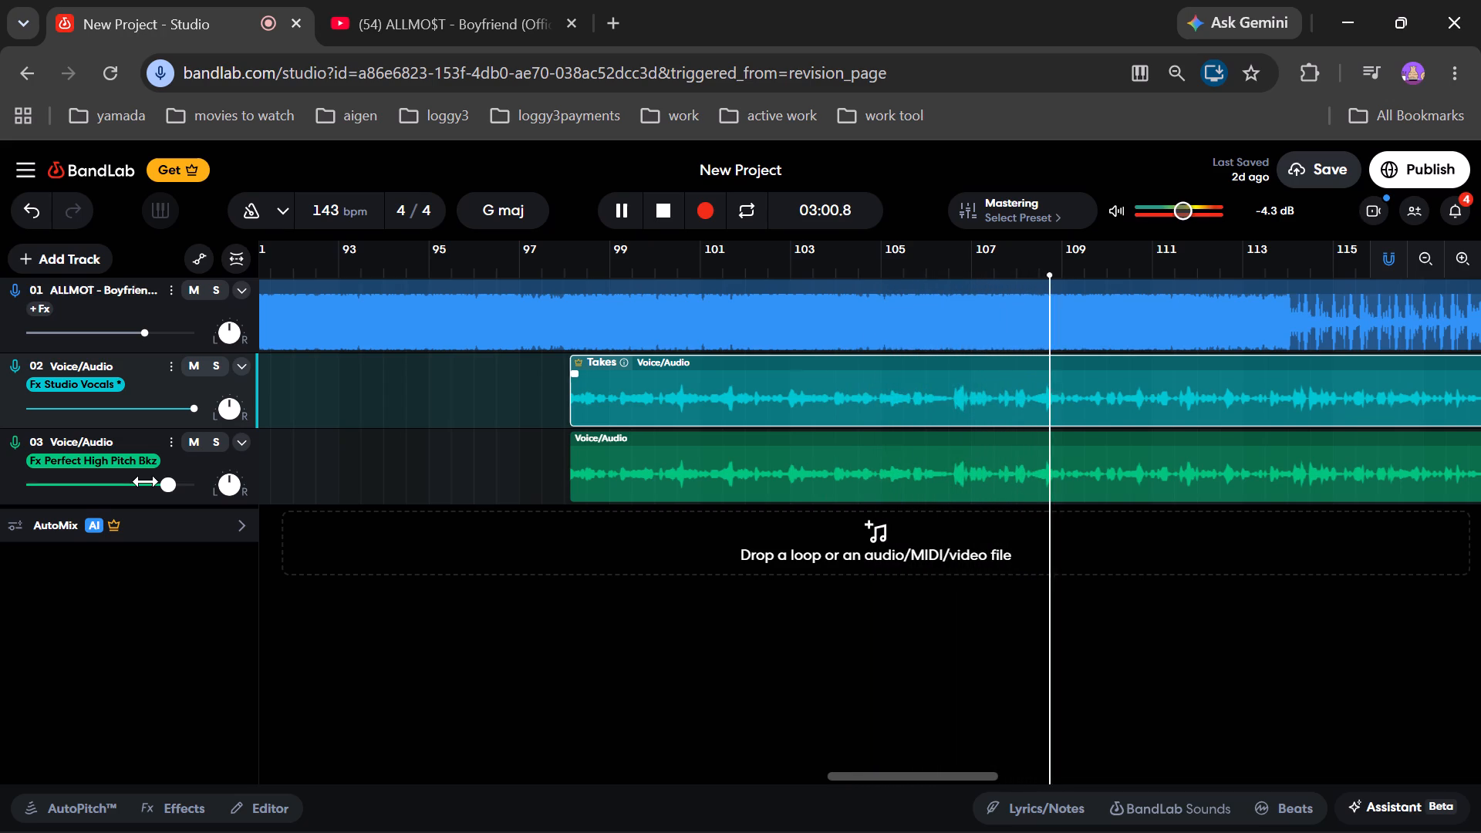
Audition the TellyFone x Verb n DelY, EchoGod 2 and Phone libs presets on track 03, and settle on FLOWER.
left_click(110, 460)
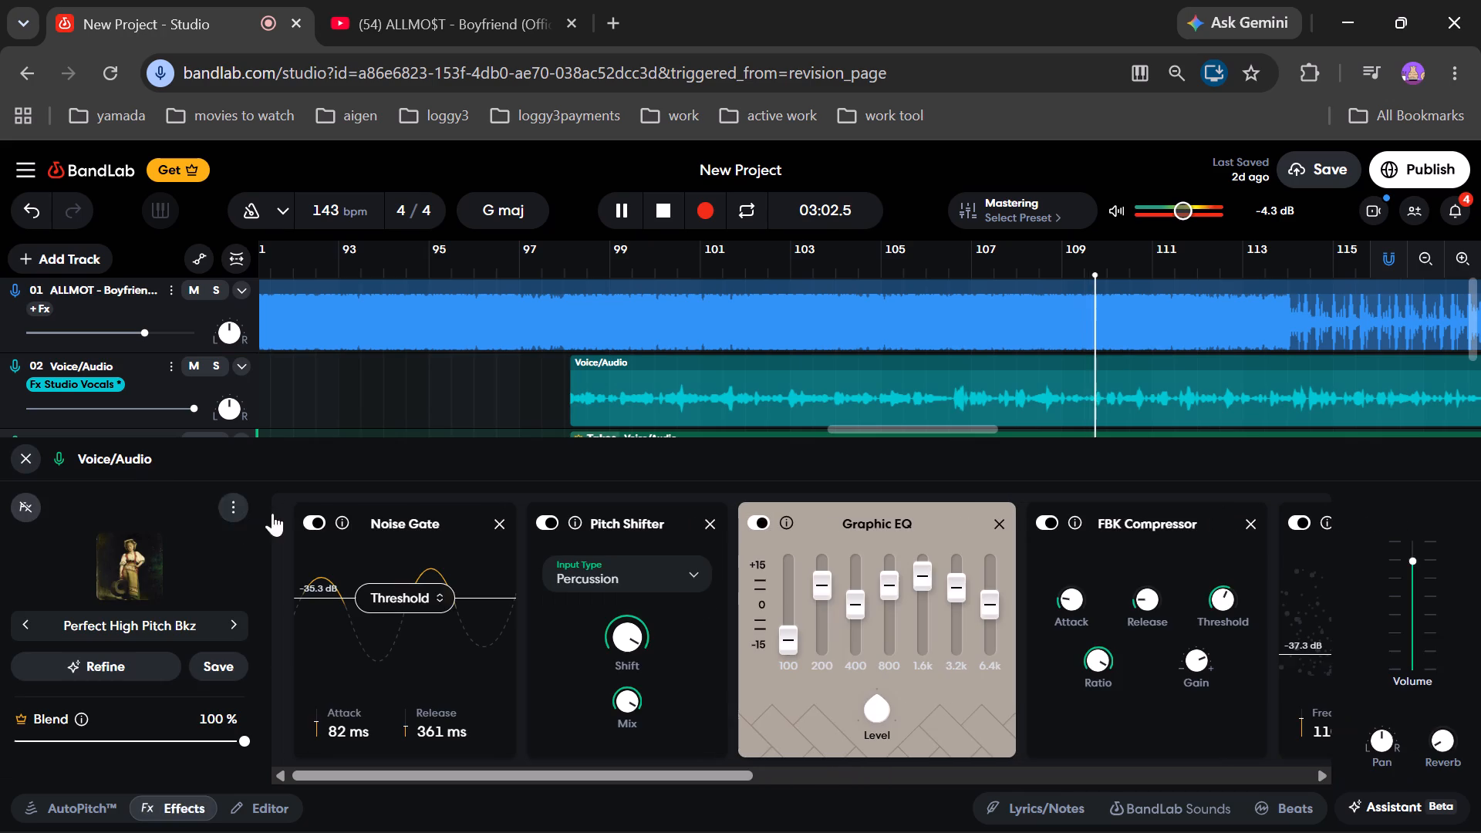
left_click(670, 212)
left_click(230, 621)
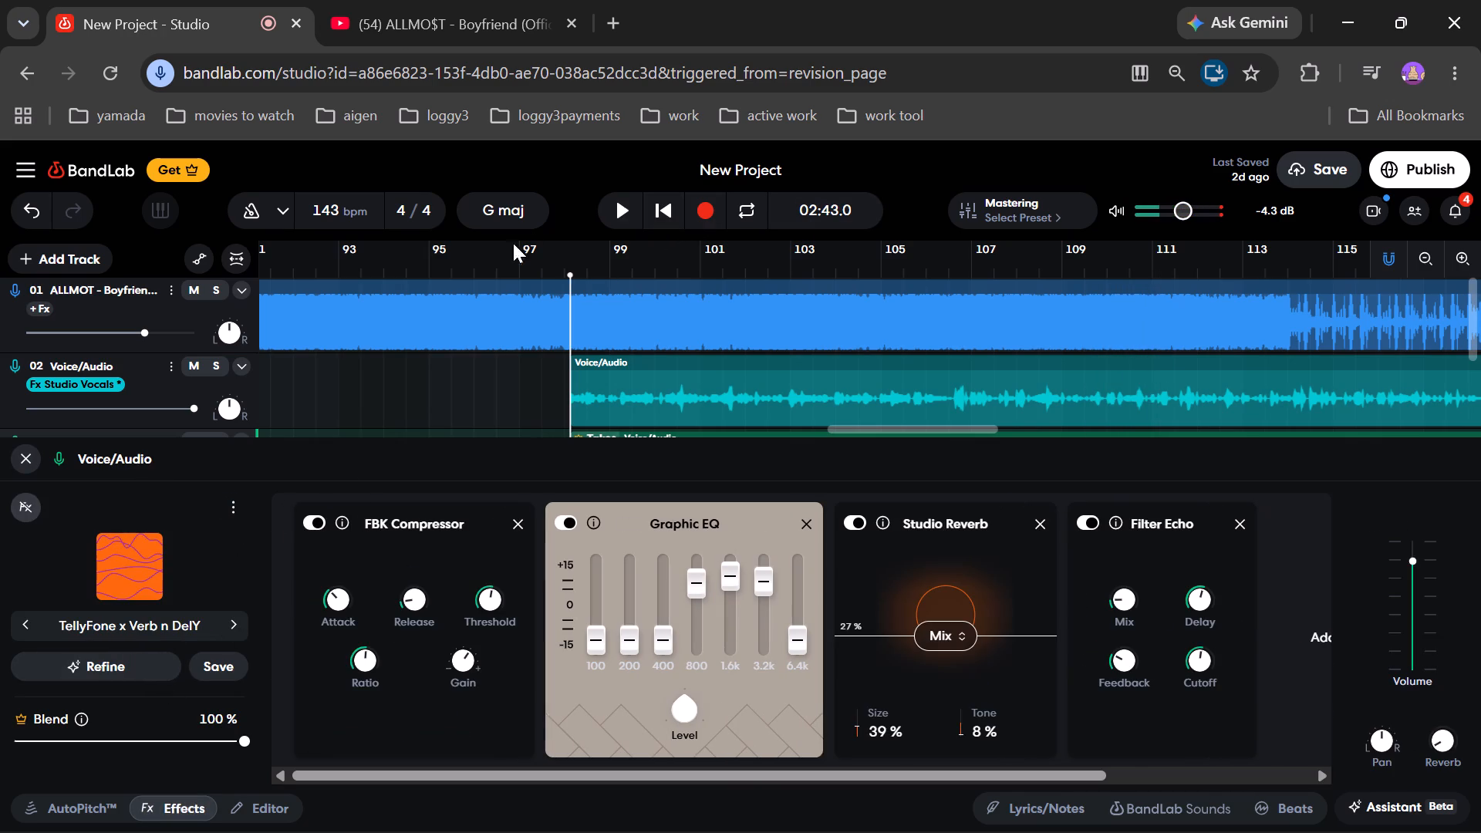
left_click(599, 207)
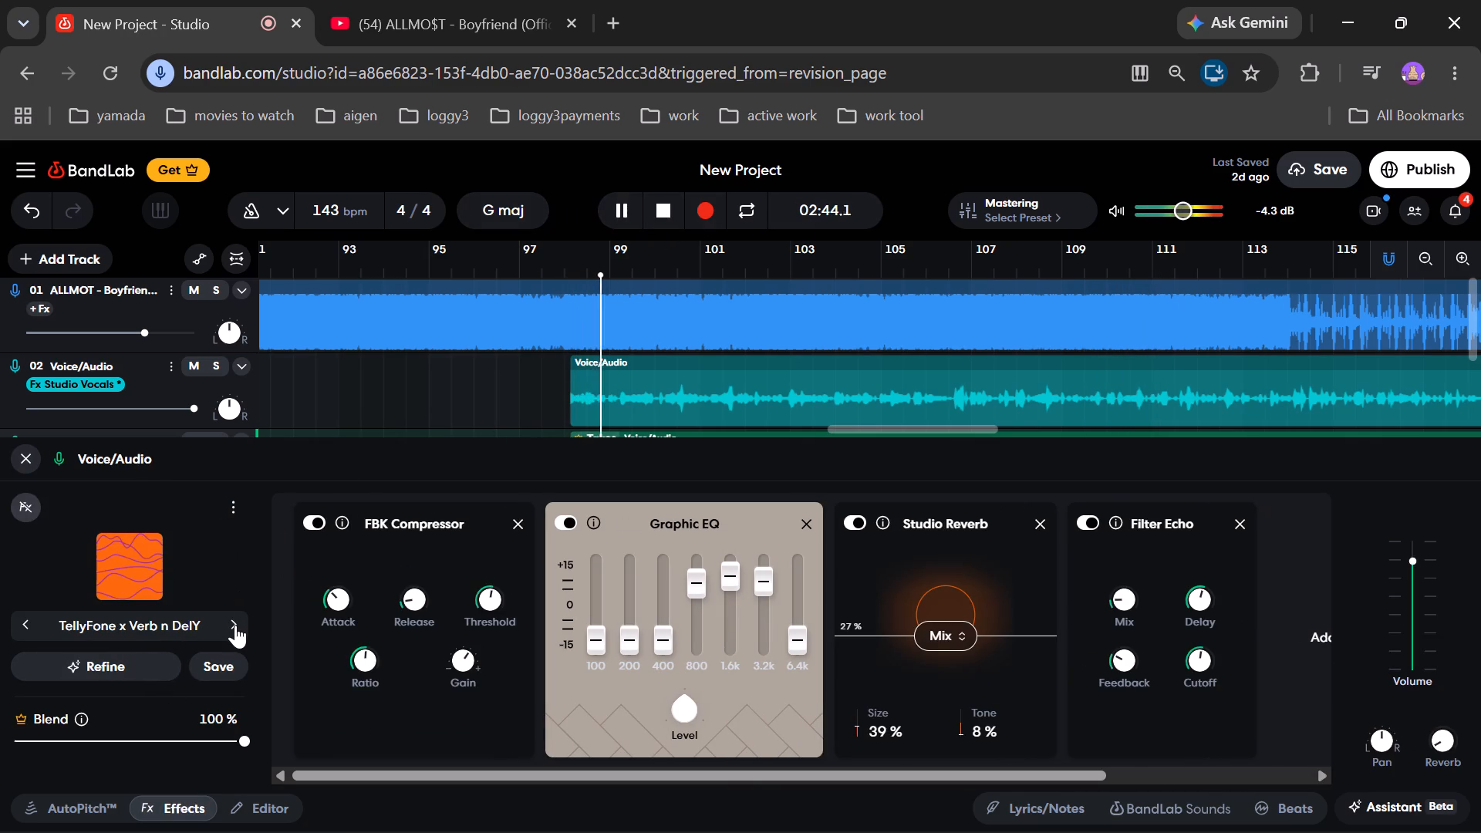
left_click(235, 625)
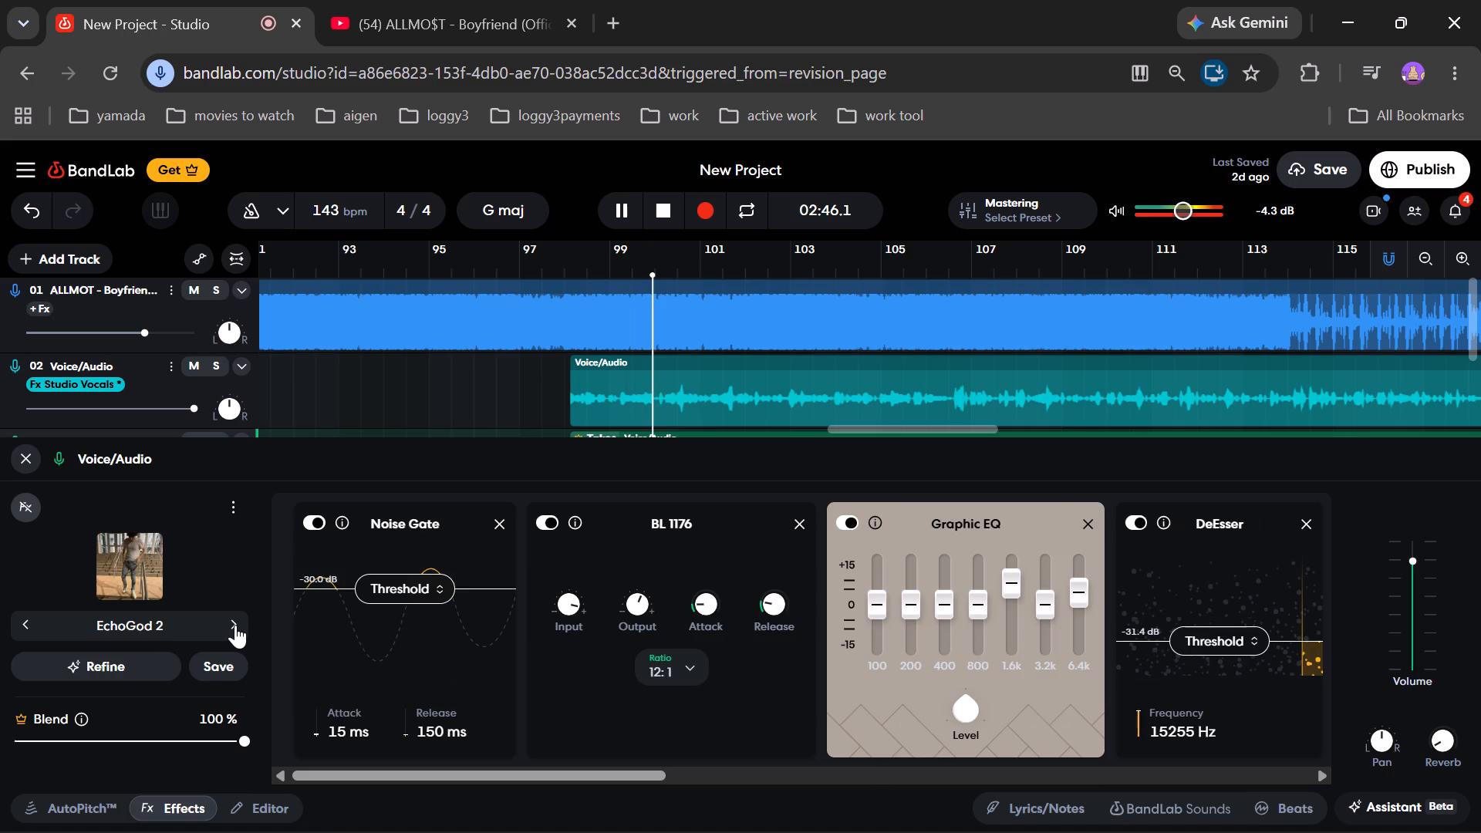
left_click(235, 625)
left_click(235, 625)
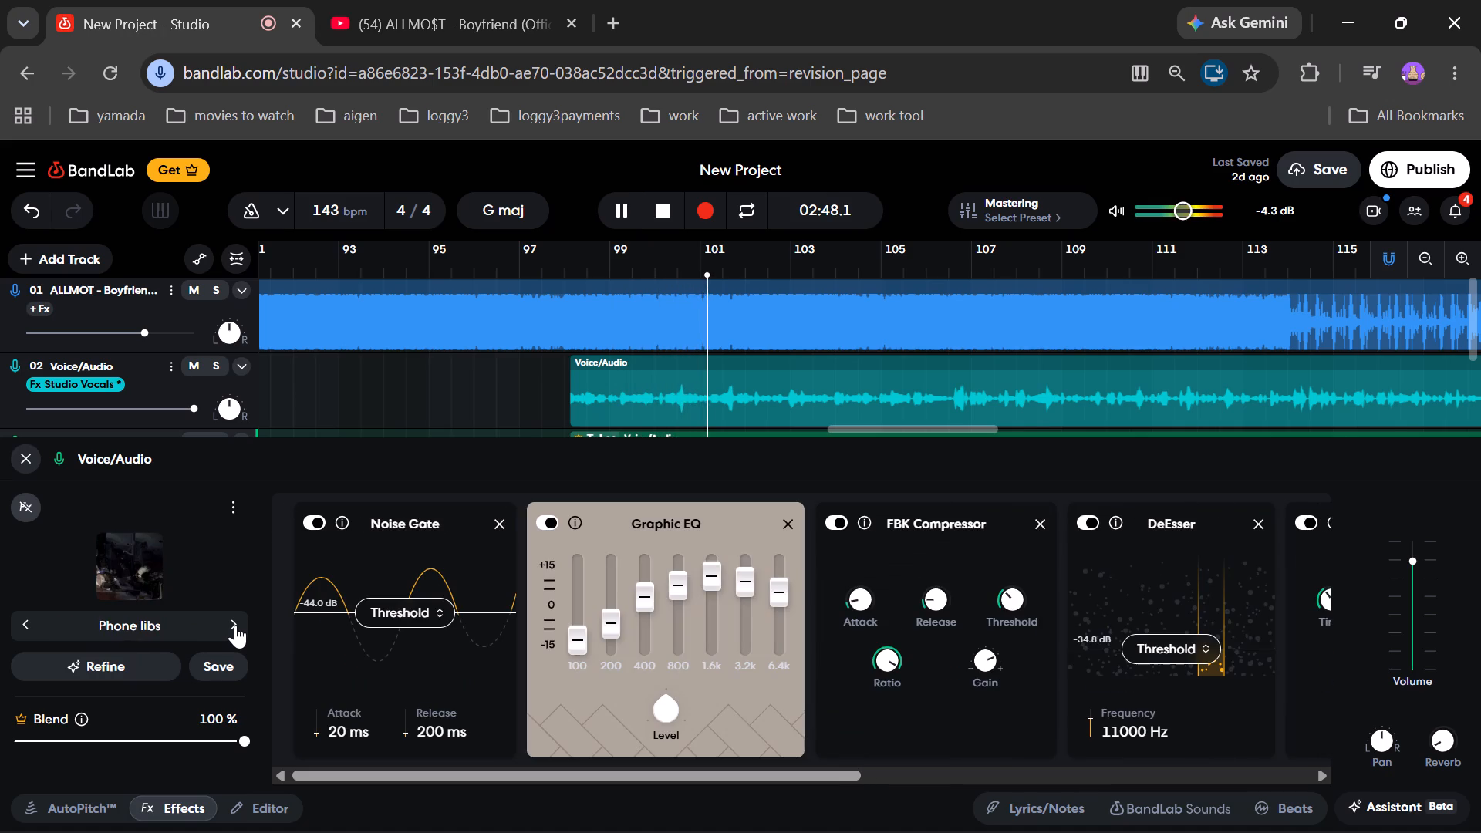
left_click(235, 625)
left_click(22, 619)
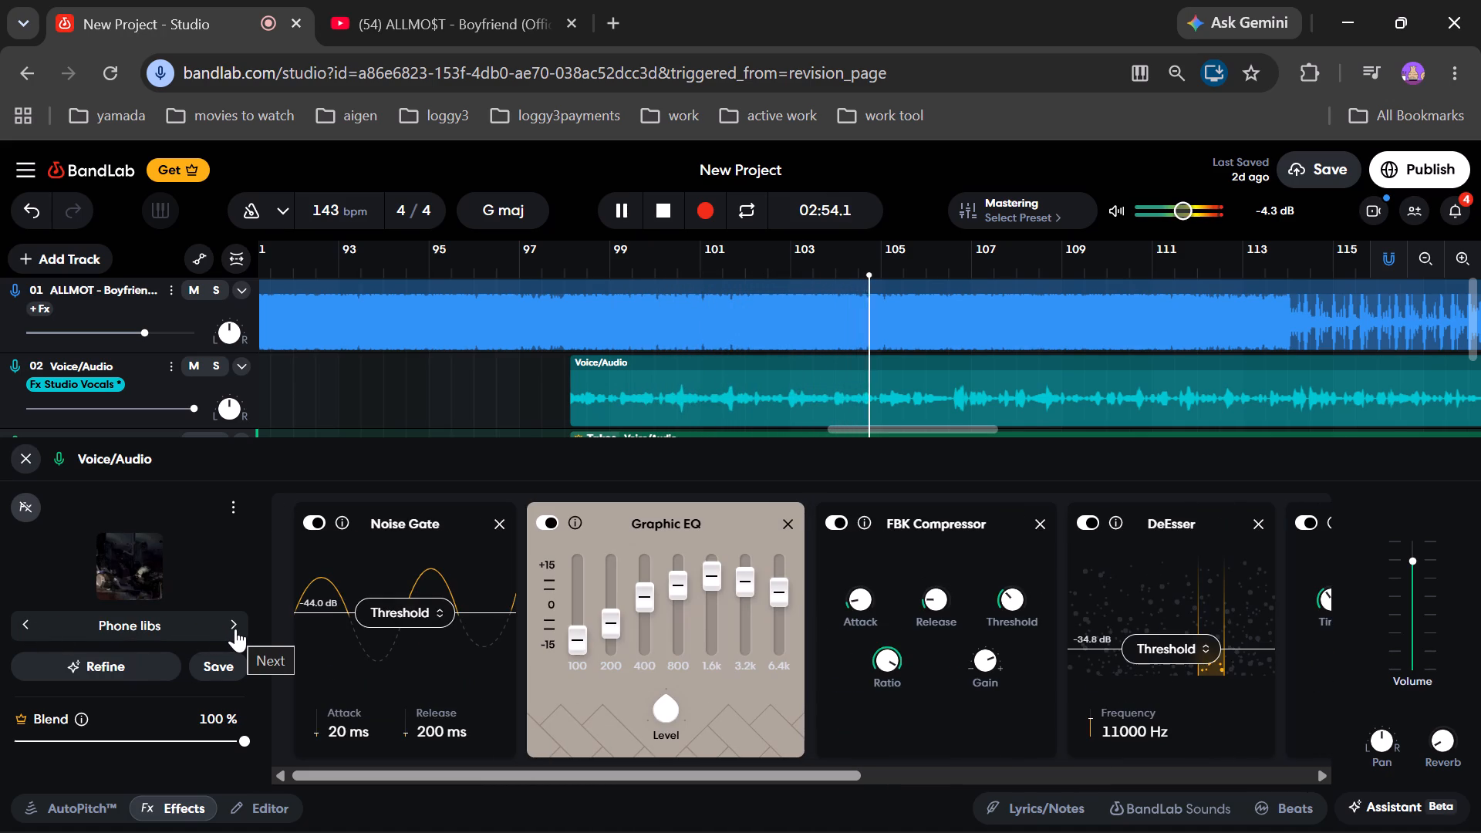
double_click(236, 629)
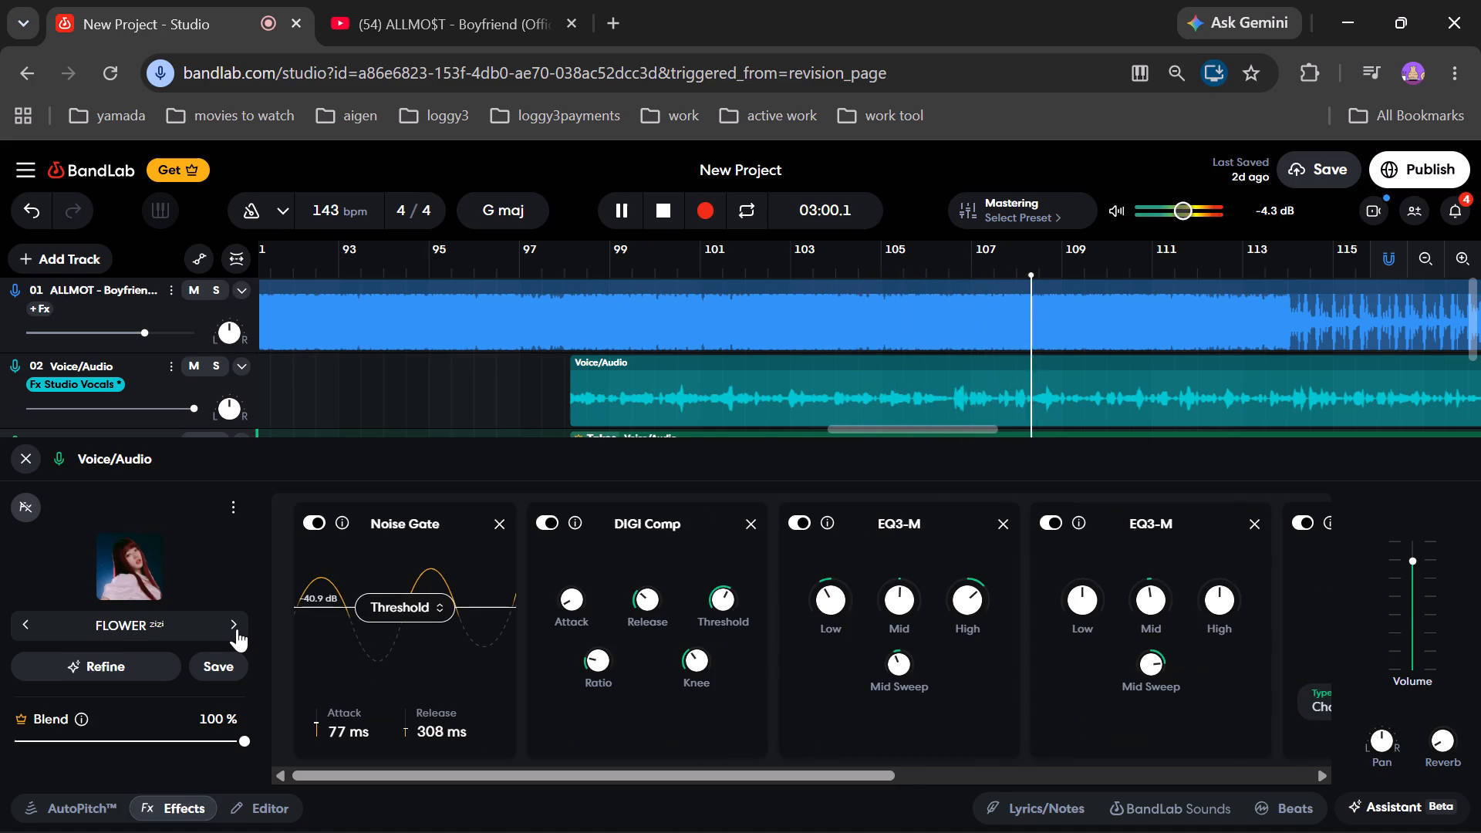
left_click(34, 460)
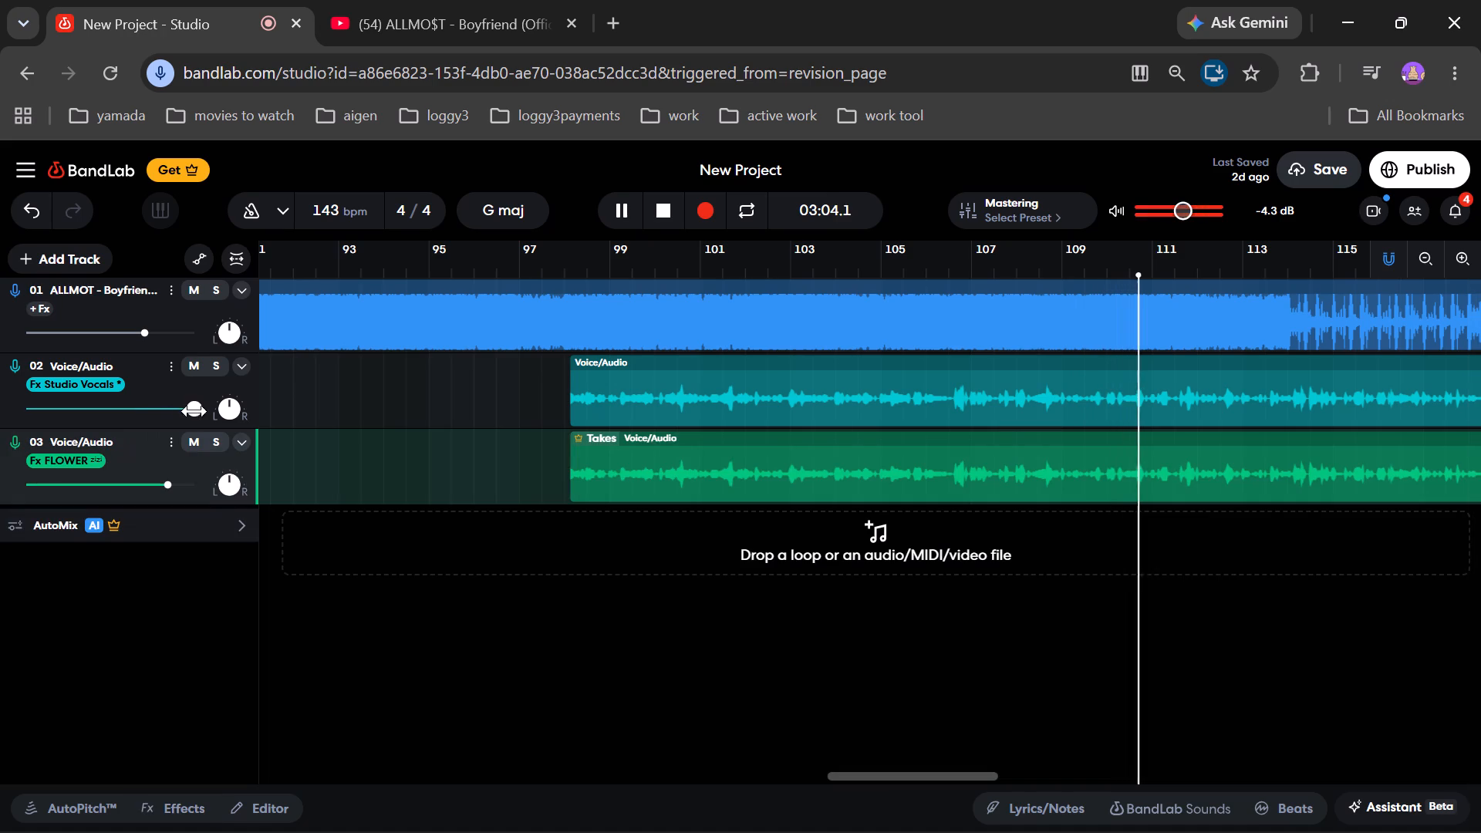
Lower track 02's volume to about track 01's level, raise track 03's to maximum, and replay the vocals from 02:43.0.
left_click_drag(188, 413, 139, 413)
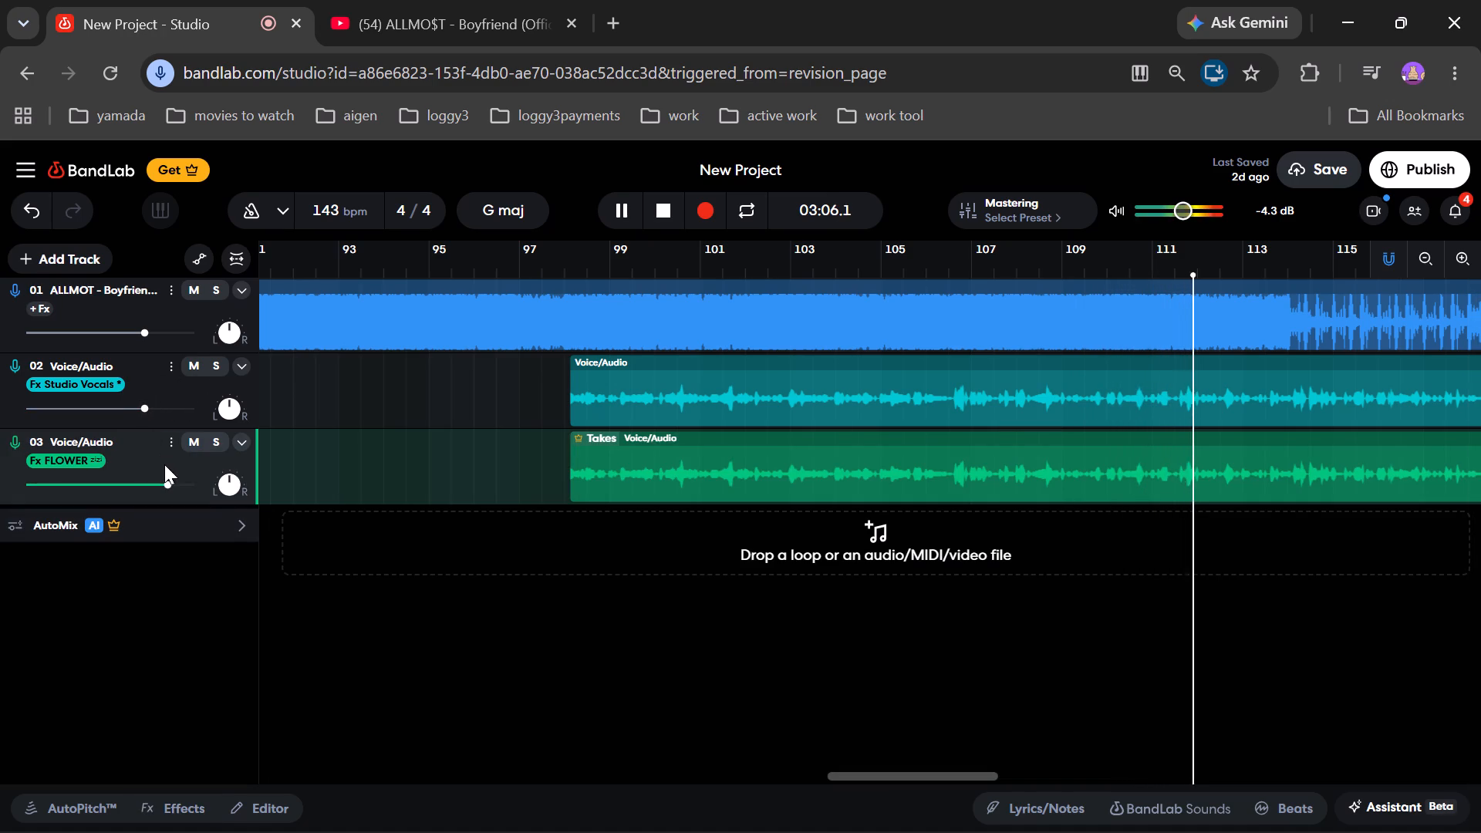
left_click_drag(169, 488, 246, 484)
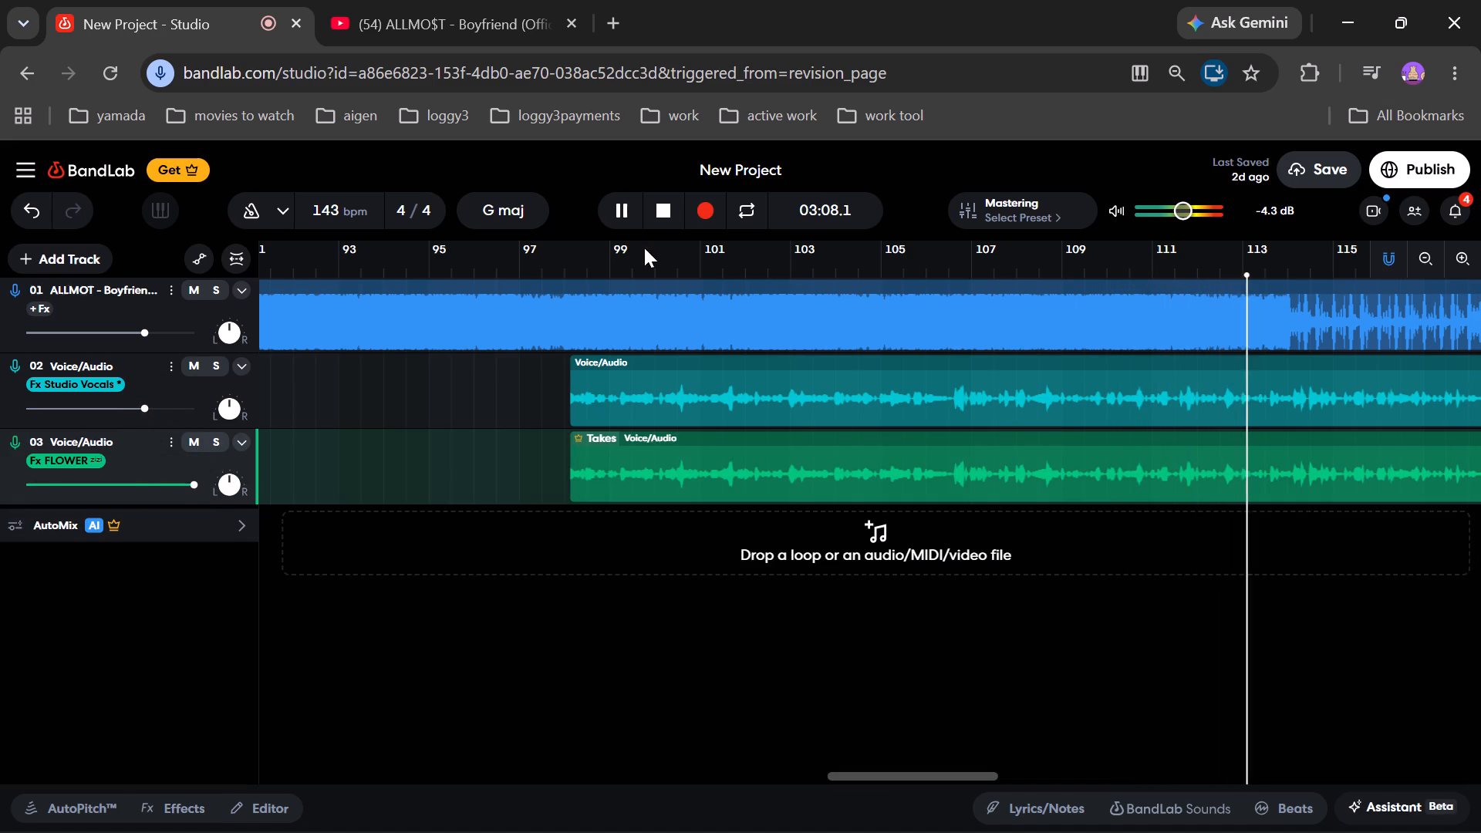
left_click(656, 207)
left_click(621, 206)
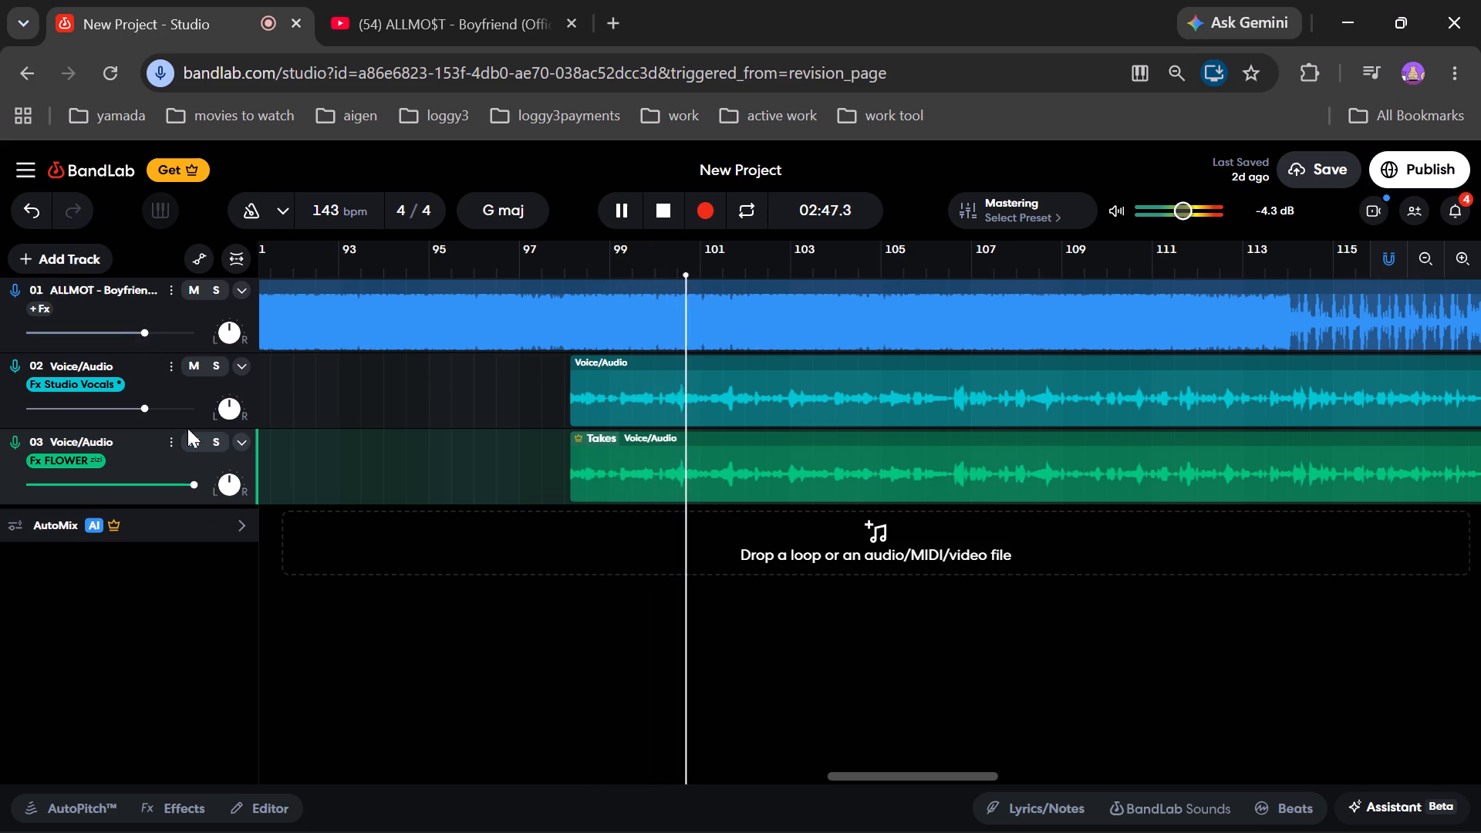
Audition the Lone 2 and PVRPLE Vocalz presets on track 02 during playback, and settle on My Main 4 Everythang.
left_click(96, 461)
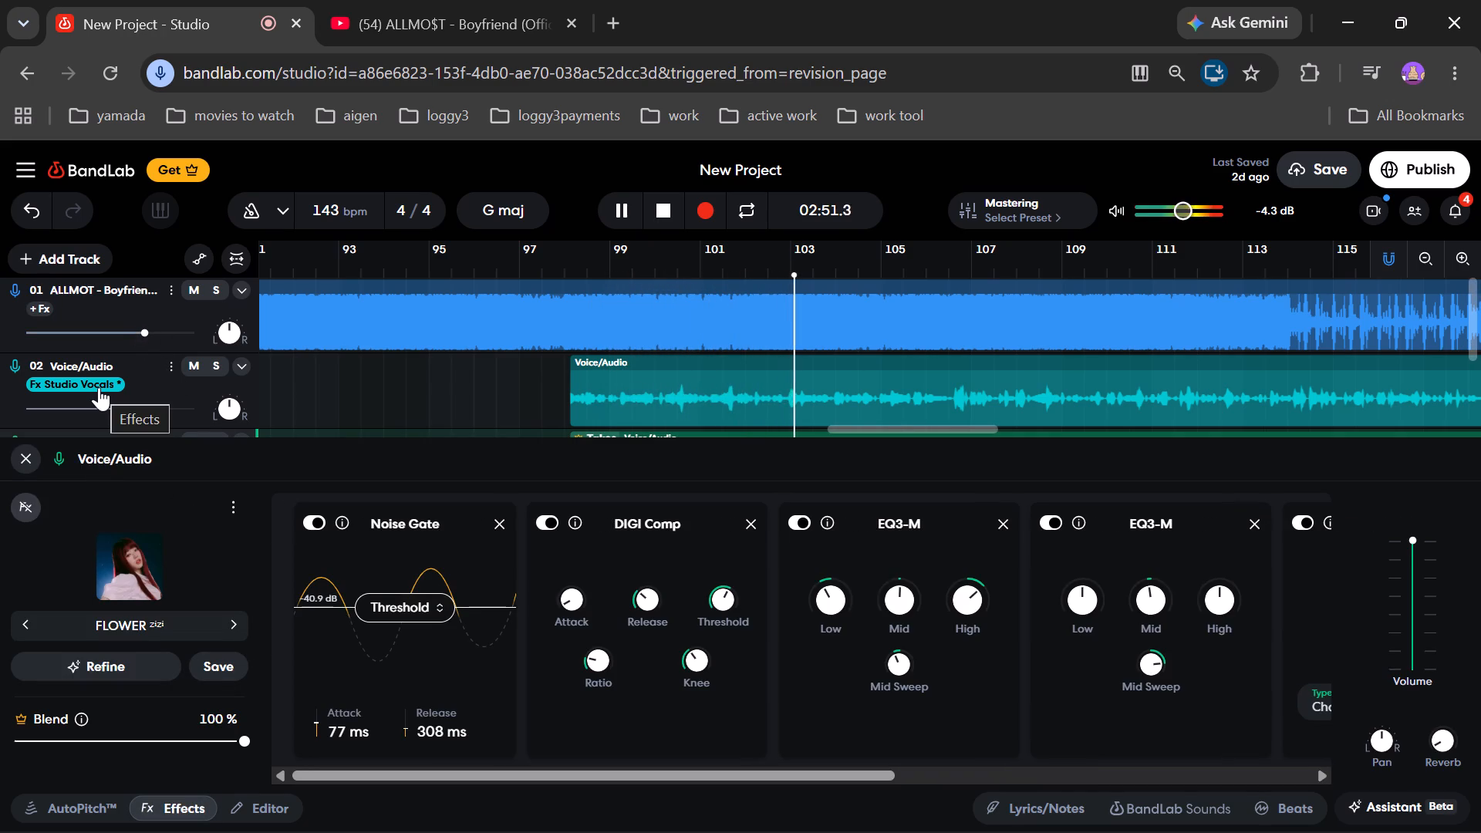
left_click(99, 387)
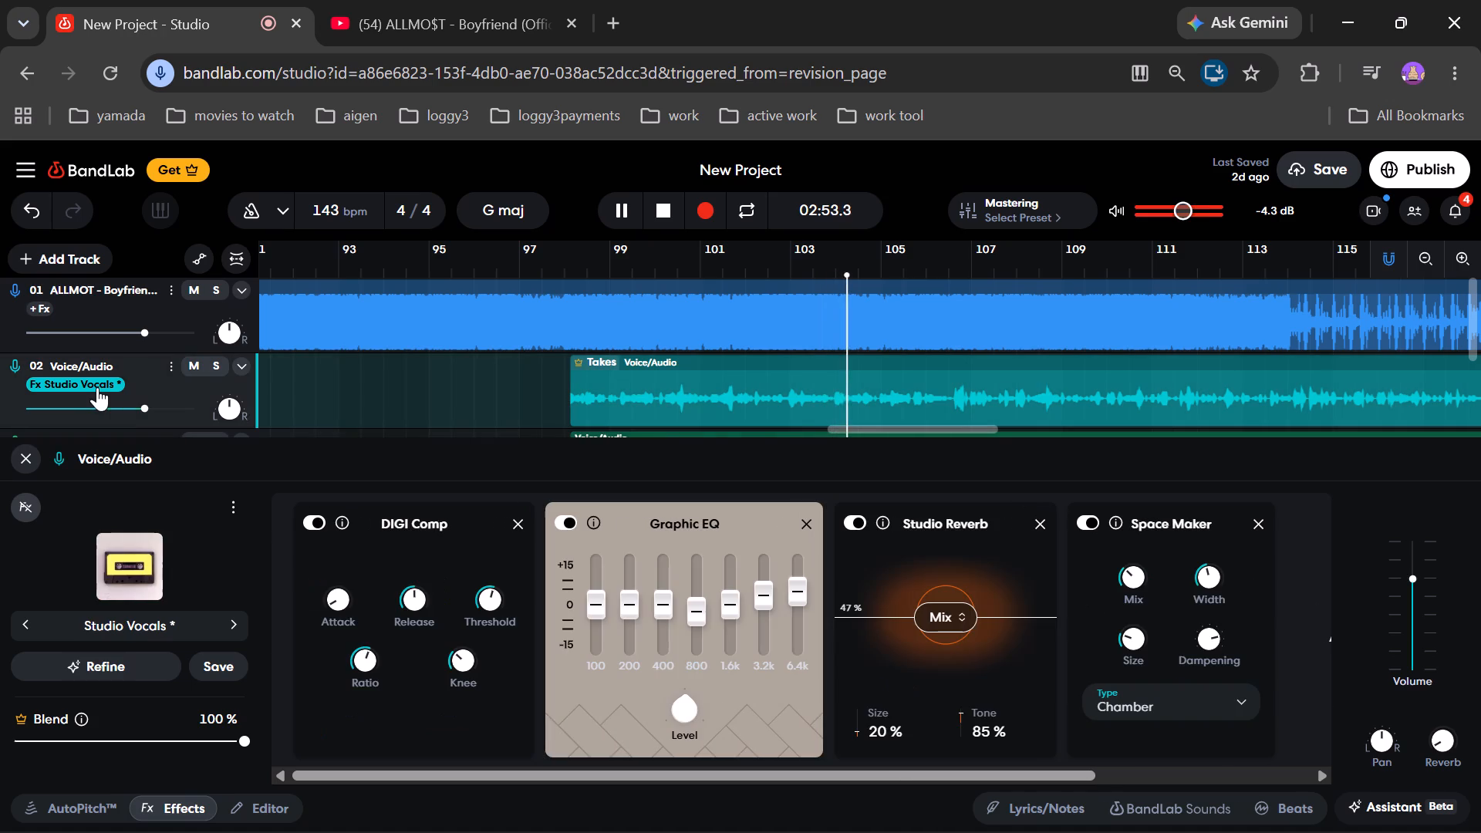
left_click(231, 626)
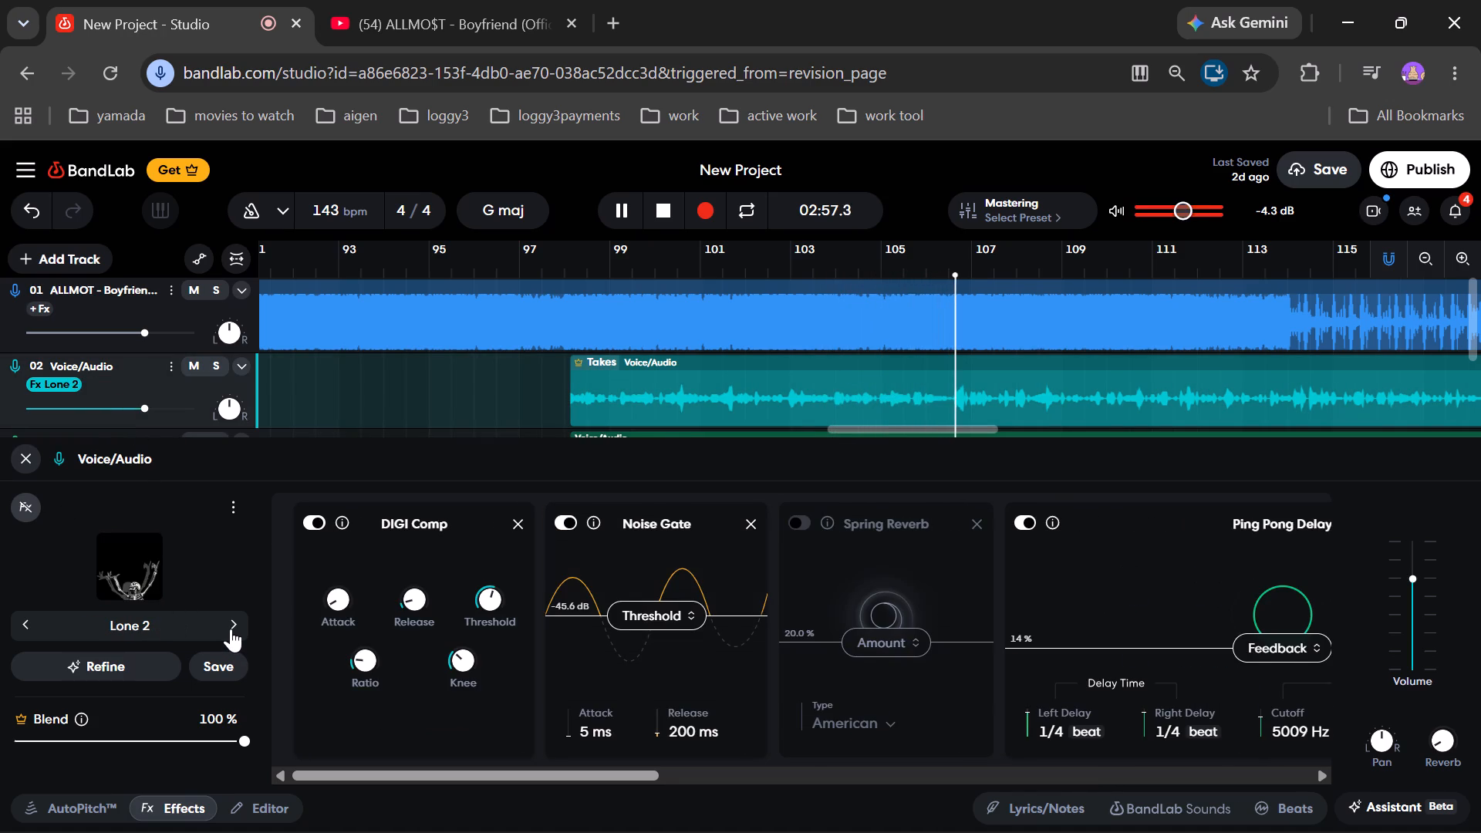
left_click(231, 629)
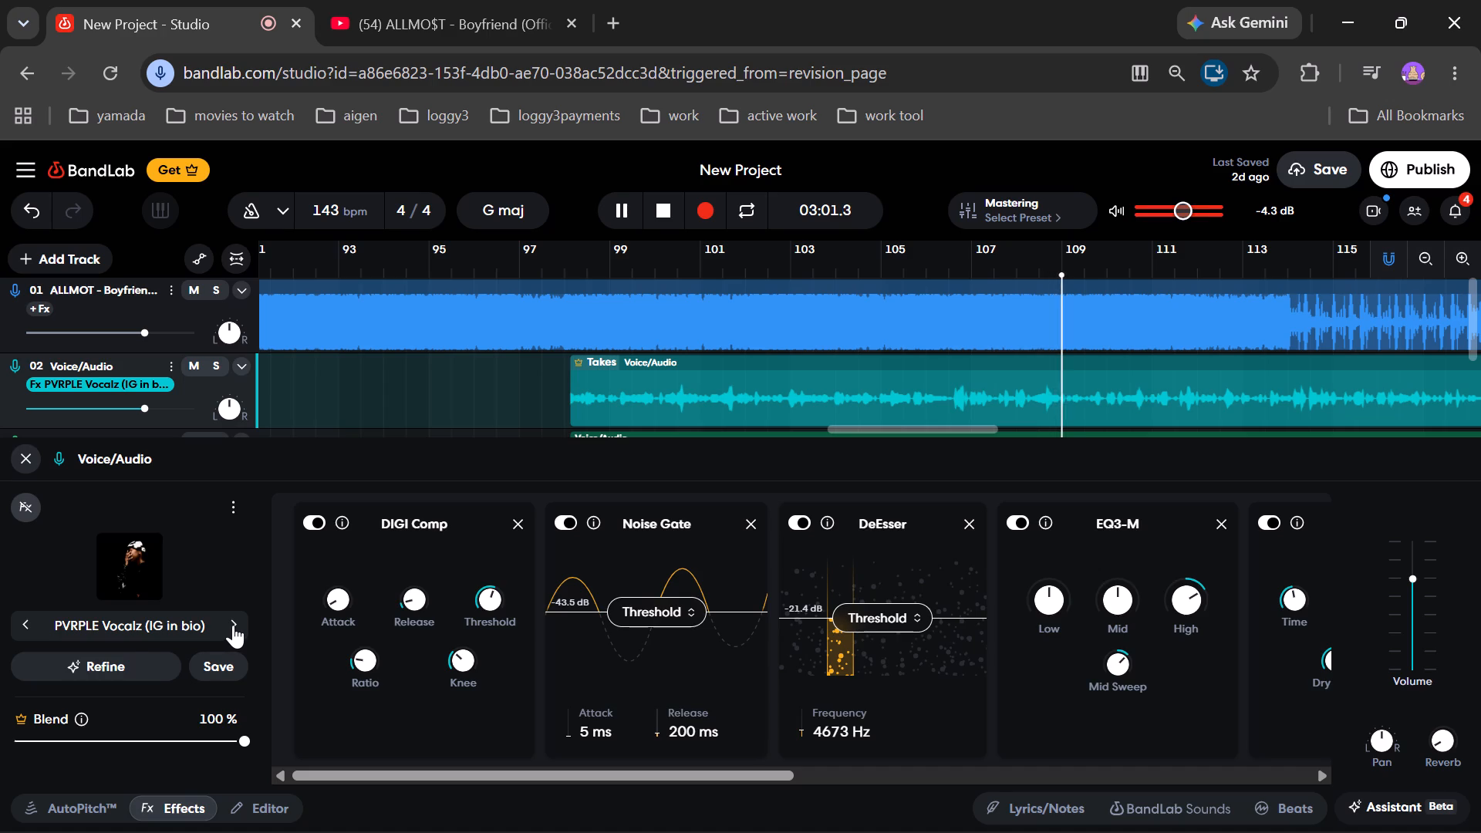
left_click(233, 625)
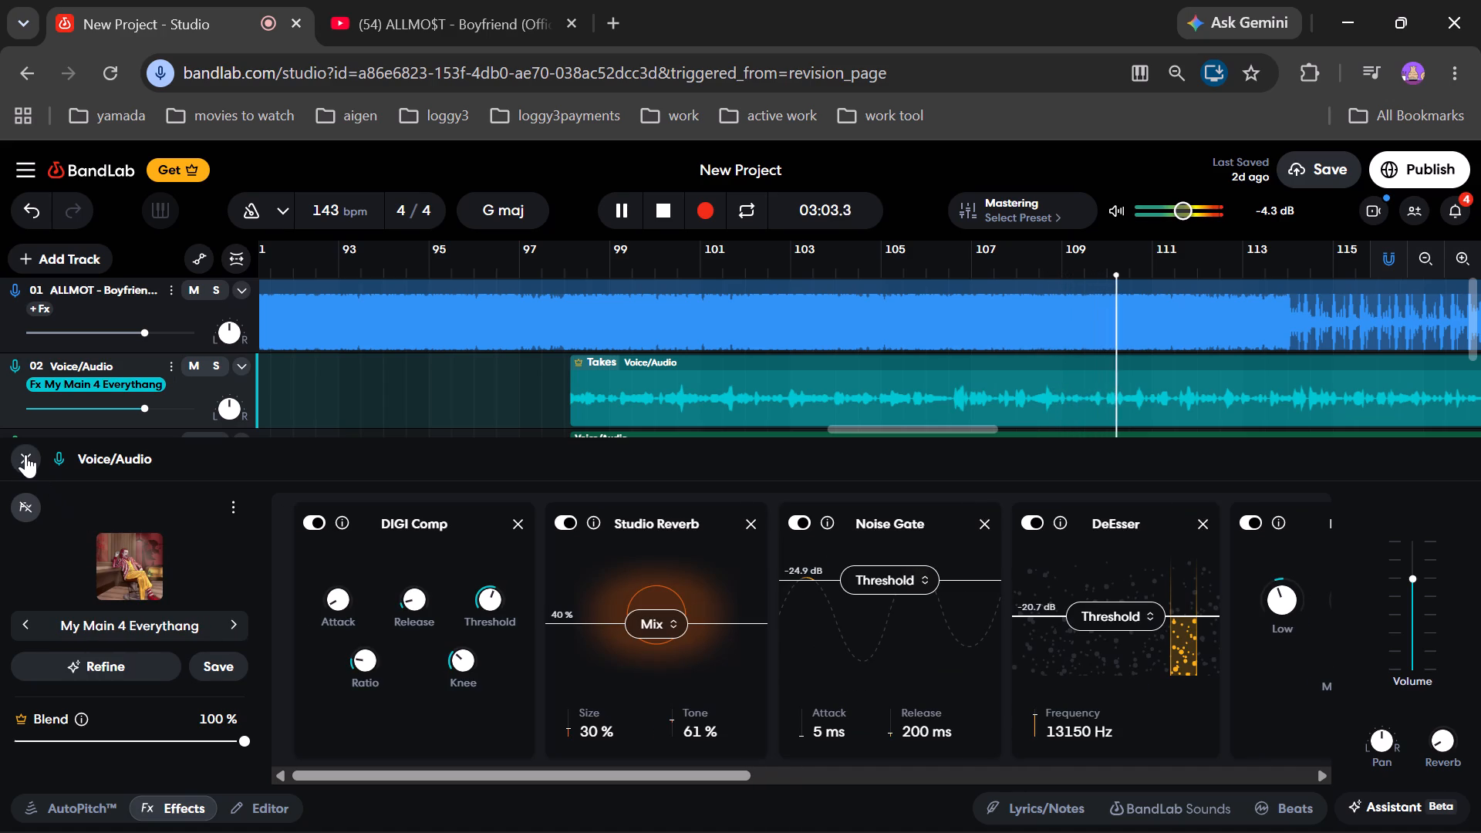
left_click(25, 454)
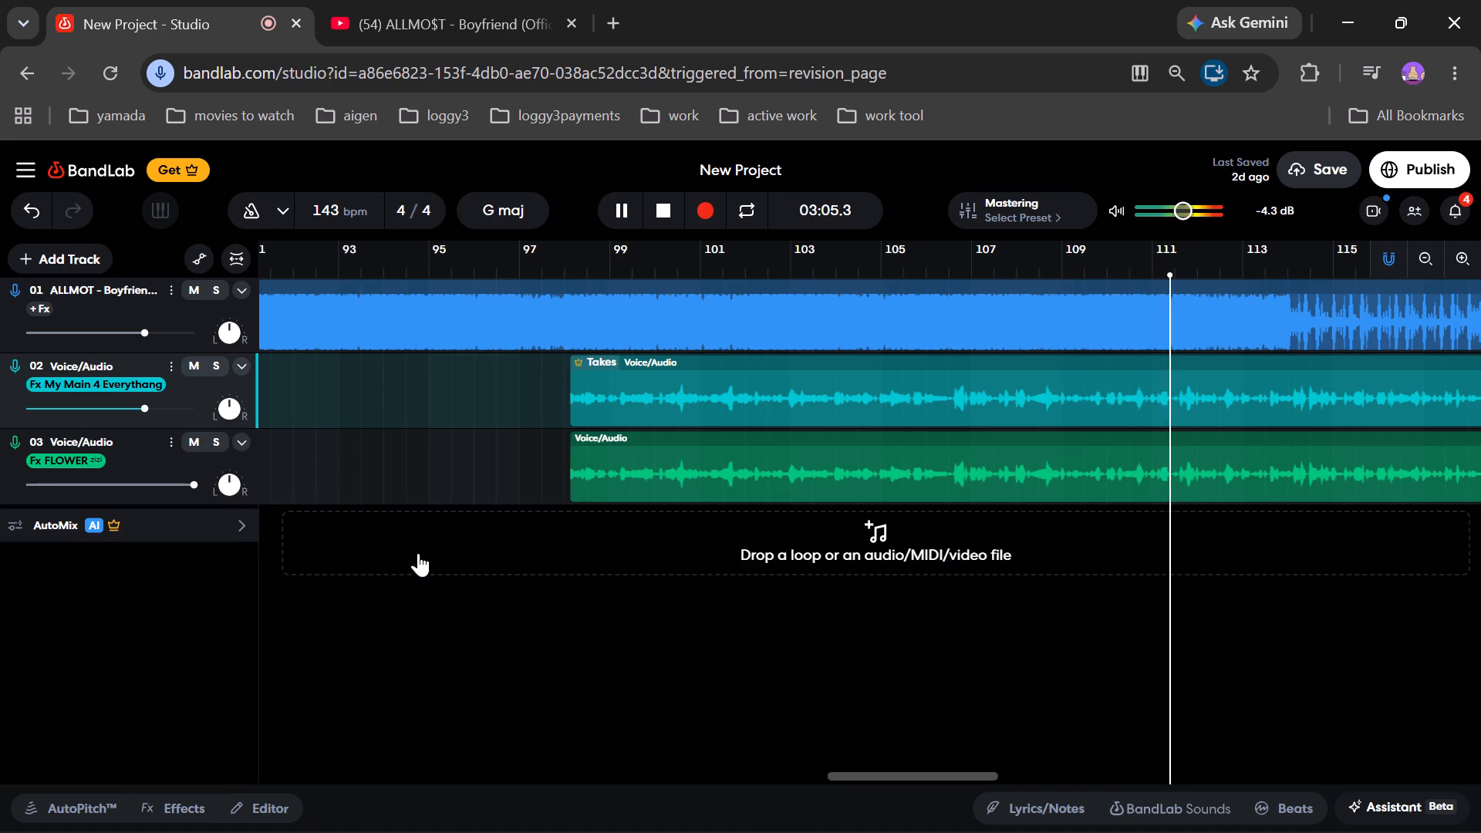
Balance the vocals by lowering track 03's volume to about four-fifths of its range and setting track 02 to +1.4 dB.
left_click_drag(191, 487, 140, 488)
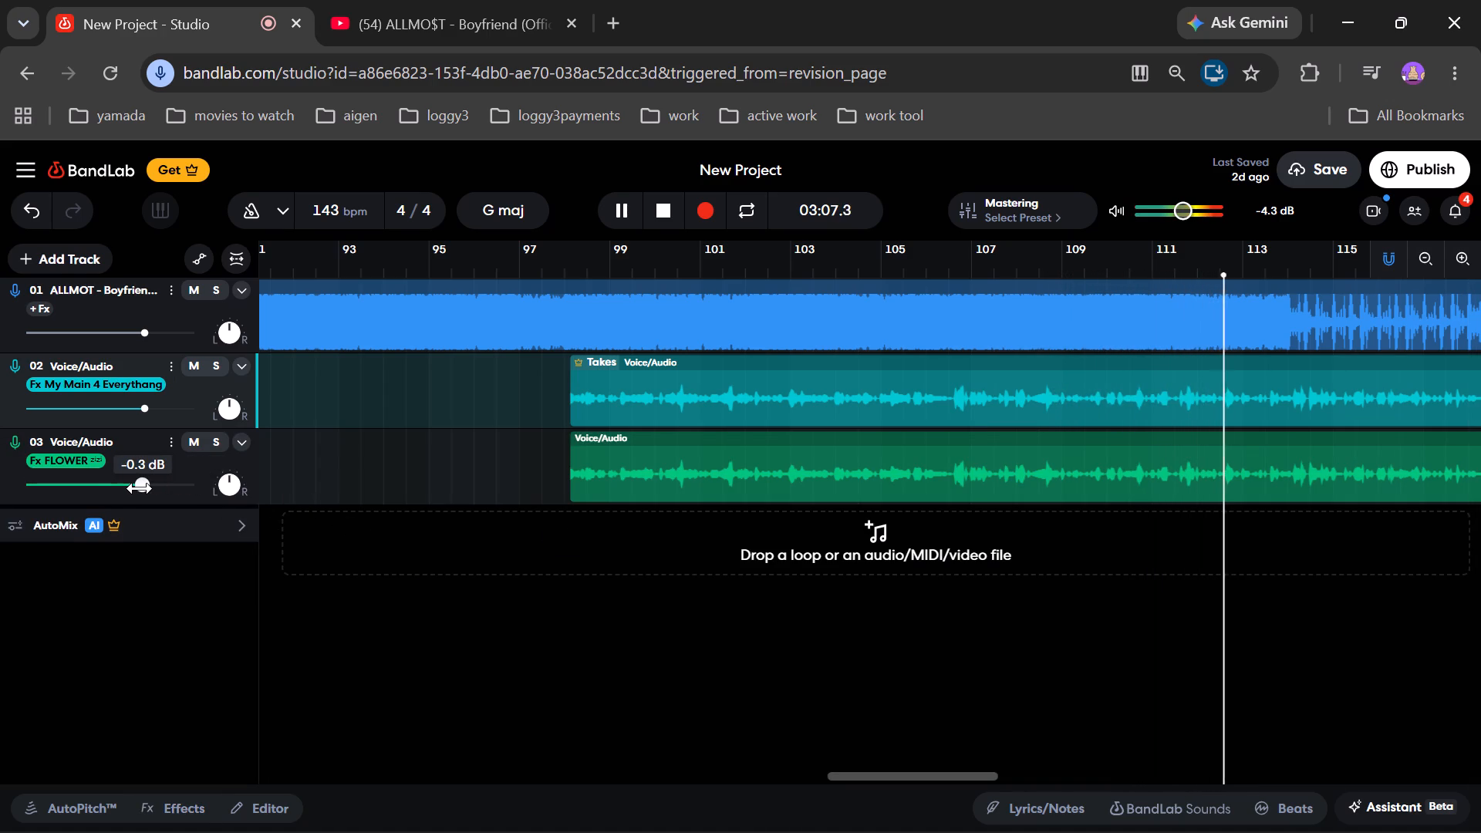
left_click_drag(140, 488, 141, 488)
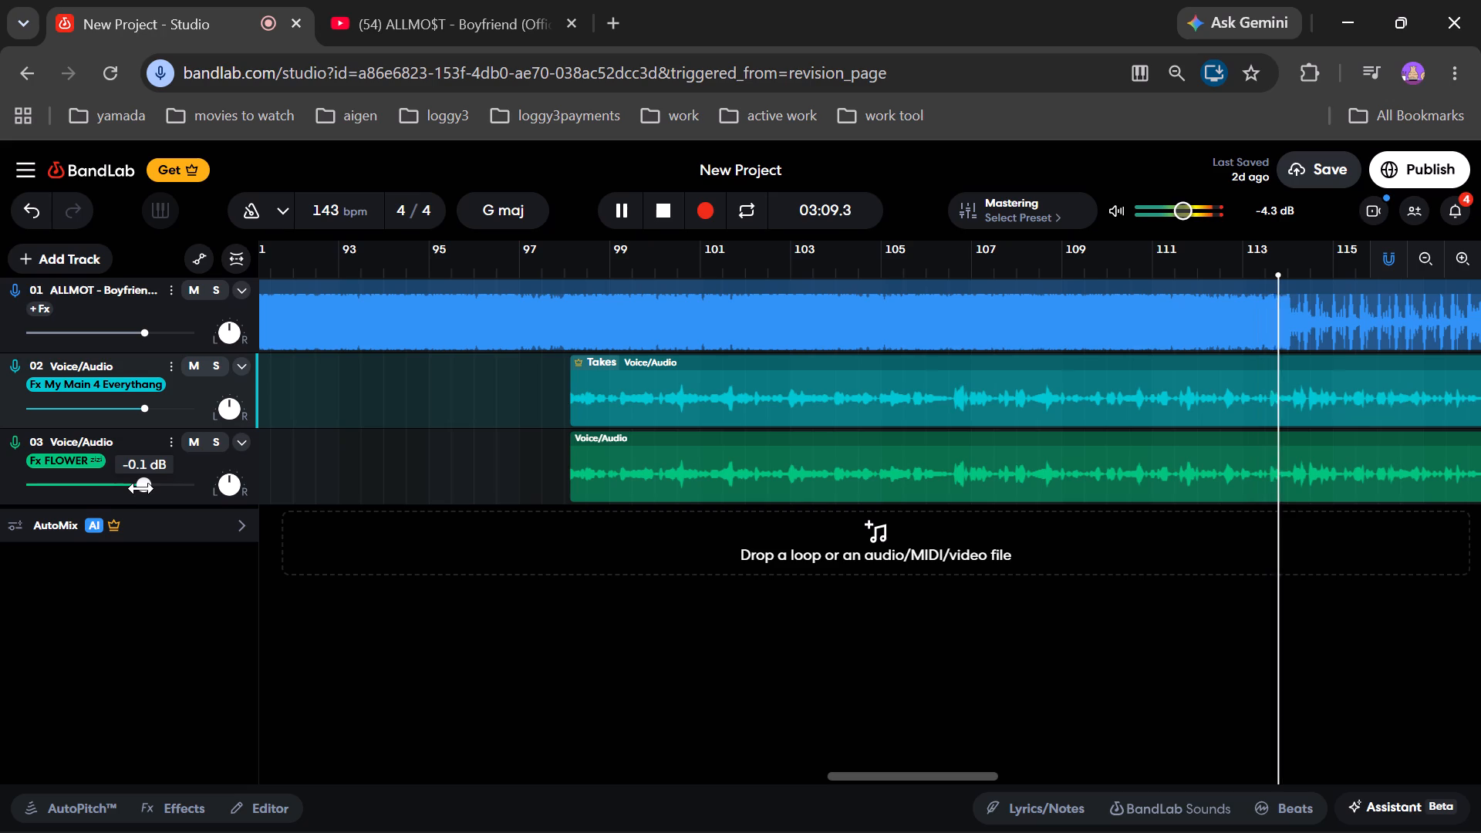
left_click_drag(141, 488, 160, 488)
left_click_drag(144, 408, 154, 409)
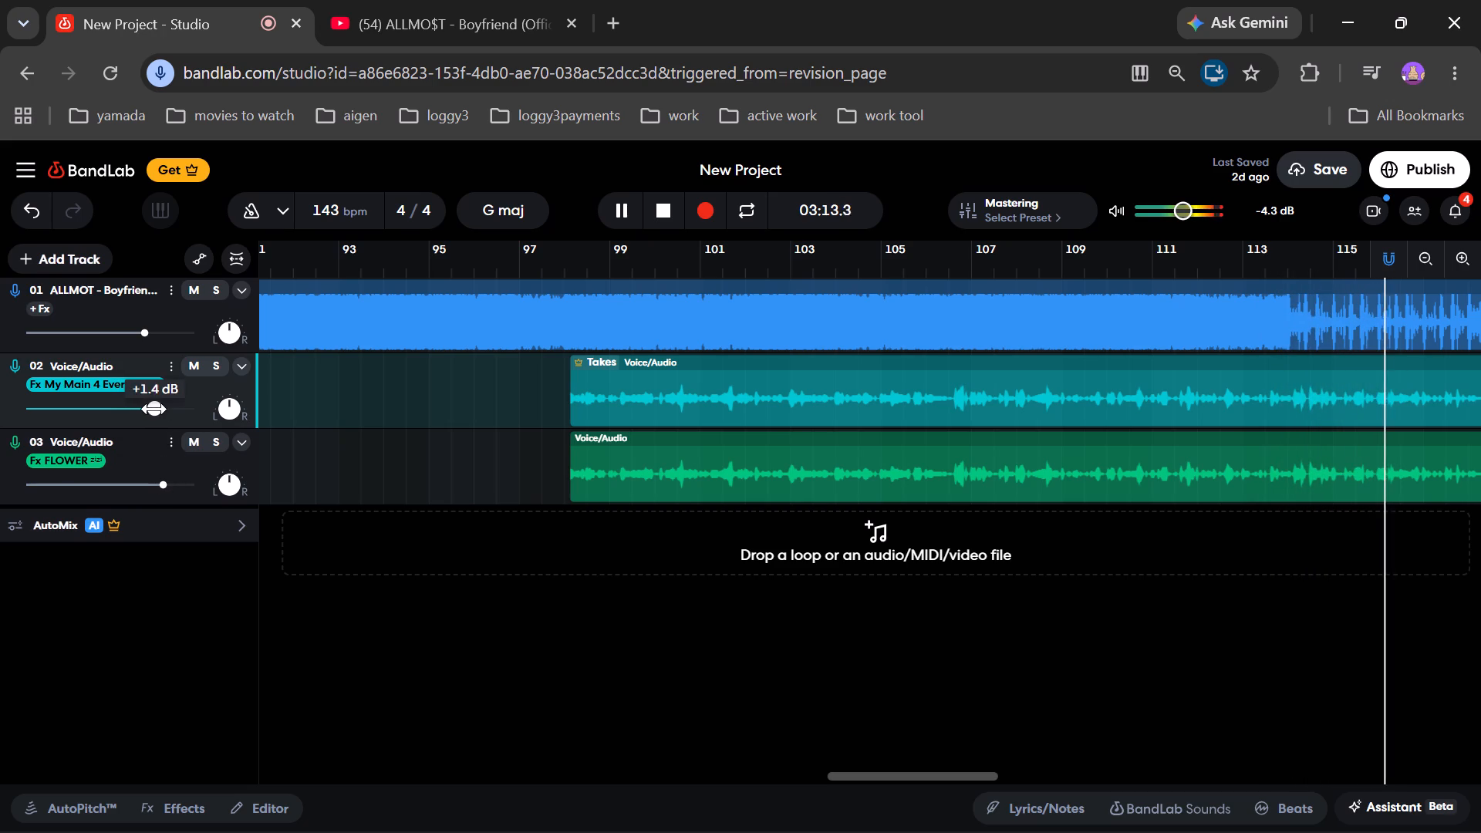
Replay the balanced vocals from 02:43.0, pause, and move the playhead back to 02:42.1, just before the singing begins.
left_click(672, 209)
left_click(609, 211)
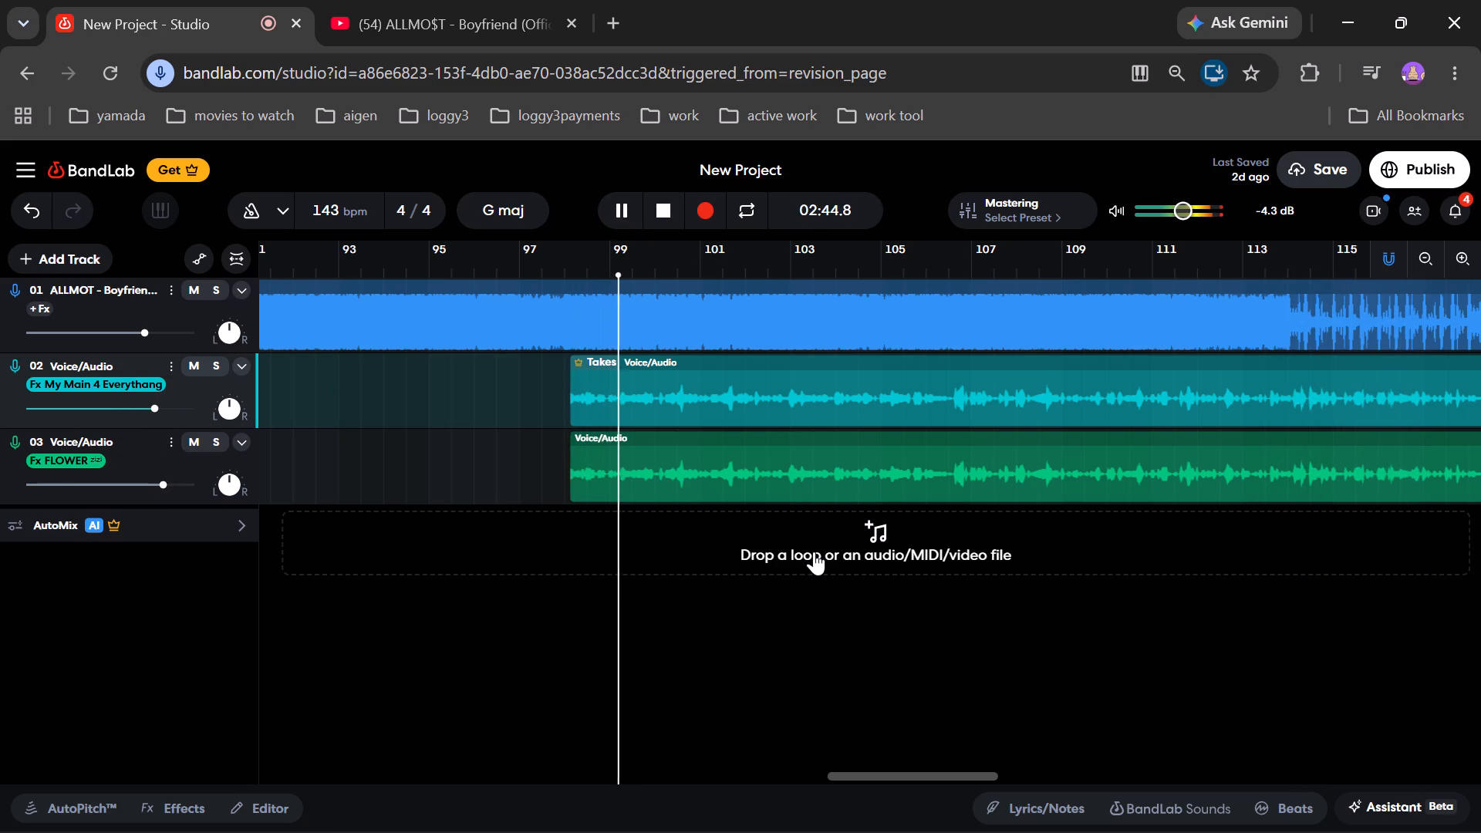
left_click(612, 215)
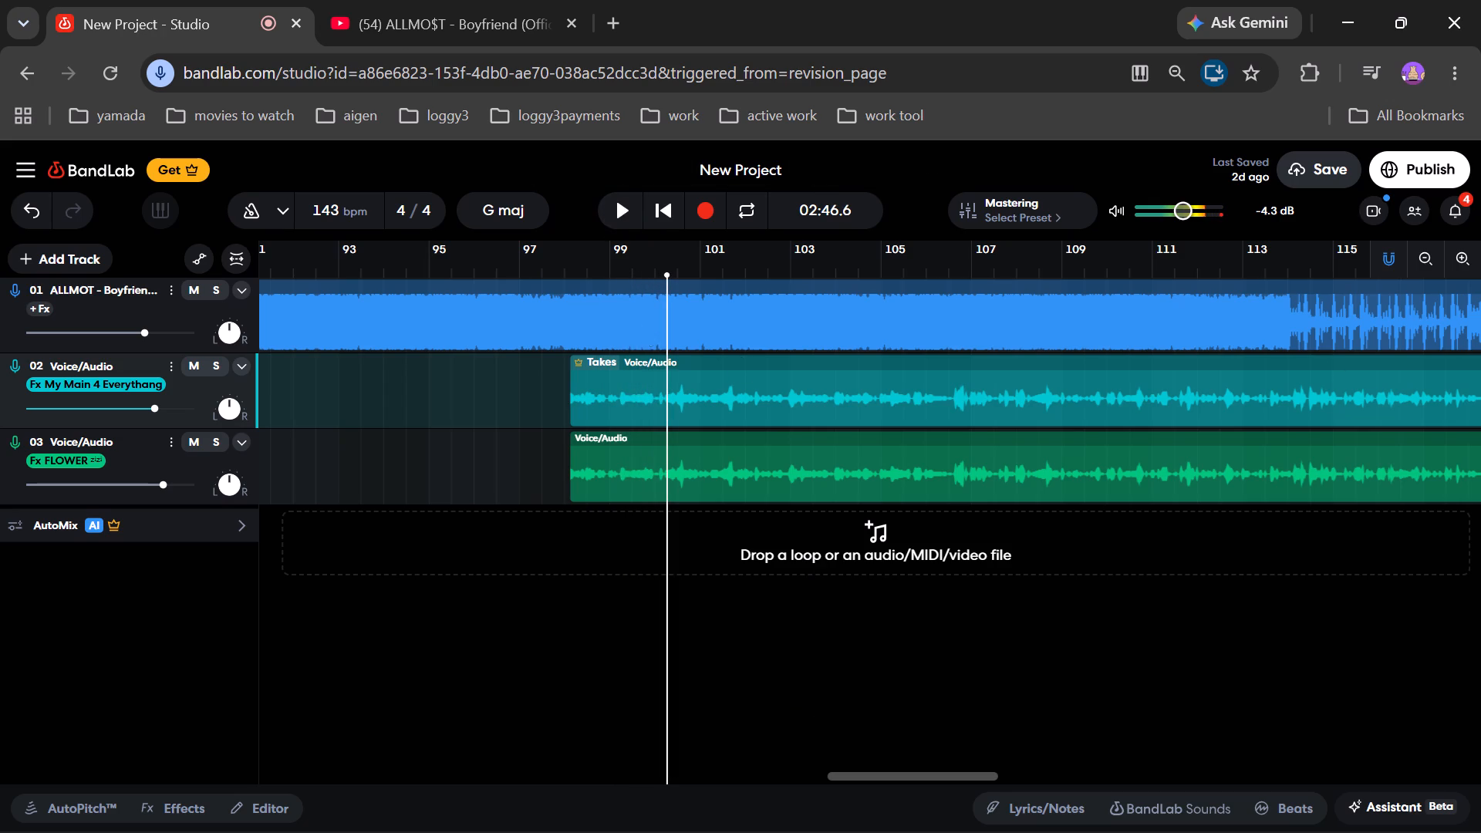
left_click_drag(670, 588, 548, 605)
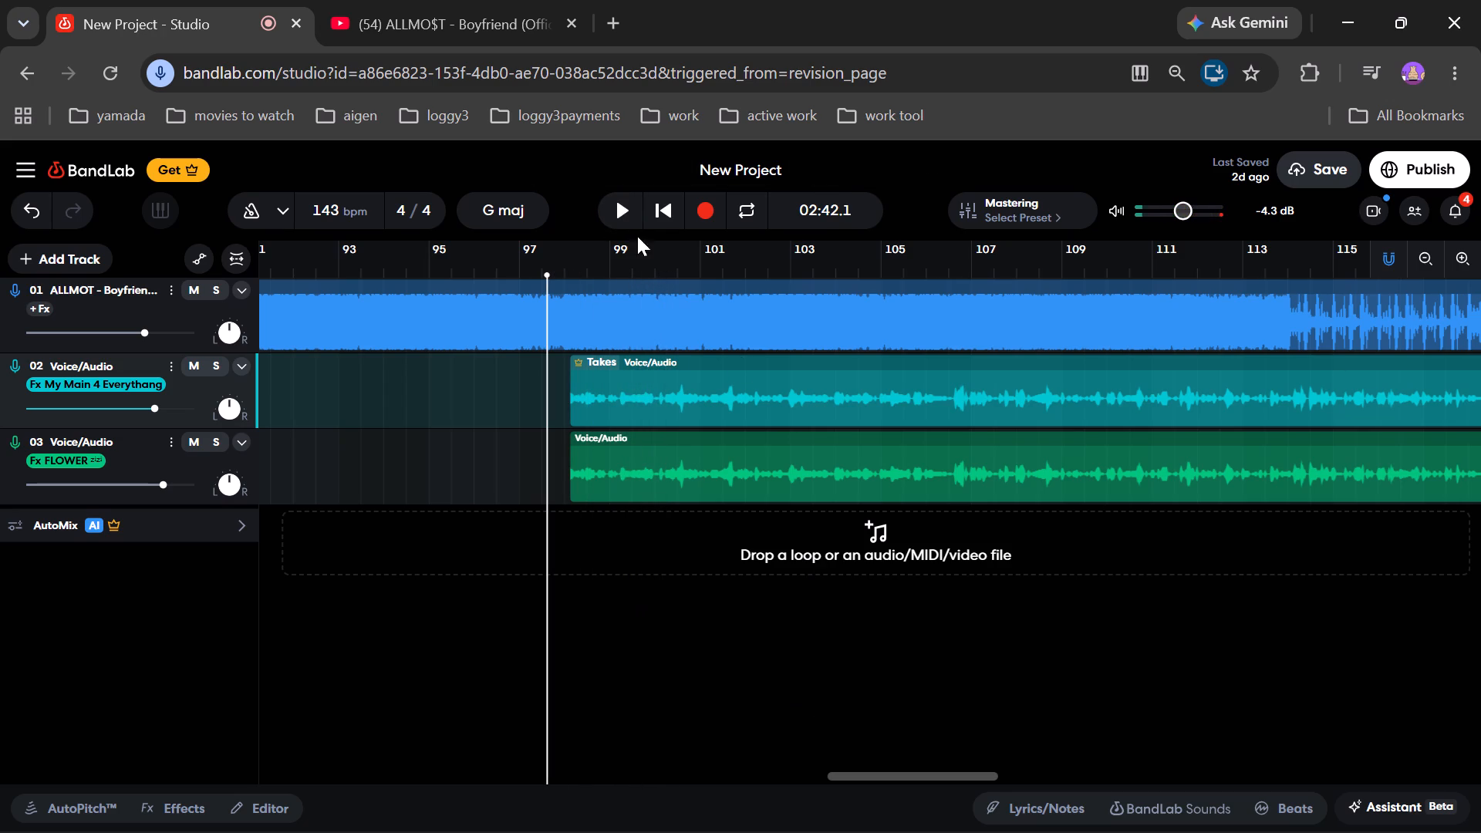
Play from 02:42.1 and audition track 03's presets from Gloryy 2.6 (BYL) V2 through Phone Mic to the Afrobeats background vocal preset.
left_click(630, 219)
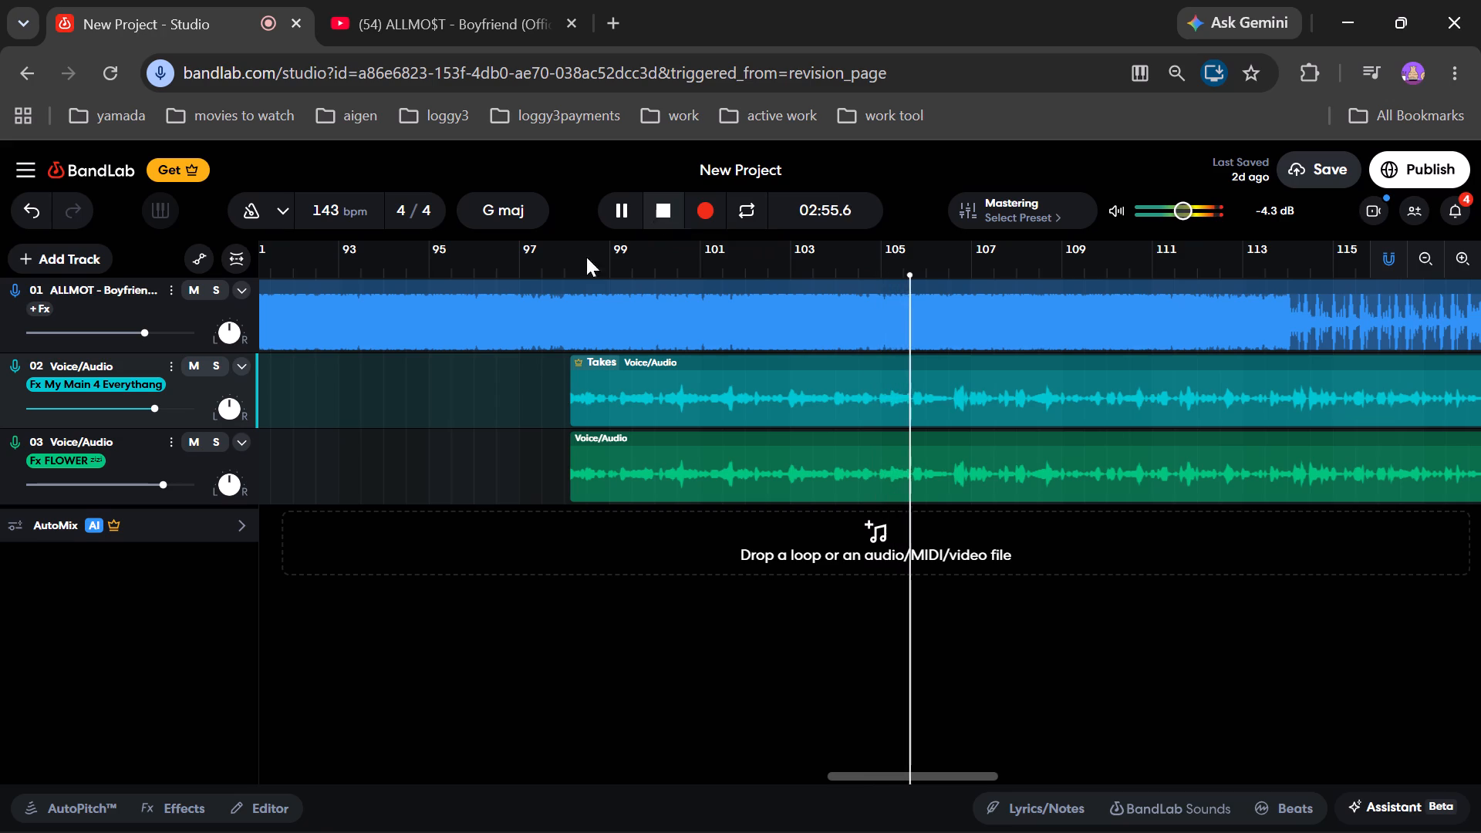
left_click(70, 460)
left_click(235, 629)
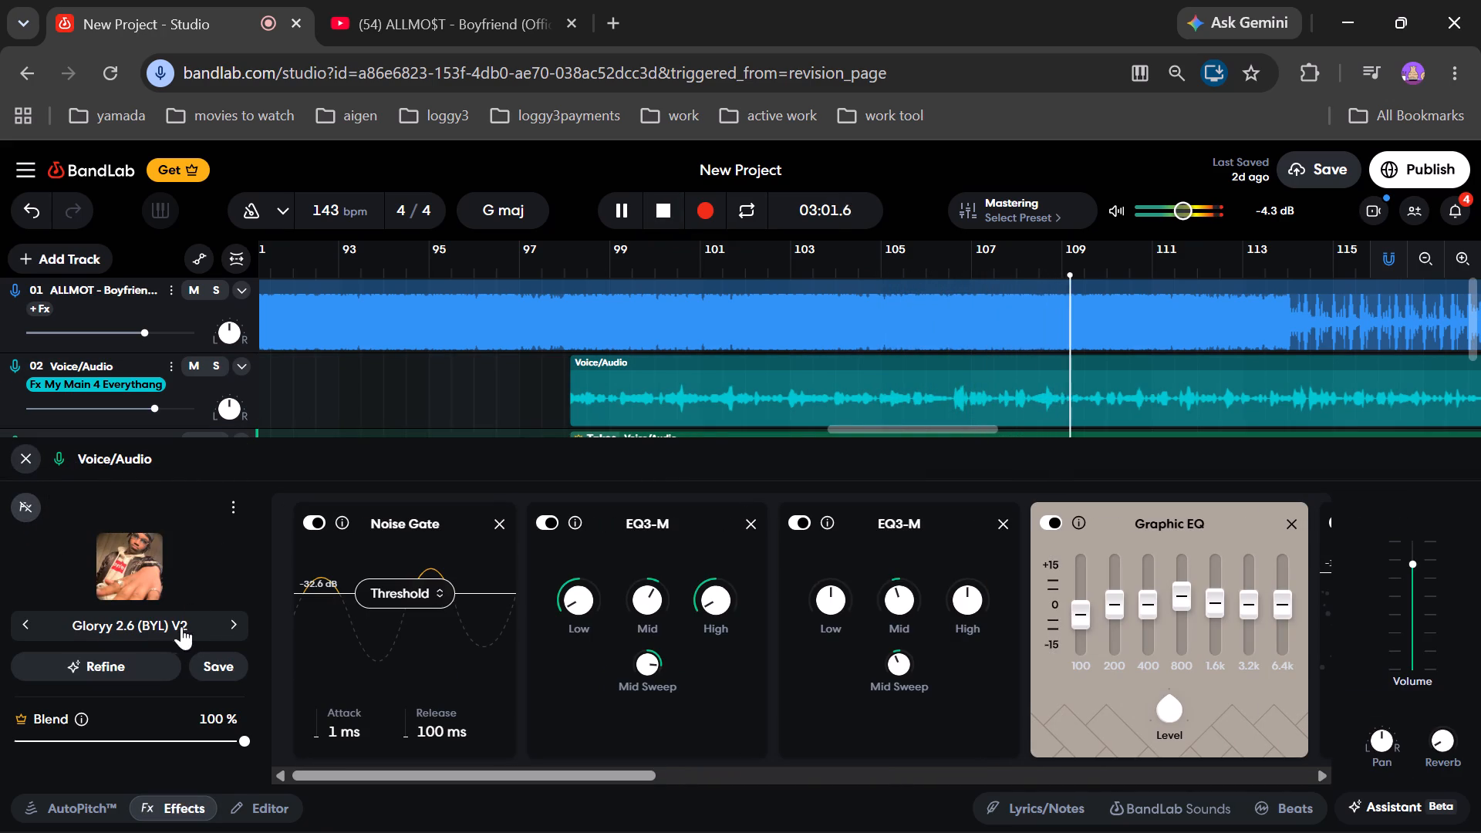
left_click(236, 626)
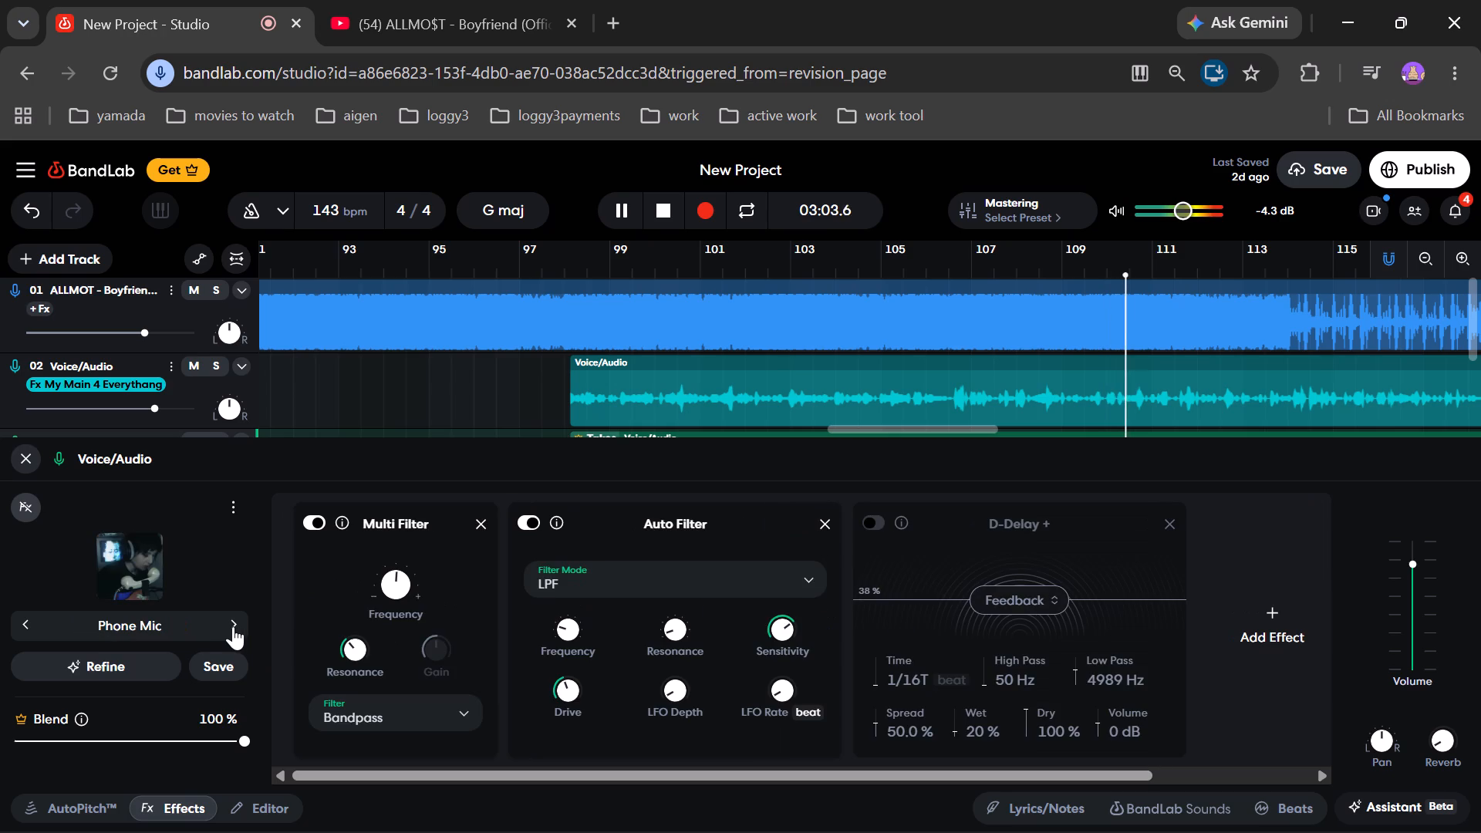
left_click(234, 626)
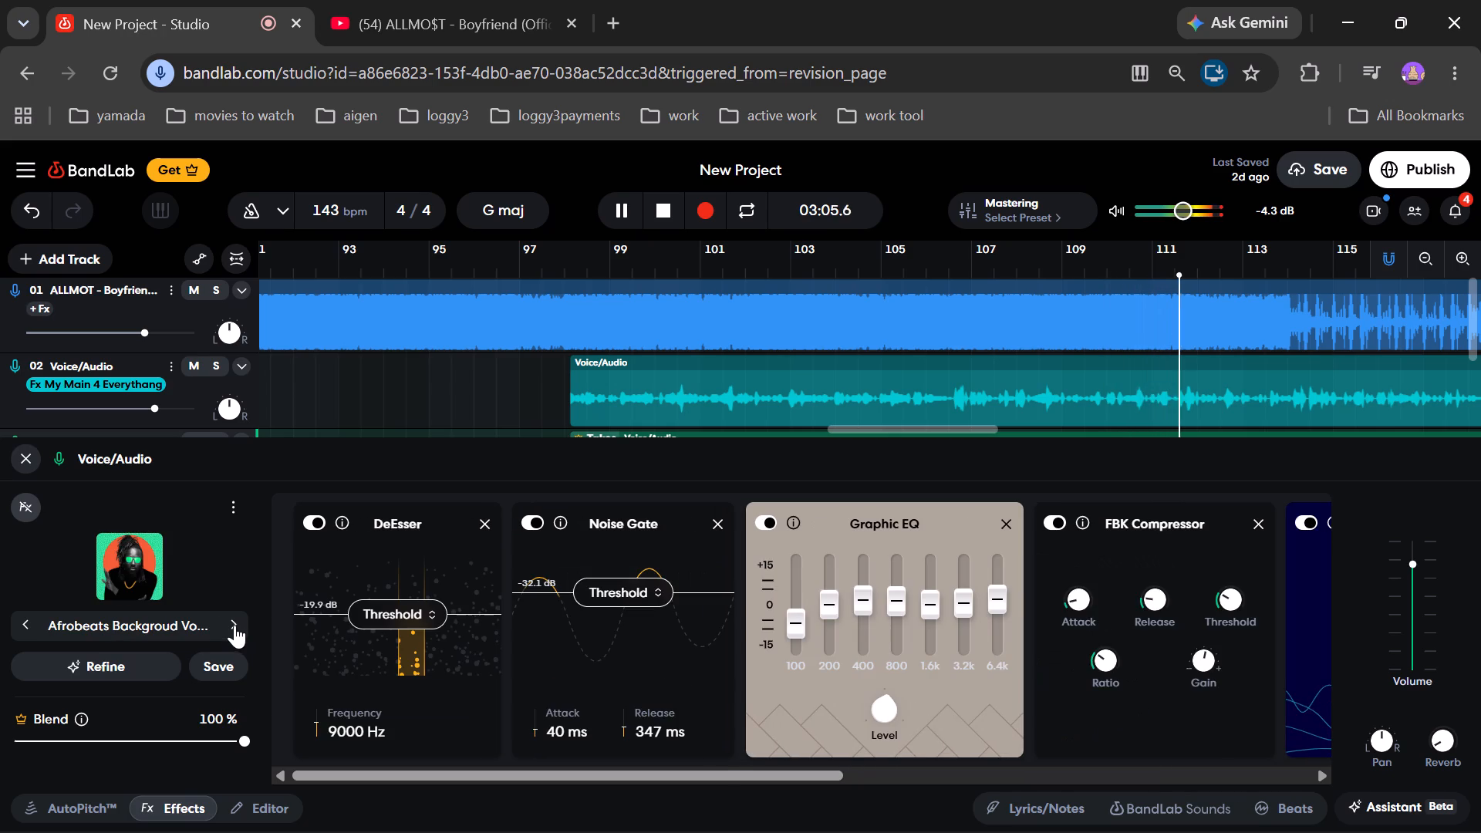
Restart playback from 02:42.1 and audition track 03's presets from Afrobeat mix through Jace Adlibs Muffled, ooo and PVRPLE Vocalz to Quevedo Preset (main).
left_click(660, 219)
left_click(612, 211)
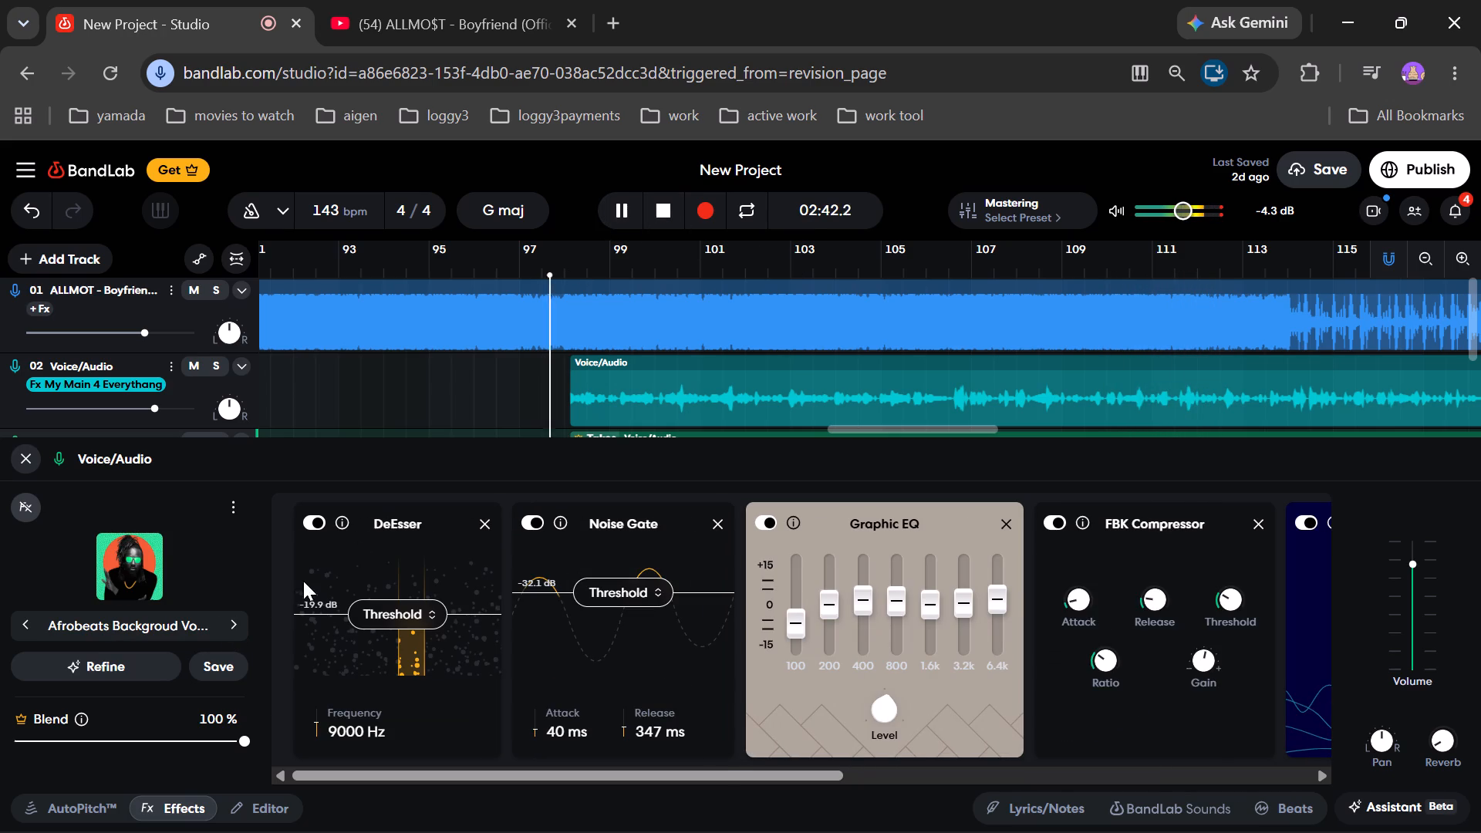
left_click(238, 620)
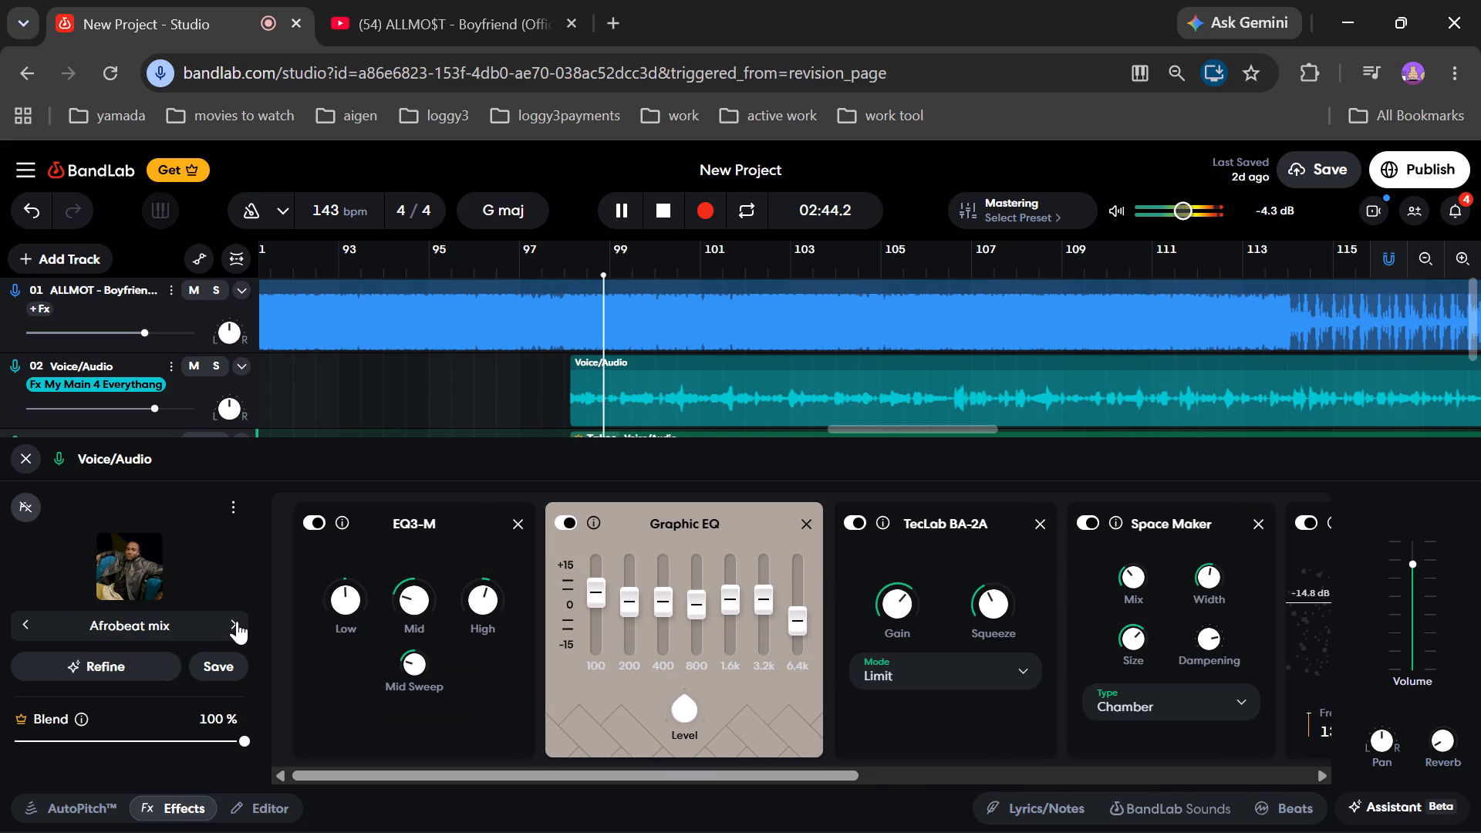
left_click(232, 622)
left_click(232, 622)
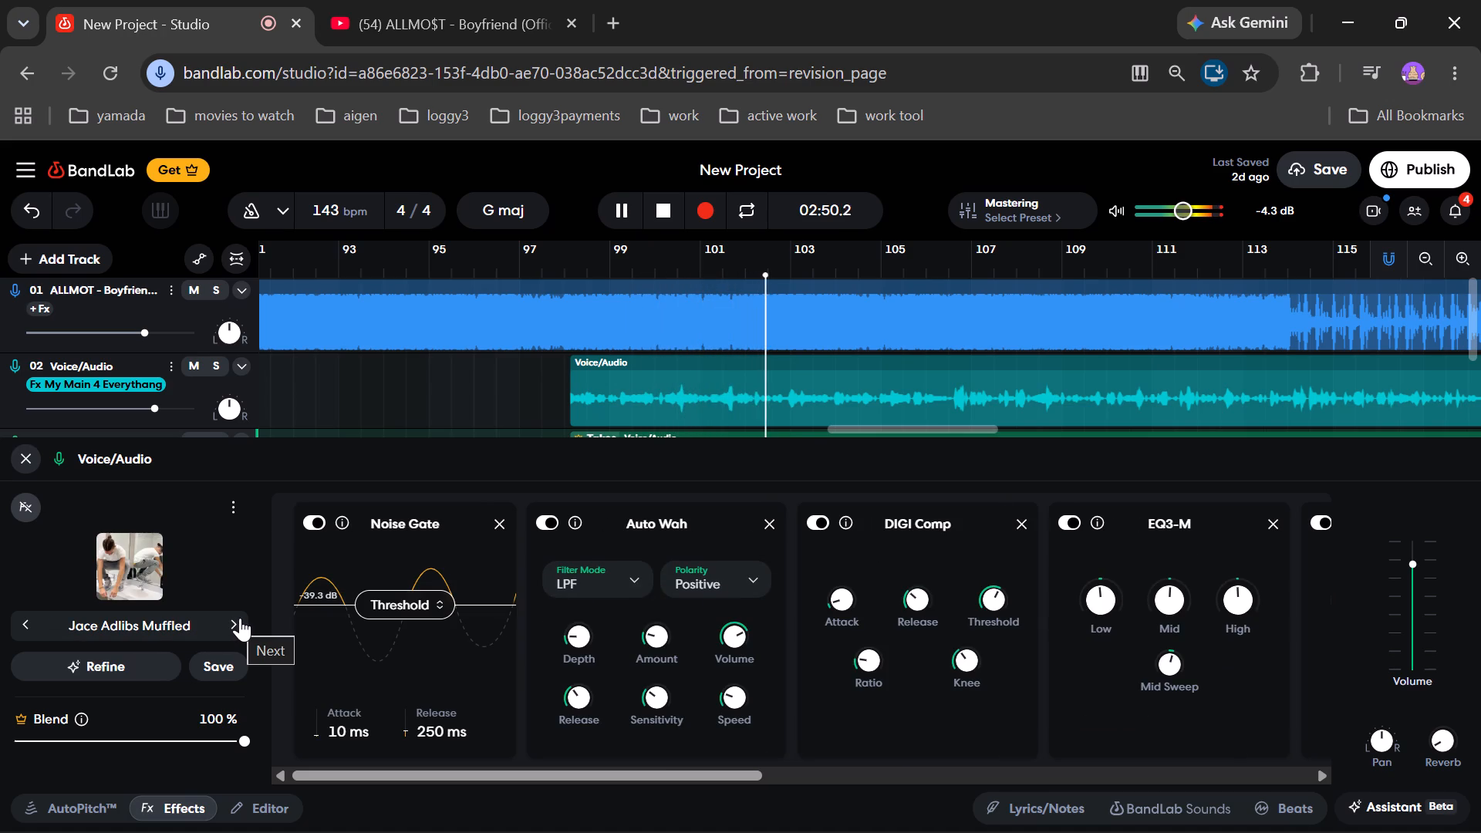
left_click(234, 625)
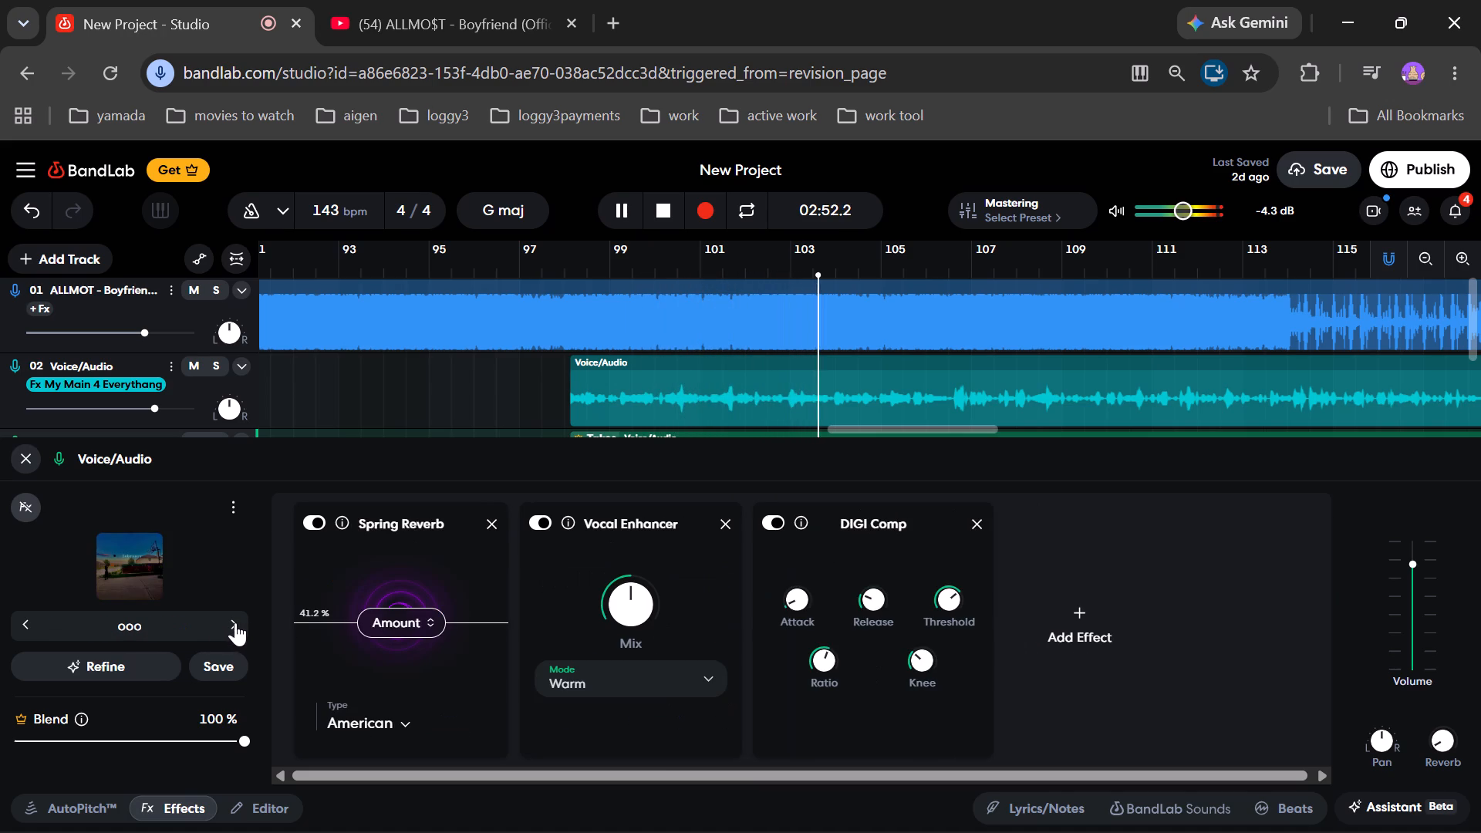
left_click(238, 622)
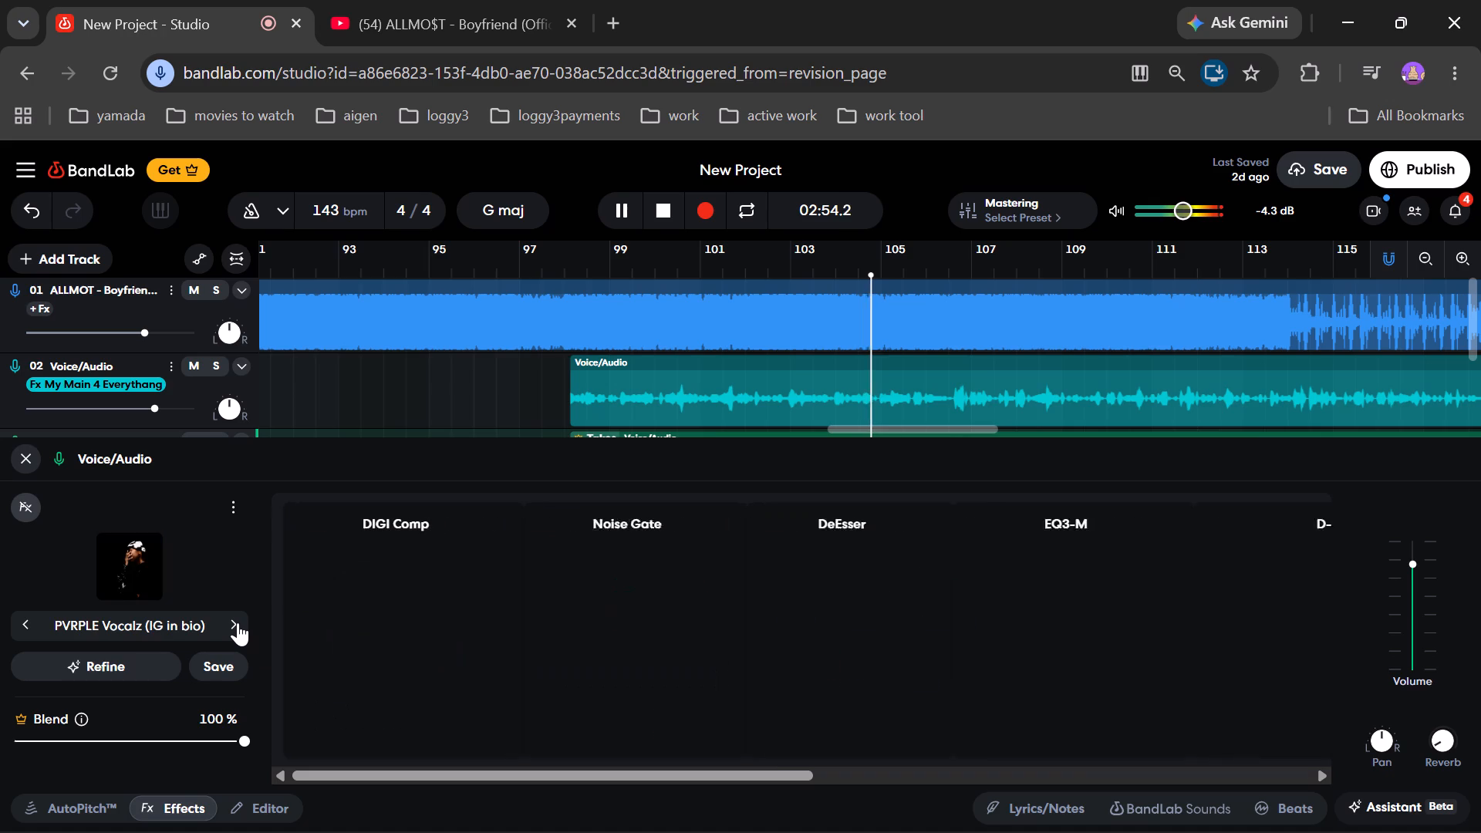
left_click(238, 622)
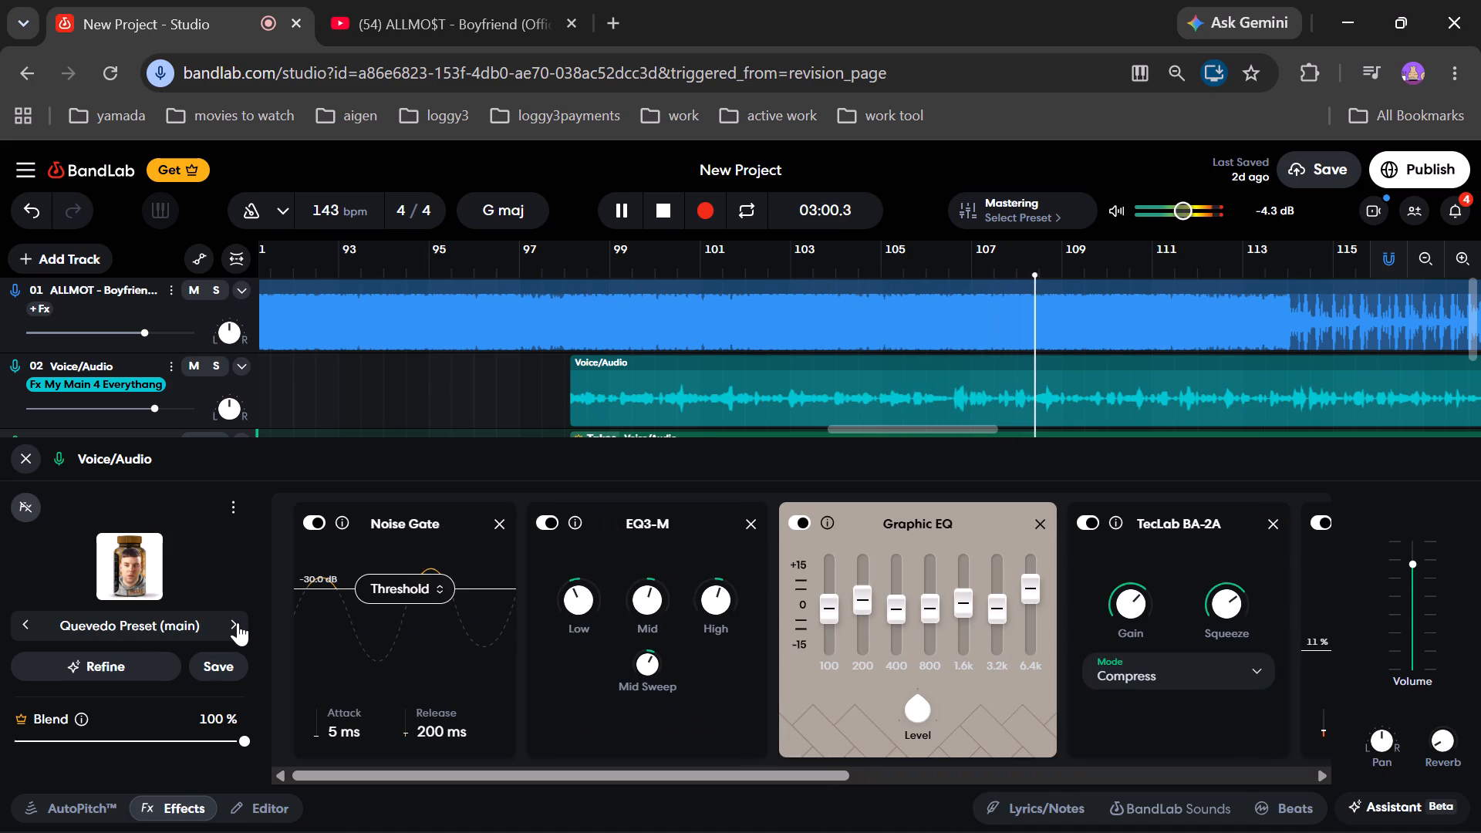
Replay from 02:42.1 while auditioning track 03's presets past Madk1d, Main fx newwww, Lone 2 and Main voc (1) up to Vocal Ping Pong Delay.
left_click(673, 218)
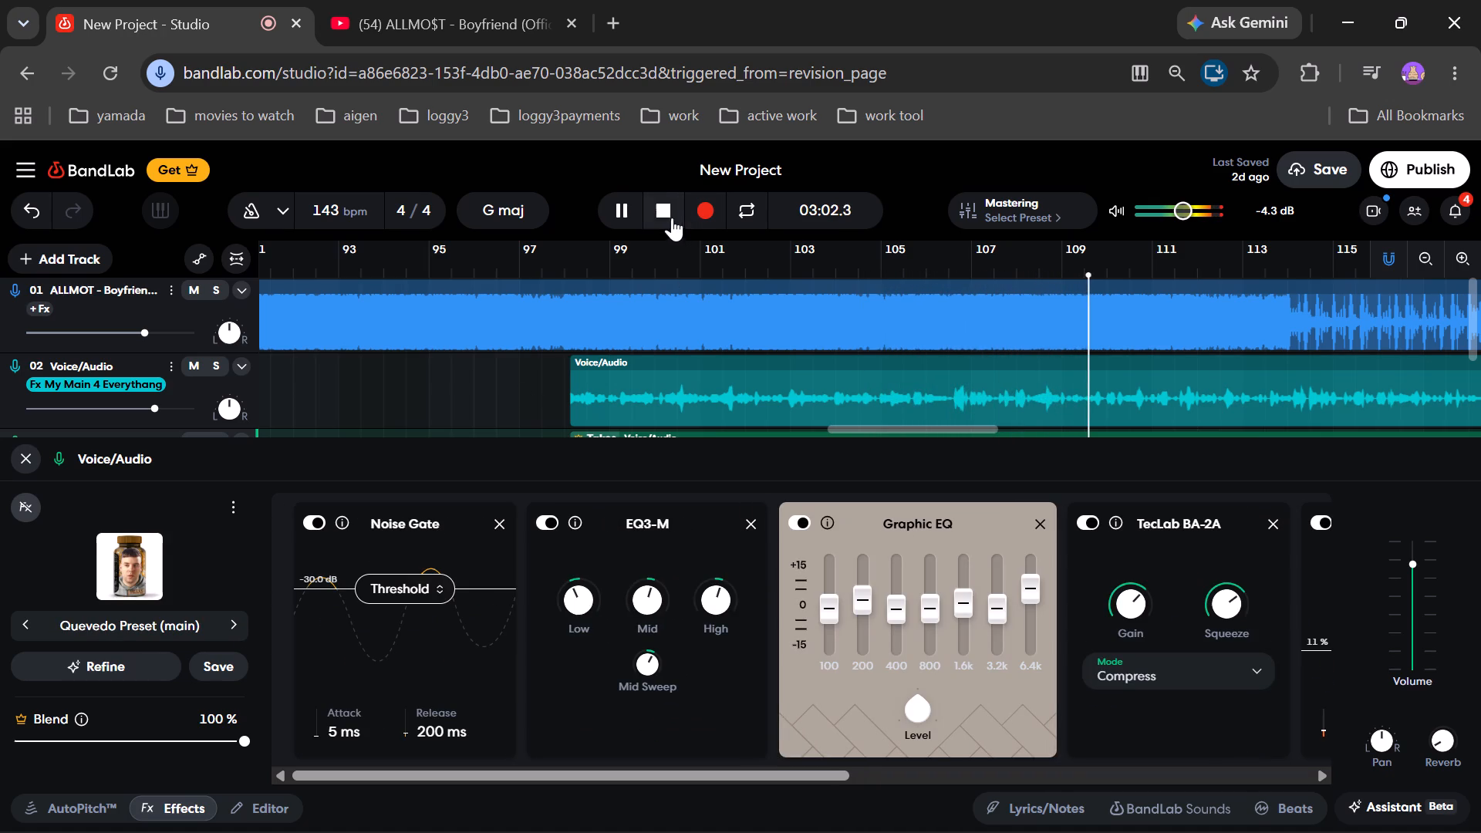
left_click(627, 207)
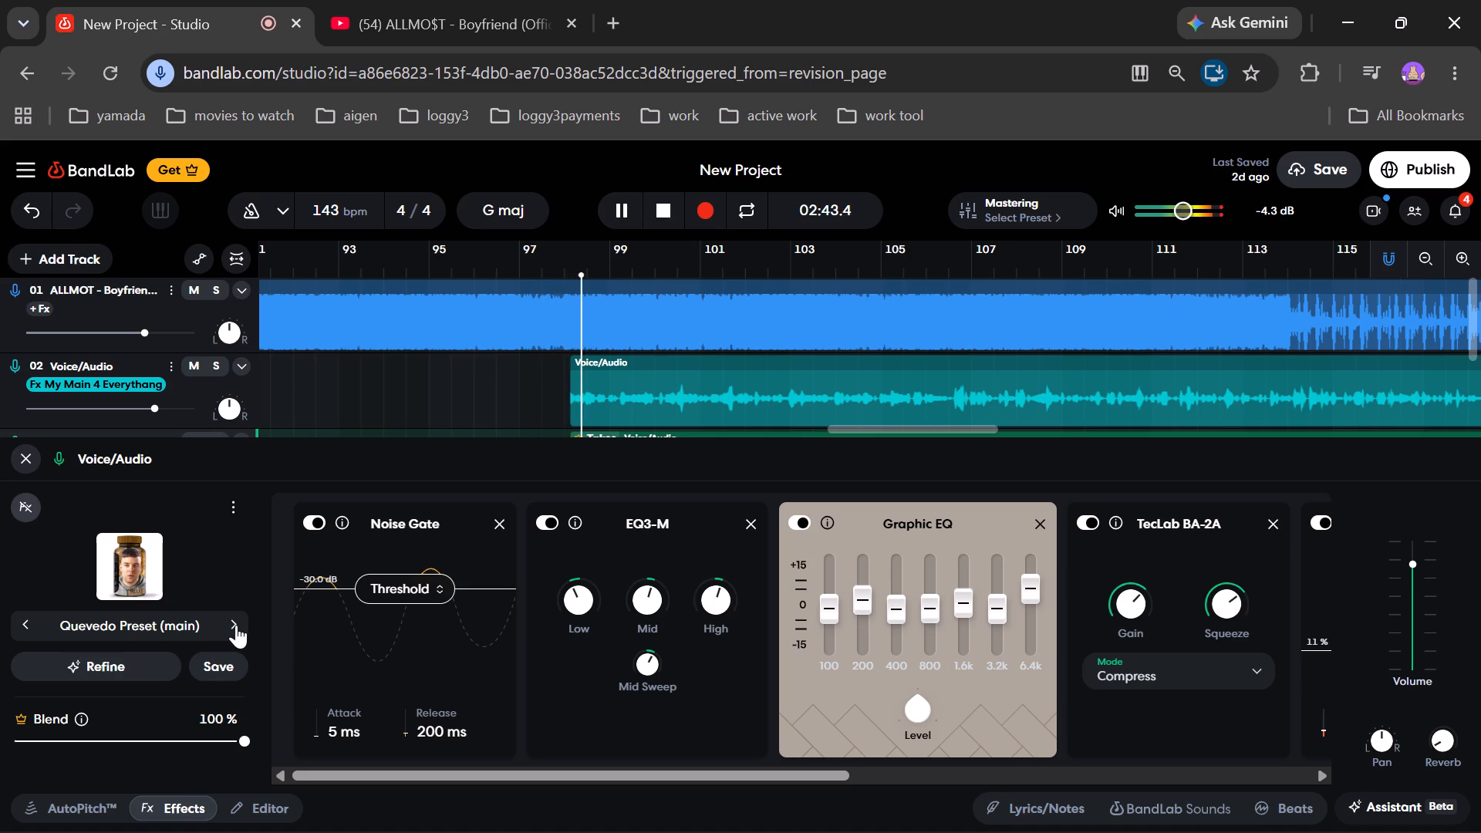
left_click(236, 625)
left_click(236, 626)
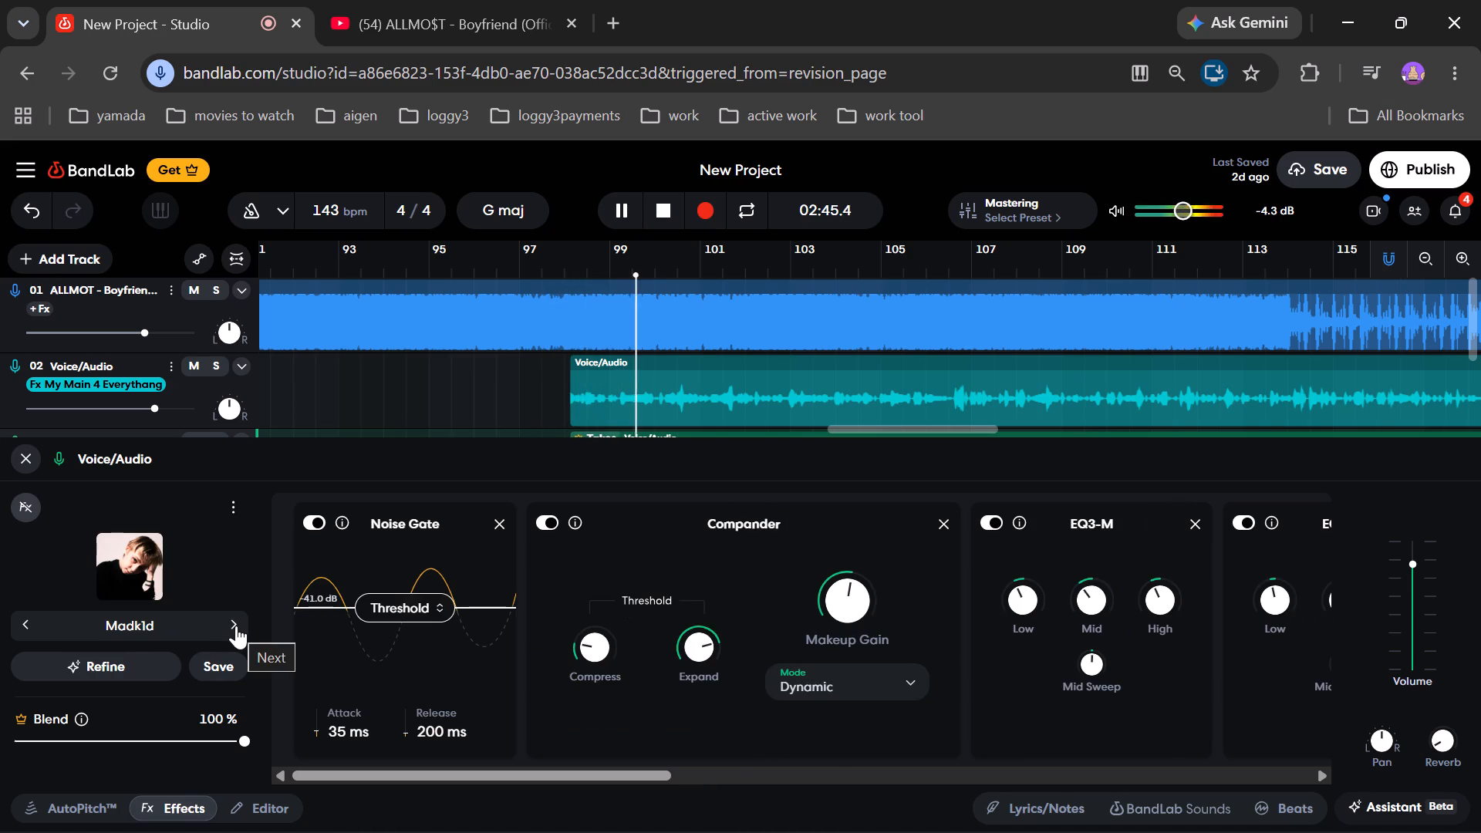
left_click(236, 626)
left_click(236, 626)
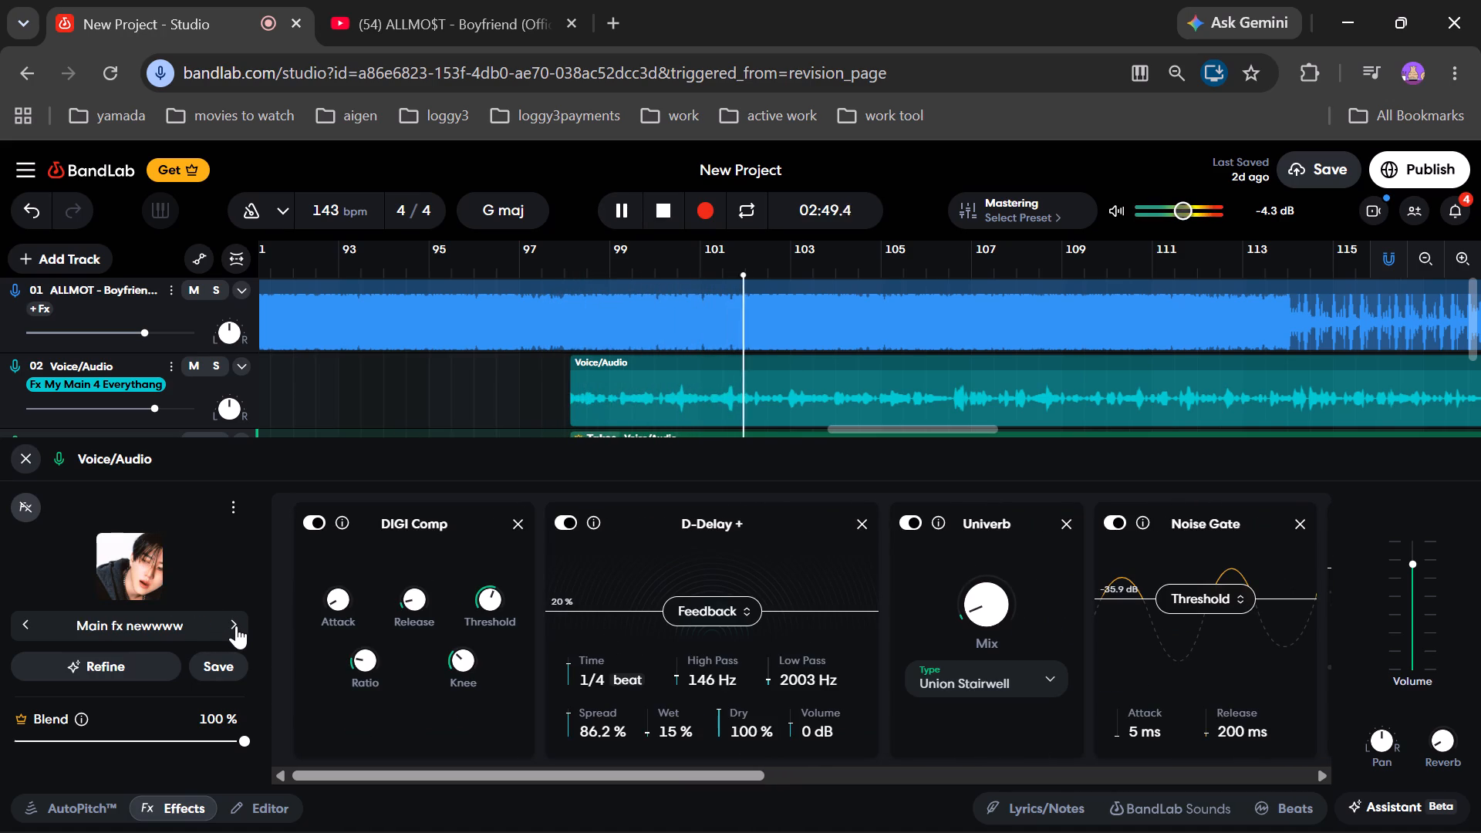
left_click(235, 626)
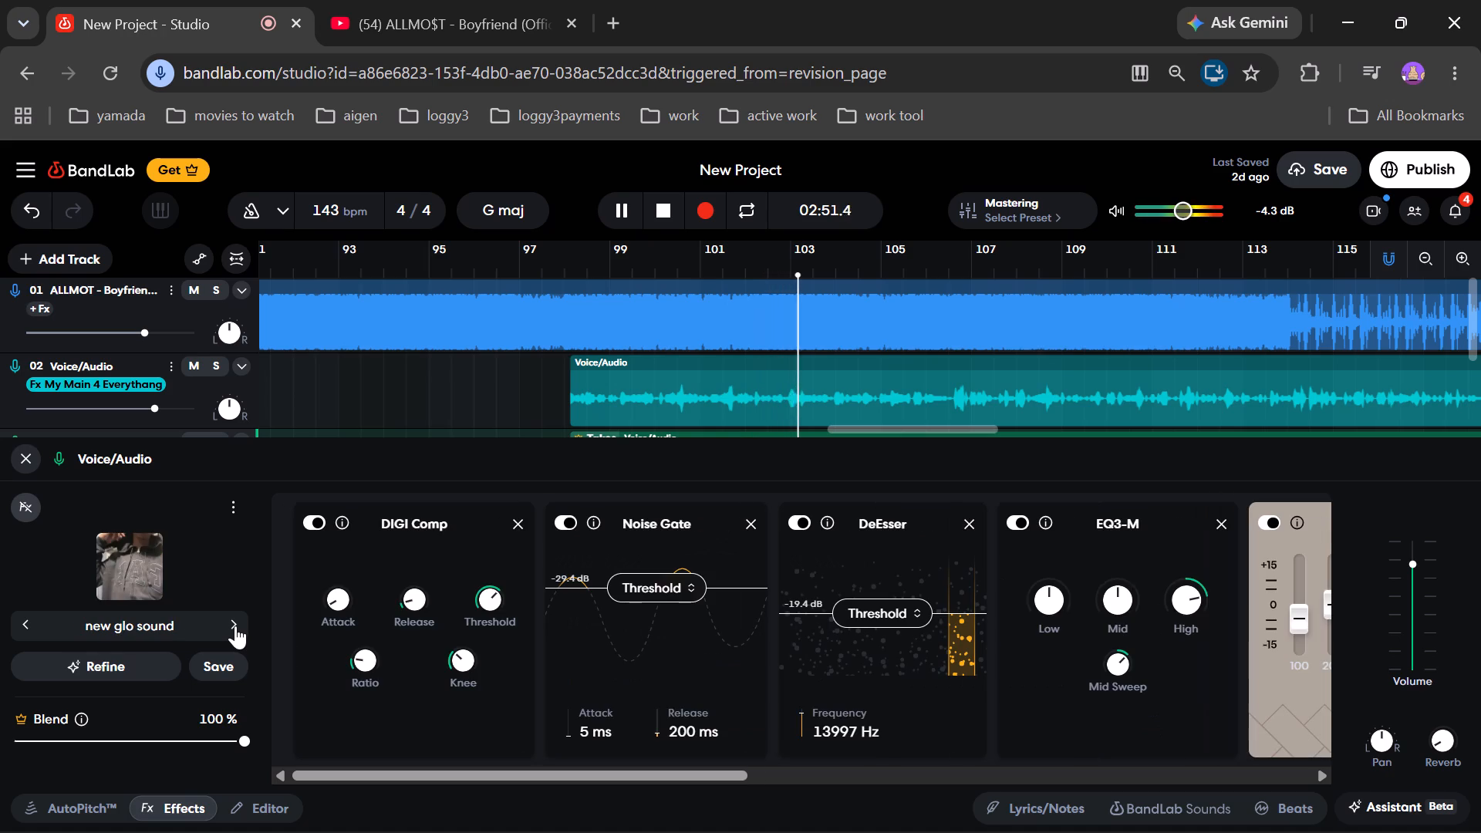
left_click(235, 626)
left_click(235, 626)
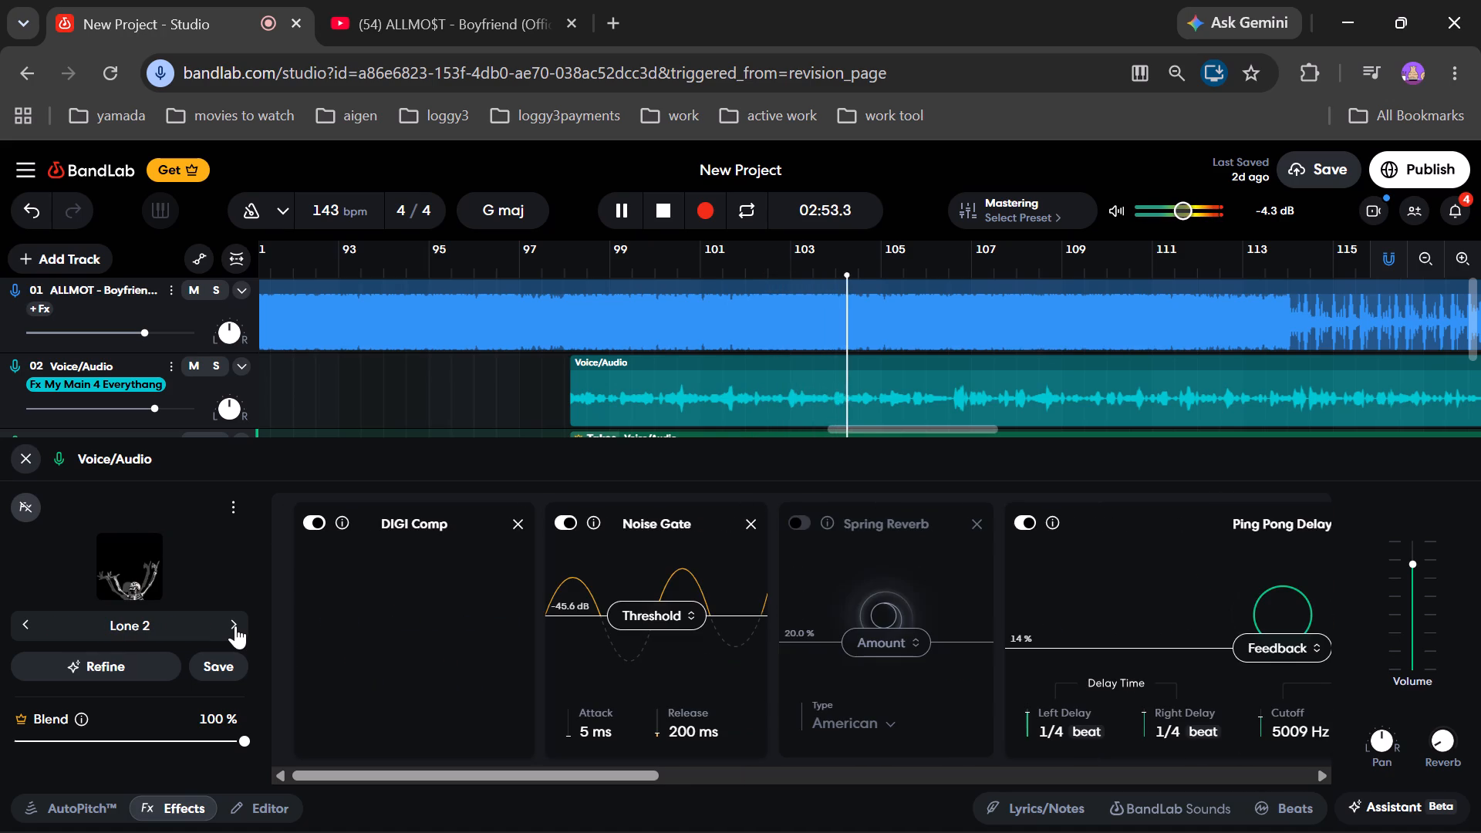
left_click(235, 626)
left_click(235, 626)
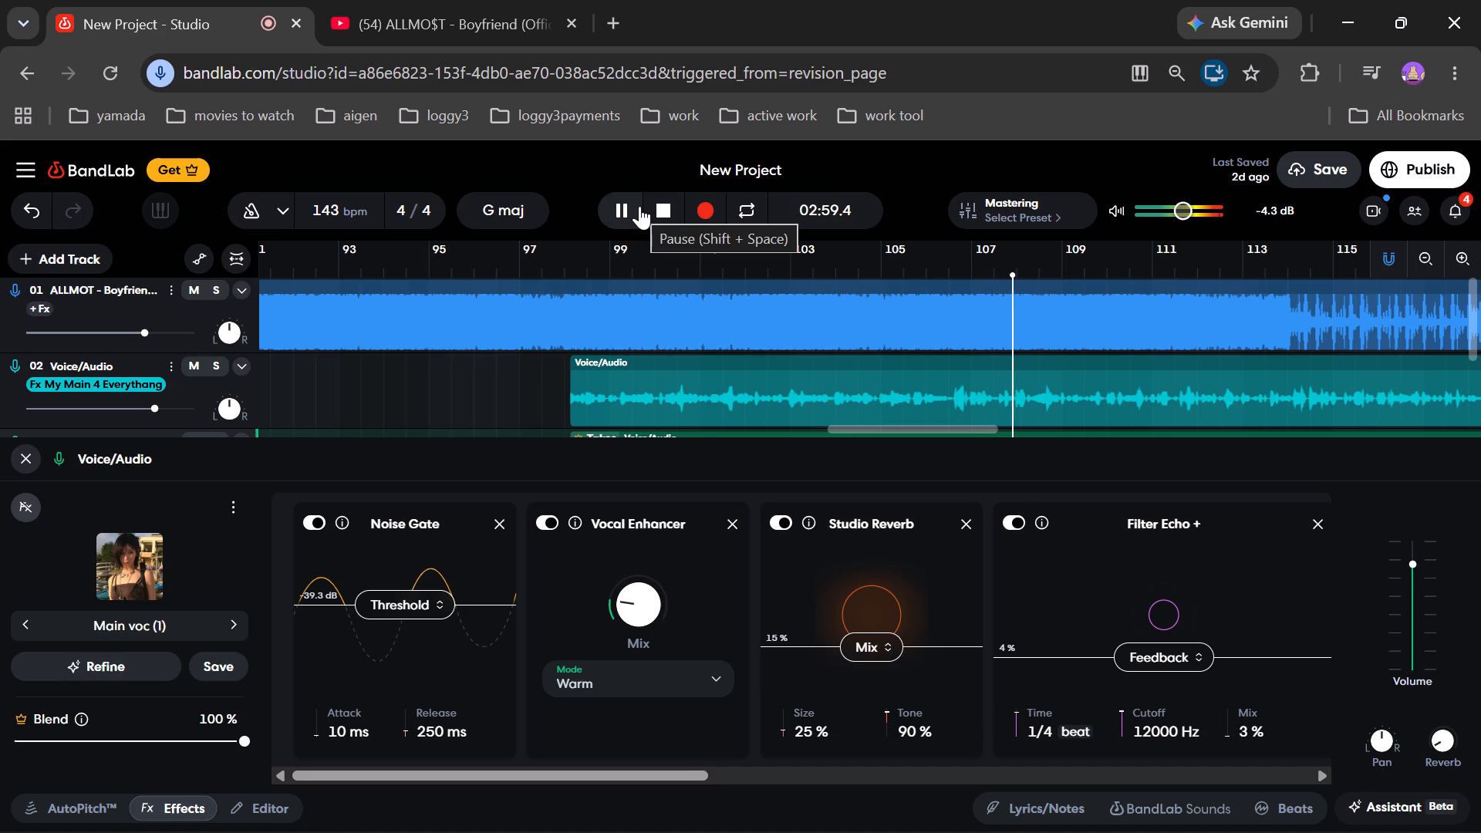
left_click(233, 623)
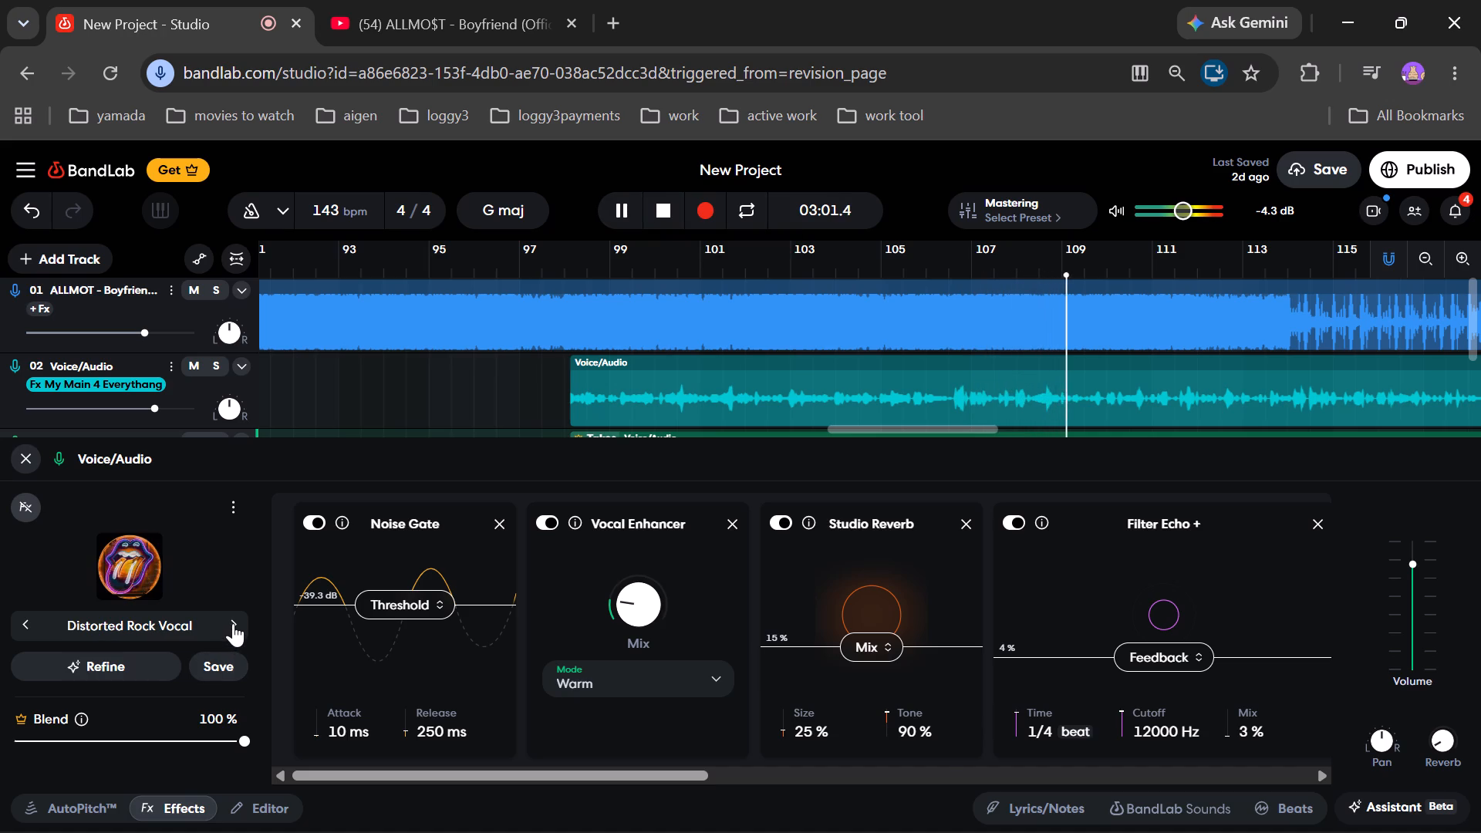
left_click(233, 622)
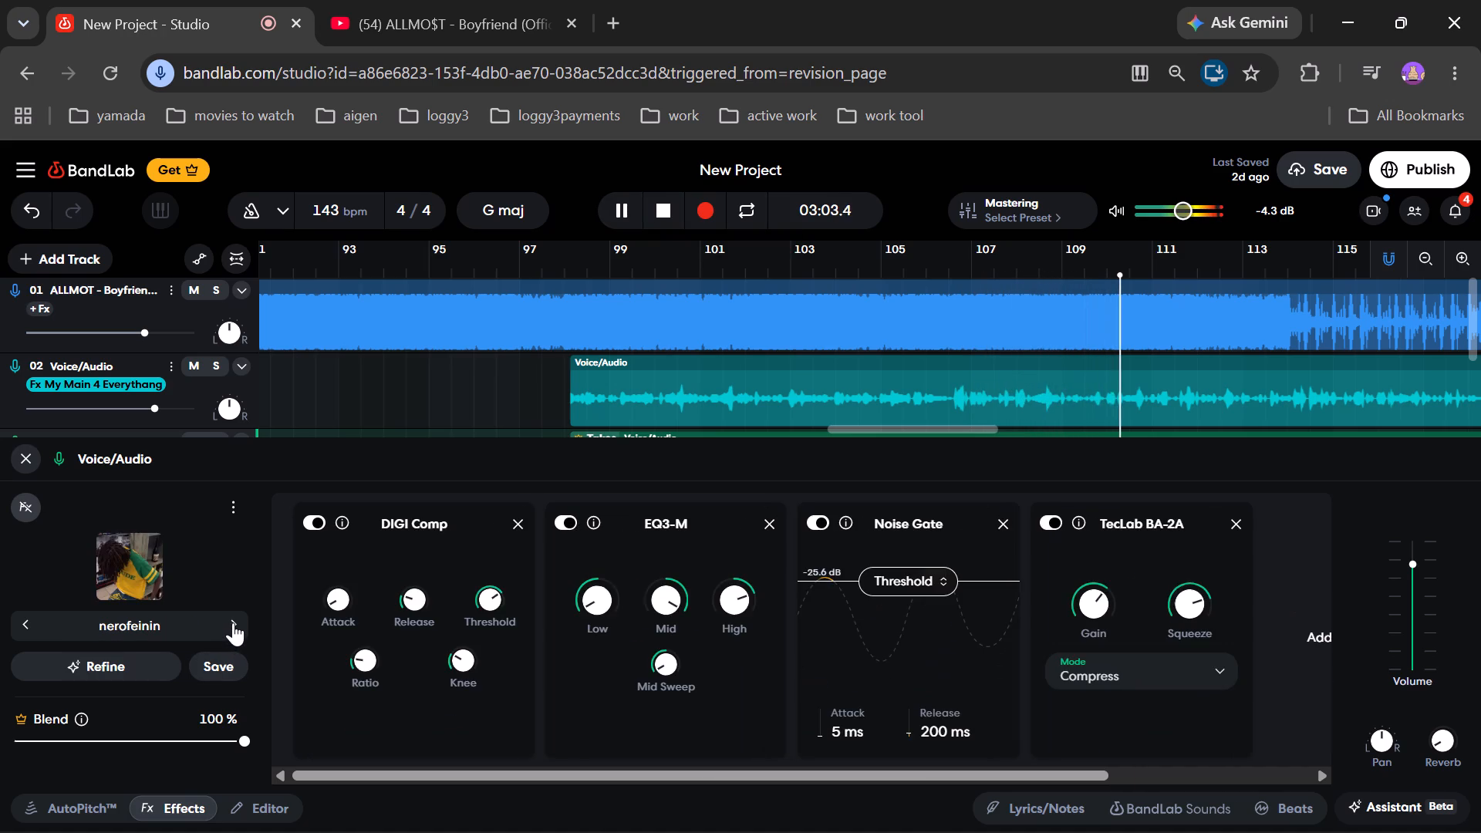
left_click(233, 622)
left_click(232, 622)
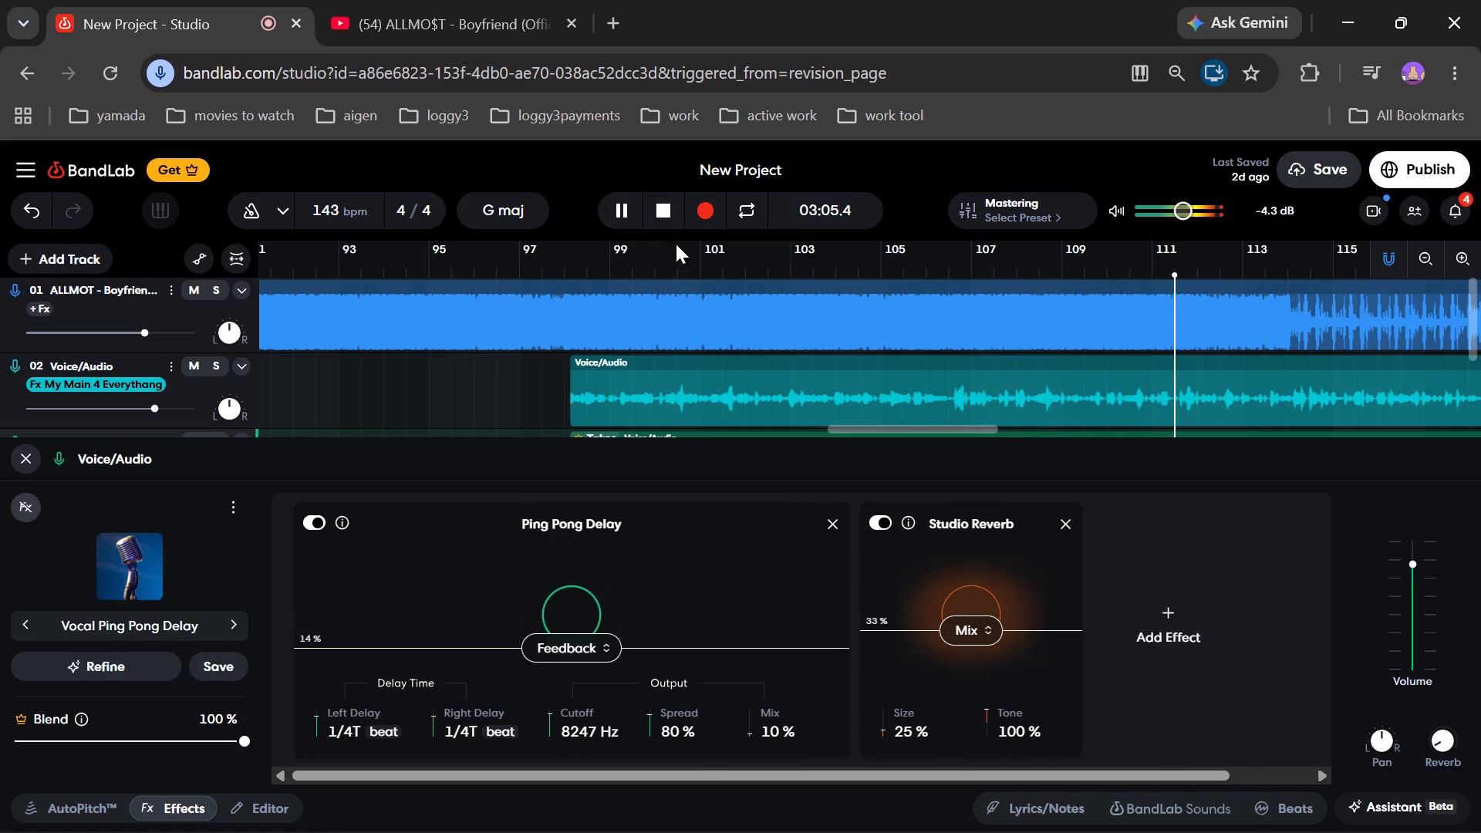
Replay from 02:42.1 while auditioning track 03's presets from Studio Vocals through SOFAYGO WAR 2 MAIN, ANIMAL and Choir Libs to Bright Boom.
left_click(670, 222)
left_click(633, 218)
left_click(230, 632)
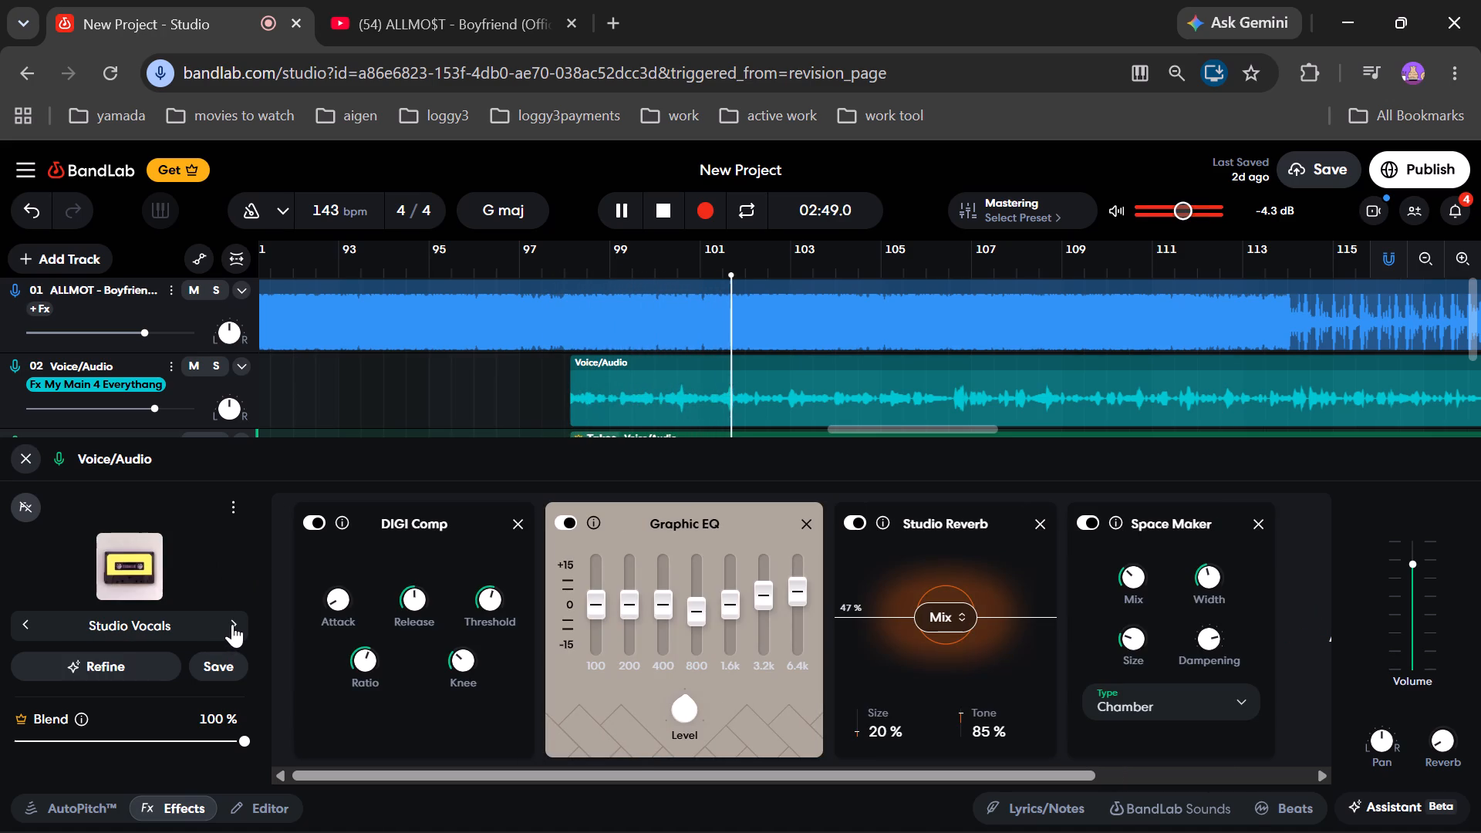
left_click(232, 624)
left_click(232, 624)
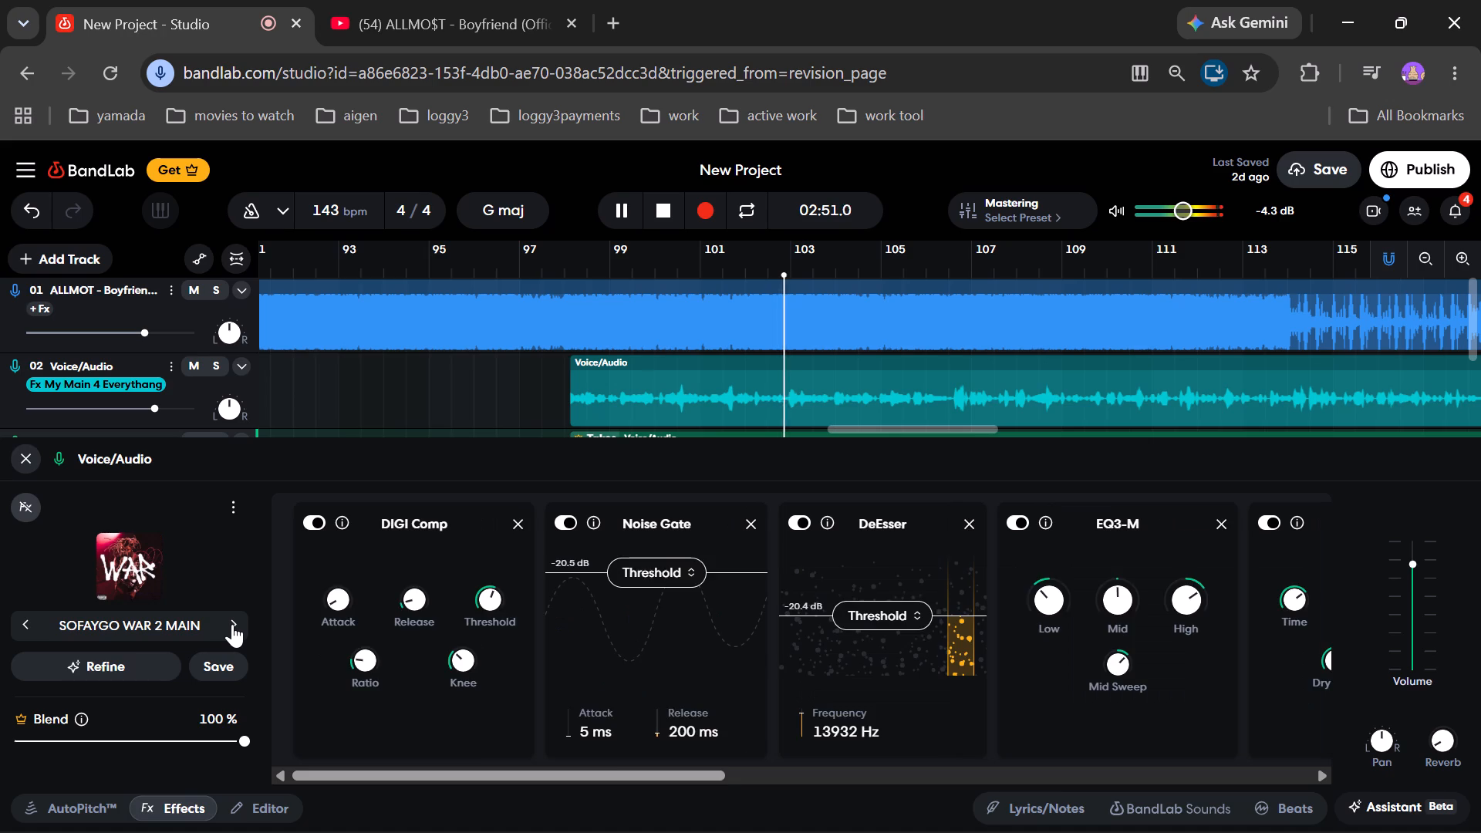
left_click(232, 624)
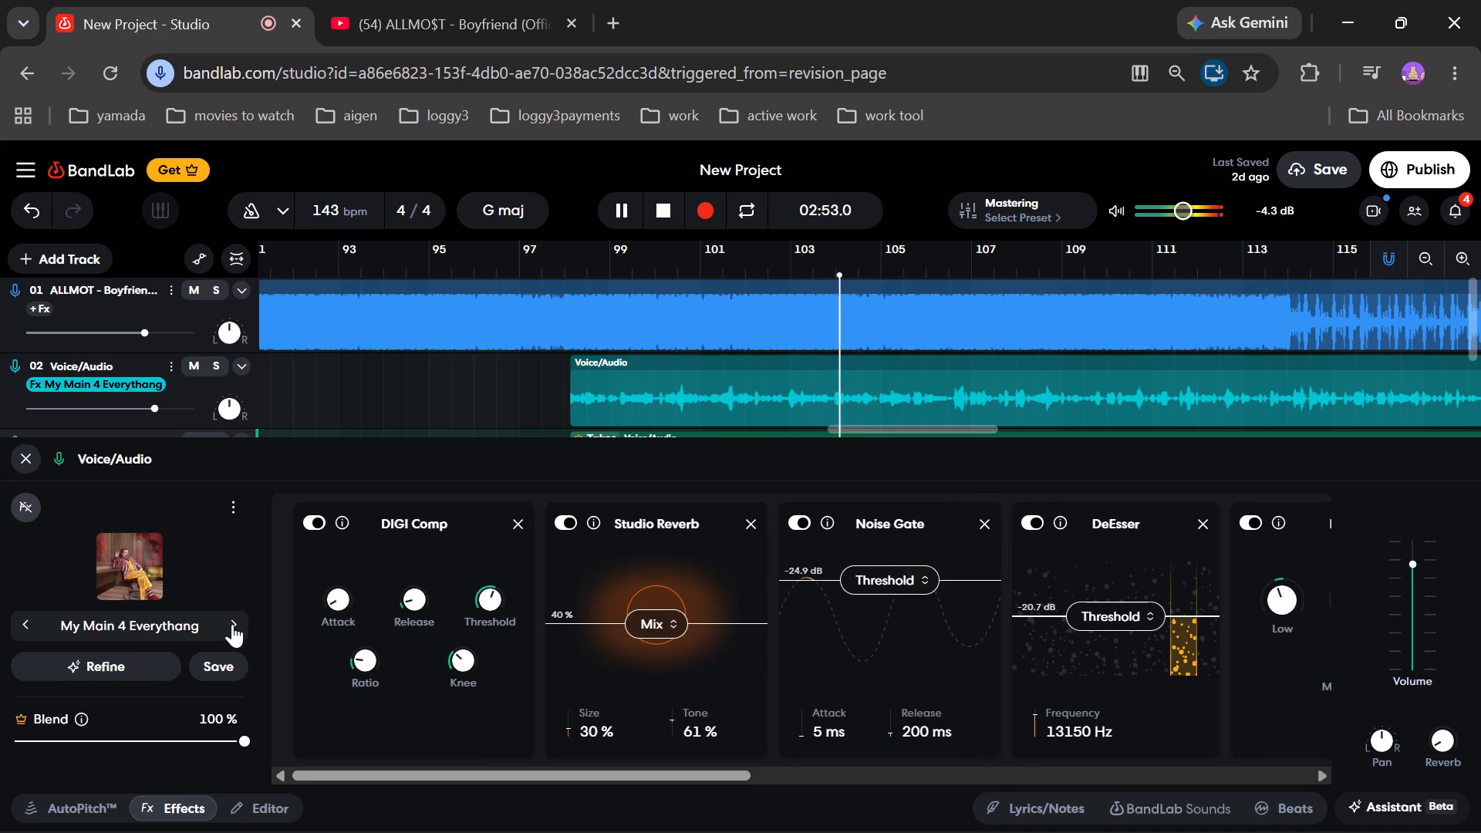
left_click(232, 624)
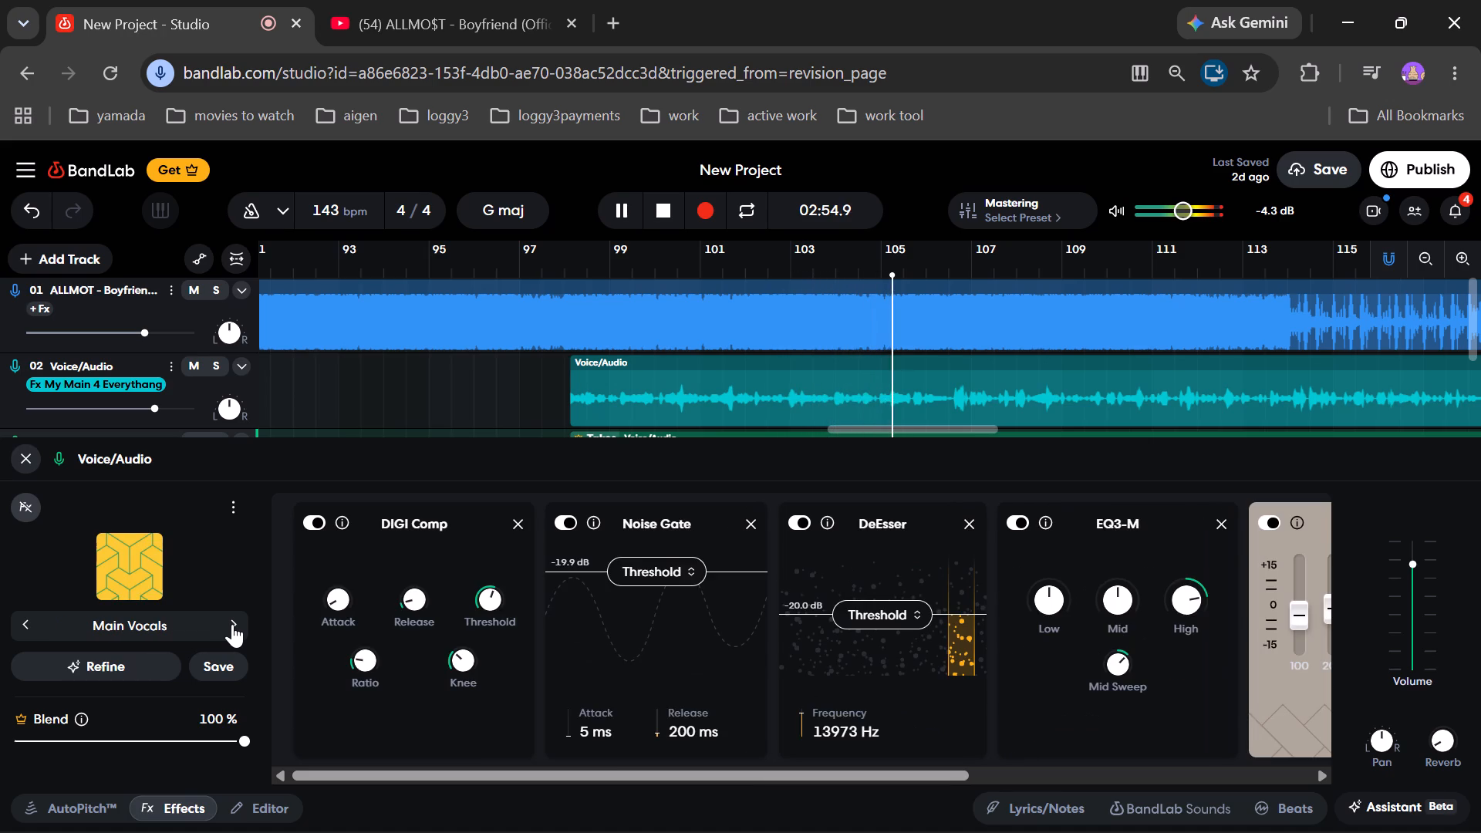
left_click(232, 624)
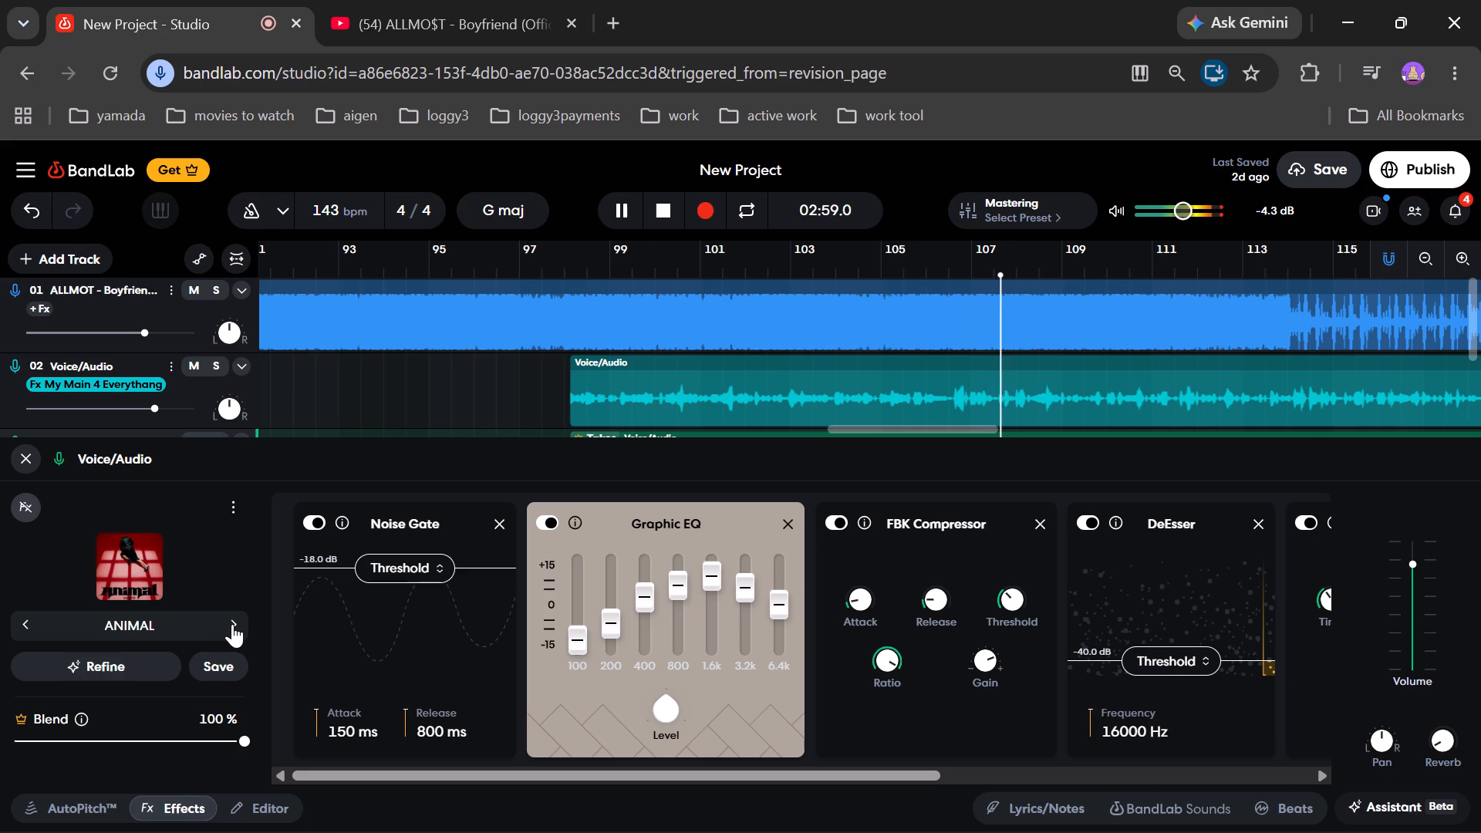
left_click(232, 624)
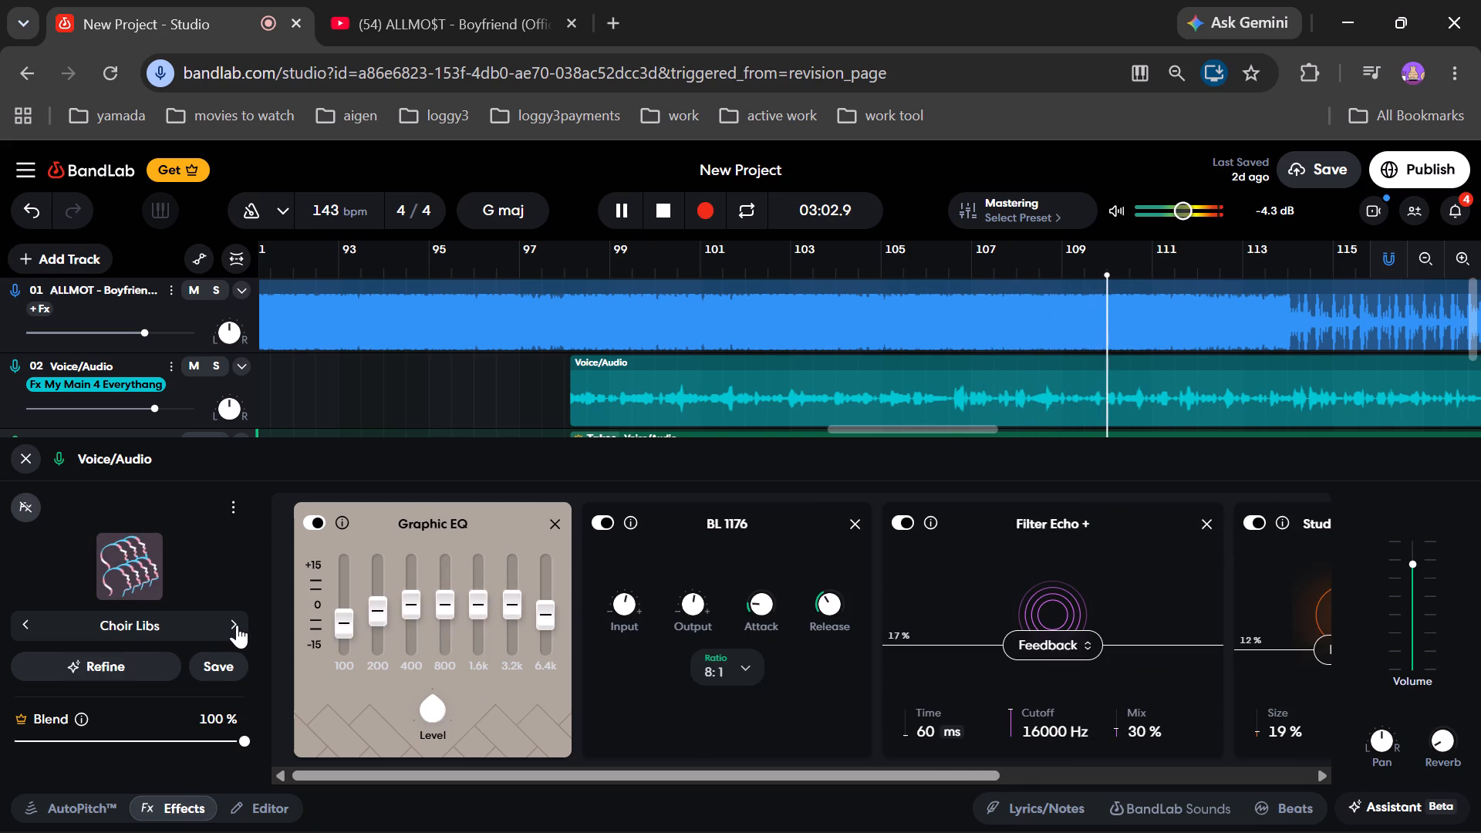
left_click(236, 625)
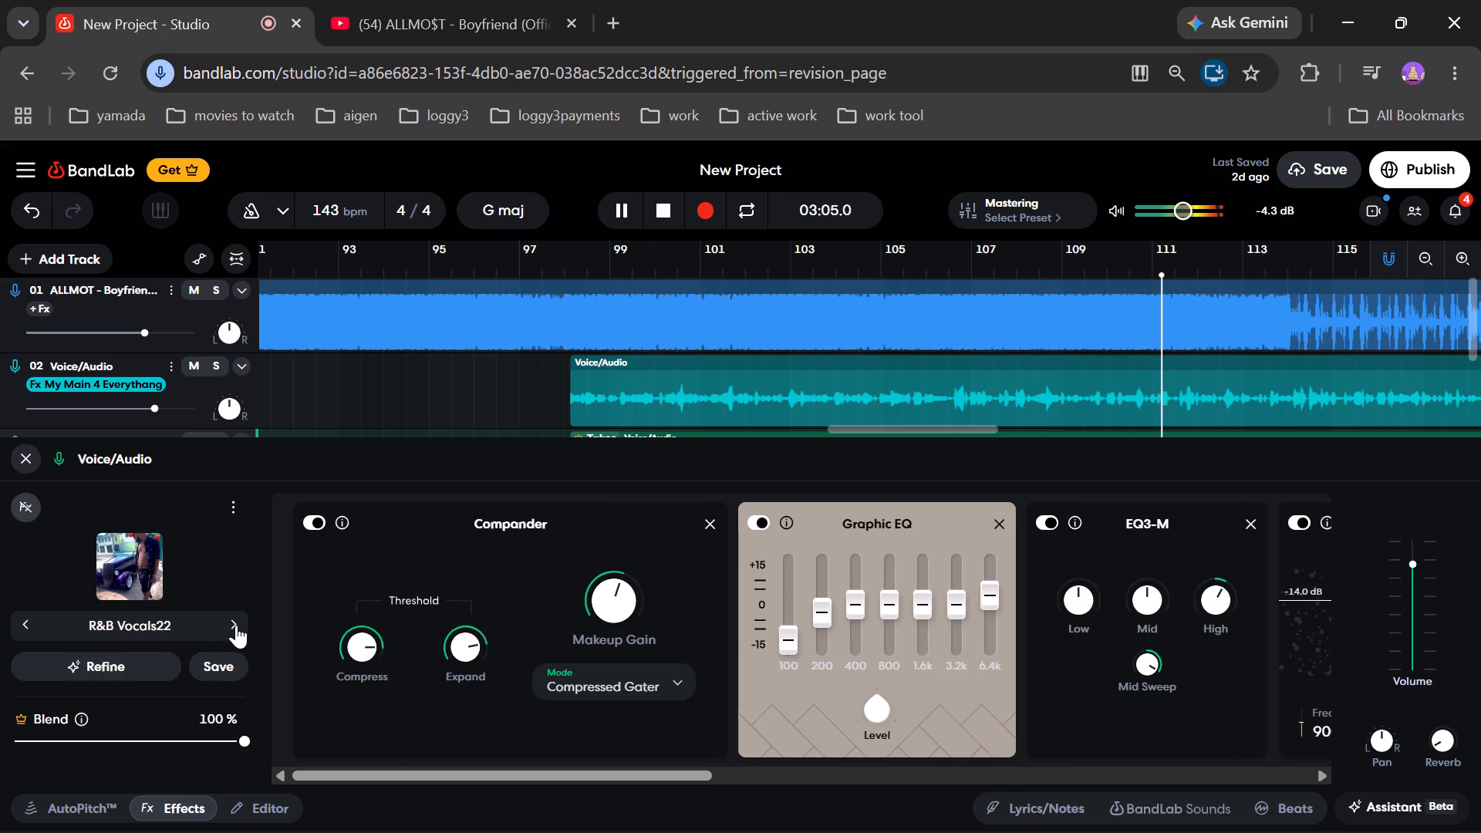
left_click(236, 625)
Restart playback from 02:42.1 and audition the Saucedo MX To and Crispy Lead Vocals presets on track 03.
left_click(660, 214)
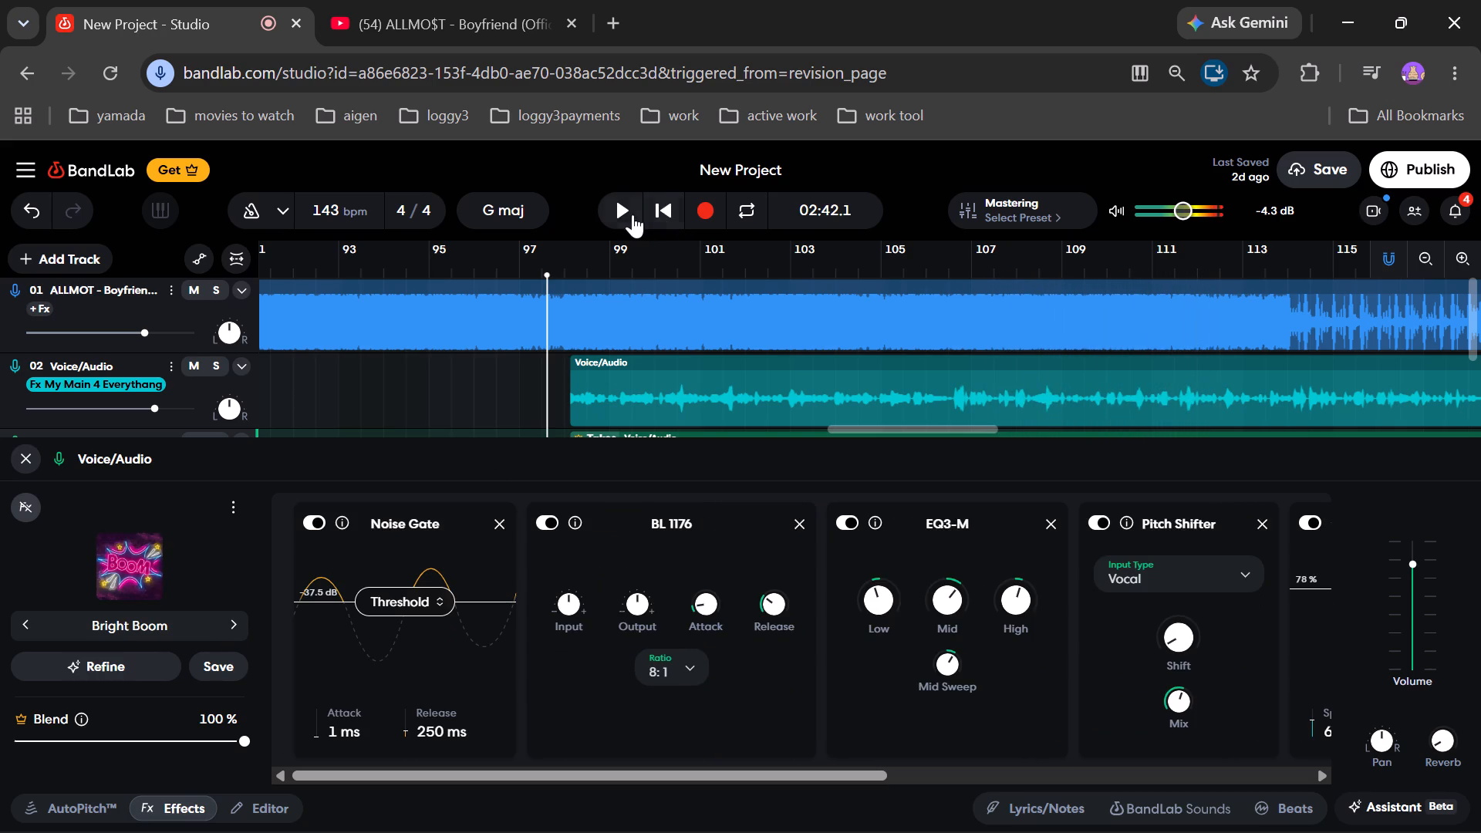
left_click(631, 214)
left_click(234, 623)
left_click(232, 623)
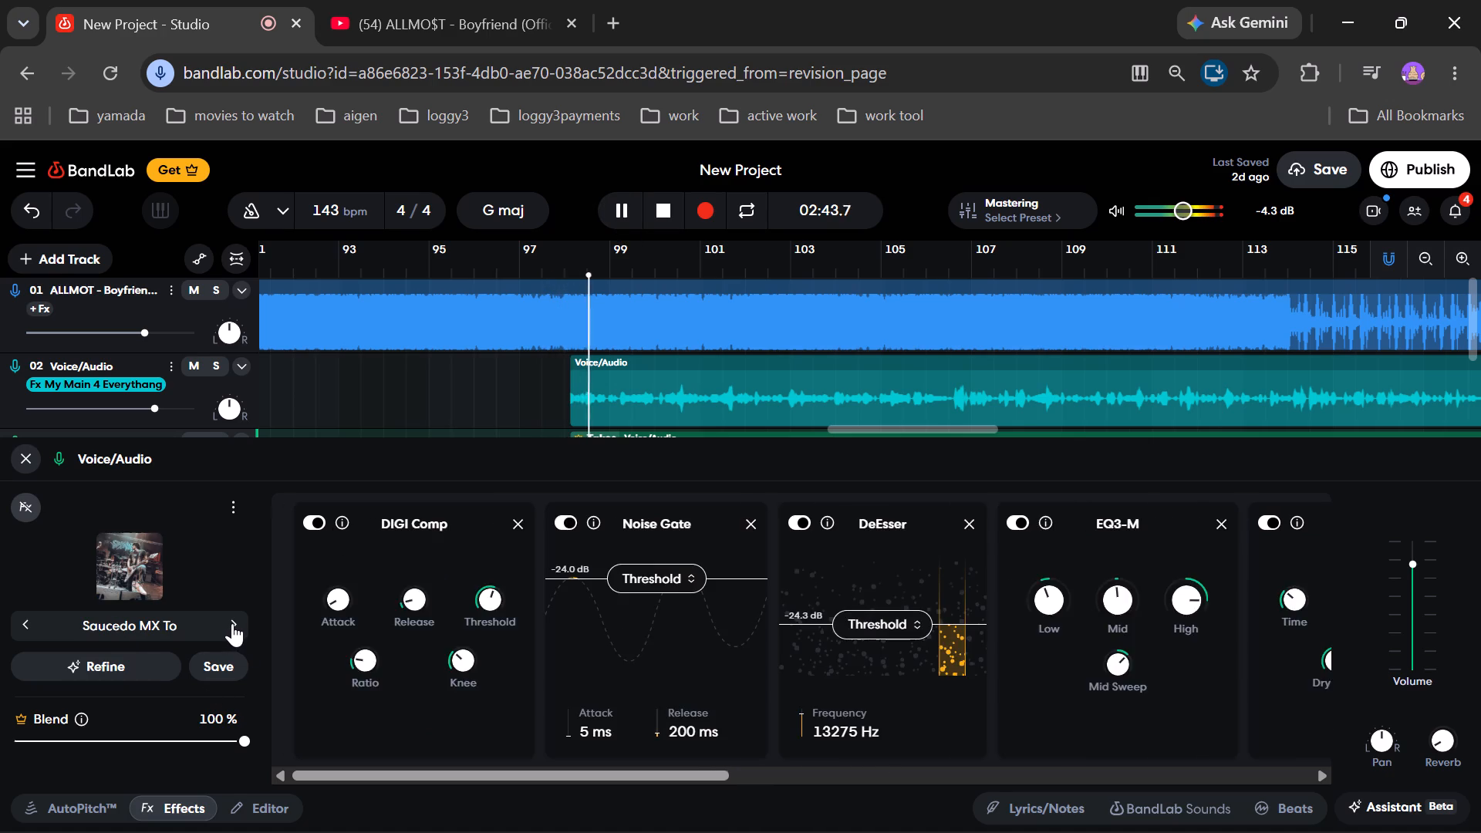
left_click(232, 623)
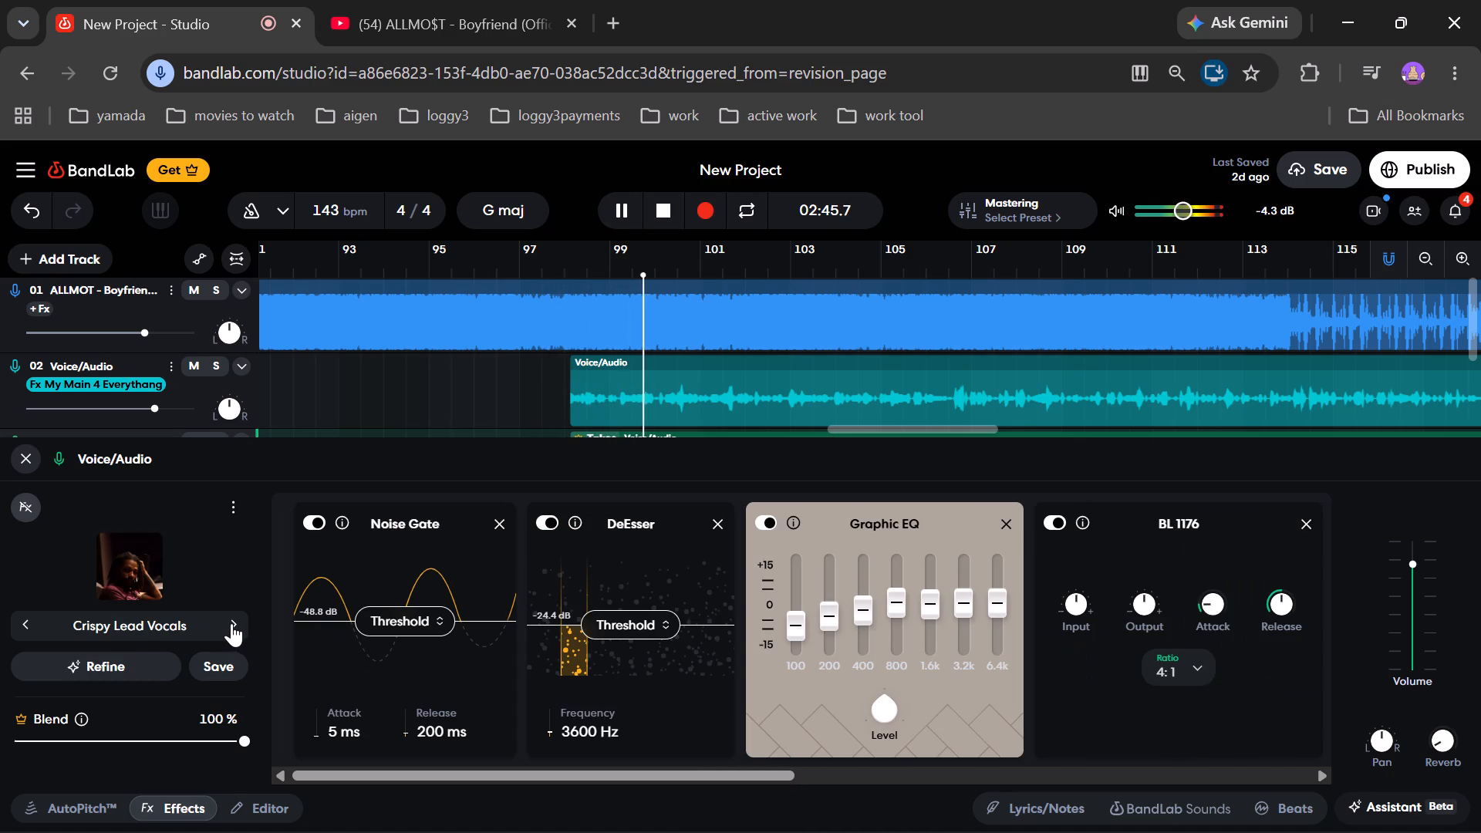
Close the effects view and raise track 03's volume to maximum.
left_click(27, 463)
left_click_drag(163, 486, 177, 488)
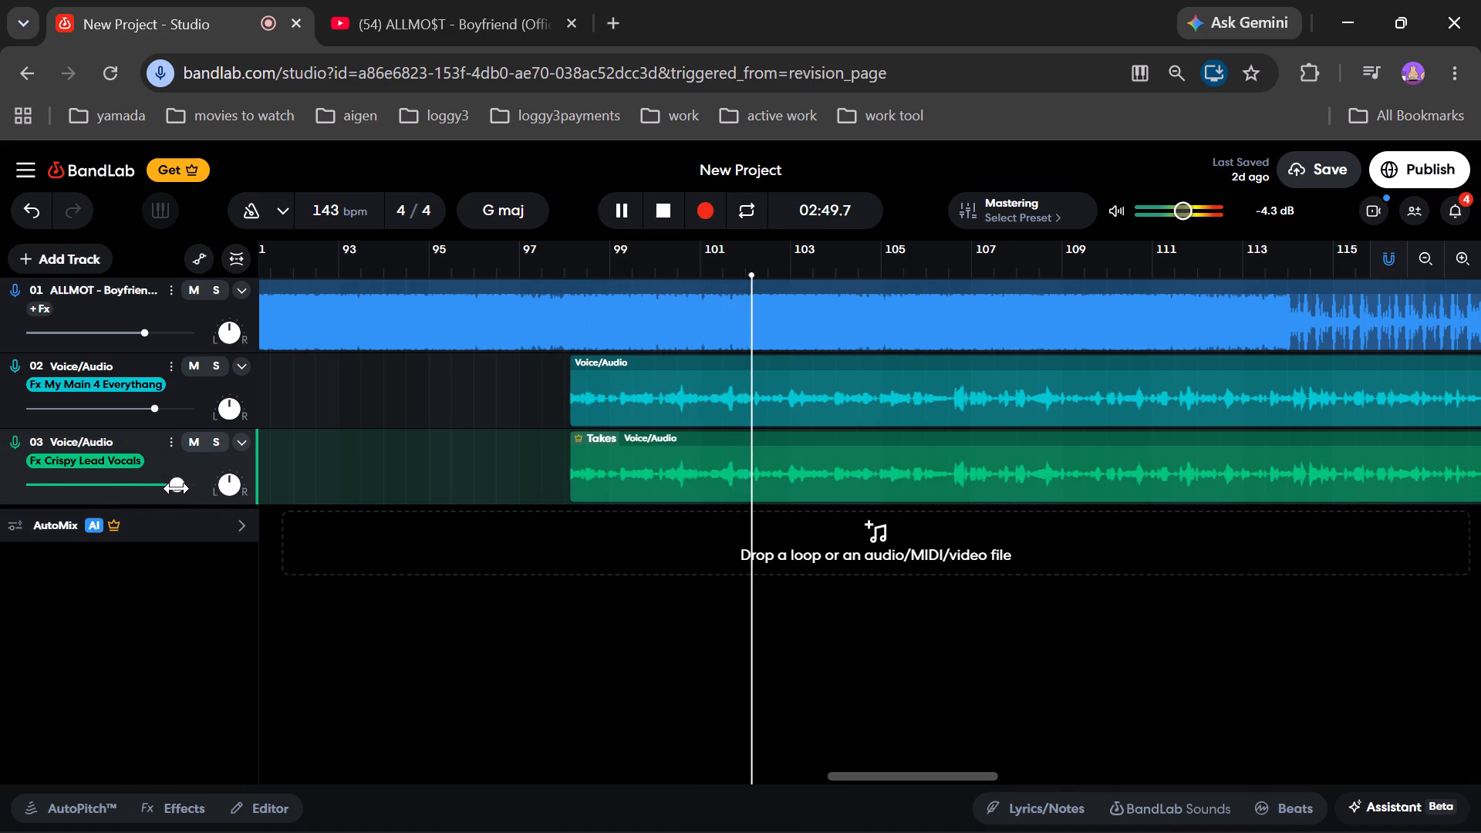
left_click_drag(177, 488, 182, 562)
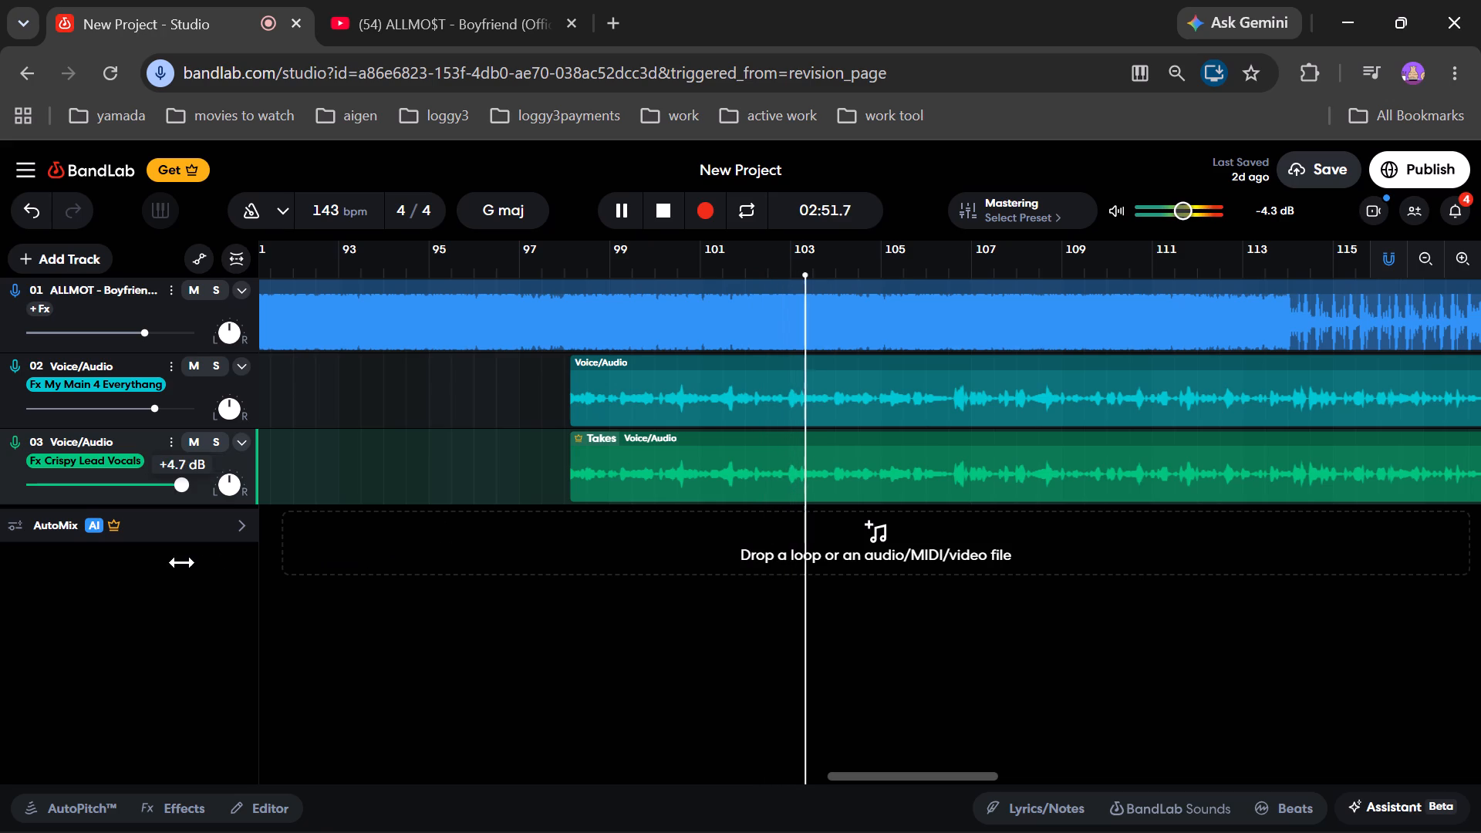
left_click_drag(182, 562, 204, 564)
Reopen track 03's effects and audition the presets DJ PON3 QÁI, che Adlibsss cc, Crunchy Backround Vocal and ace preset.
left_click(82, 463)
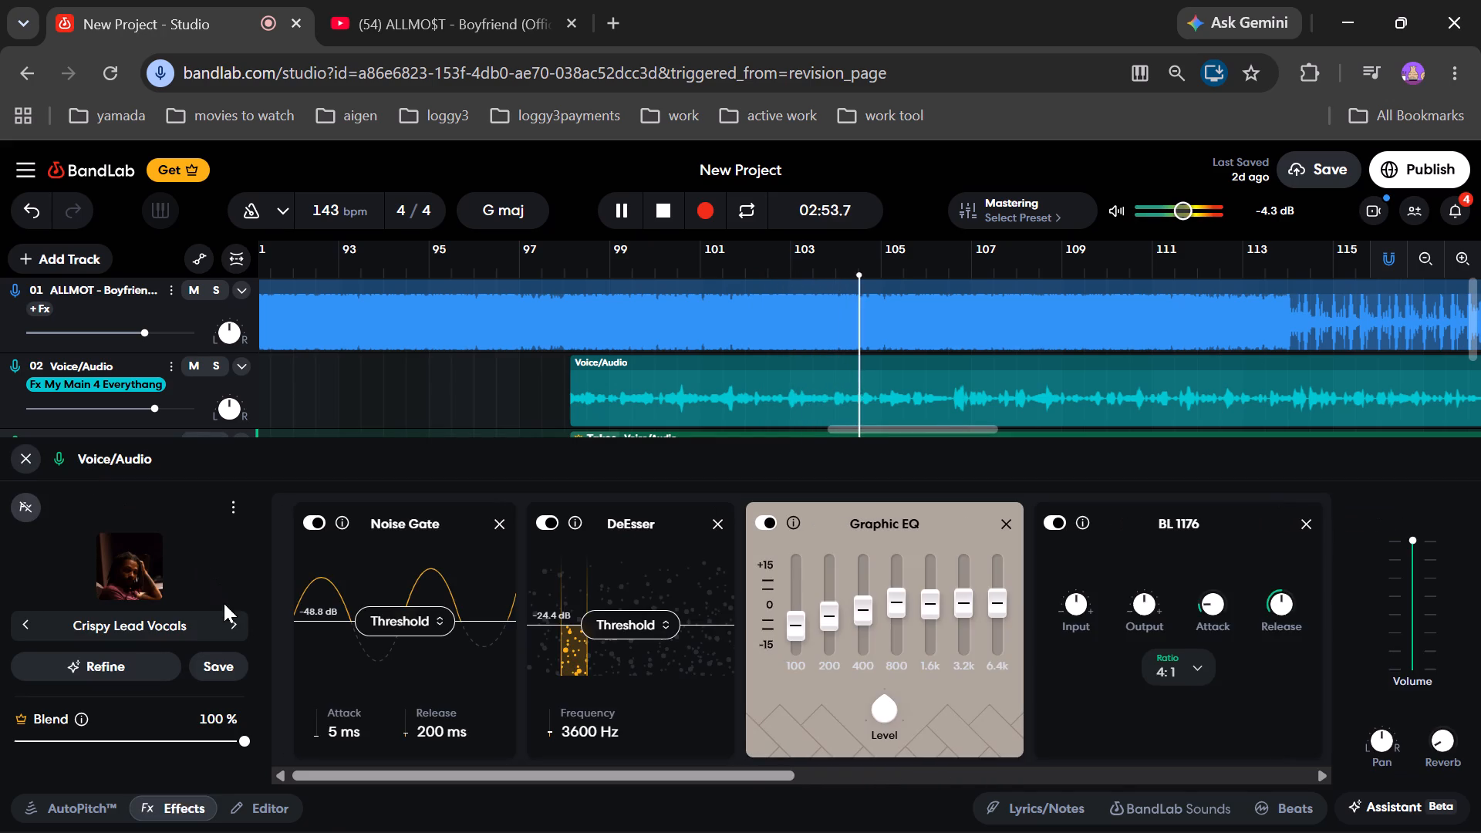
left_click(231, 627)
left_click(233, 625)
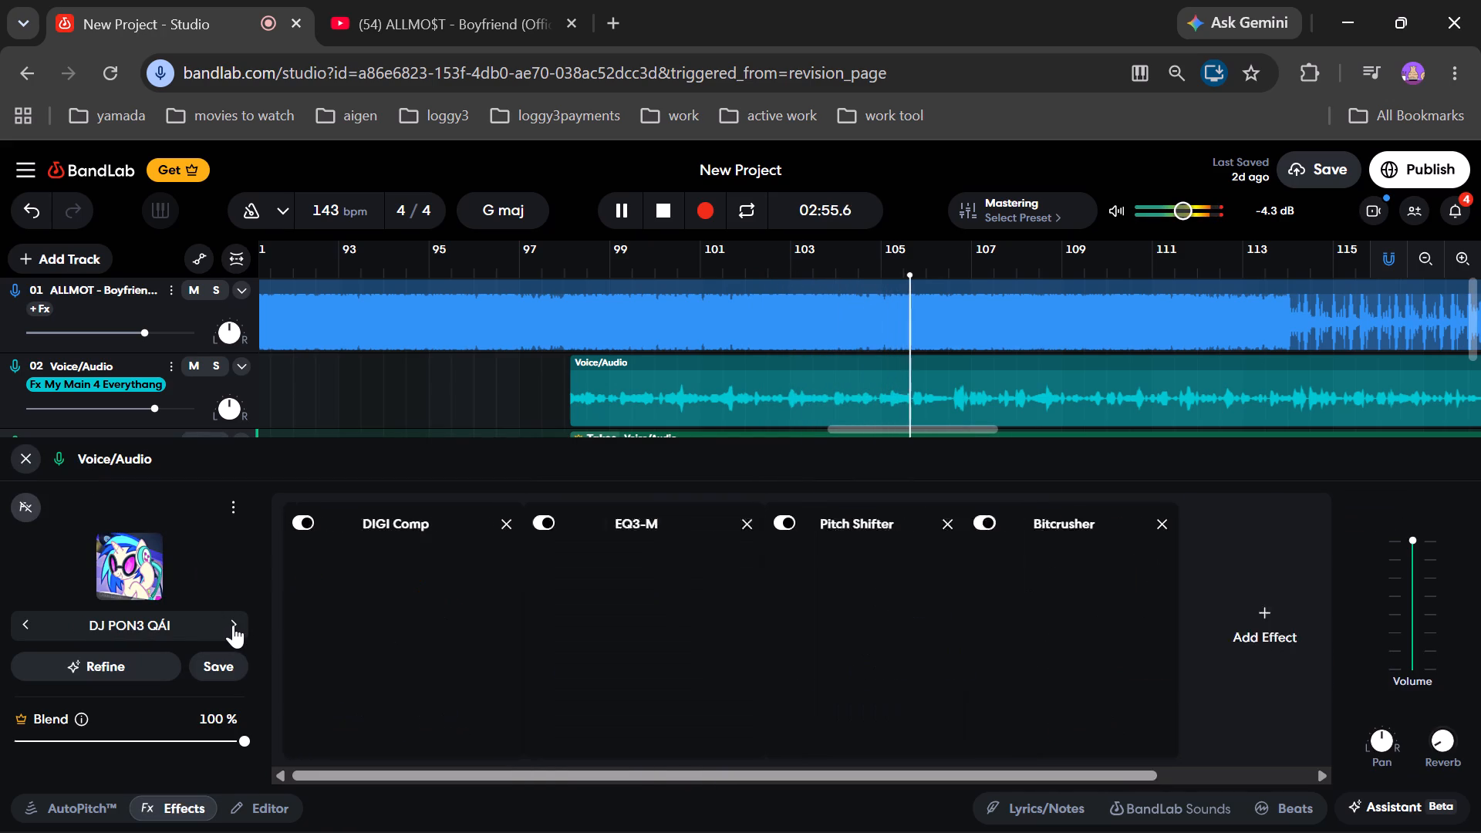
left_click(233, 624)
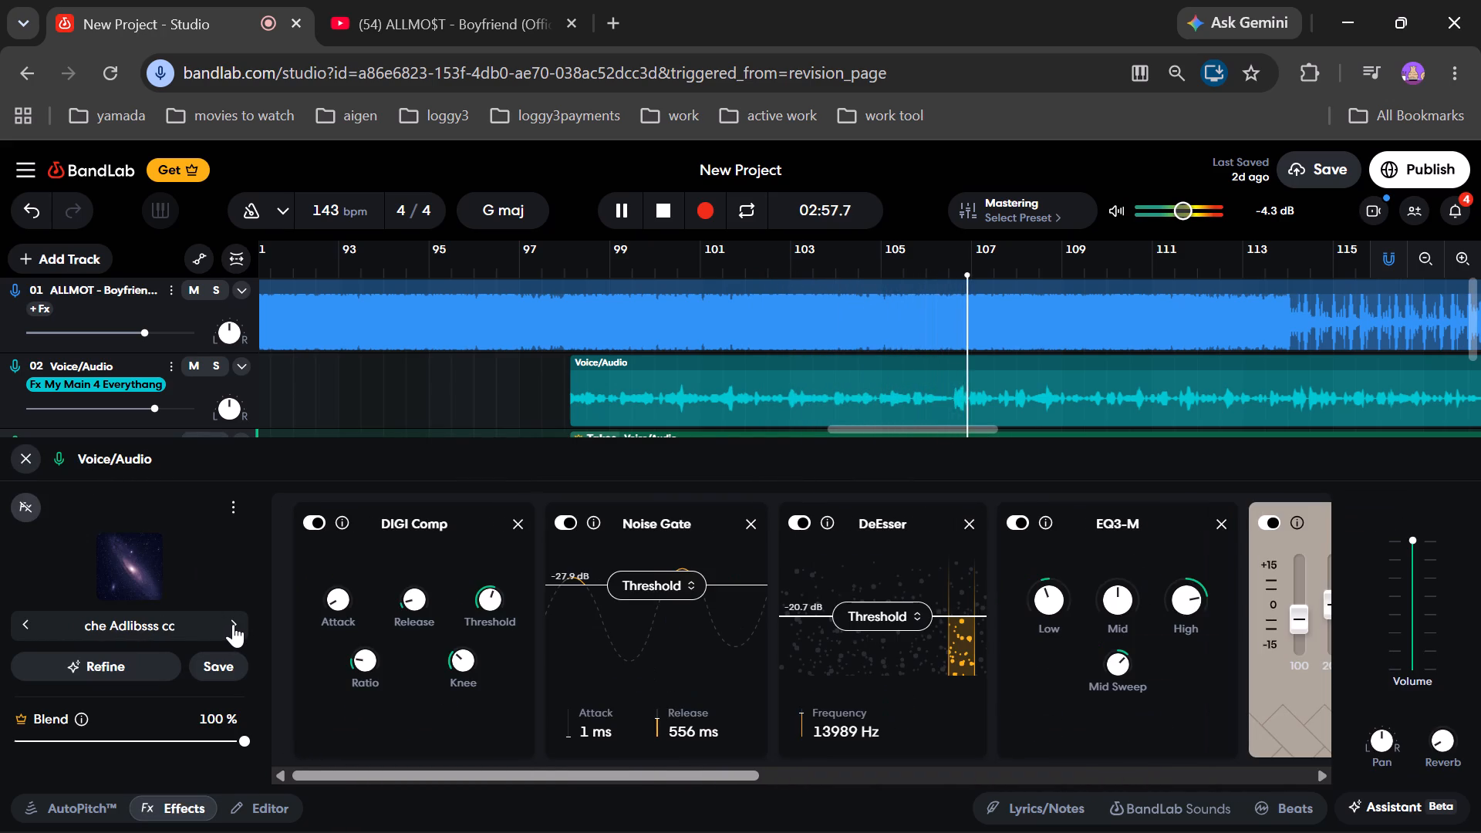
left_click(237, 623)
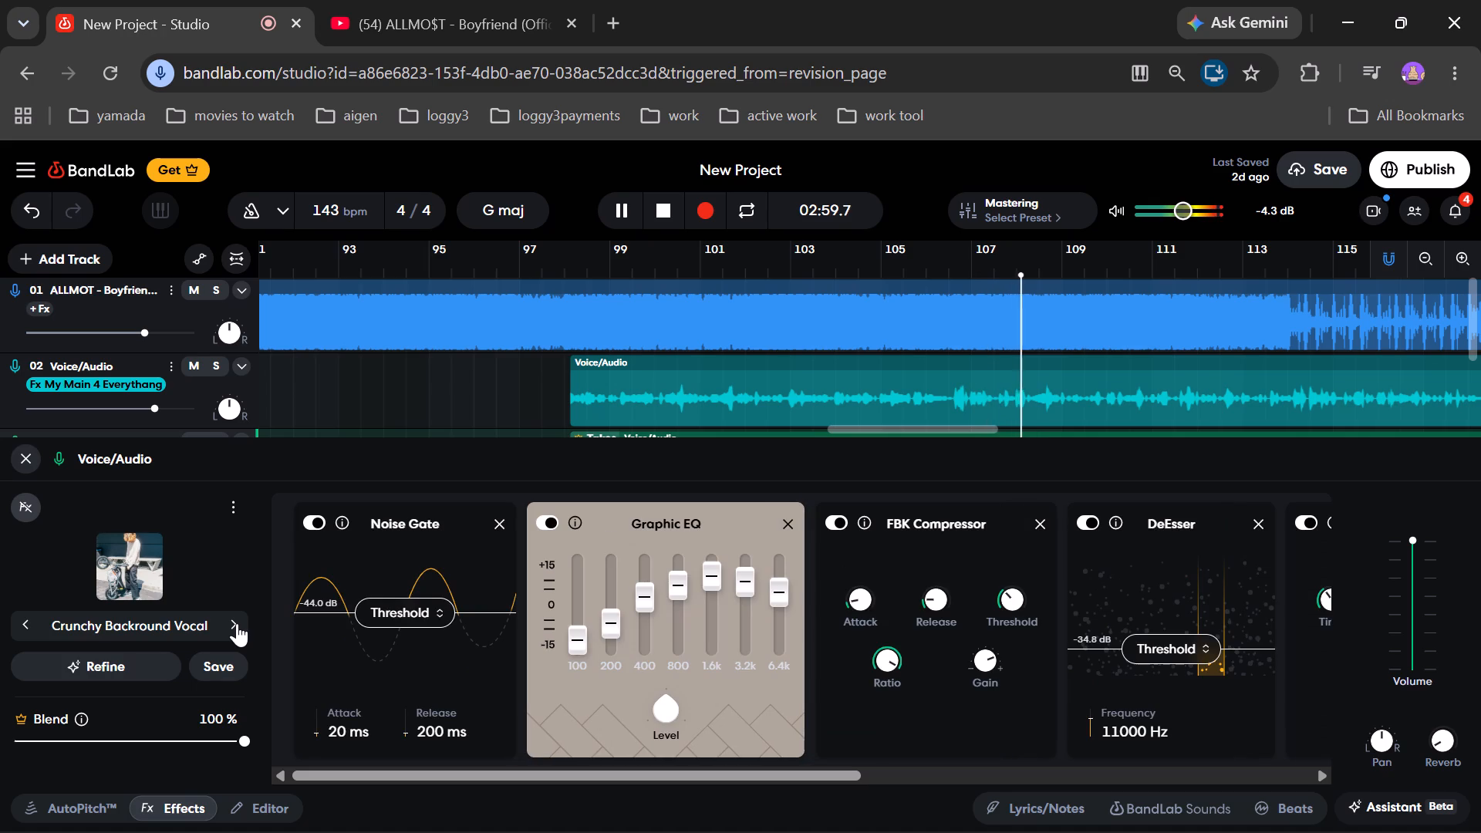
left_click(237, 623)
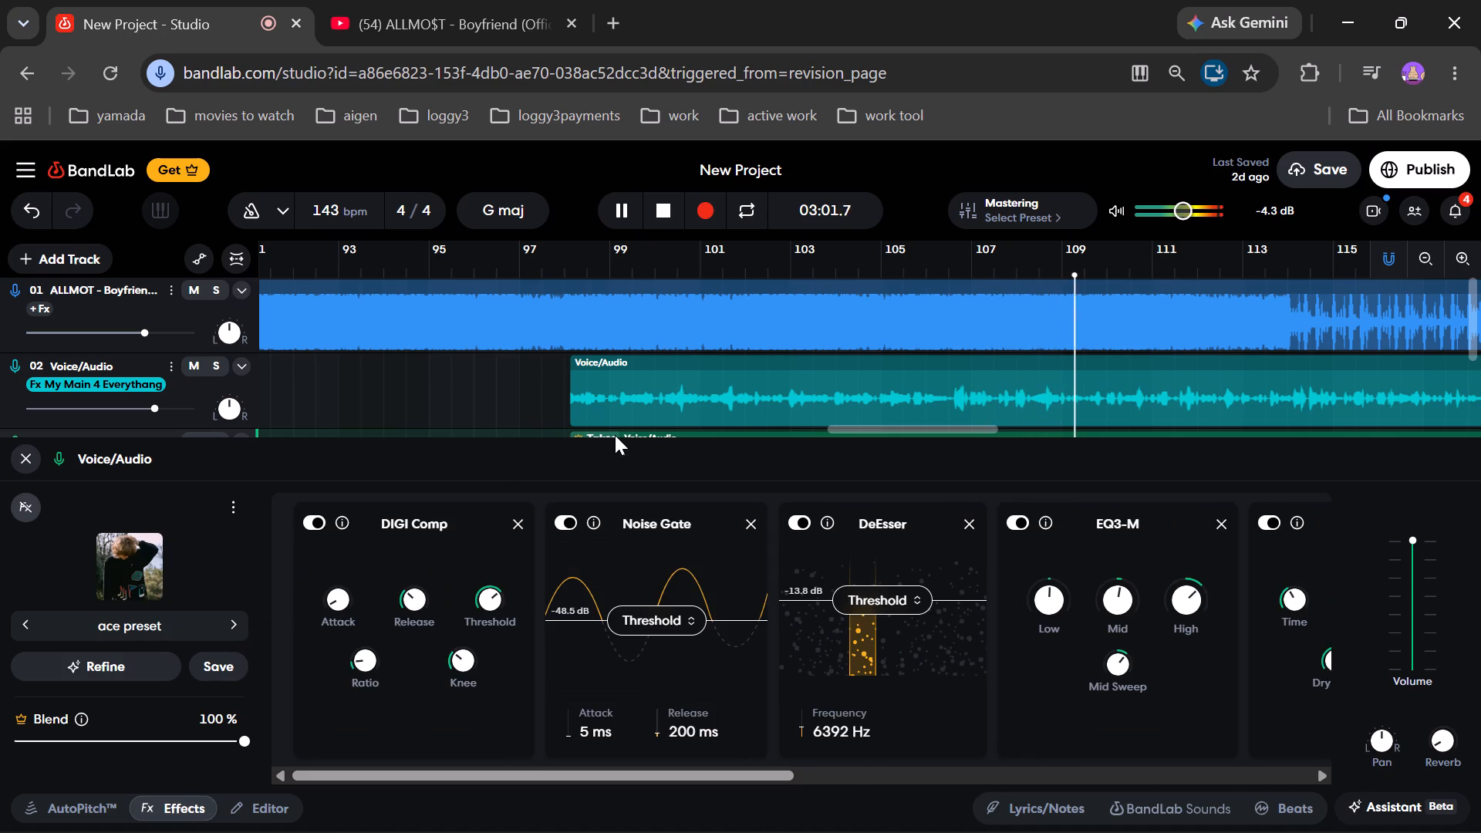
Restart playback from 02:42.1 and move track 03's preset on from ace preset to Kozy.
left_click(655, 214)
left_click(622, 213)
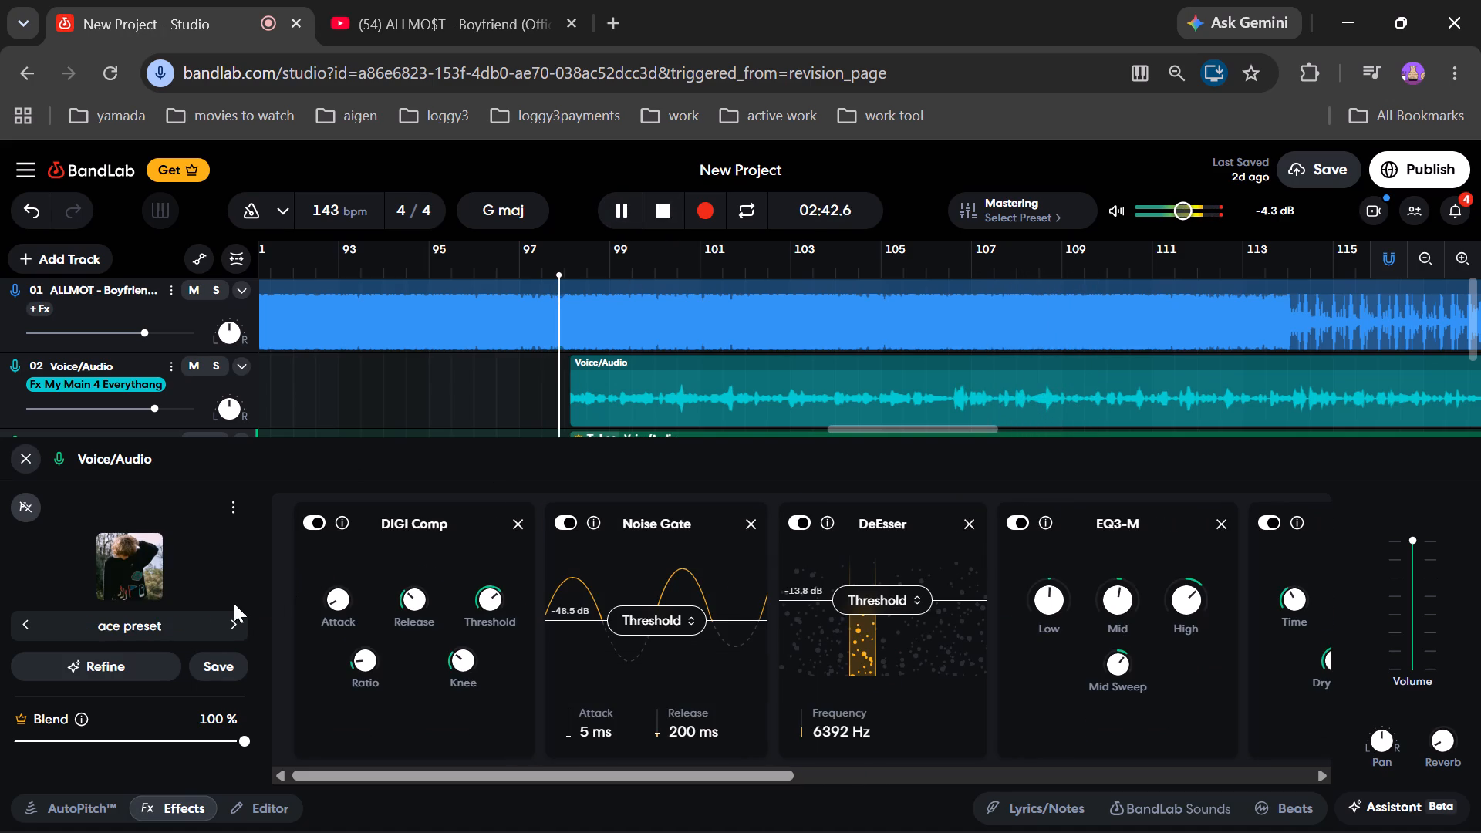
left_click(229, 624)
left_click(233, 624)
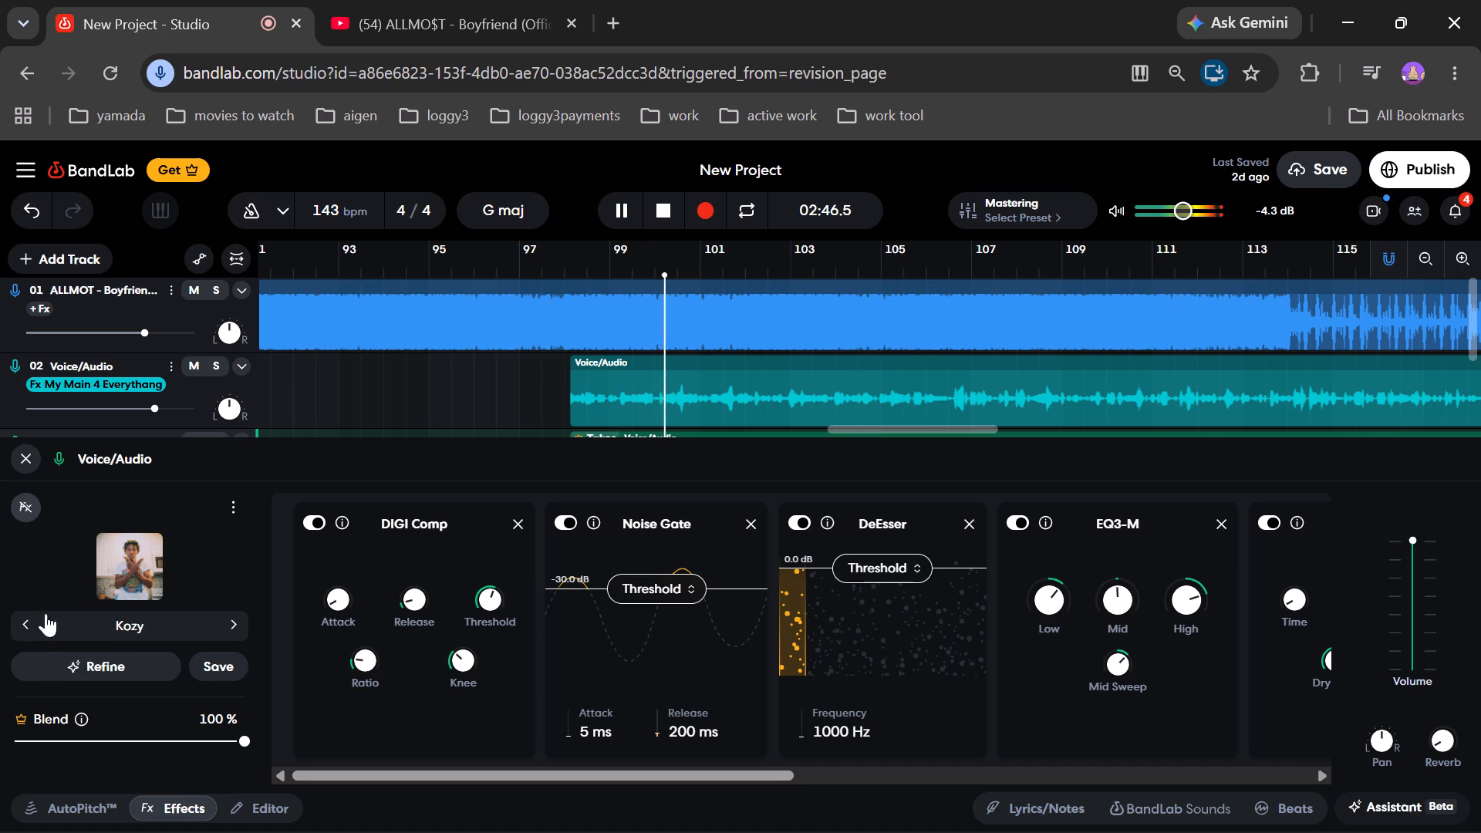
Close the effects view and lower track 03's volume from maximum to about the same level as track 02.
left_click(20, 463)
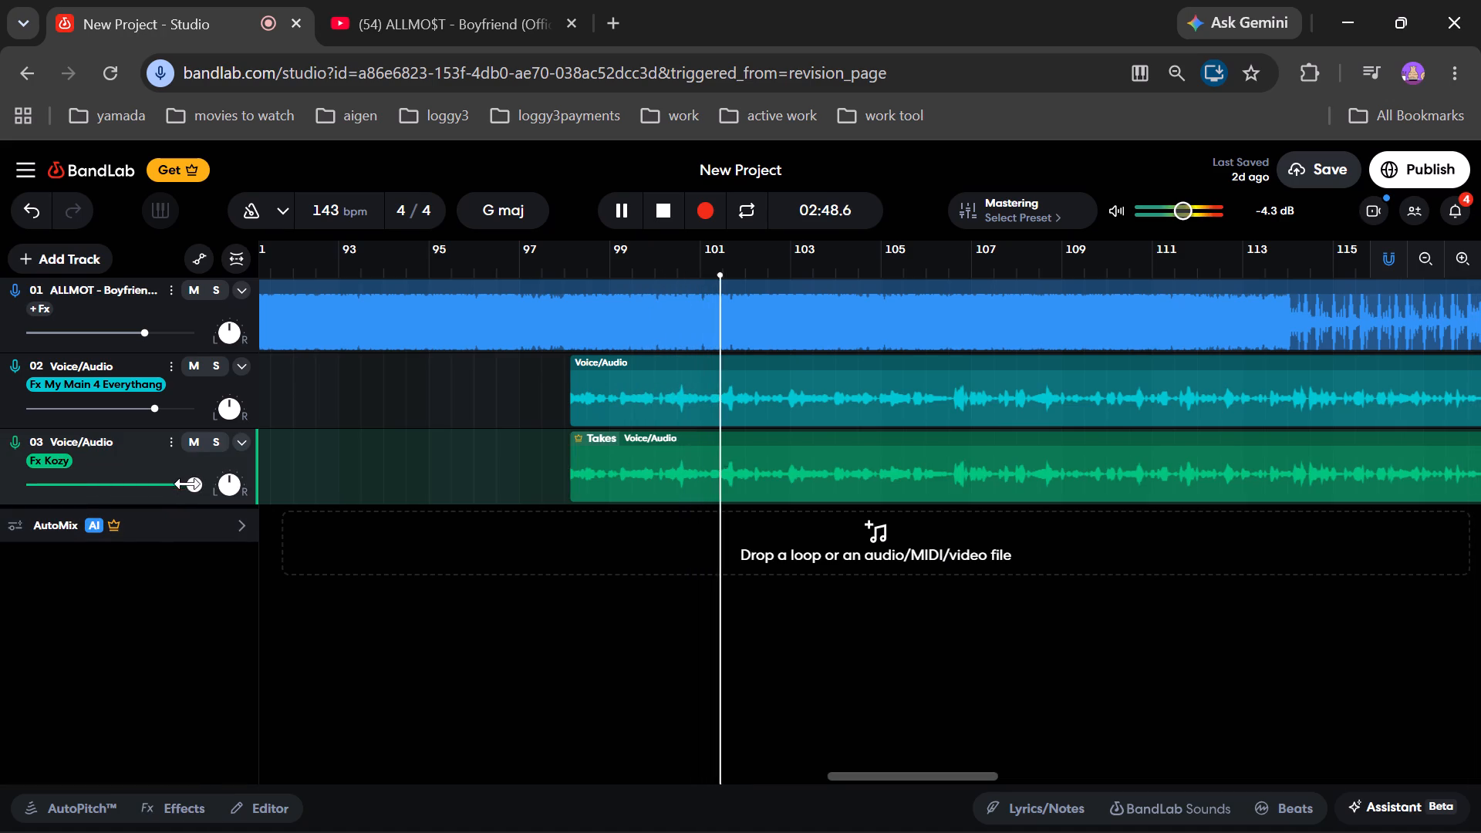
left_click_drag(187, 484, 144, 482)
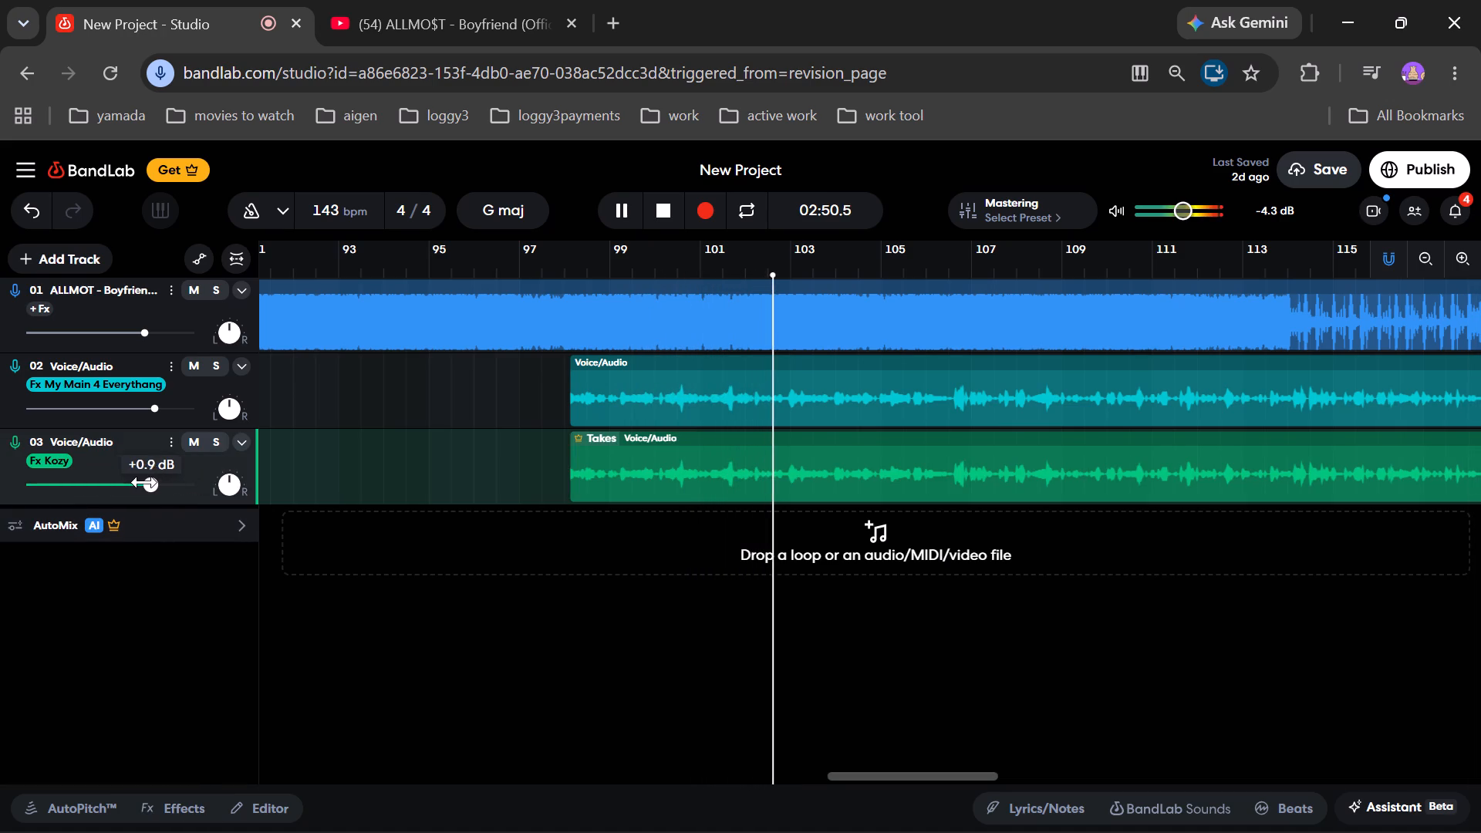
left_click_drag(144, 482, 150, 482)
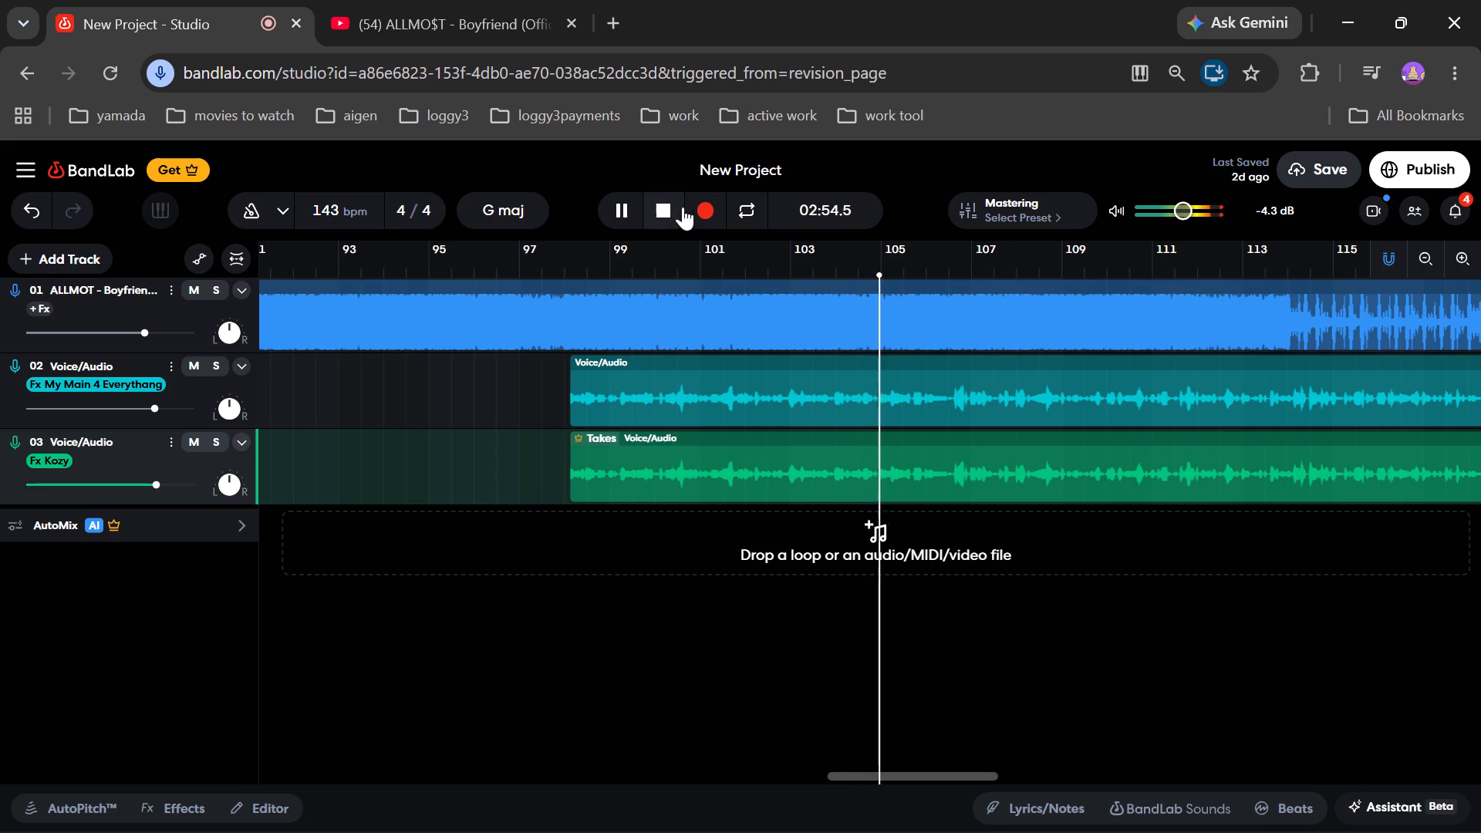
Reopen track 03's effects and audition presets from 70s Ballad through 808 Heartbreaker, Ambient Rocker and Beatle Slapback to Bumps Everytime.
left_click(48, 457)
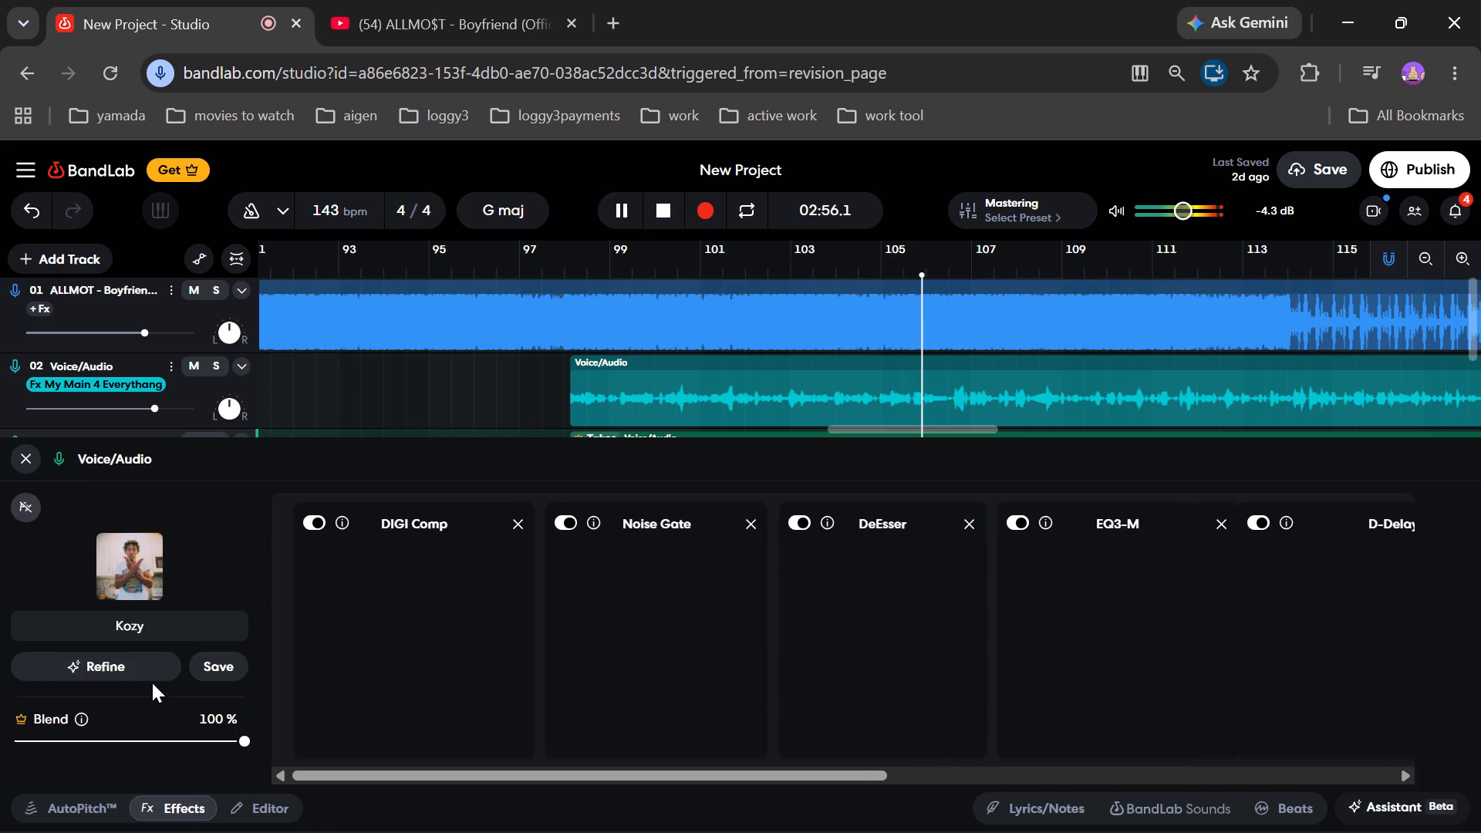
left_click(228, 625)
left_click(233, 622)
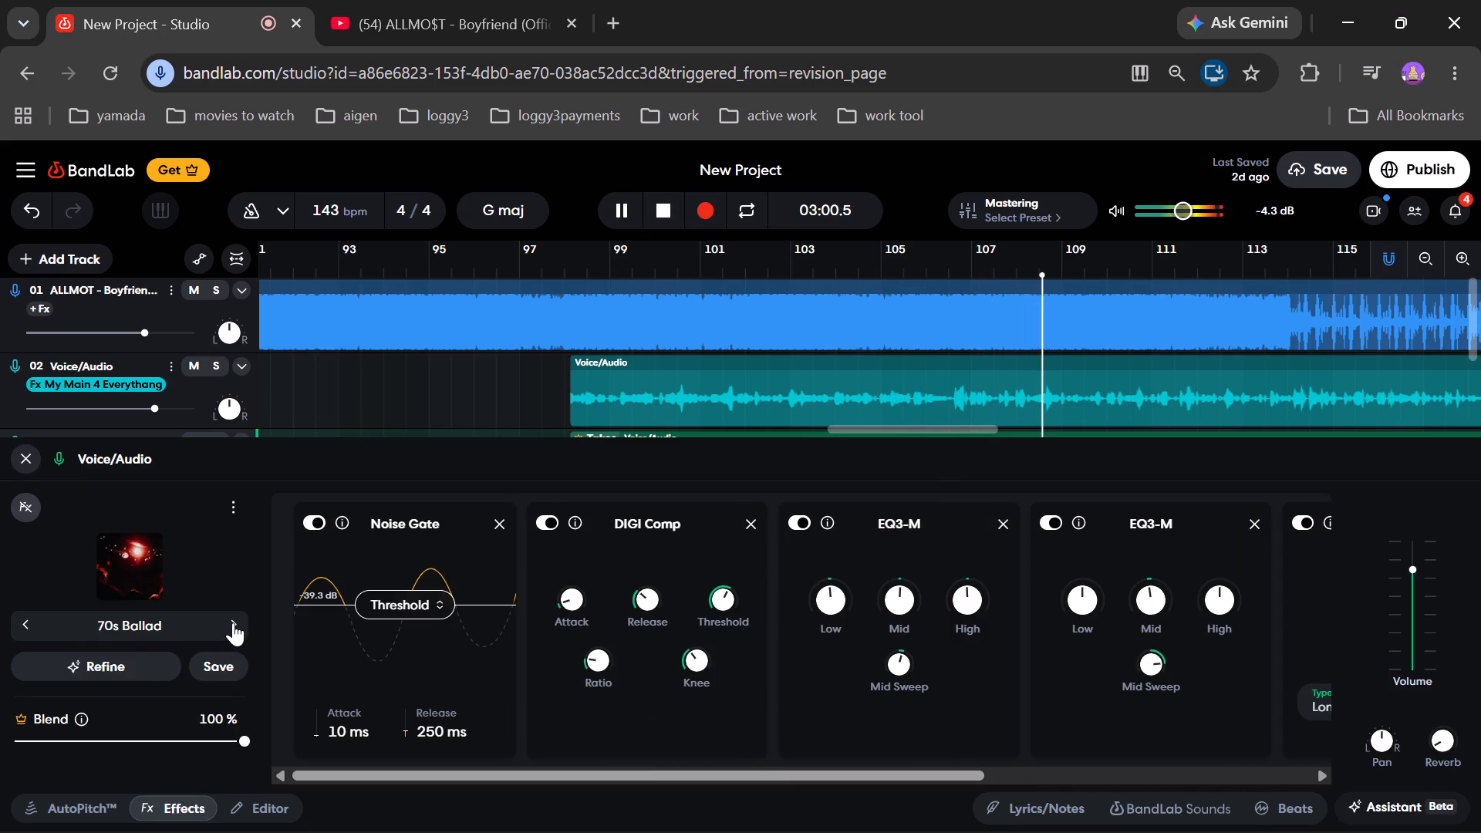
left_click(233, 622)
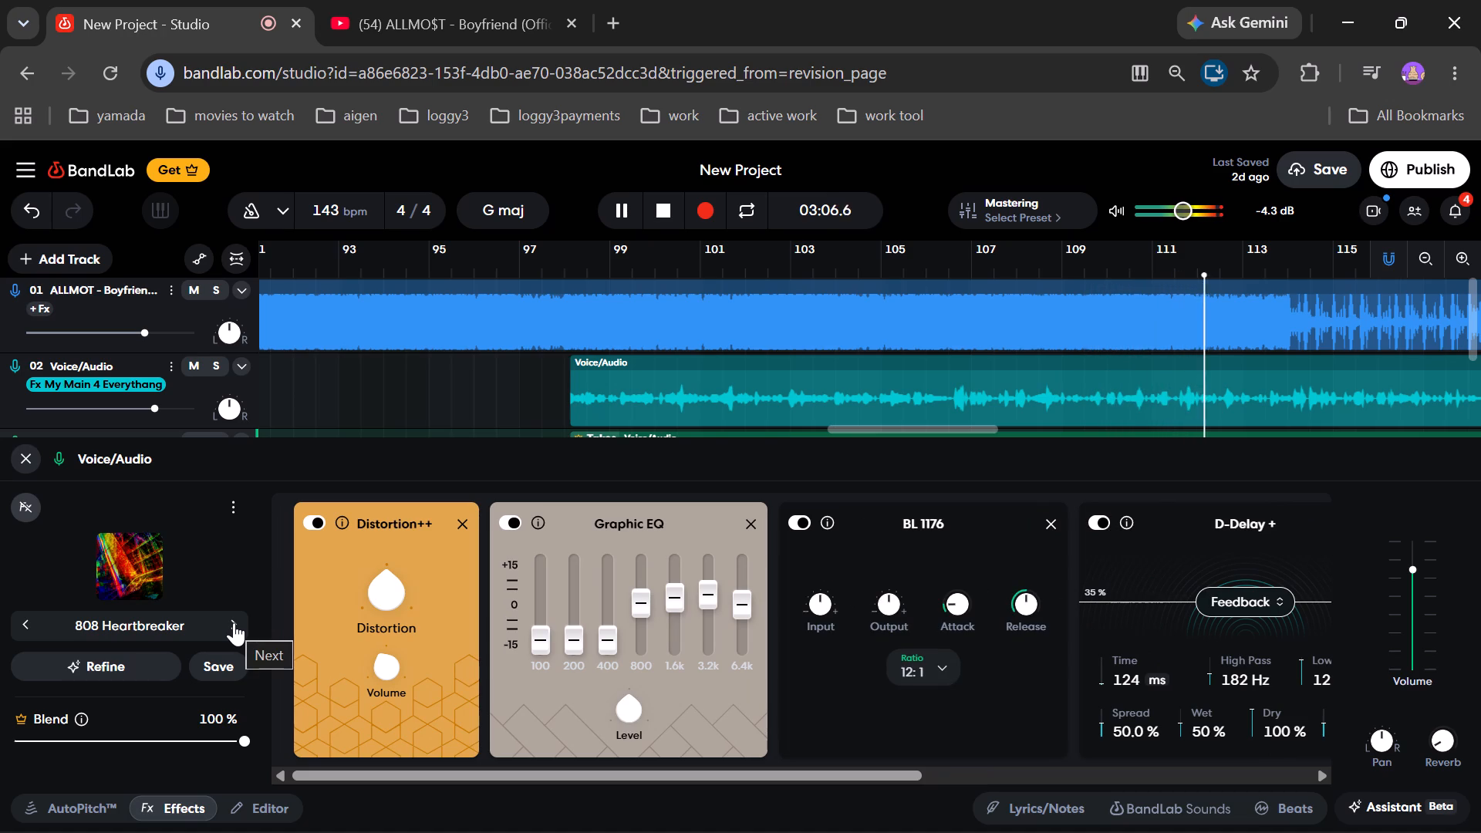
left_click(234, 622)
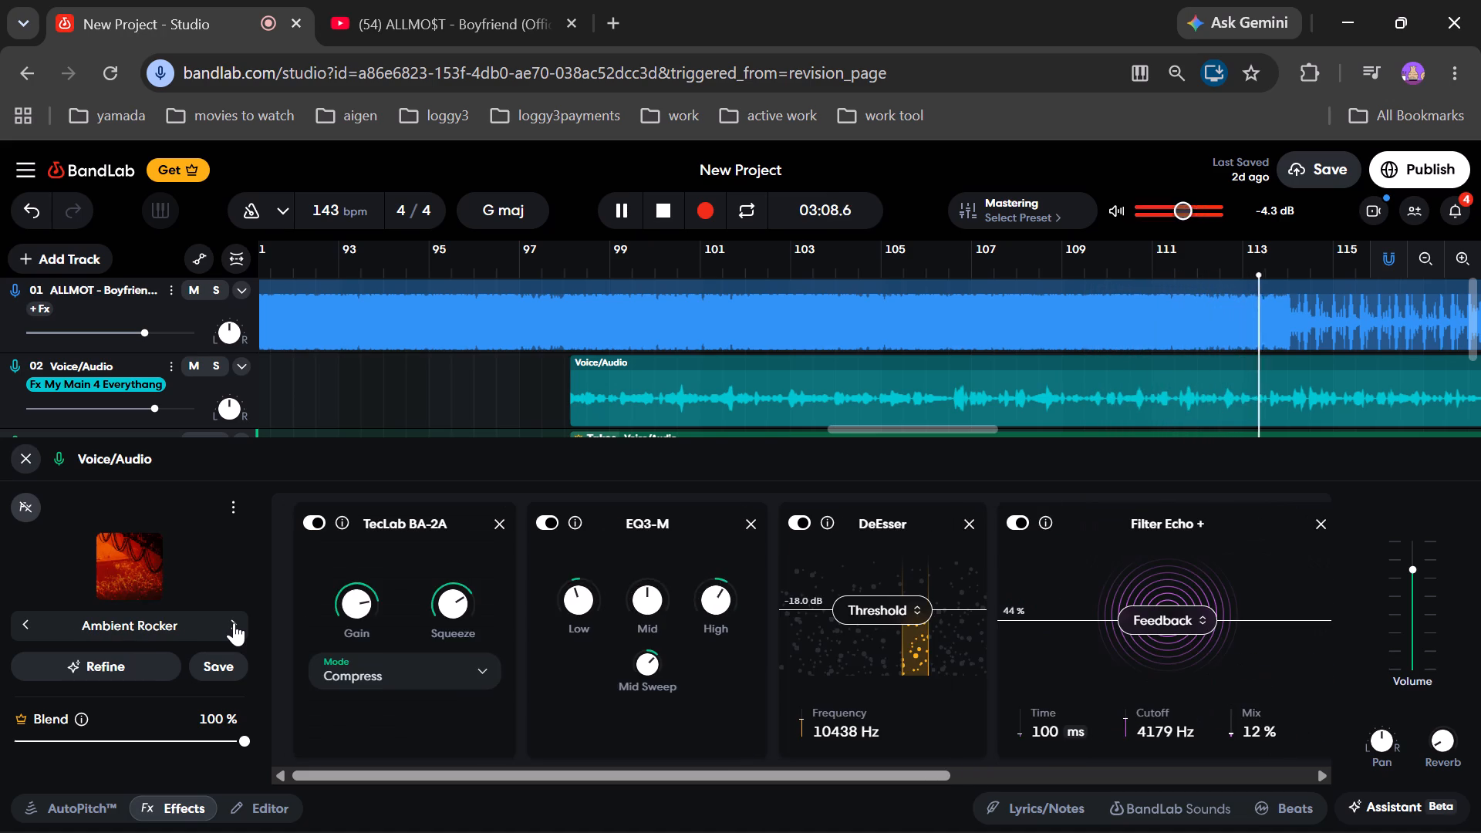
left_click(234, 622)
left_click(234, 622)
left_click(234, 622)
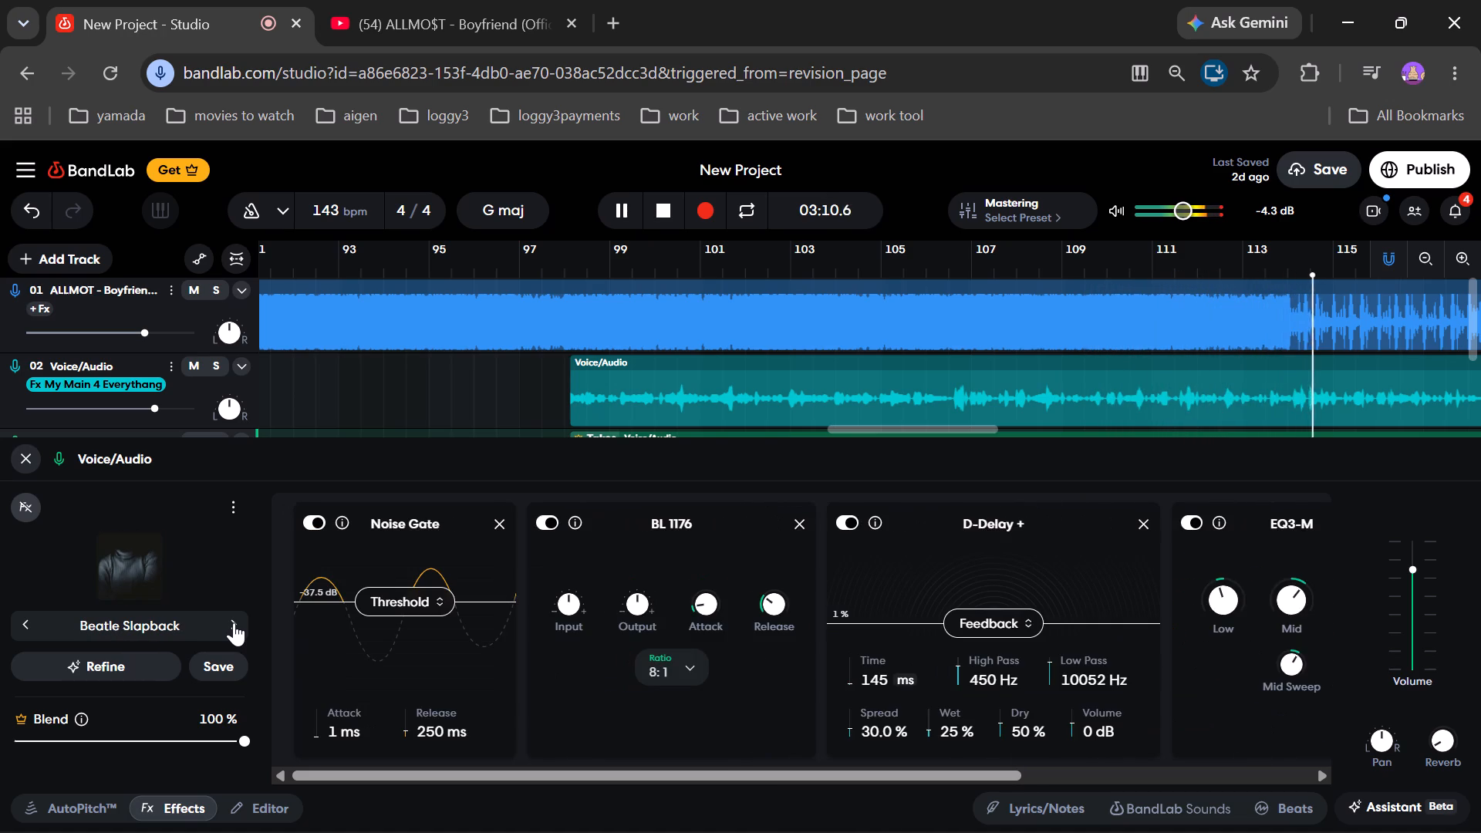
left_click(234, 622)
Restart playback from 02:42.1 and audition Chorusy Rap, Cloud Wrap and Club Echo on track 03, stepping back to Club Echo.
left_click(666, 208)
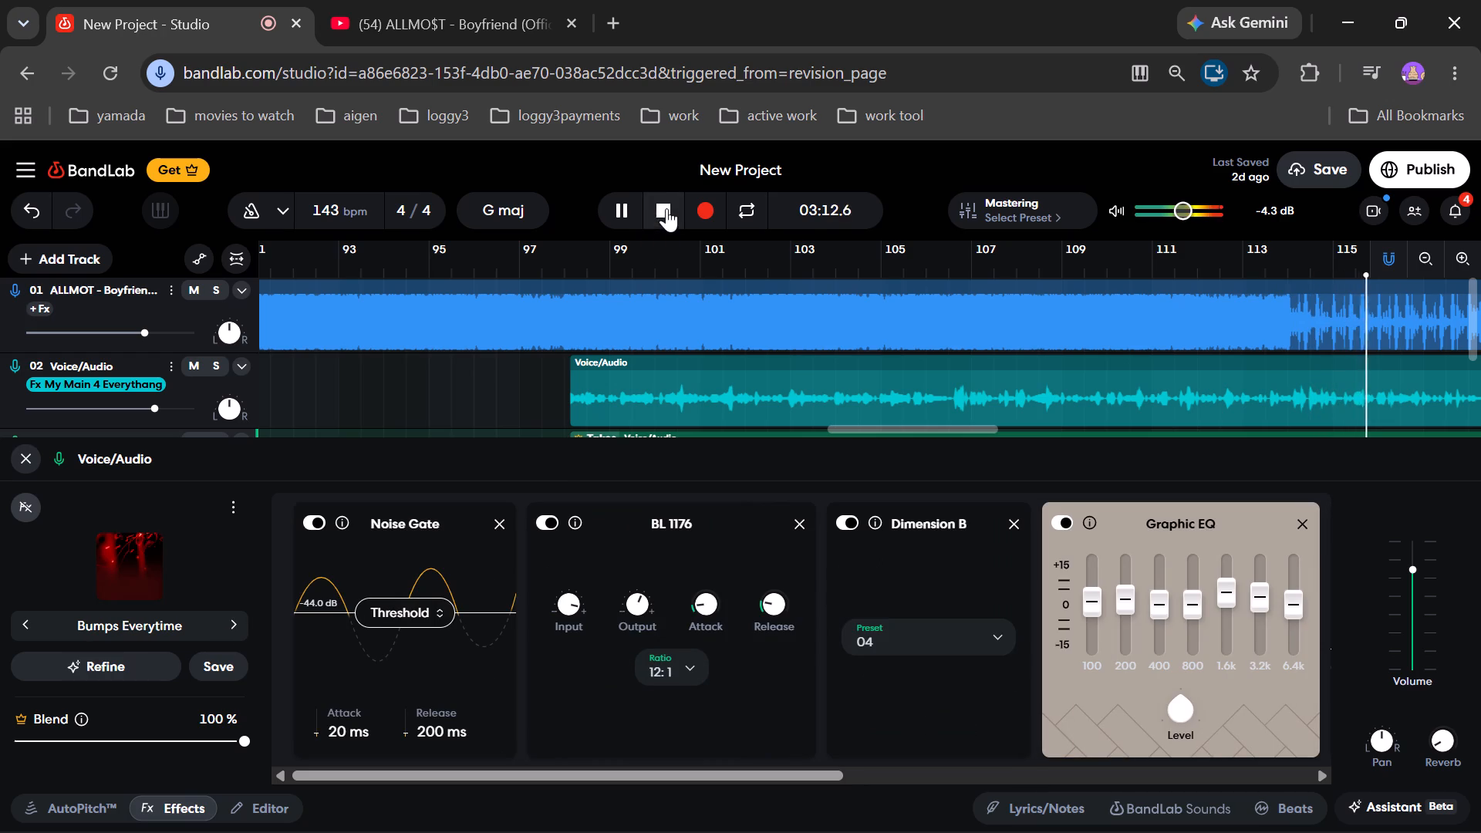
left_click(619, 202)
left_click(231, 631)
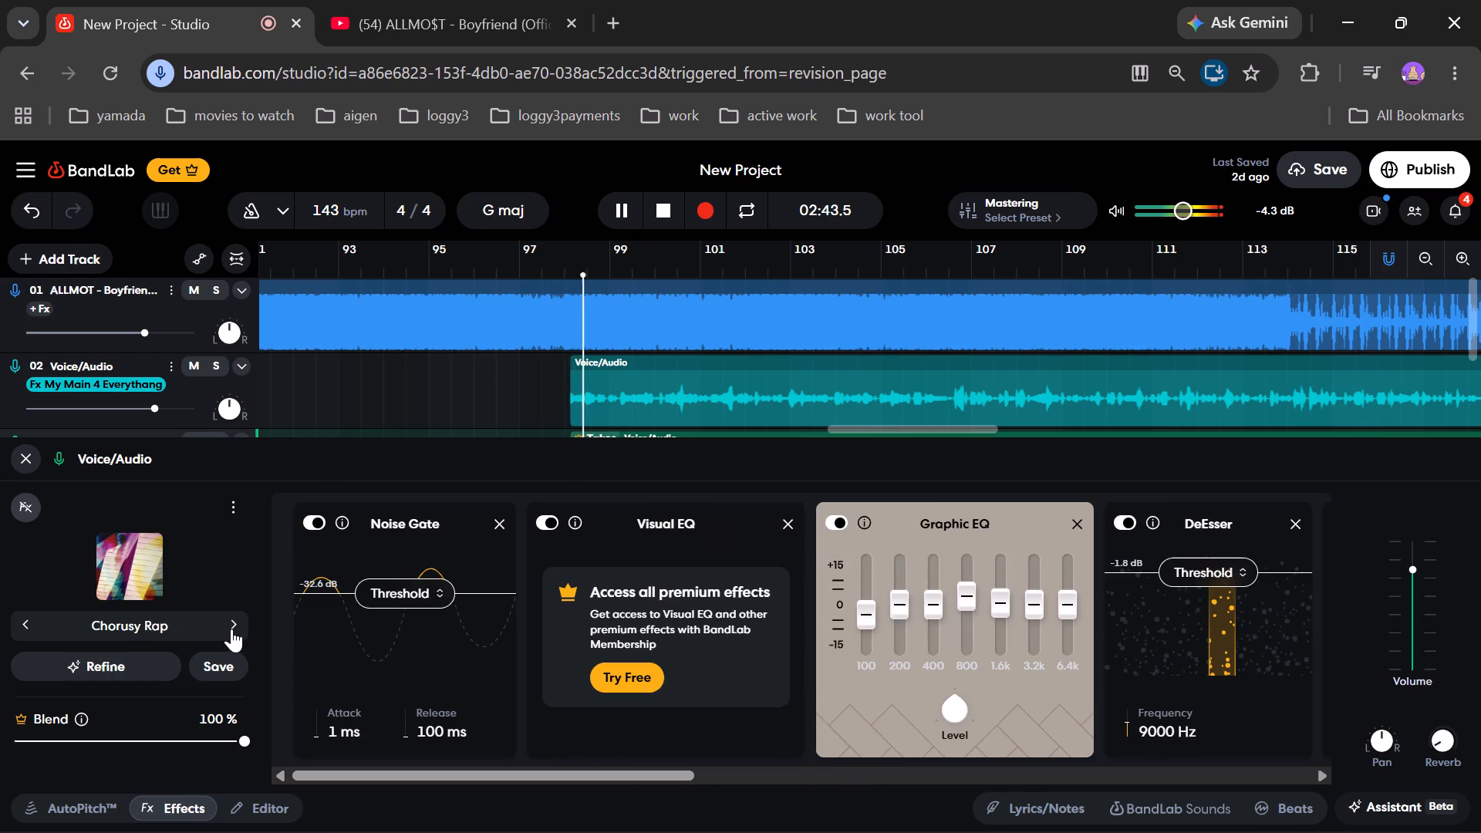
left_click(231, 627)
left_click(231, 626)
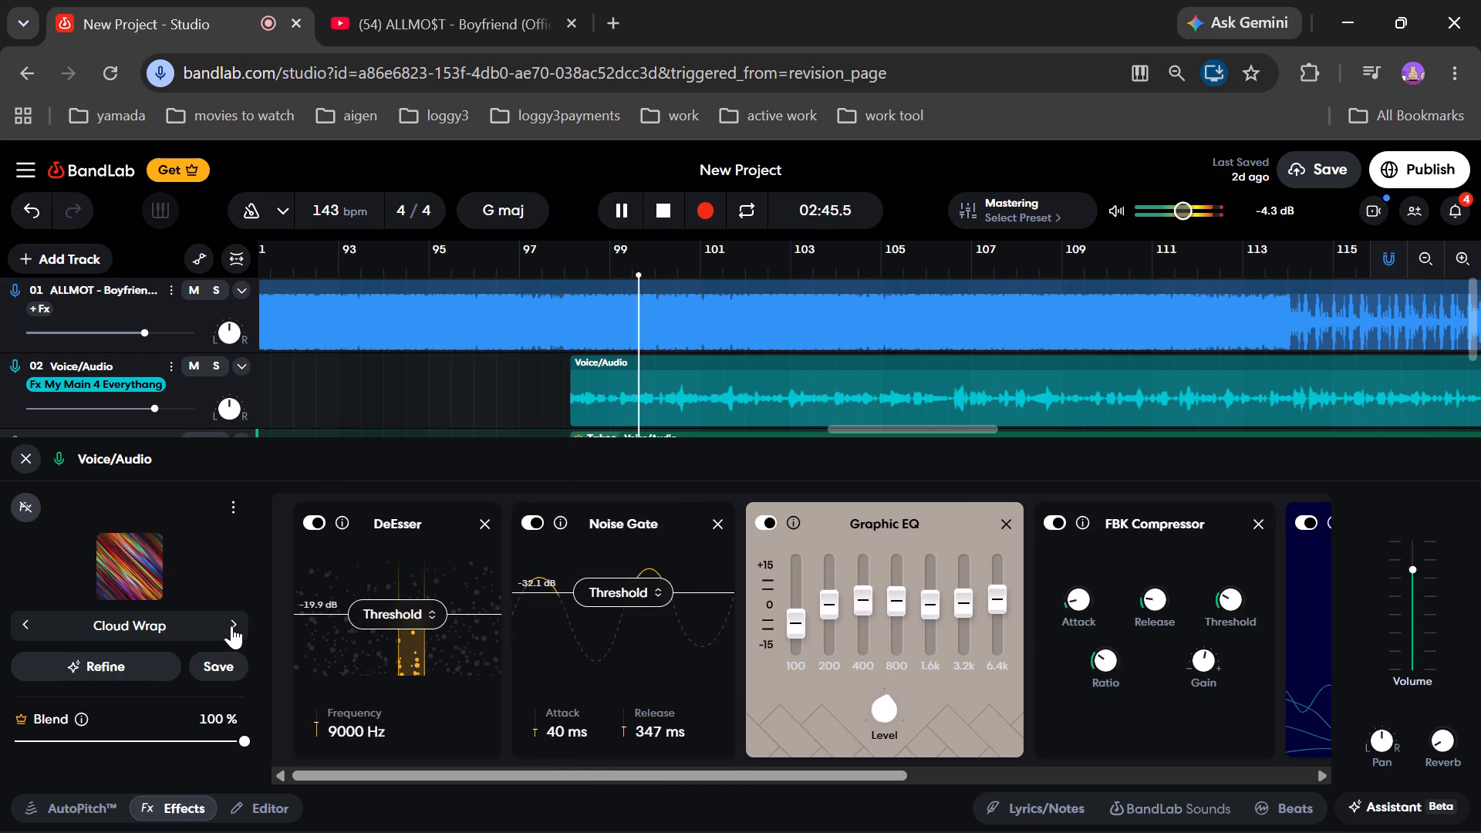
left_click(231, 624)
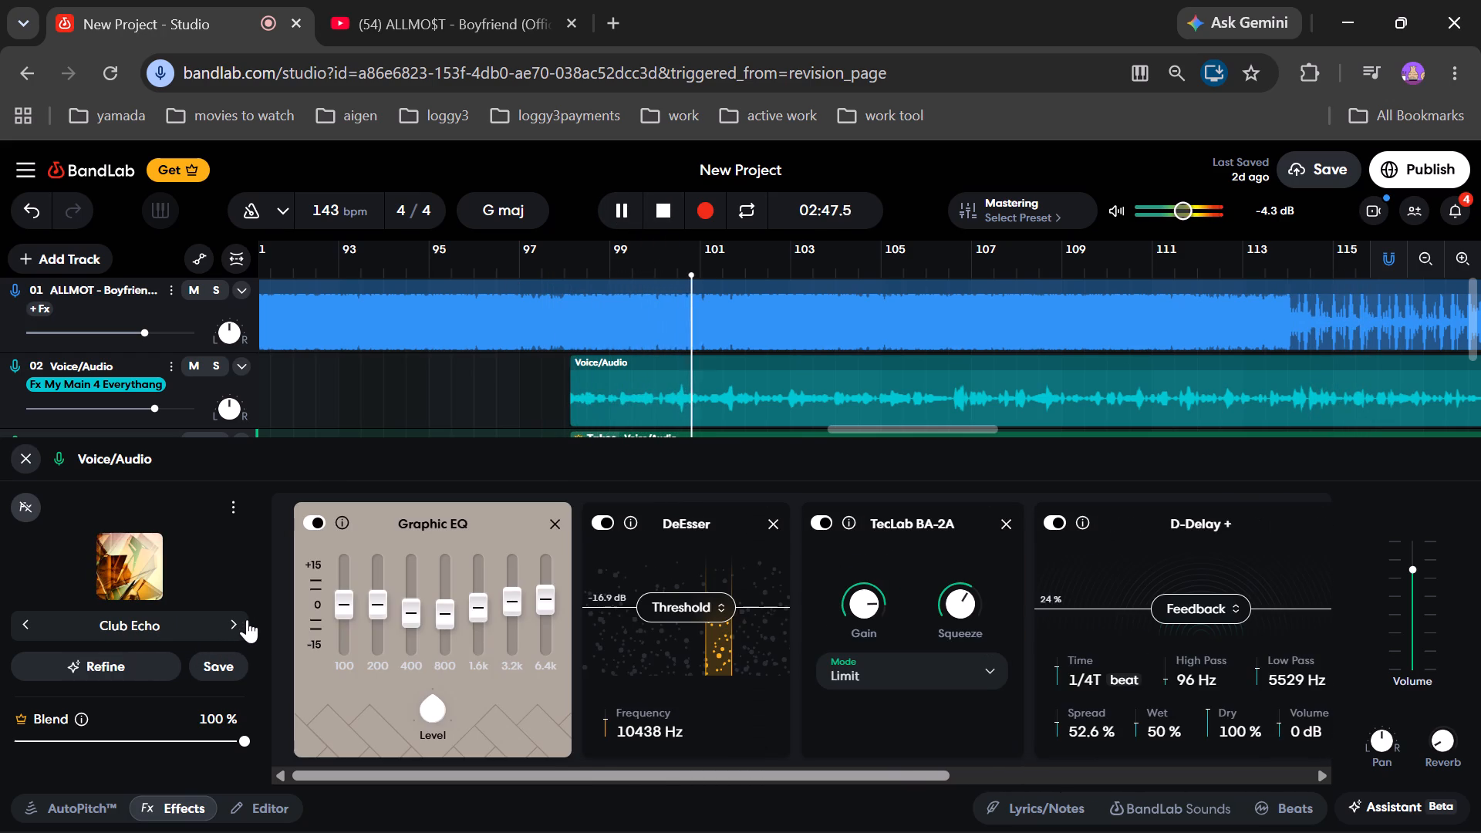
left_click(232, 622)
left_click(22, 616)
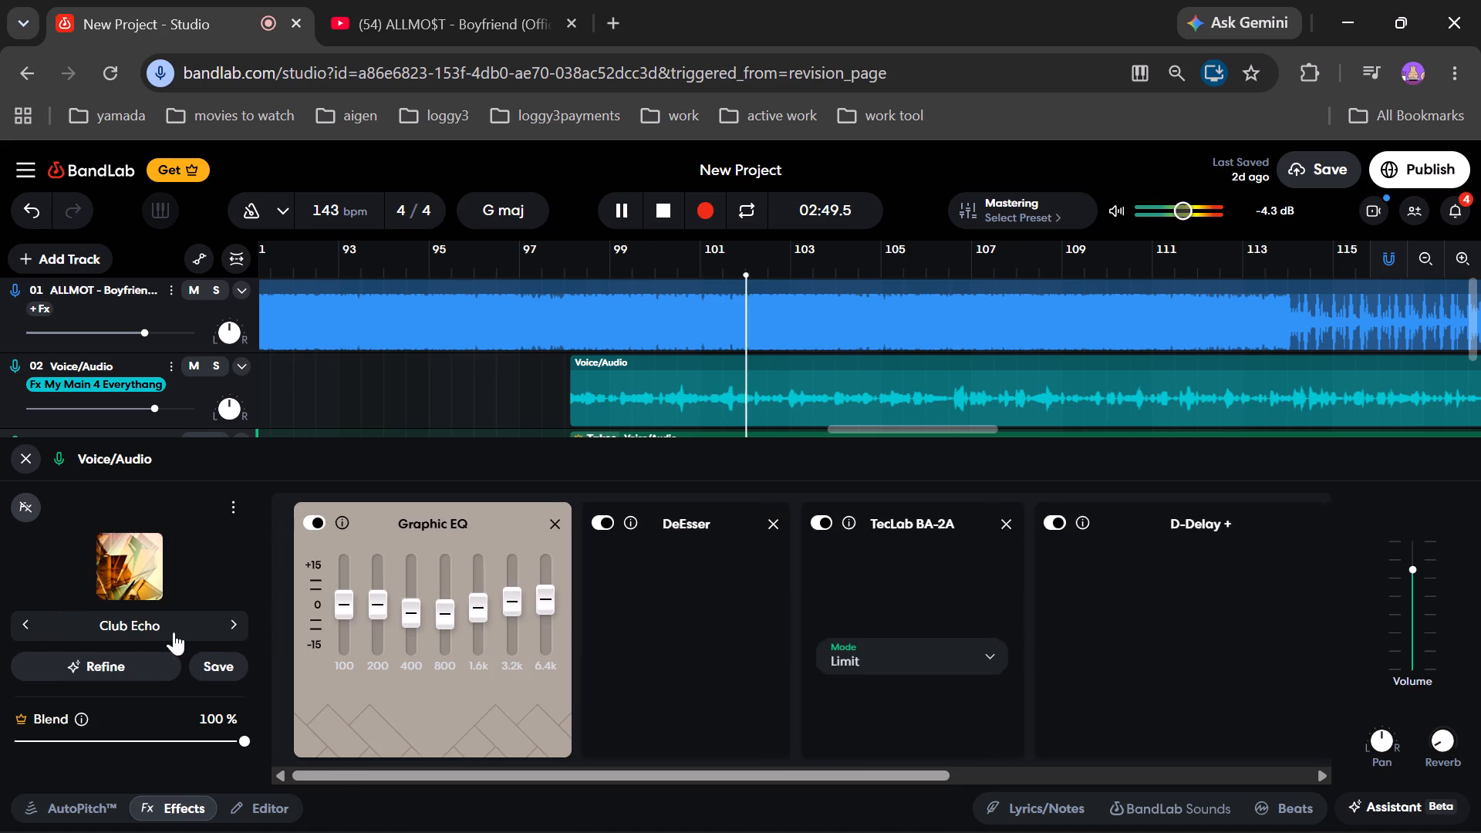
Continue auditioning track 03's presets from Cosmic Vocals through Dub Verb, Echo Doubler and Face Melter to Fuzz Starpower.
double_click(234, 628)
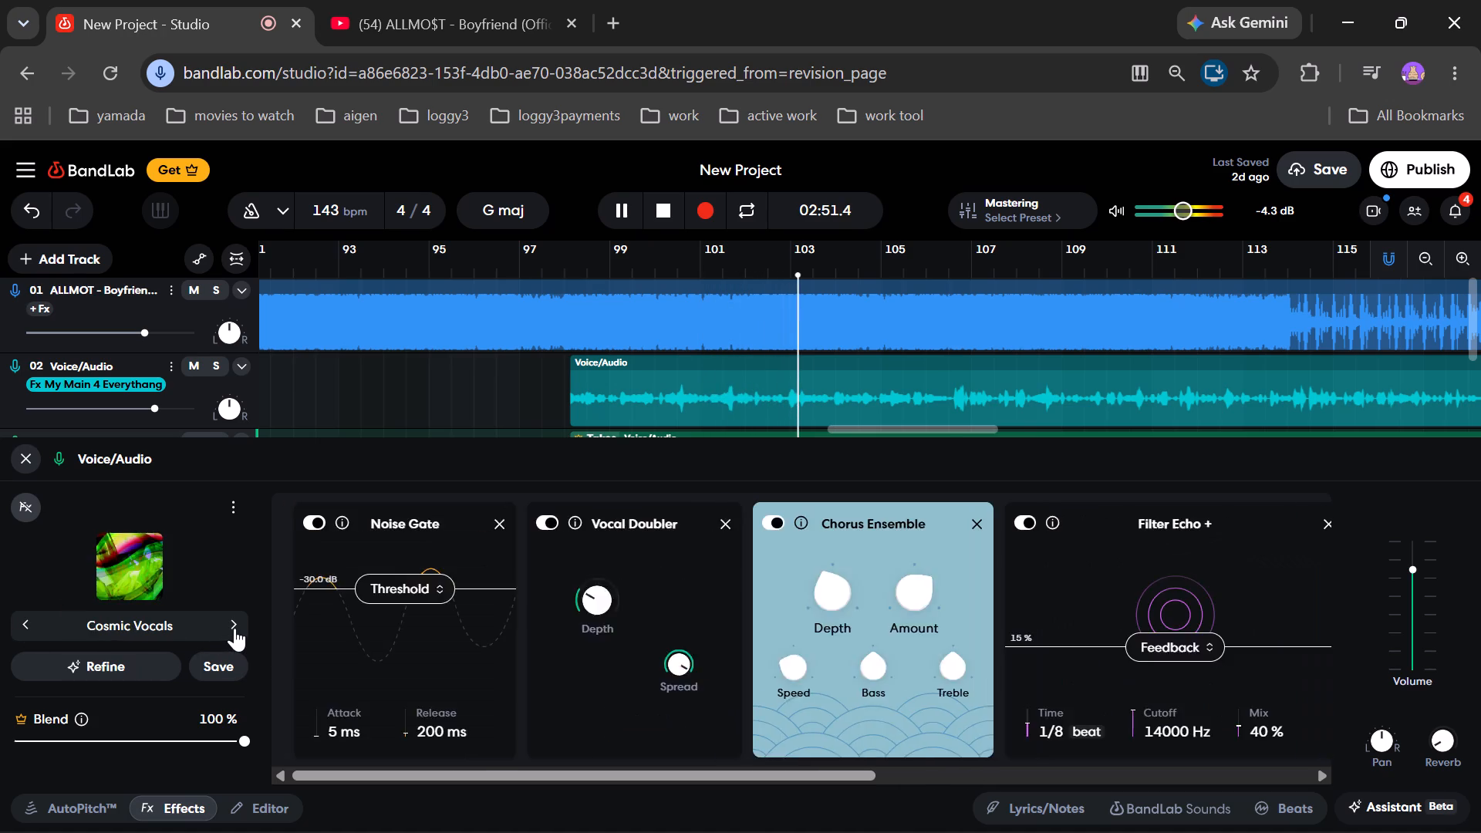
left_click(234, 628)
left_click(234, 628)
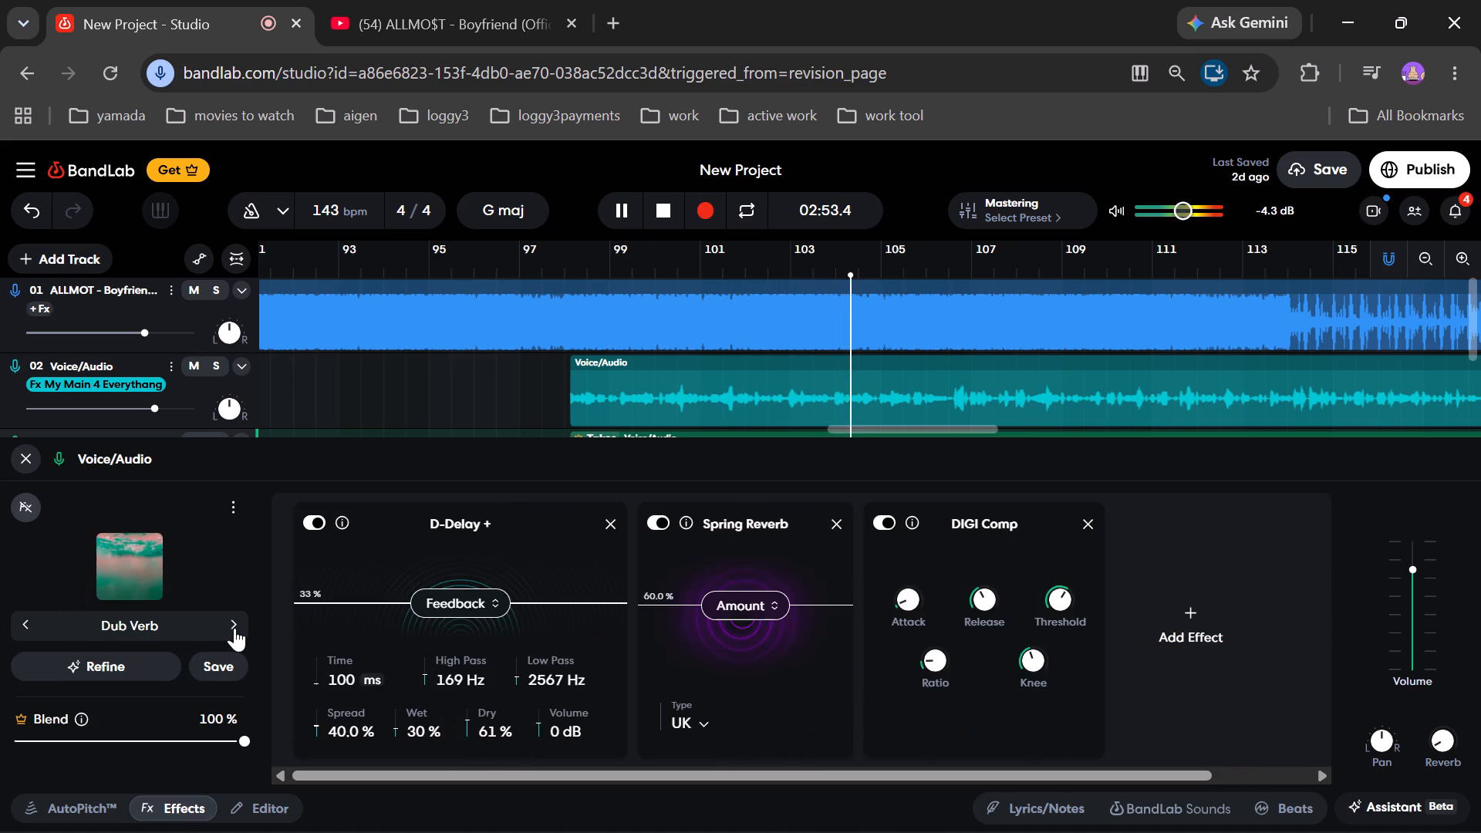
left_click(234, 628)
left_click(234, 628)
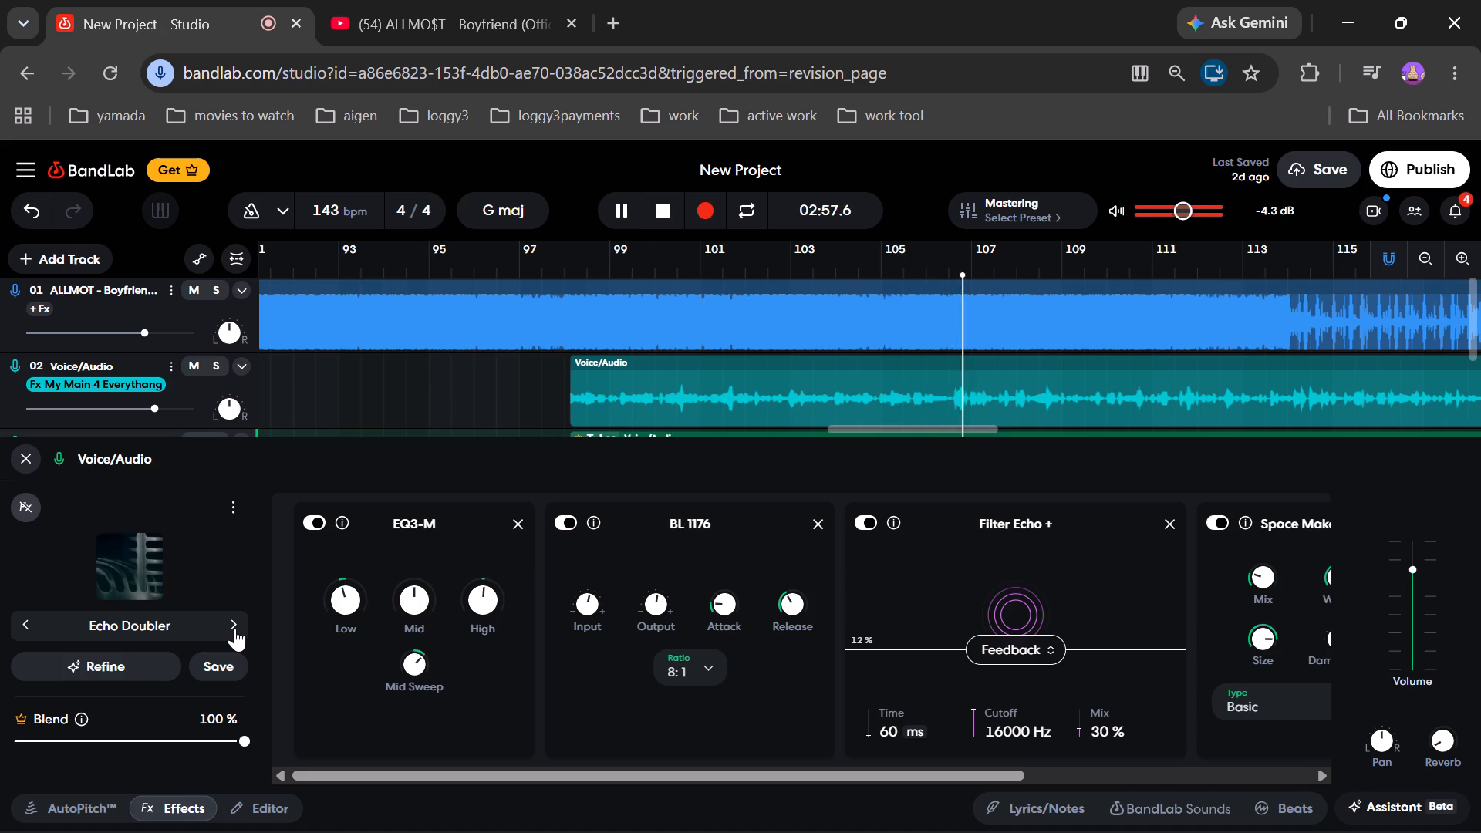
left_click(234, 628)
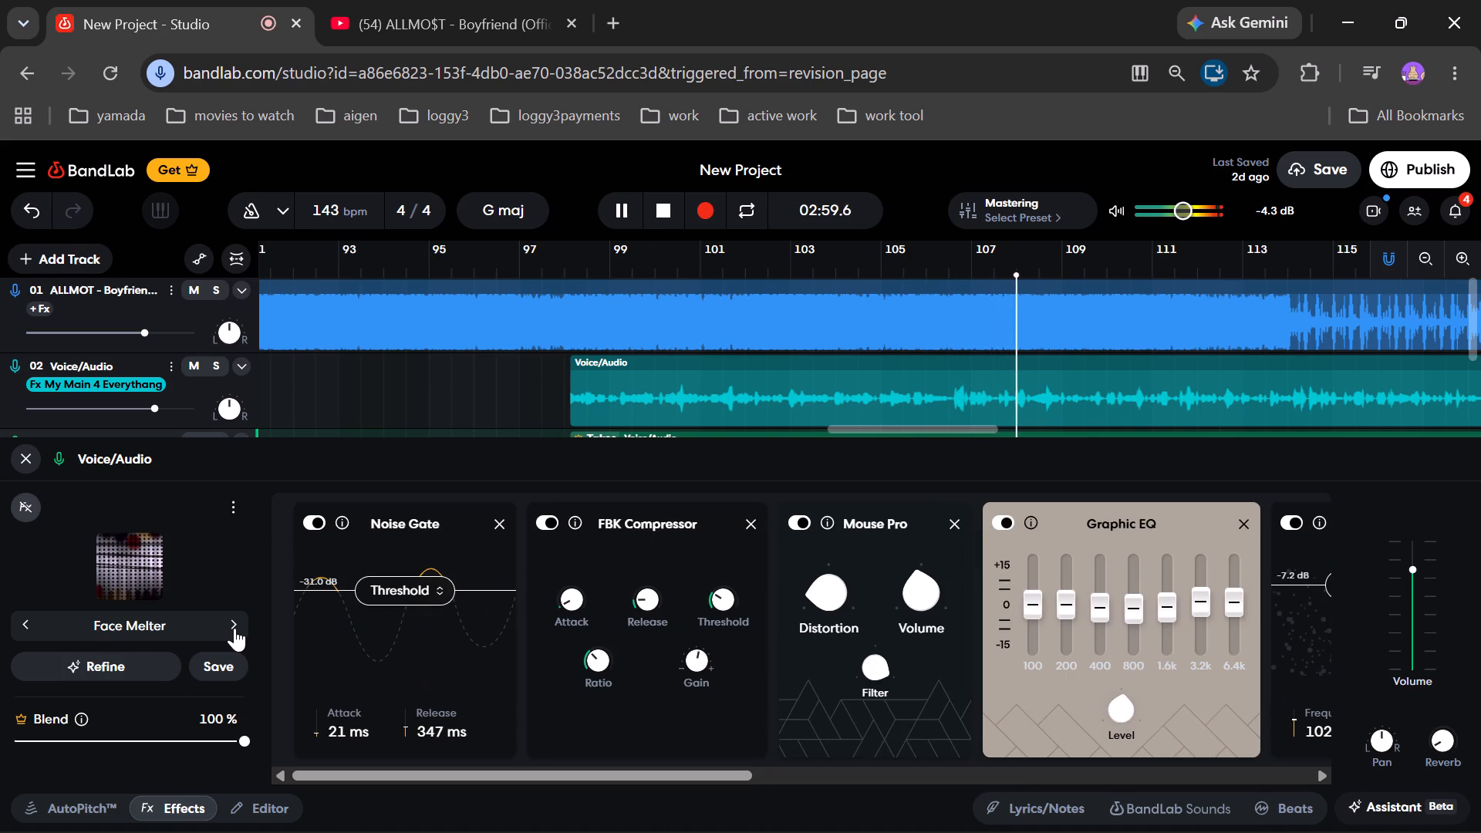
left_click(234, 628)
left_click(234, 628)
left_click(234, 628)
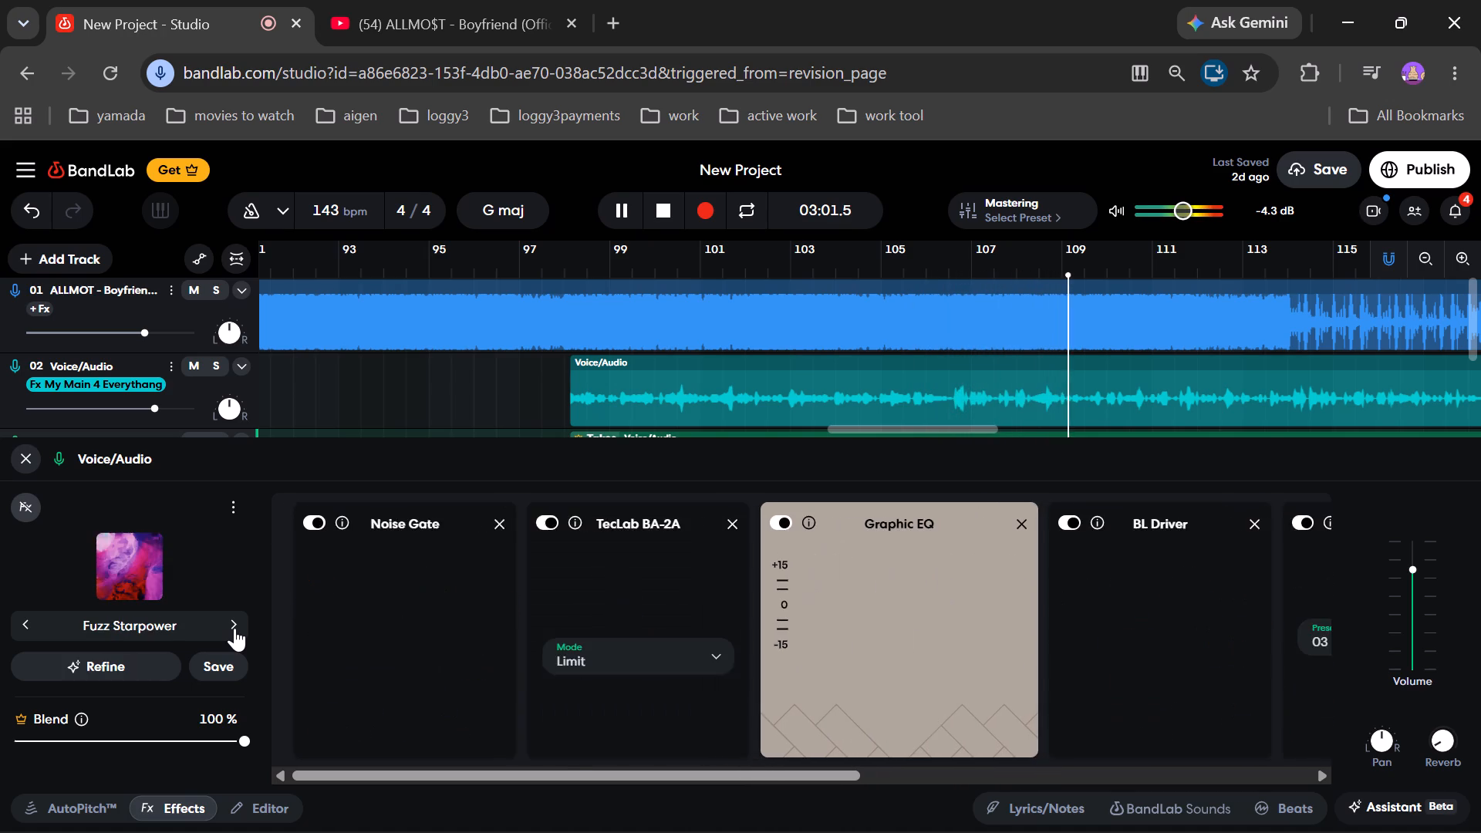
Continue auditioning track 03's presets past Fuzz Starpower, through High Vox and Mega Pop, to Mini Uzi.
left_click(234, 628)
left_click(234, 628)
left_click(234, 628)
left_click(234, 628)
left_click(234, 628)
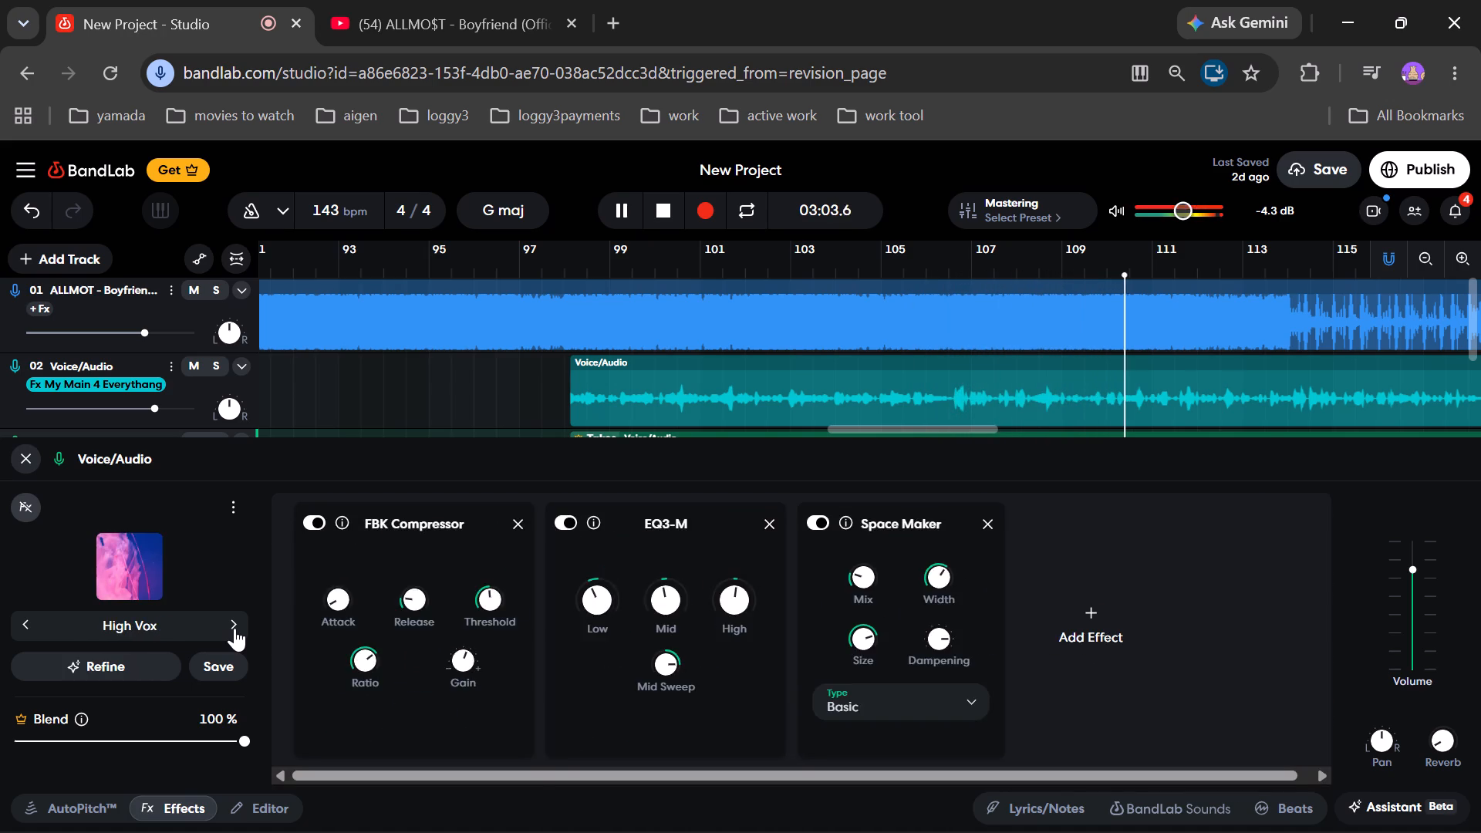
left_click(234, 628)
left_click(234, 628)
left_click(234, 628)
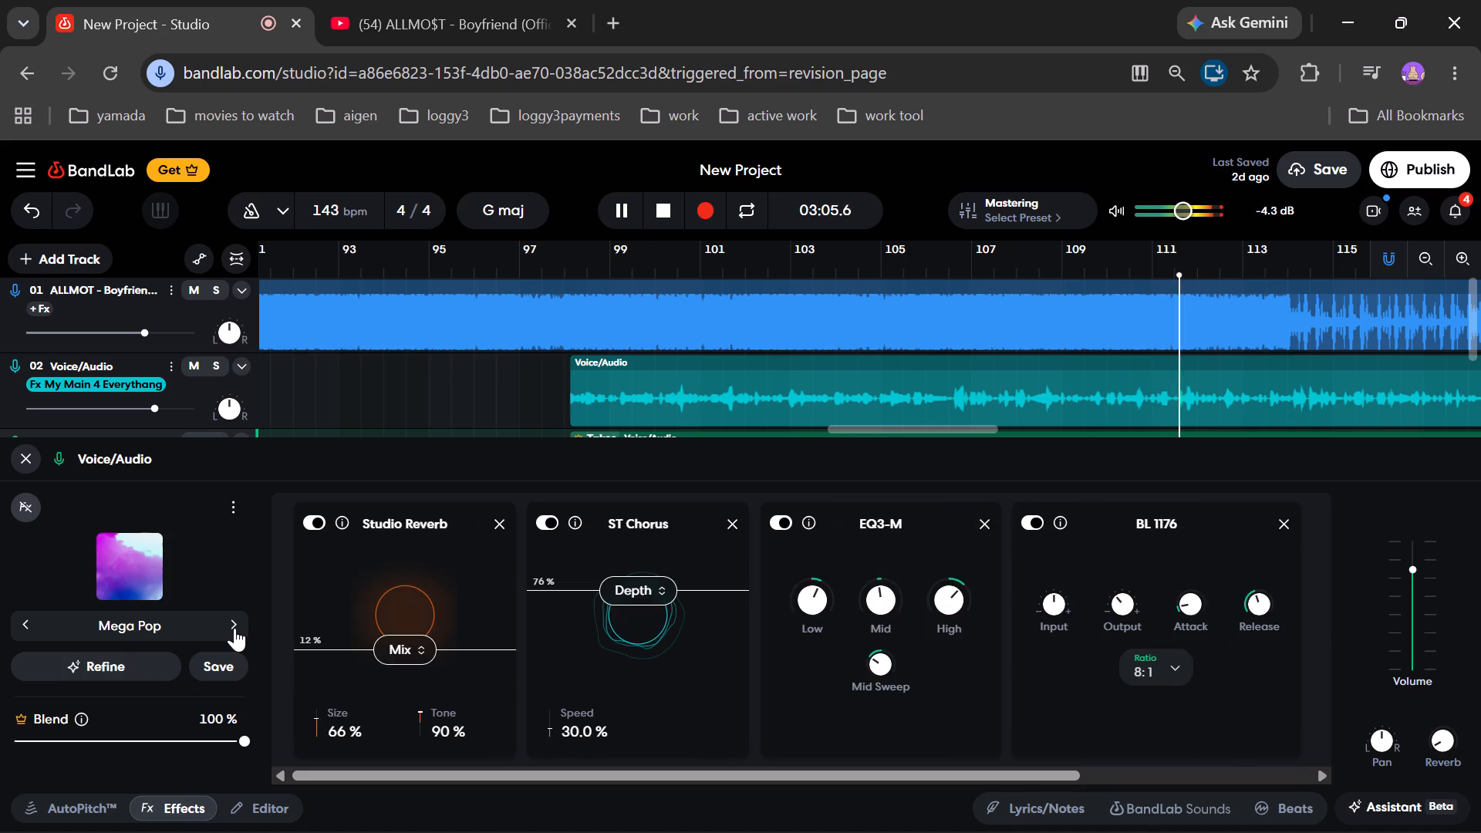
left_click(234, 628)
Restart playback from 02:42.1 and audition track 03's presets from Modern Pop through Pristine Plate to Punchy Rap.
left_click(667, 209)
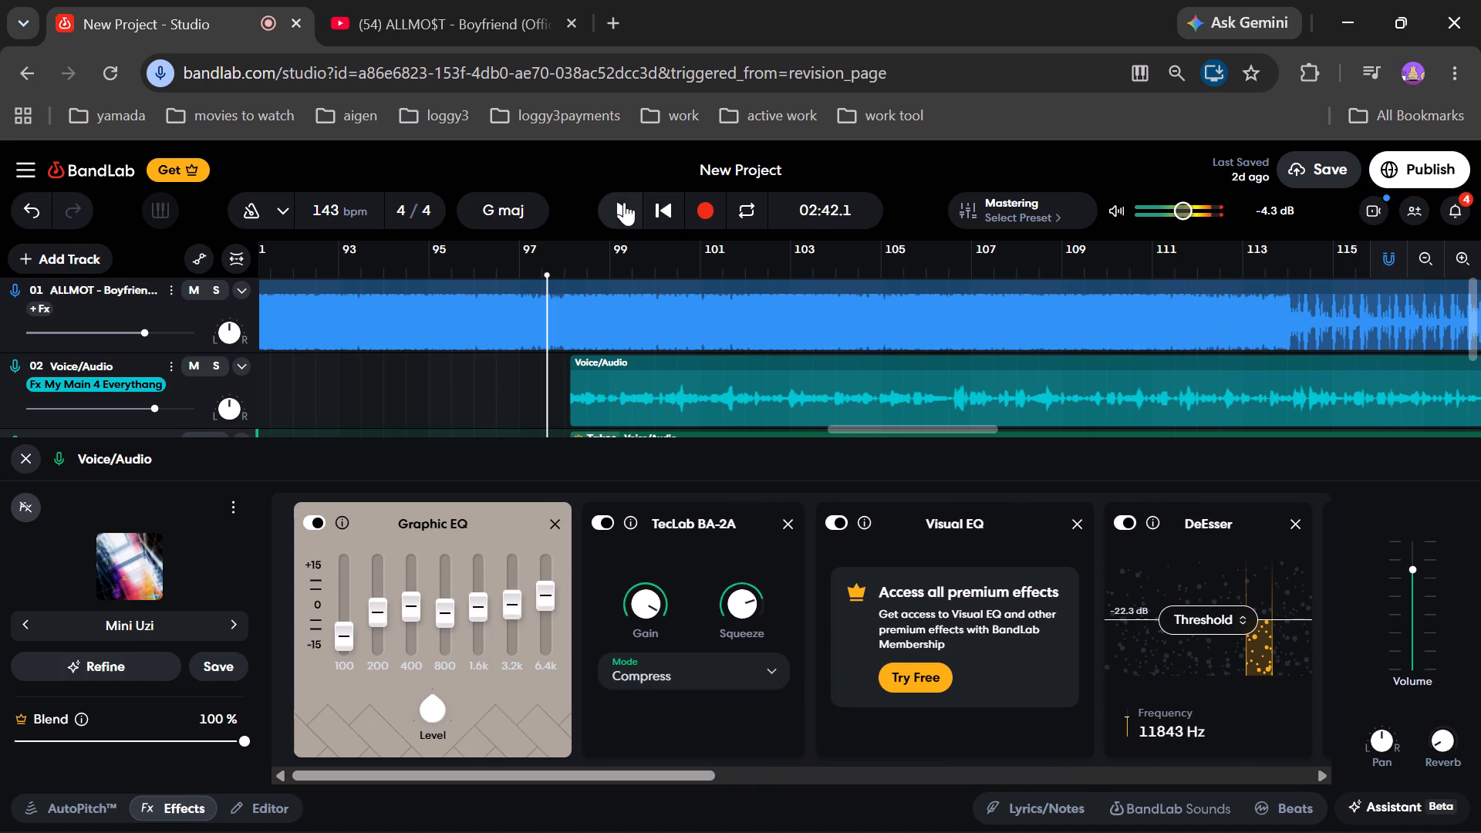
left_click(624, 202)
left_click(237, 618)
left_click(236, 622)
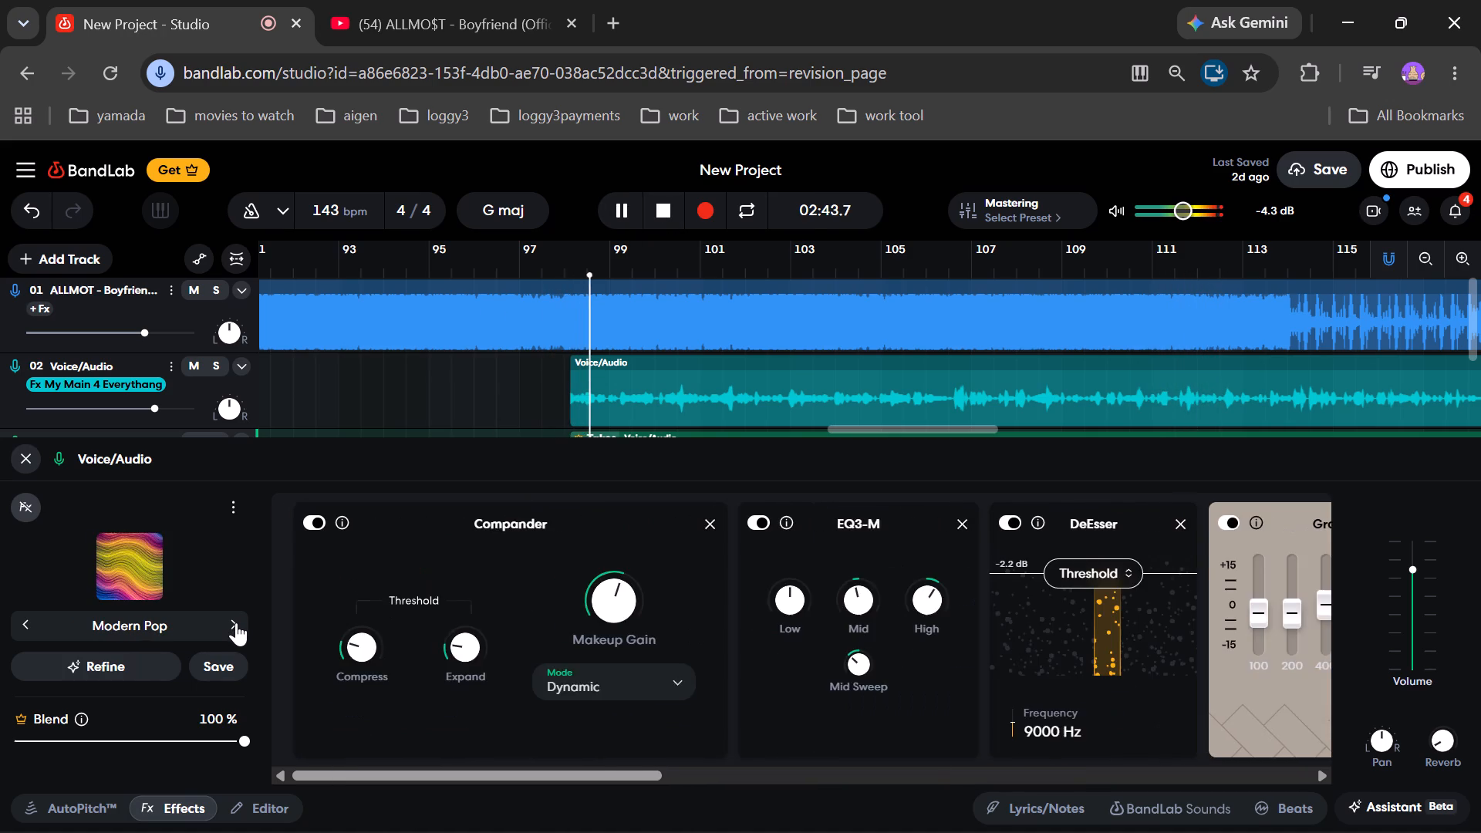
left_click(236, 623)
left_click(236, 623)
left_click(236, 623)
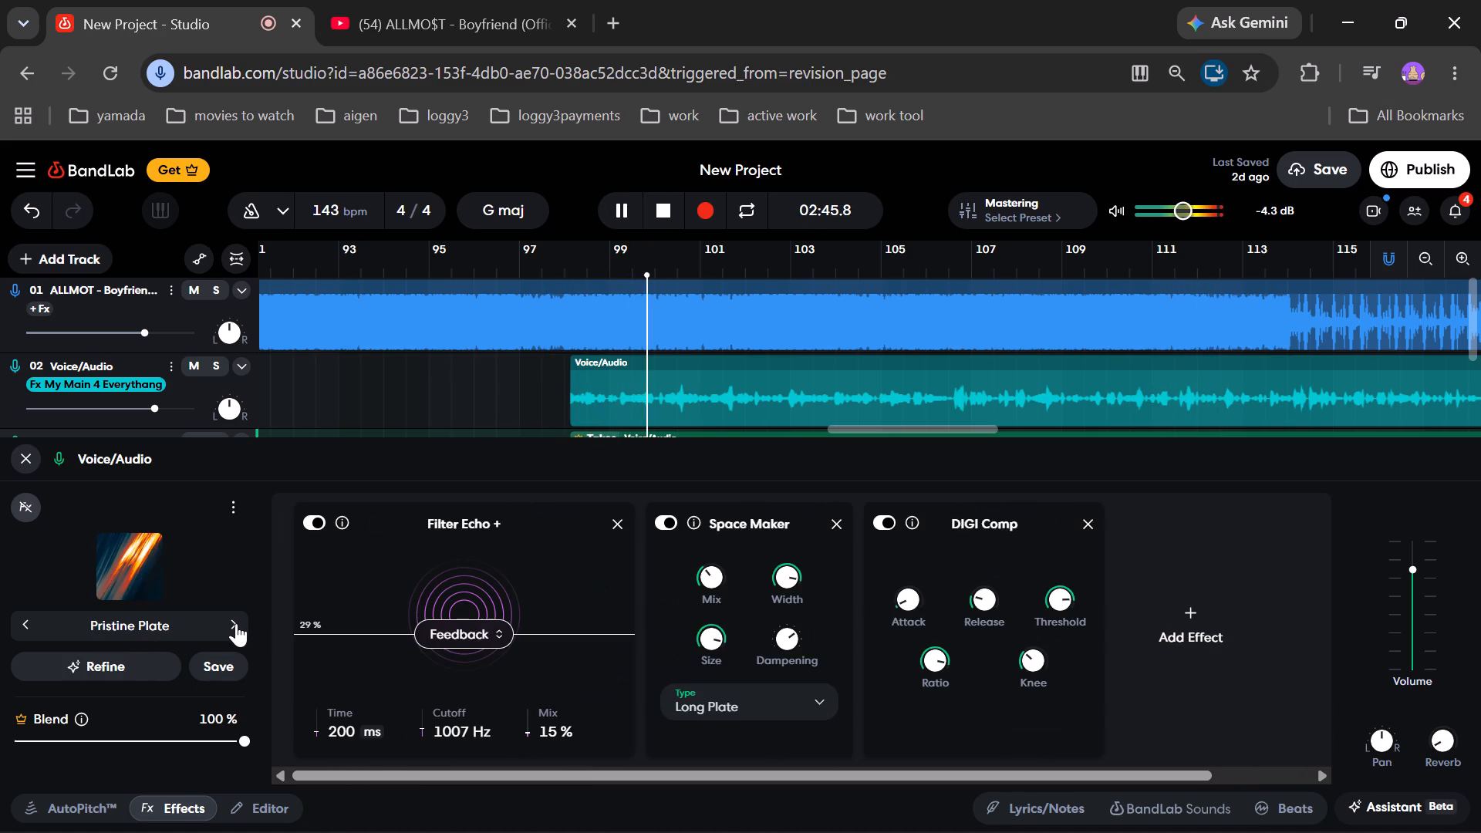
left_click(236, 623)
left_click(236, 623)
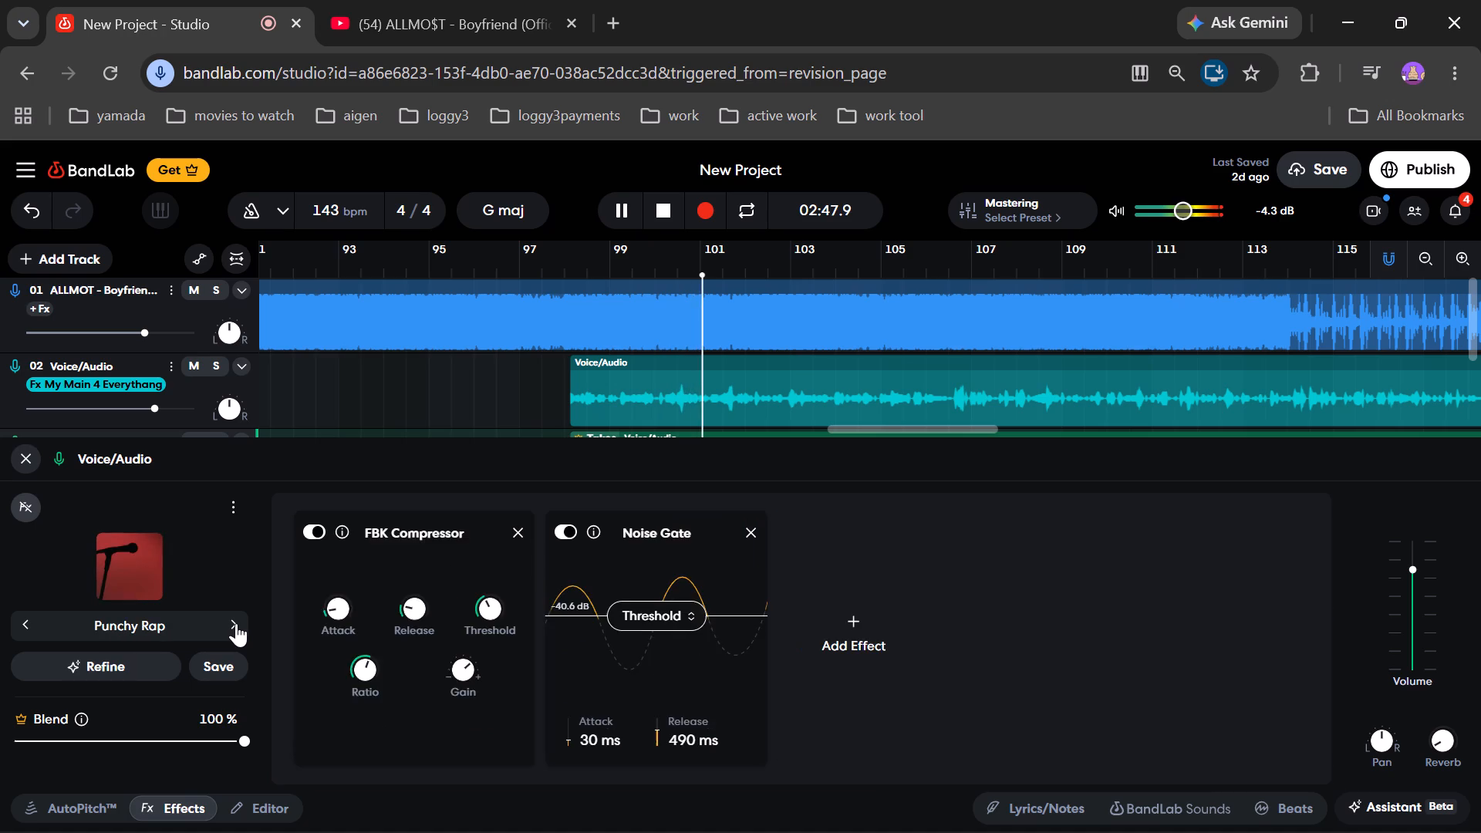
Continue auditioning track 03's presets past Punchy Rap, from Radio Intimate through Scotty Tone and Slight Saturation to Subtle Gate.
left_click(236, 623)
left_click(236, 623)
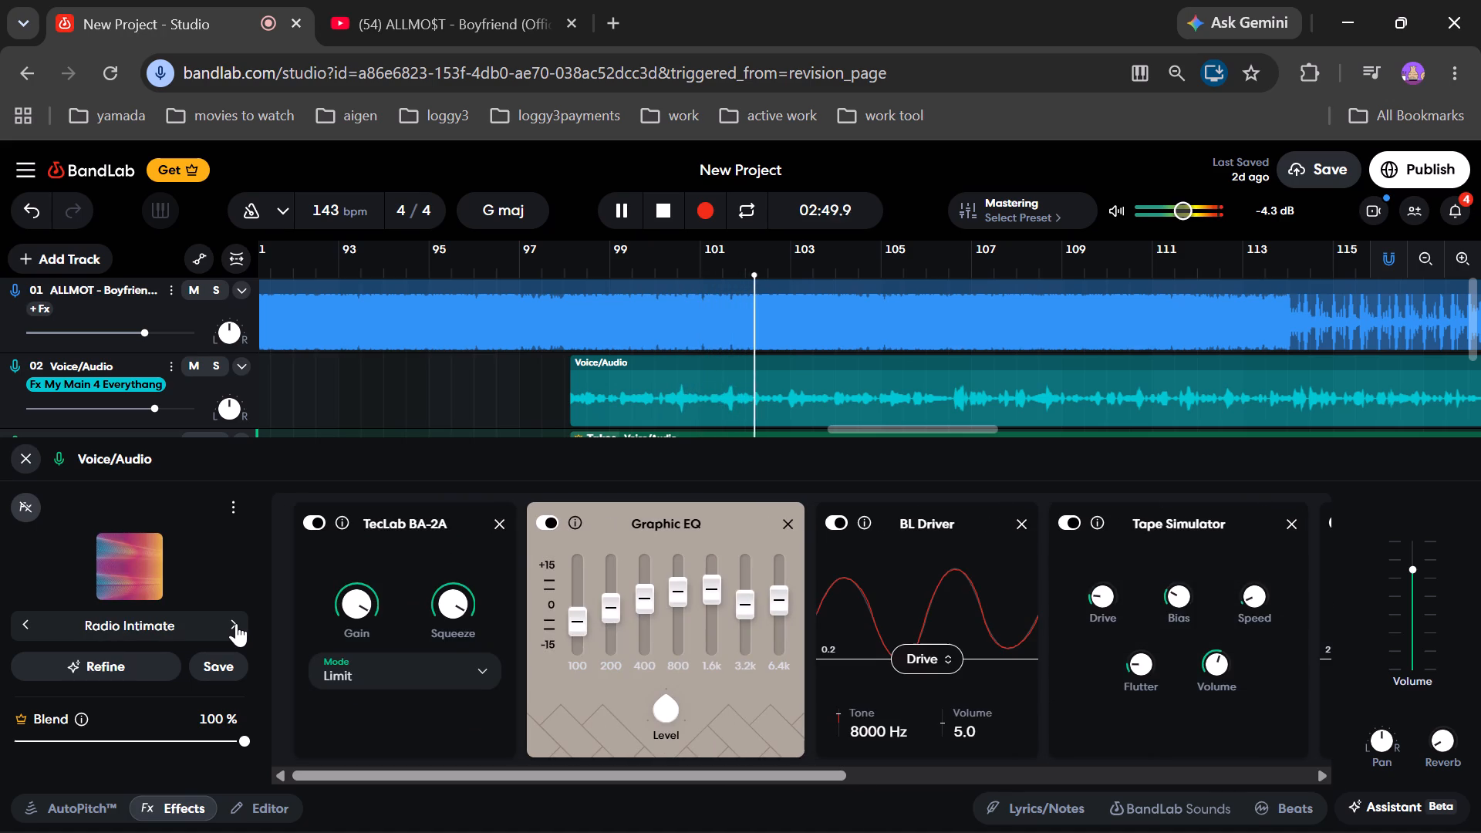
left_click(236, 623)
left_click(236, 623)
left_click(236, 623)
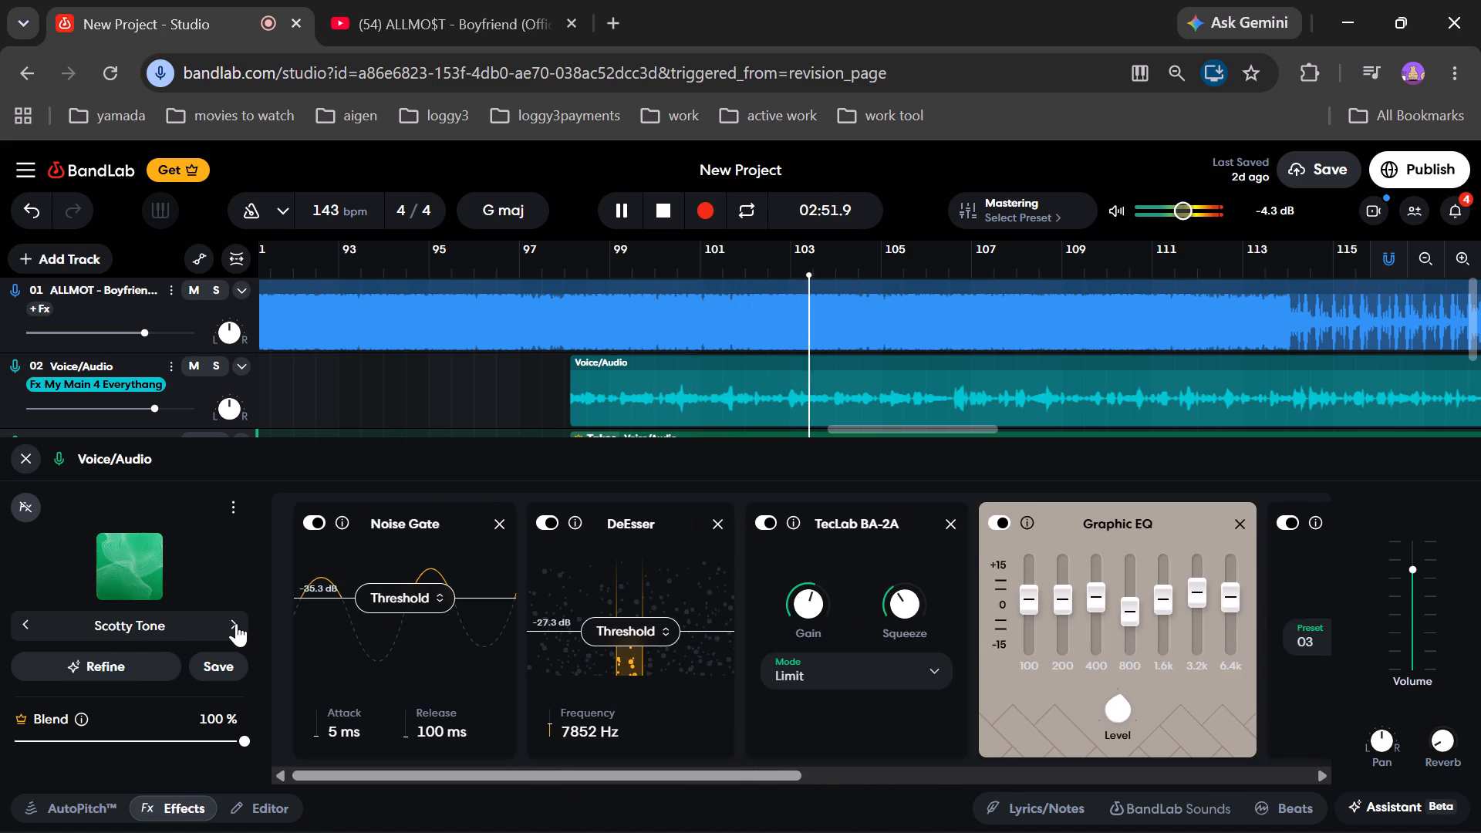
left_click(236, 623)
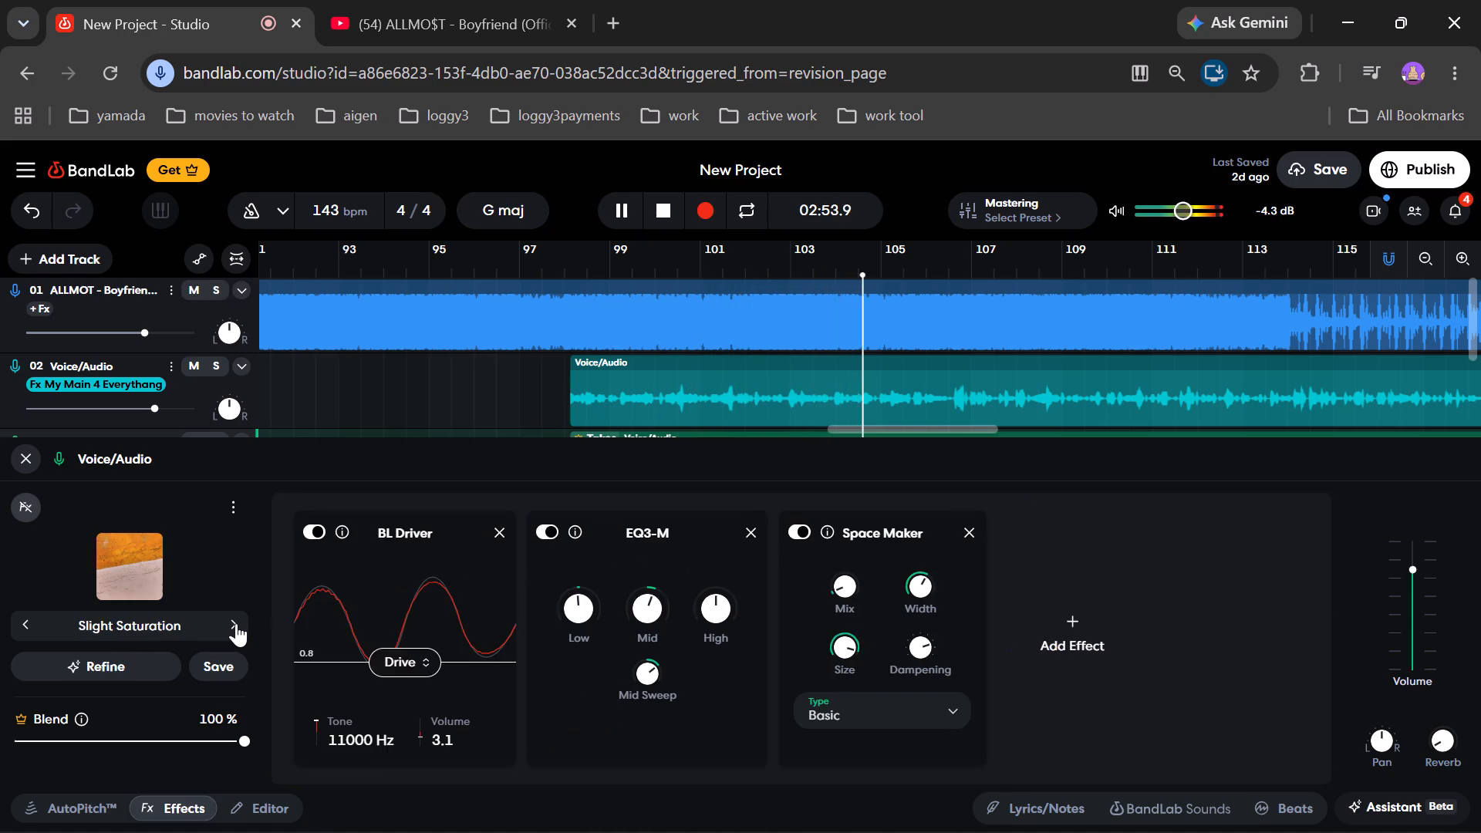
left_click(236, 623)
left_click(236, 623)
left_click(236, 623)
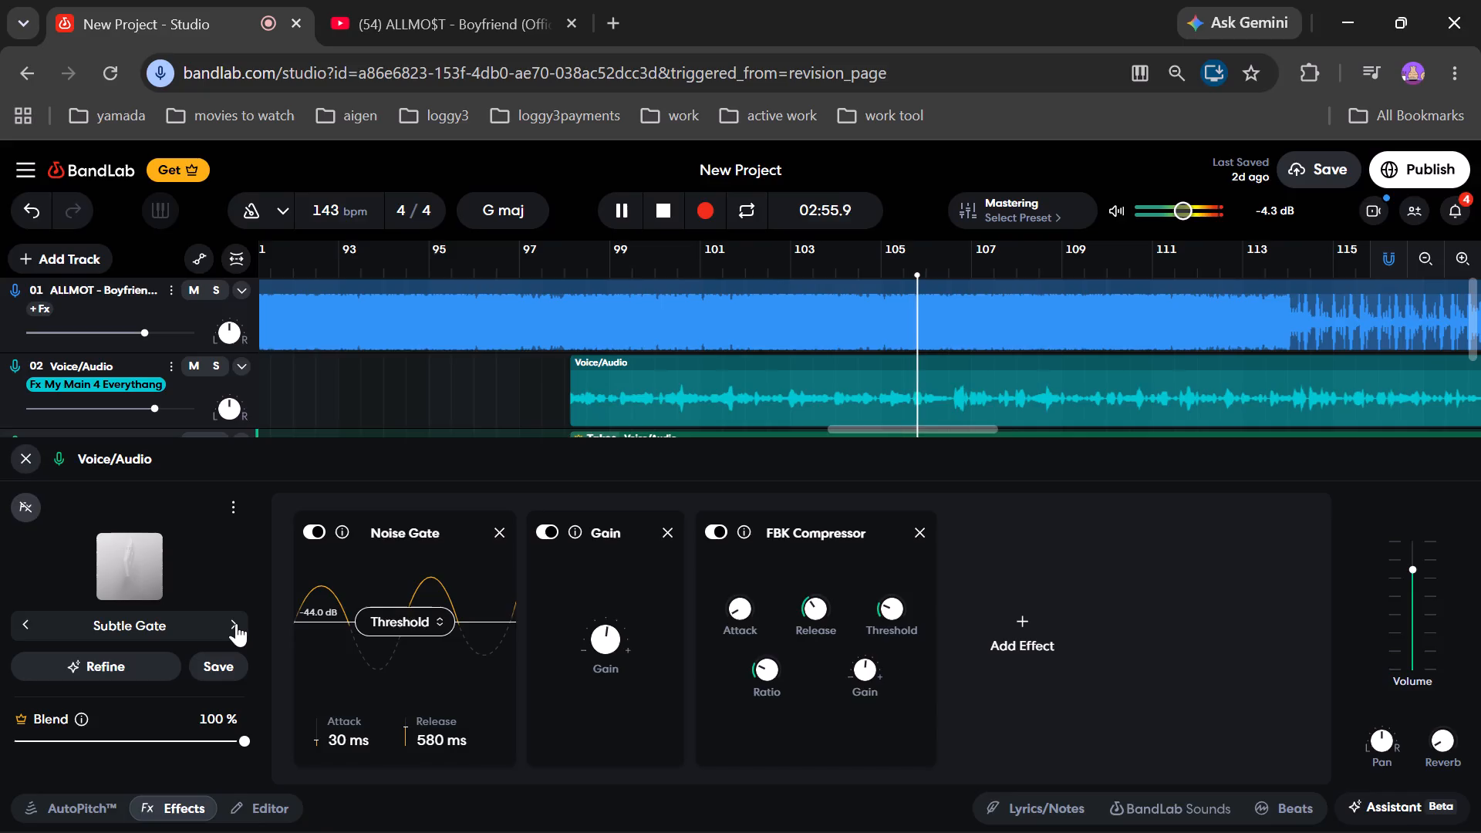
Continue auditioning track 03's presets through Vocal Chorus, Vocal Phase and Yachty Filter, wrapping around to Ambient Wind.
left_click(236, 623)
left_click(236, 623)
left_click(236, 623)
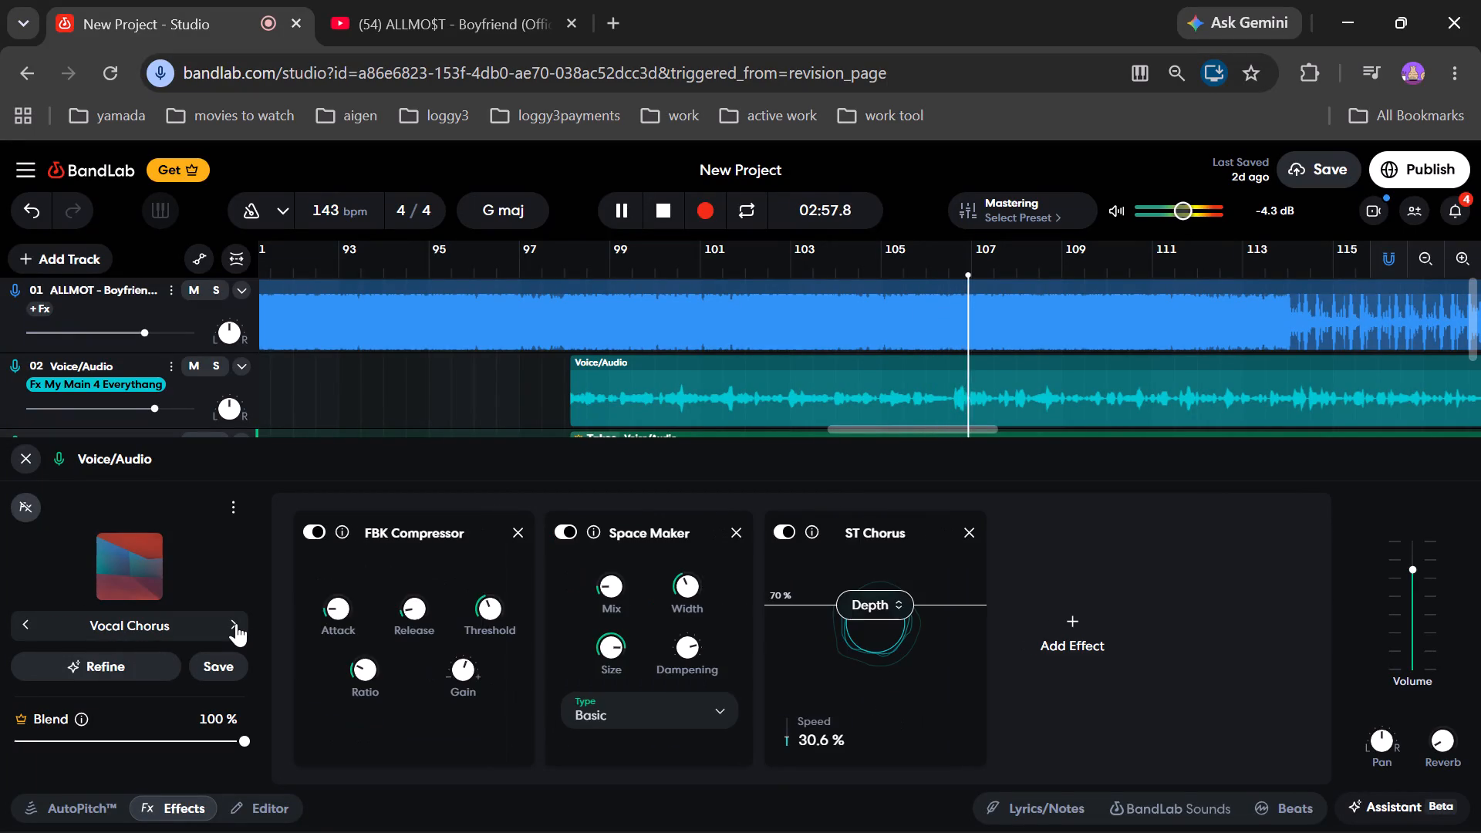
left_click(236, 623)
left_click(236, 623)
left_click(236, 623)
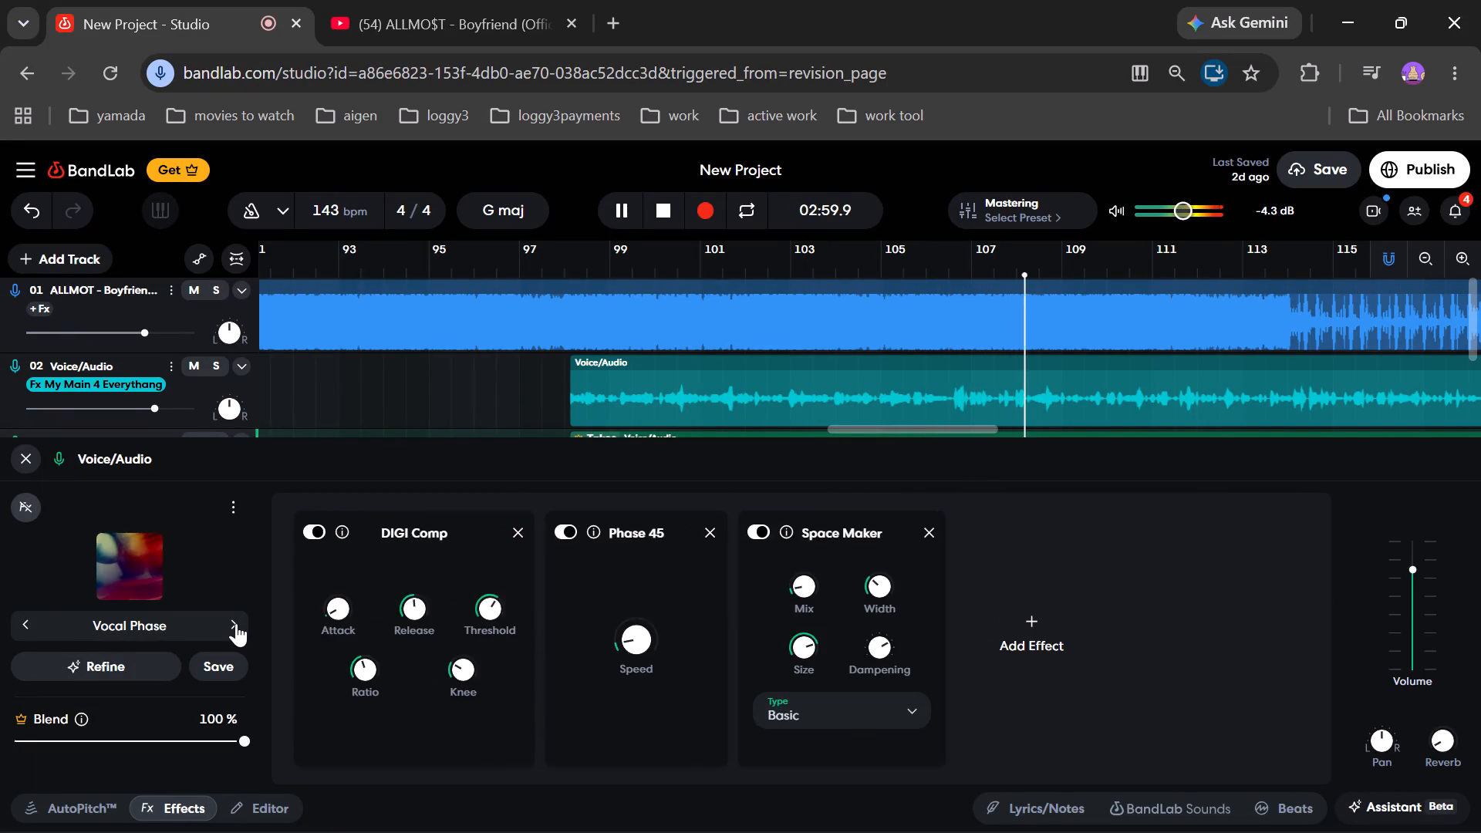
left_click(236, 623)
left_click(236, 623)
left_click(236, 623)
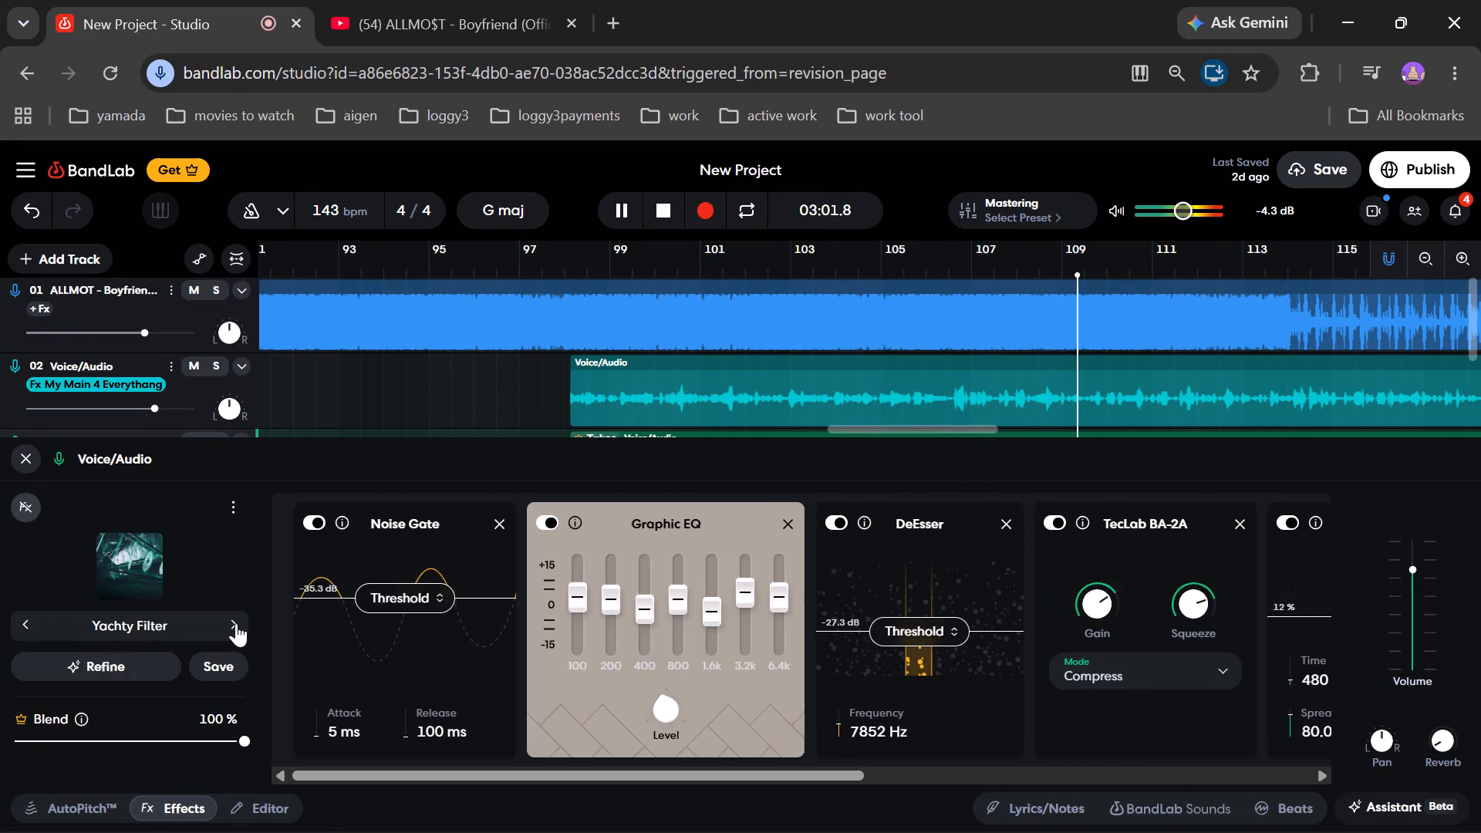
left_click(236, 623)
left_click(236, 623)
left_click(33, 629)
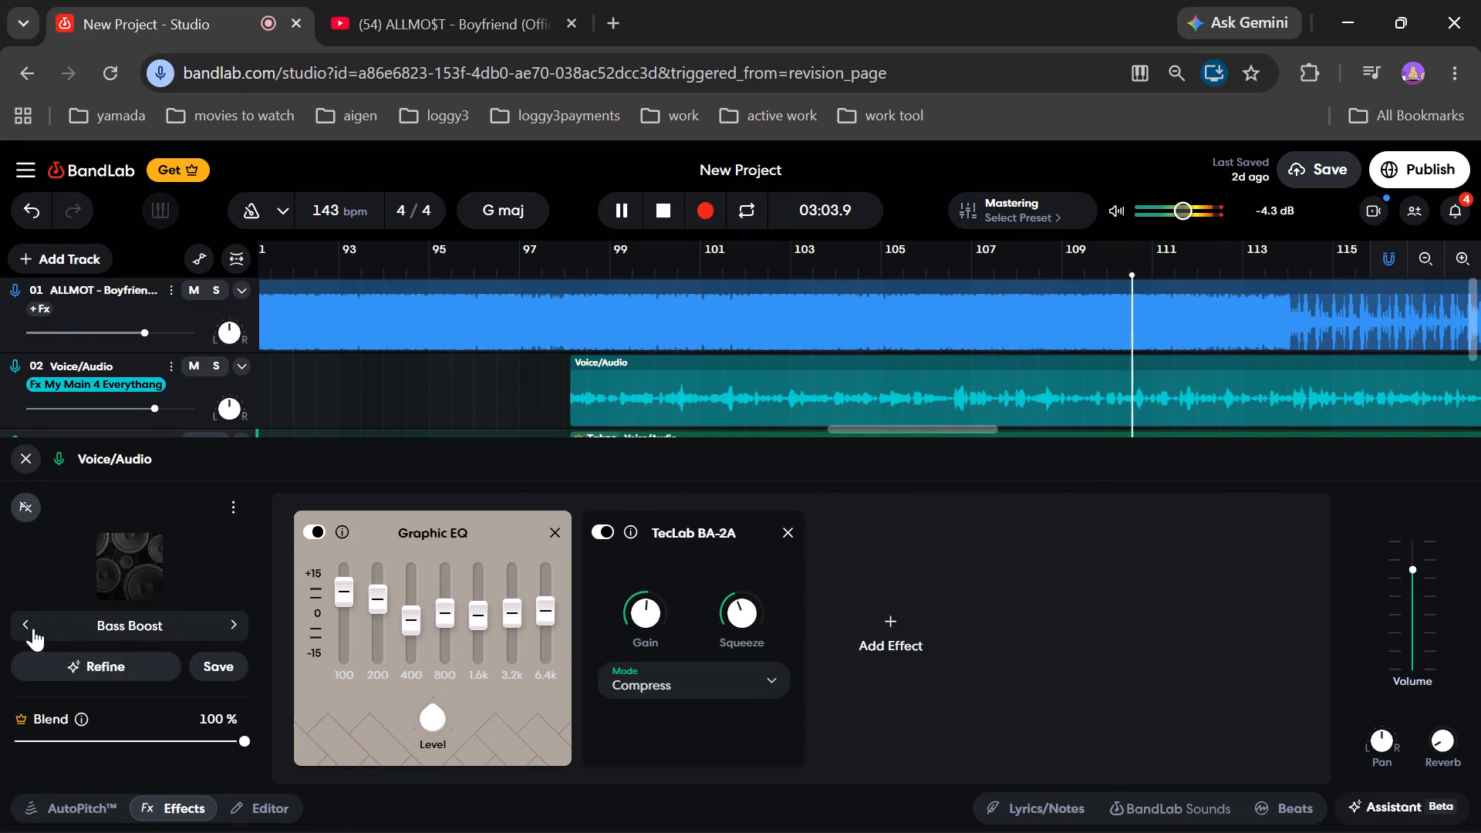
Restart playback from 02:42.1 and step track 03's preset from Ambient Wind past Bass Doubler to Bright Room.
left_click(649, 205)
left_click(616, 203)
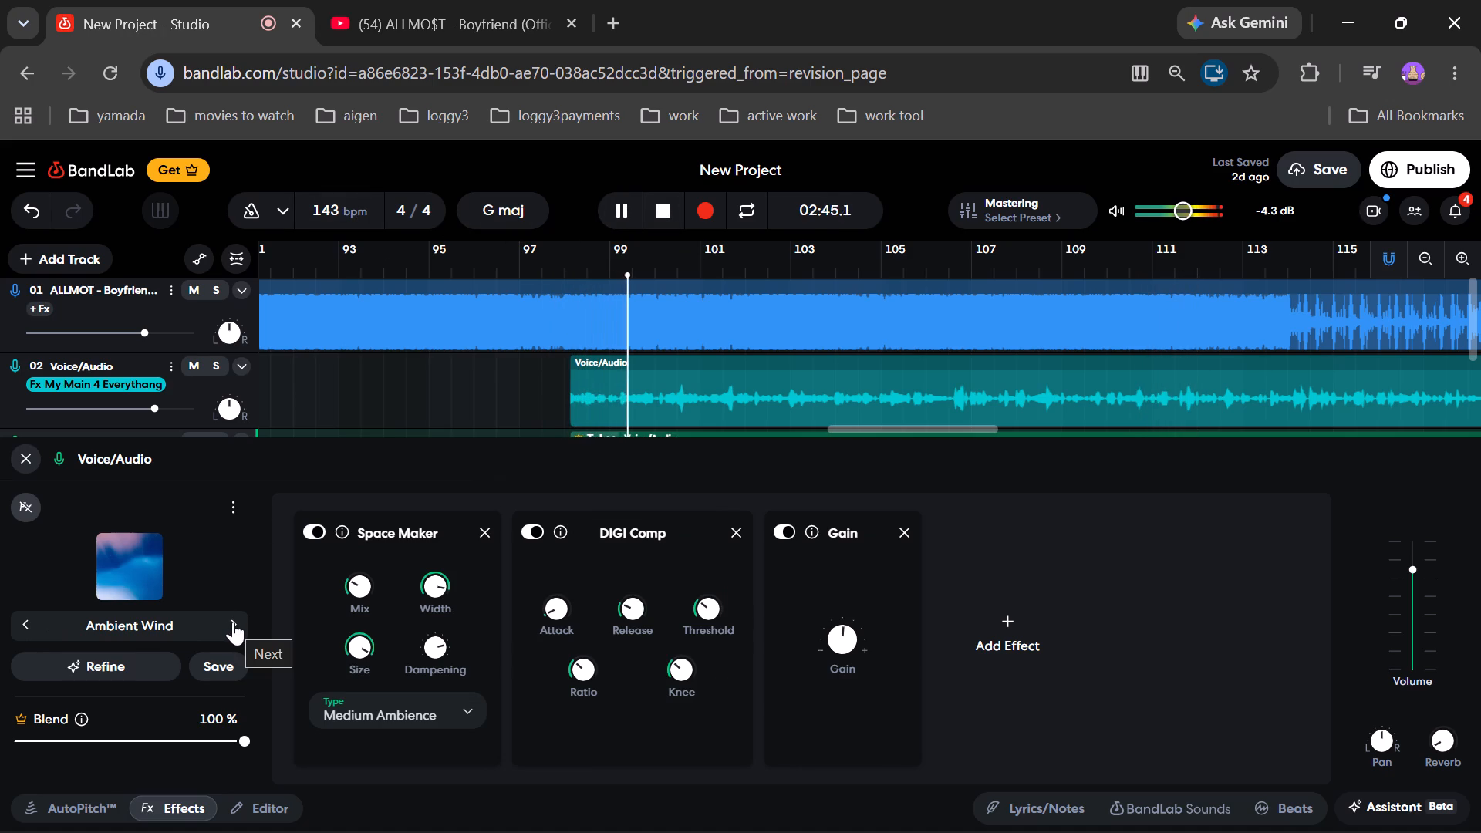
left_click(233, 622)
left_click(233, 622)
left_click(234, 622)
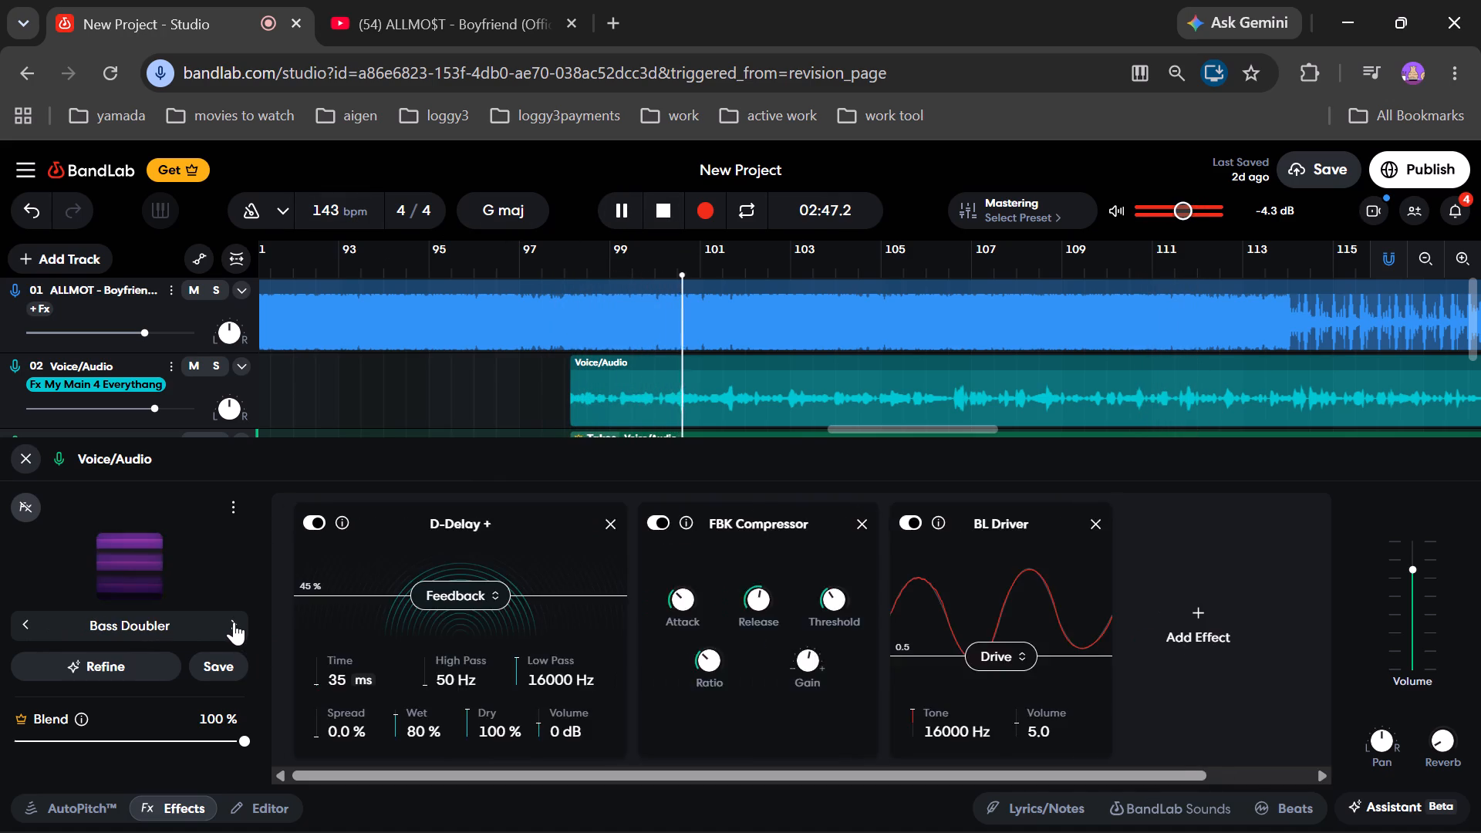
left_click(234, 622)
left_click(234, 622)
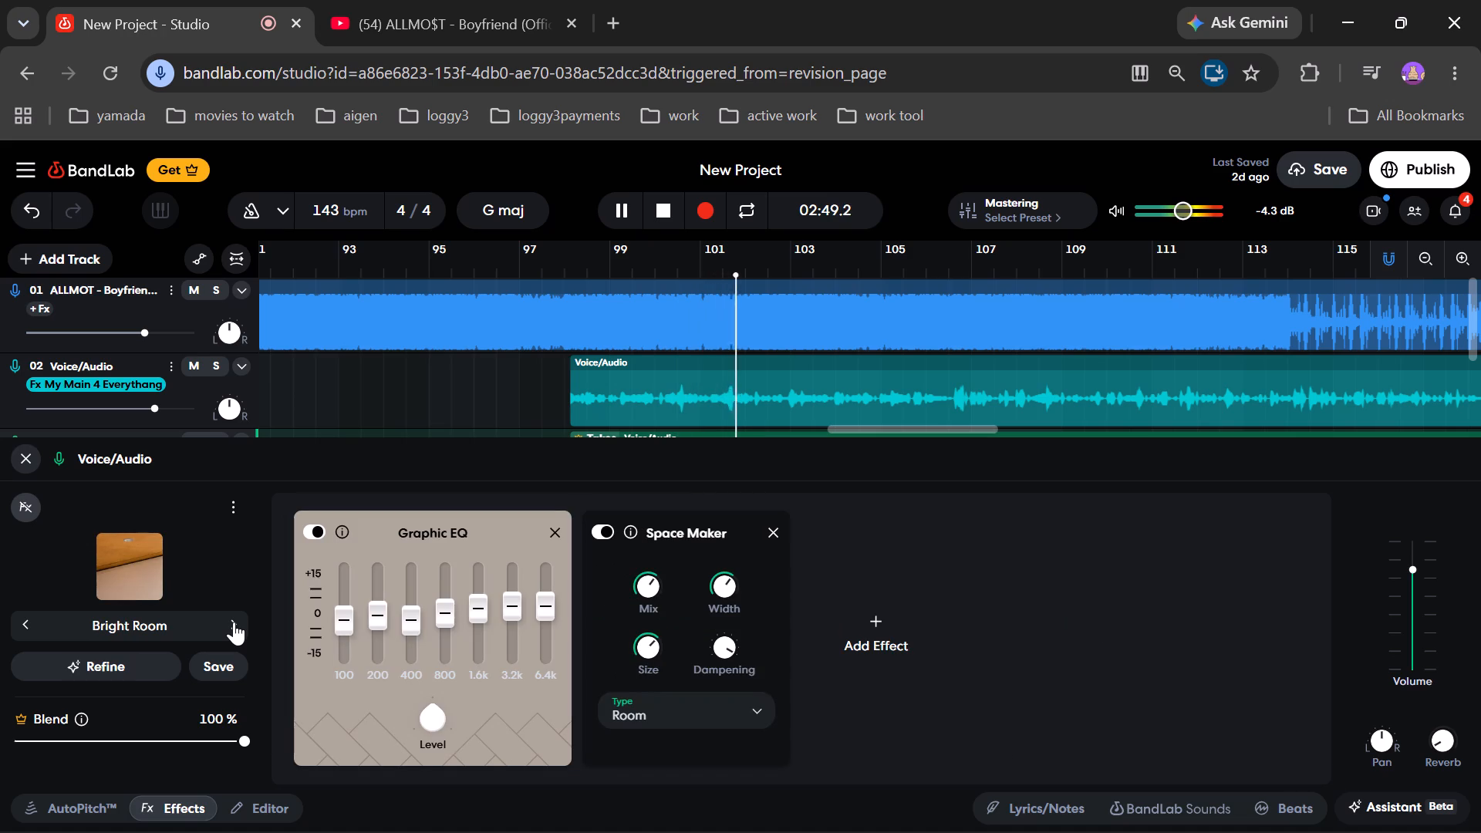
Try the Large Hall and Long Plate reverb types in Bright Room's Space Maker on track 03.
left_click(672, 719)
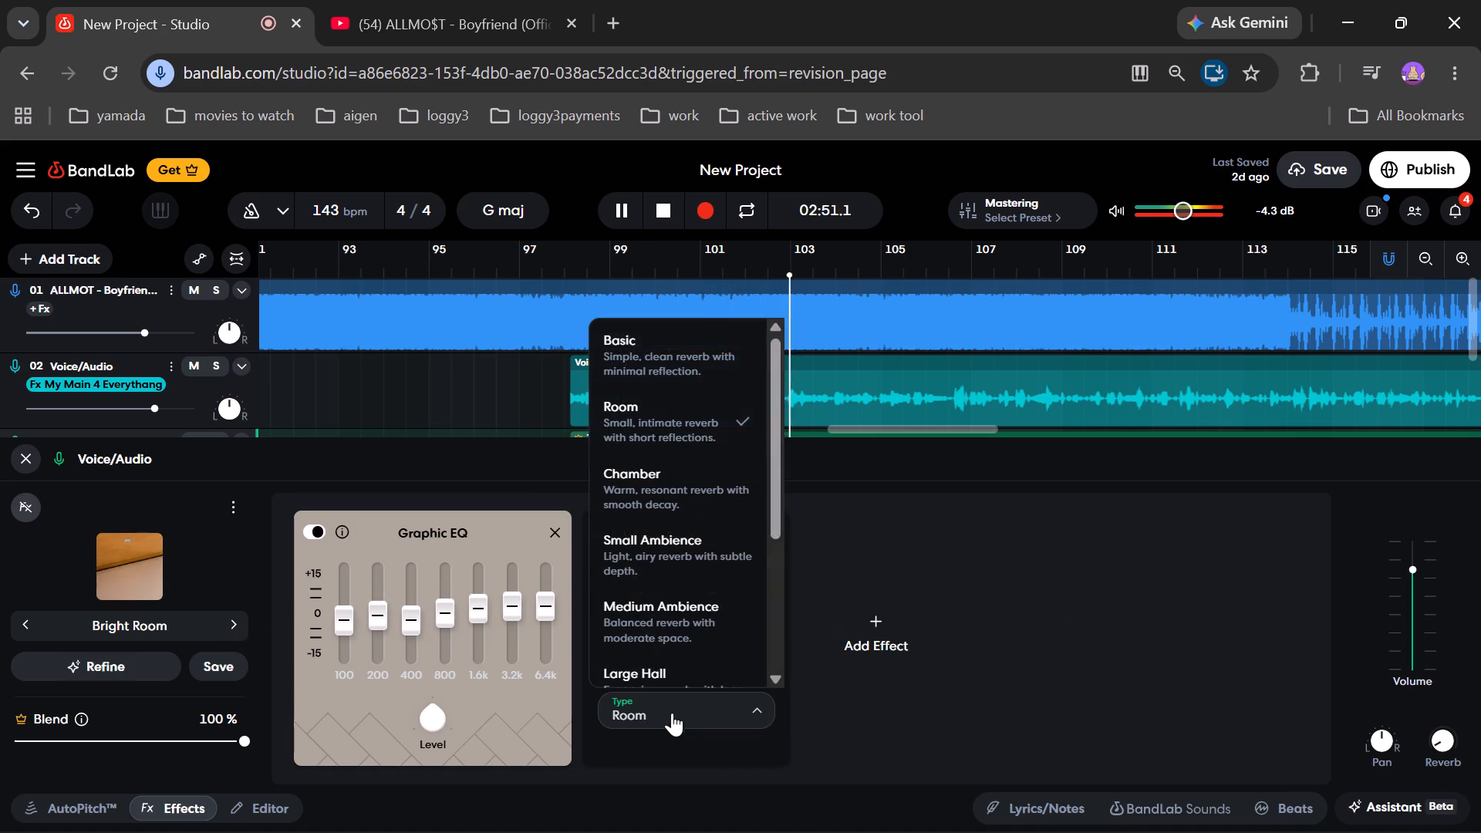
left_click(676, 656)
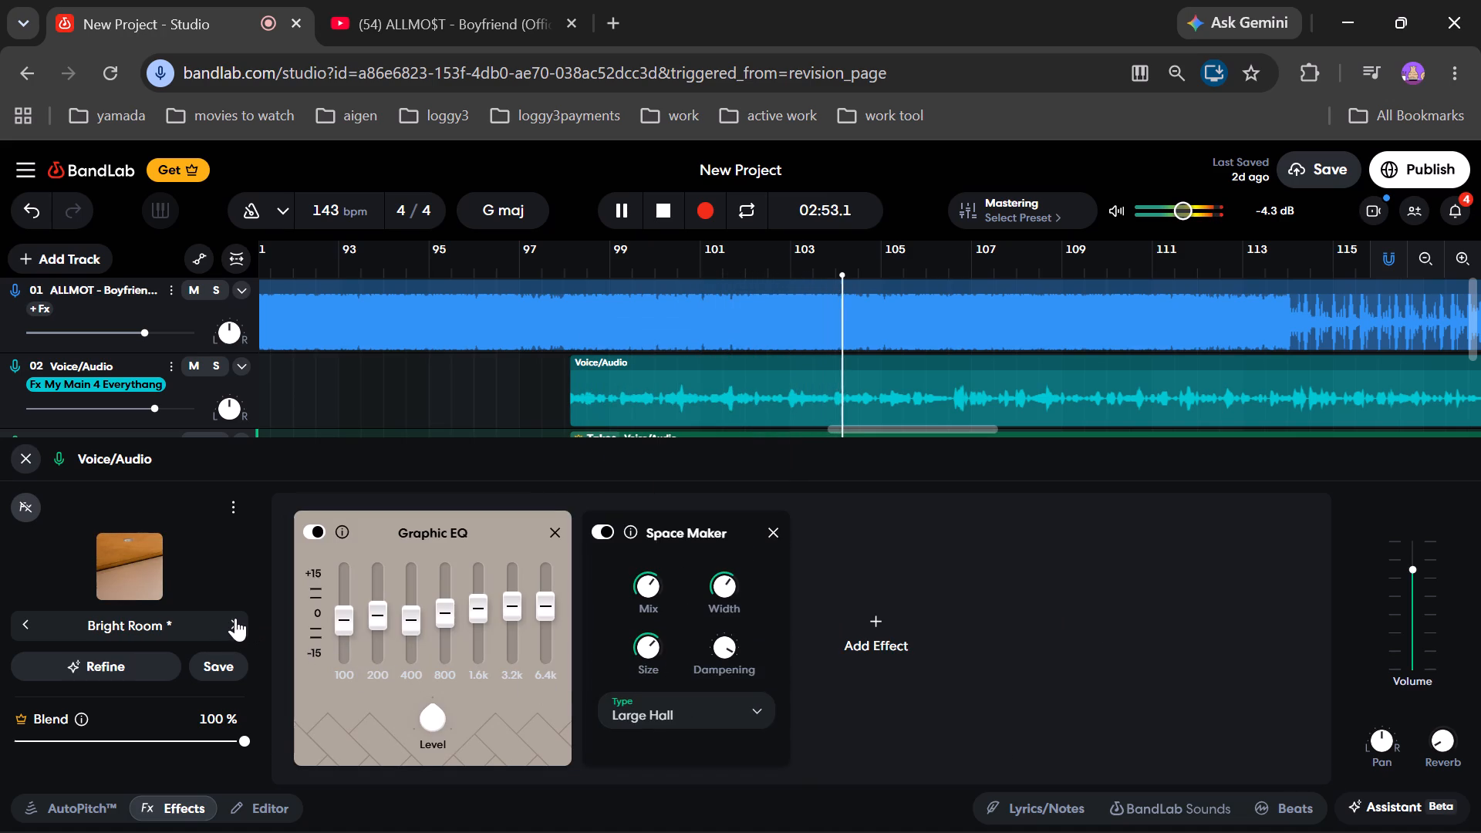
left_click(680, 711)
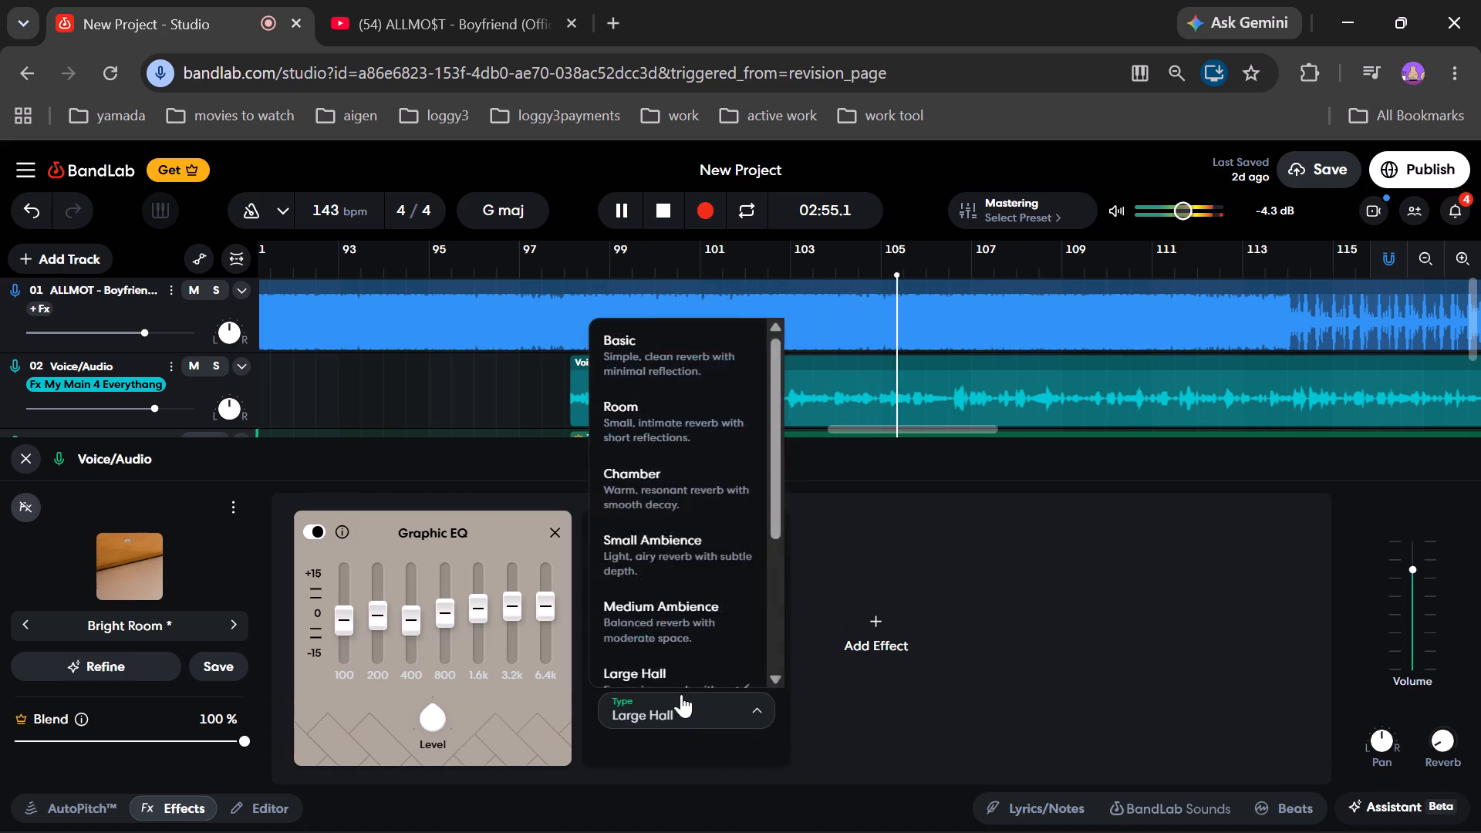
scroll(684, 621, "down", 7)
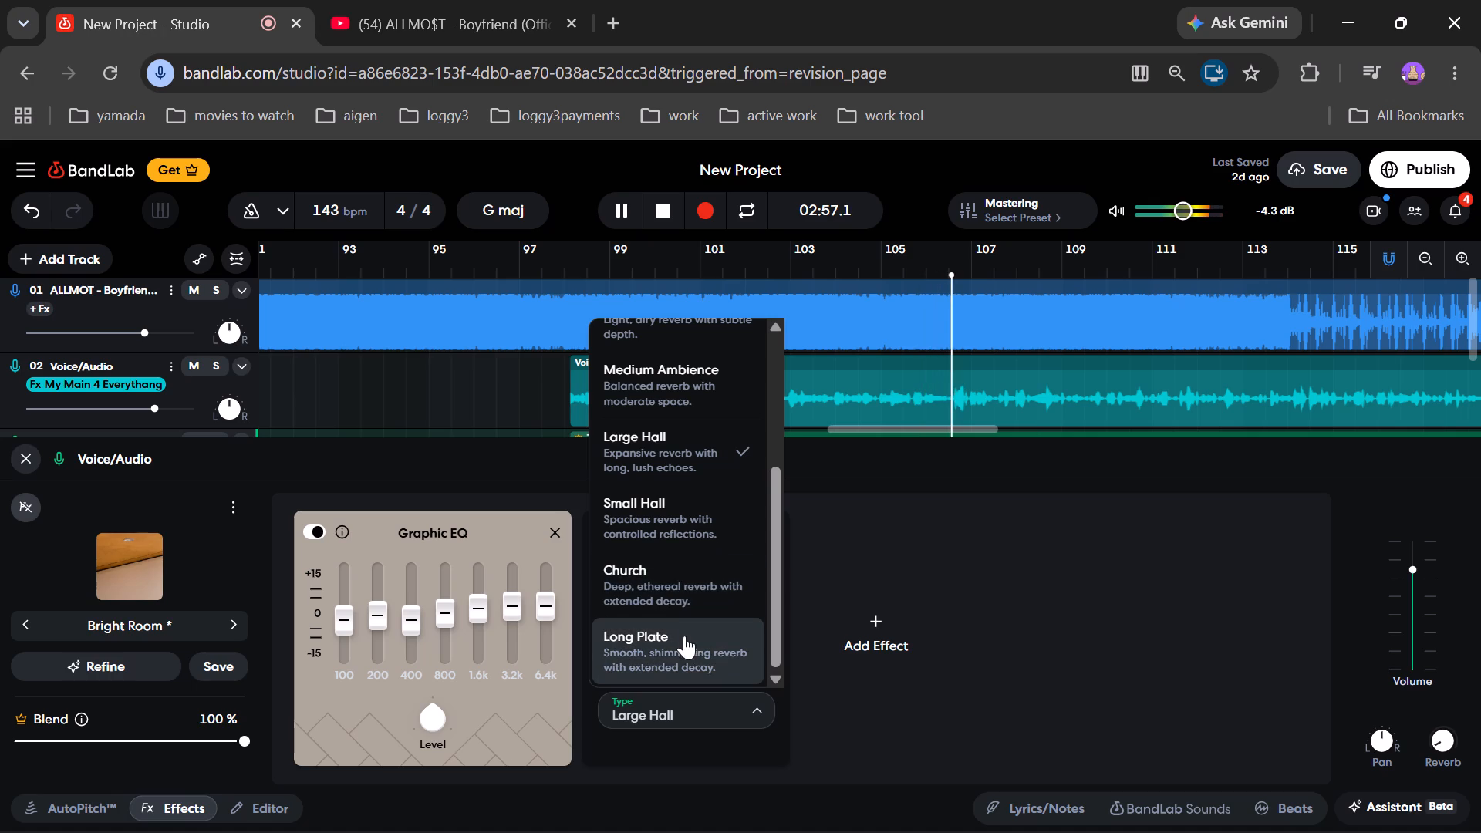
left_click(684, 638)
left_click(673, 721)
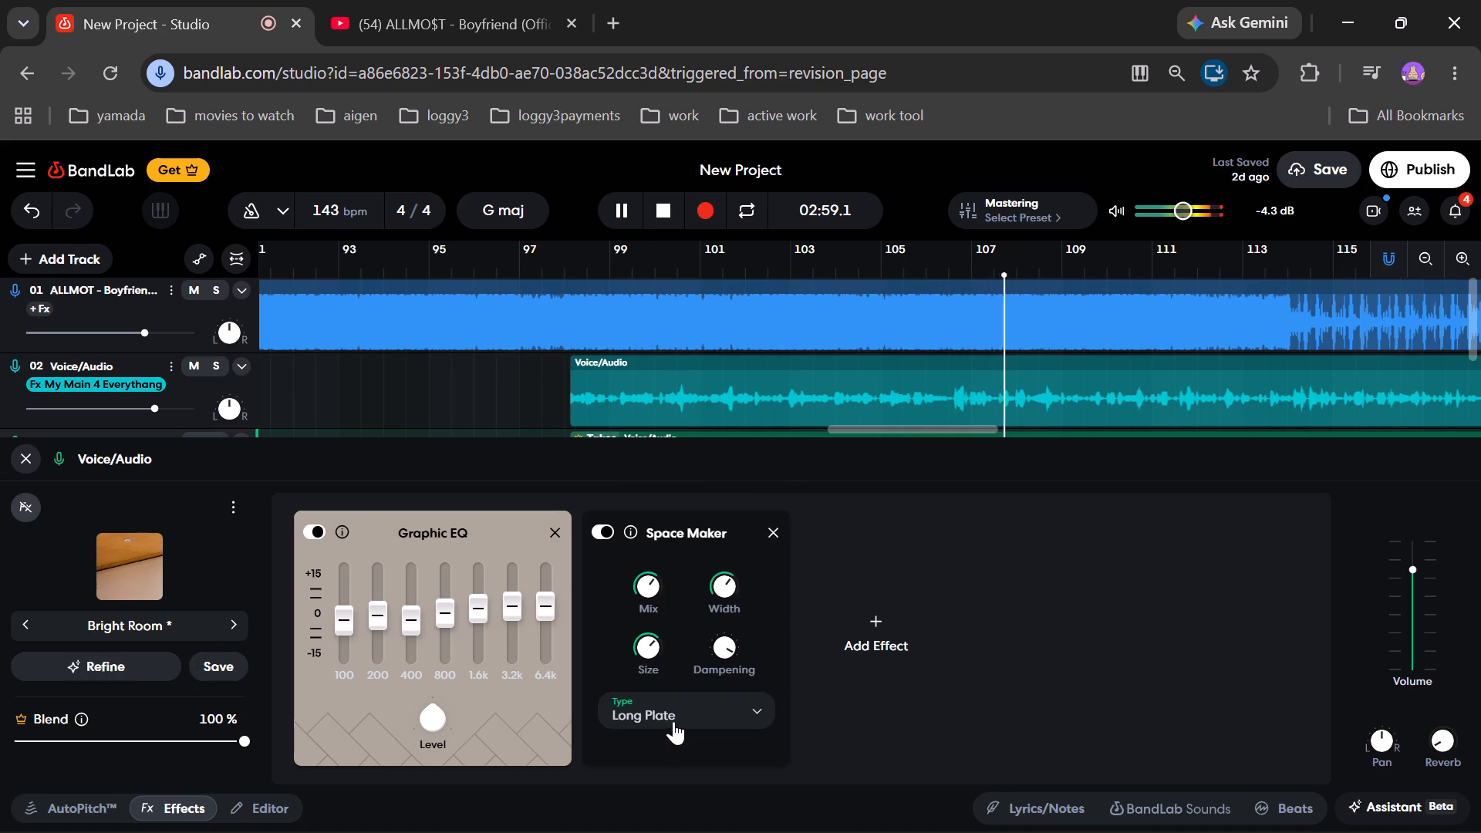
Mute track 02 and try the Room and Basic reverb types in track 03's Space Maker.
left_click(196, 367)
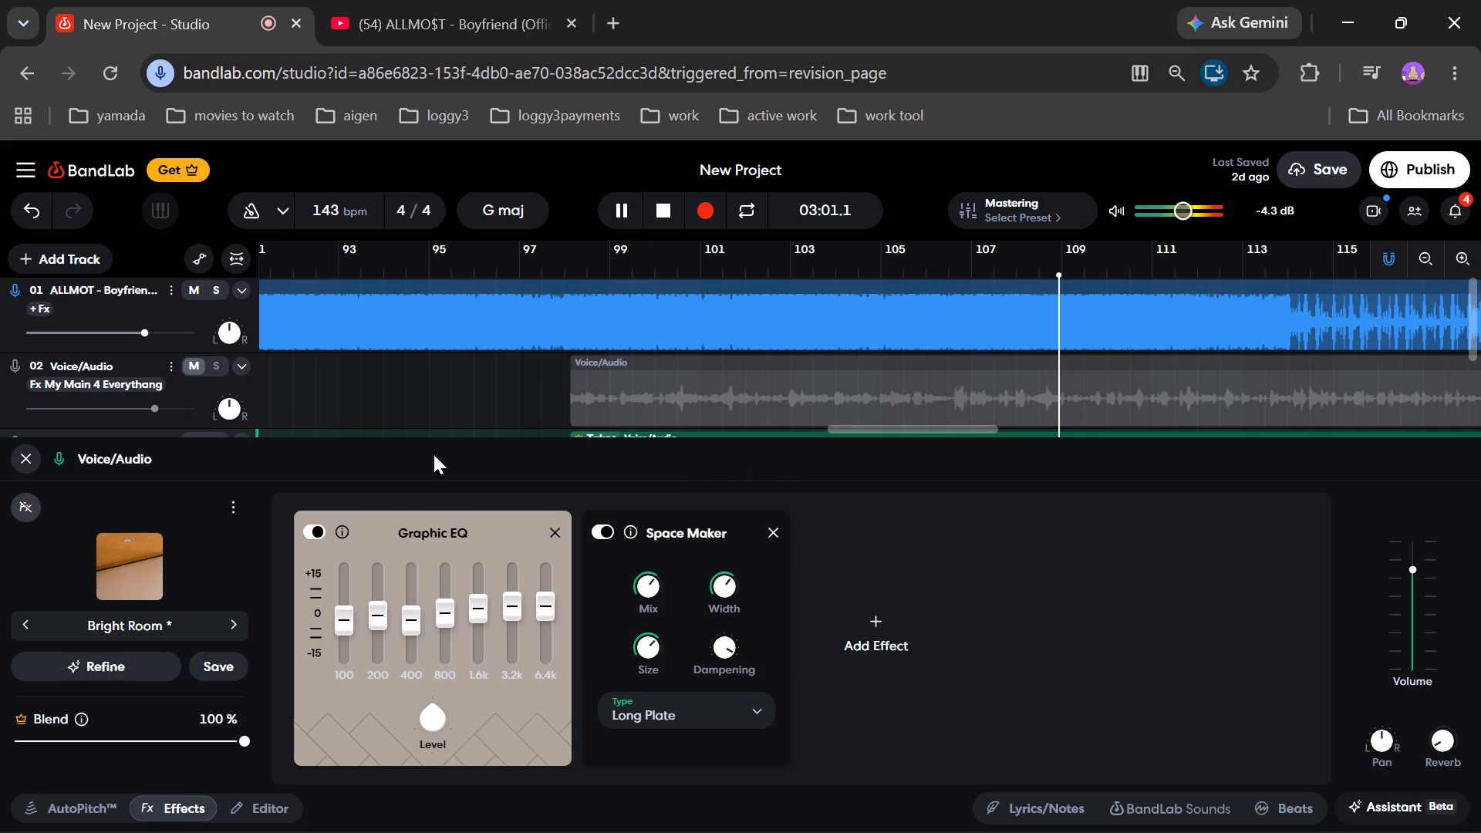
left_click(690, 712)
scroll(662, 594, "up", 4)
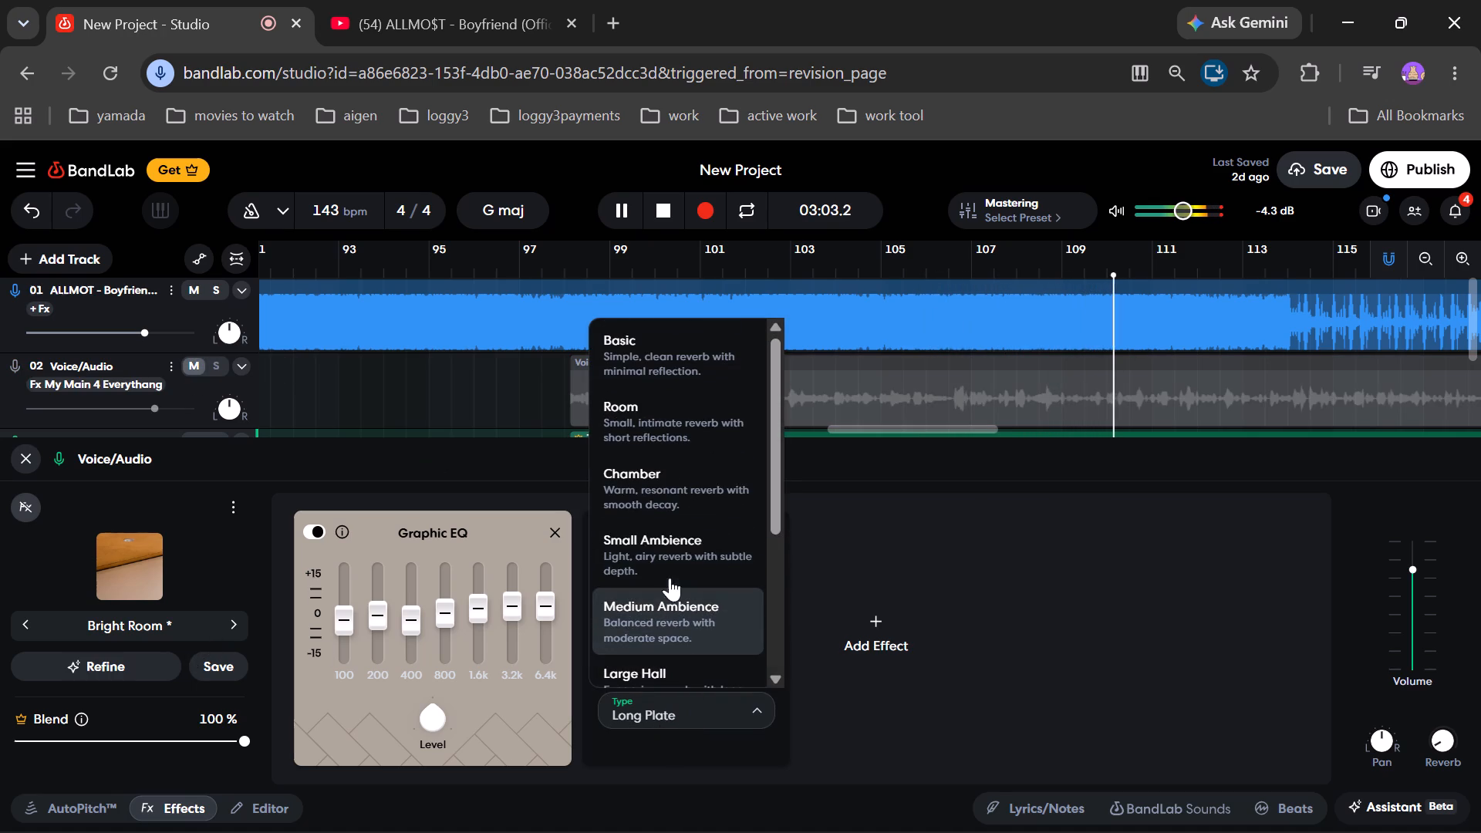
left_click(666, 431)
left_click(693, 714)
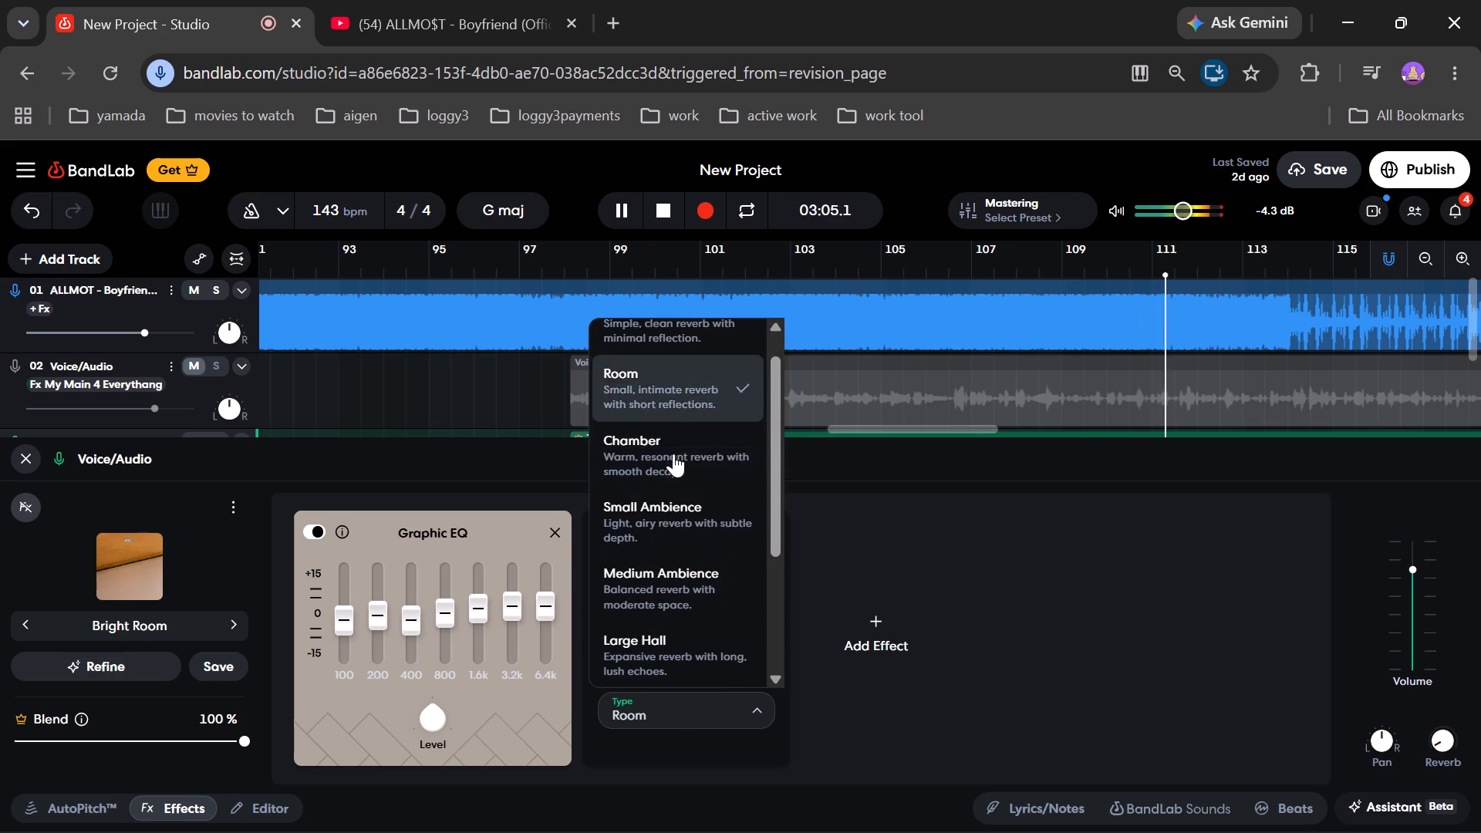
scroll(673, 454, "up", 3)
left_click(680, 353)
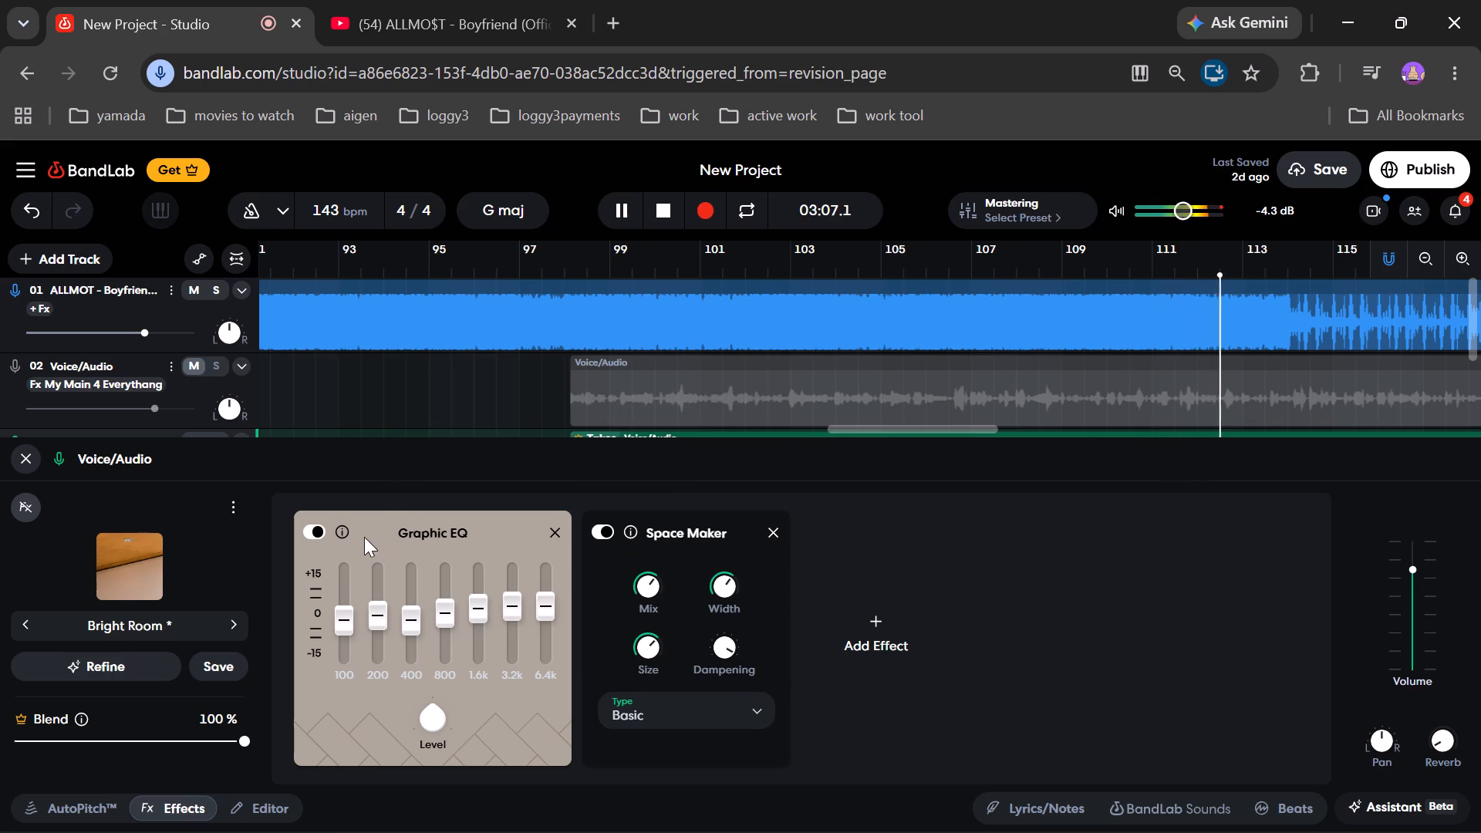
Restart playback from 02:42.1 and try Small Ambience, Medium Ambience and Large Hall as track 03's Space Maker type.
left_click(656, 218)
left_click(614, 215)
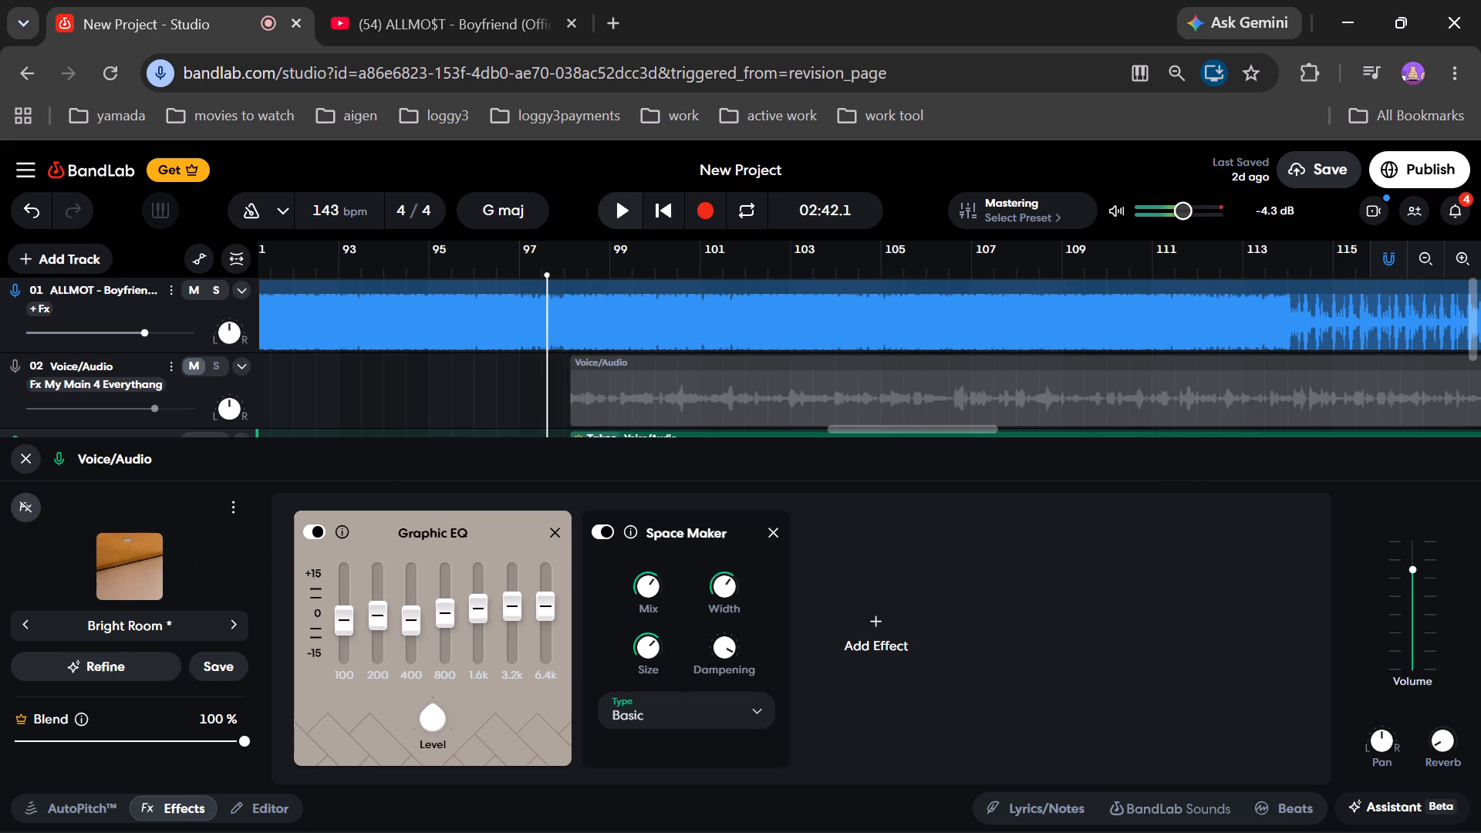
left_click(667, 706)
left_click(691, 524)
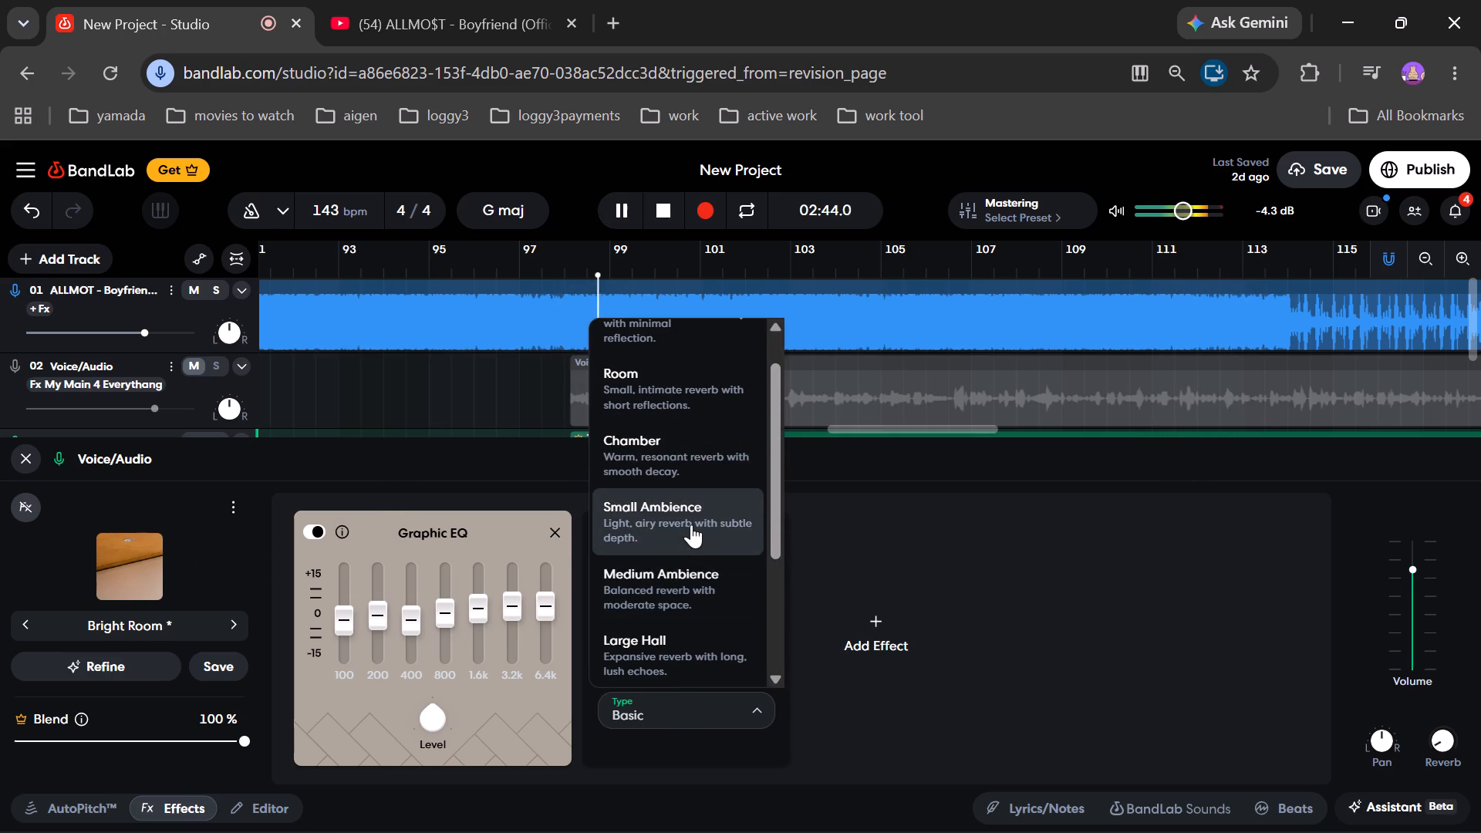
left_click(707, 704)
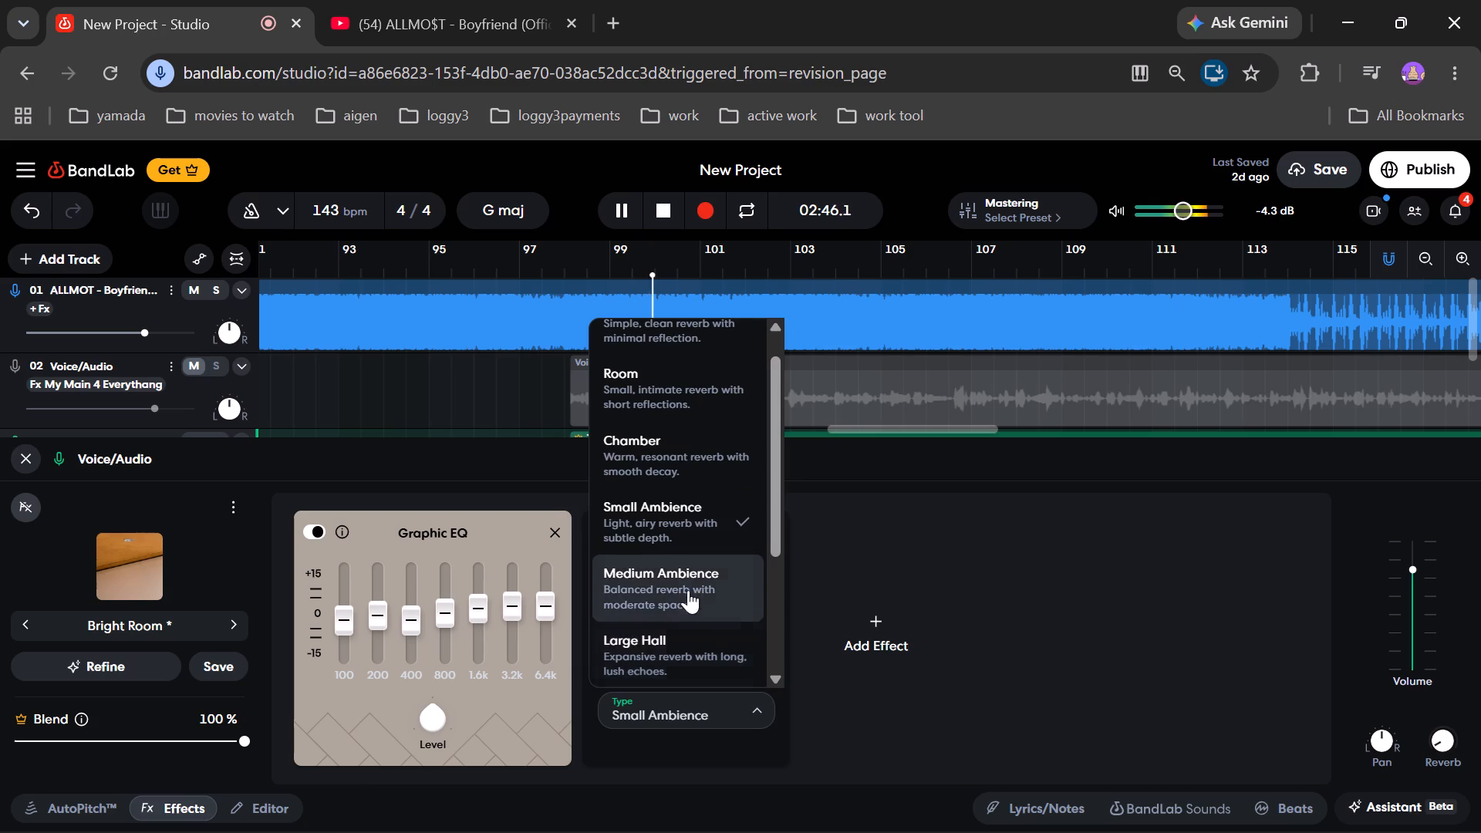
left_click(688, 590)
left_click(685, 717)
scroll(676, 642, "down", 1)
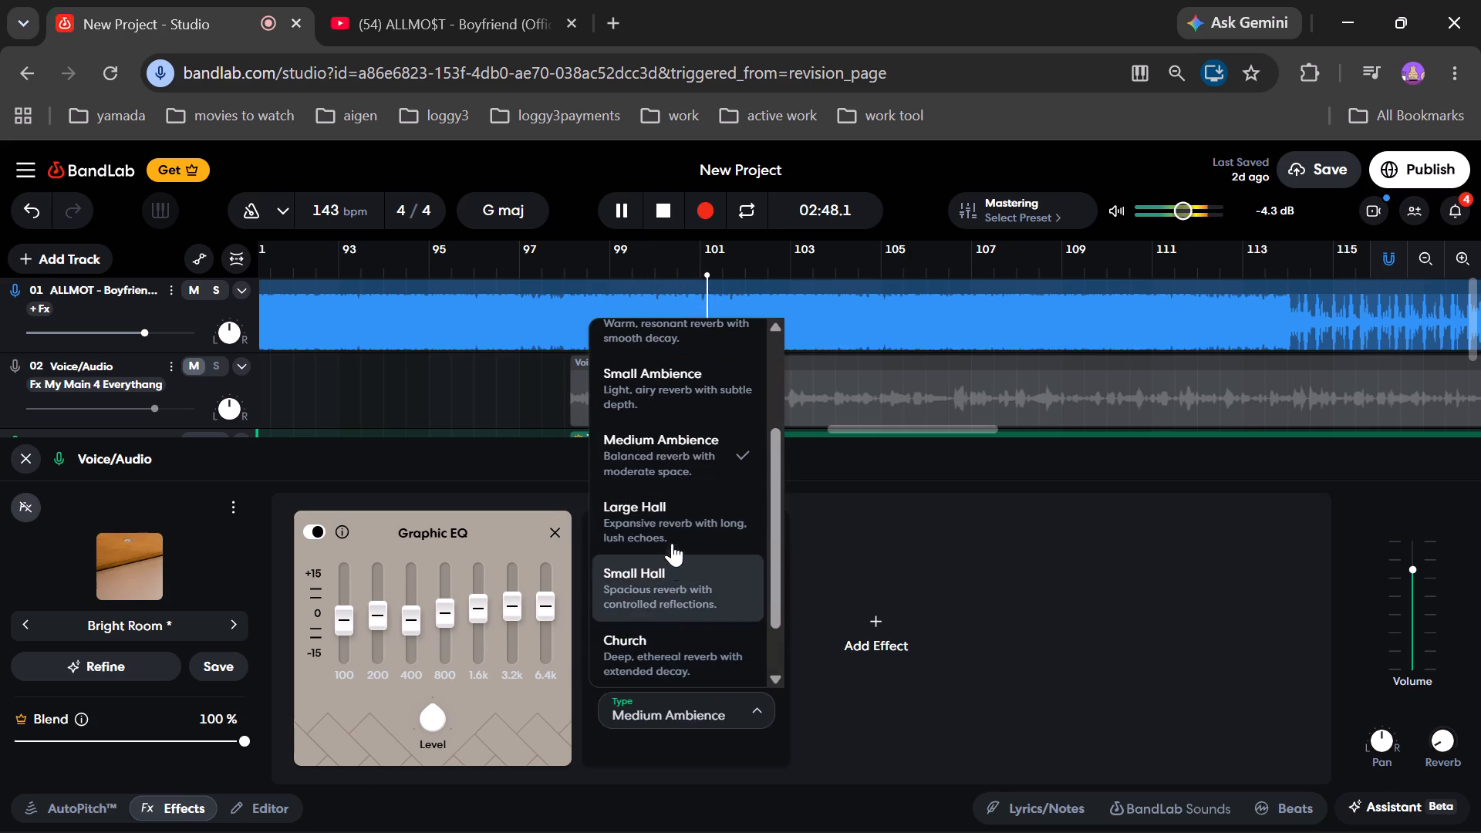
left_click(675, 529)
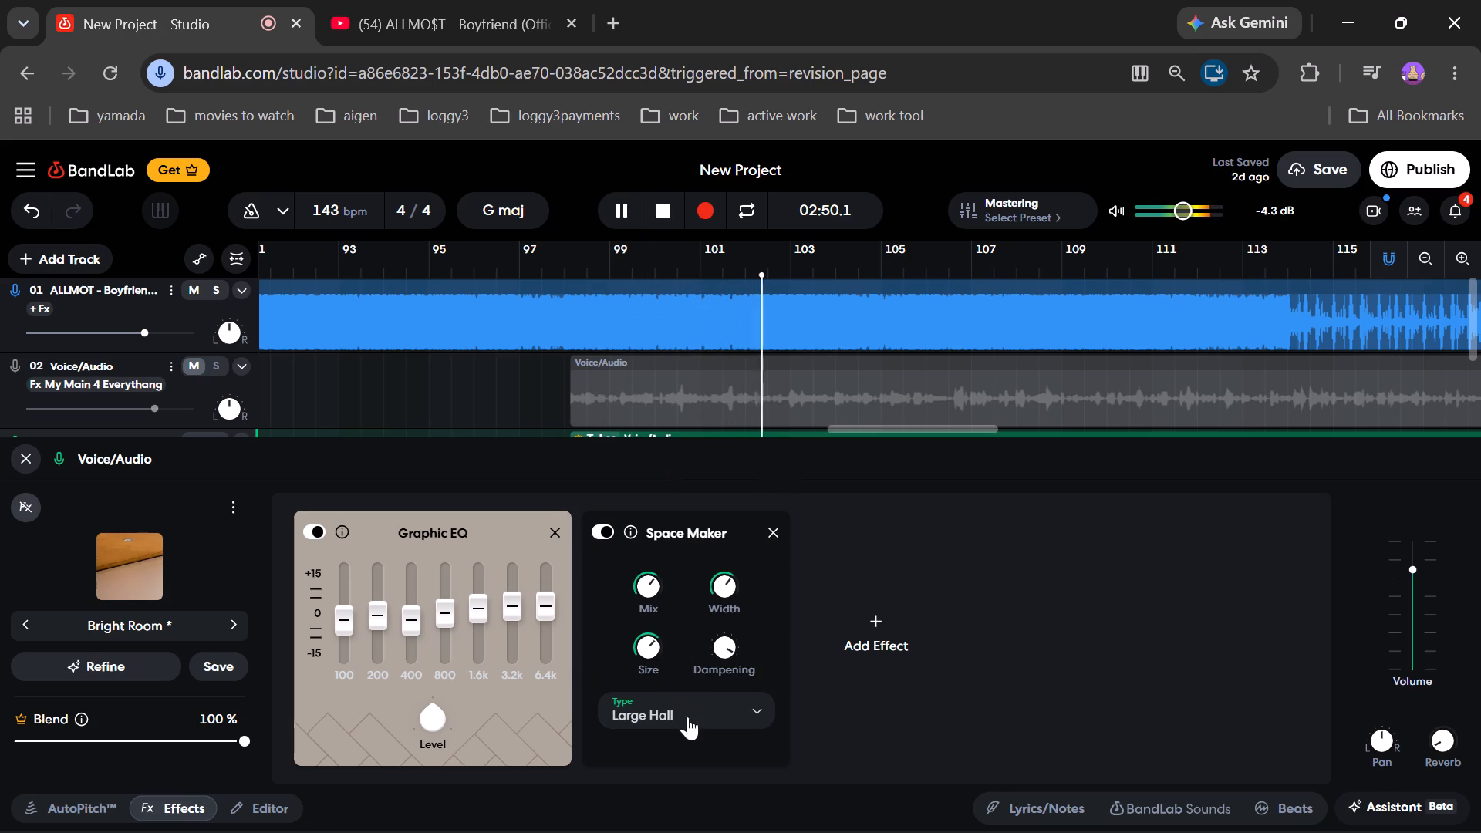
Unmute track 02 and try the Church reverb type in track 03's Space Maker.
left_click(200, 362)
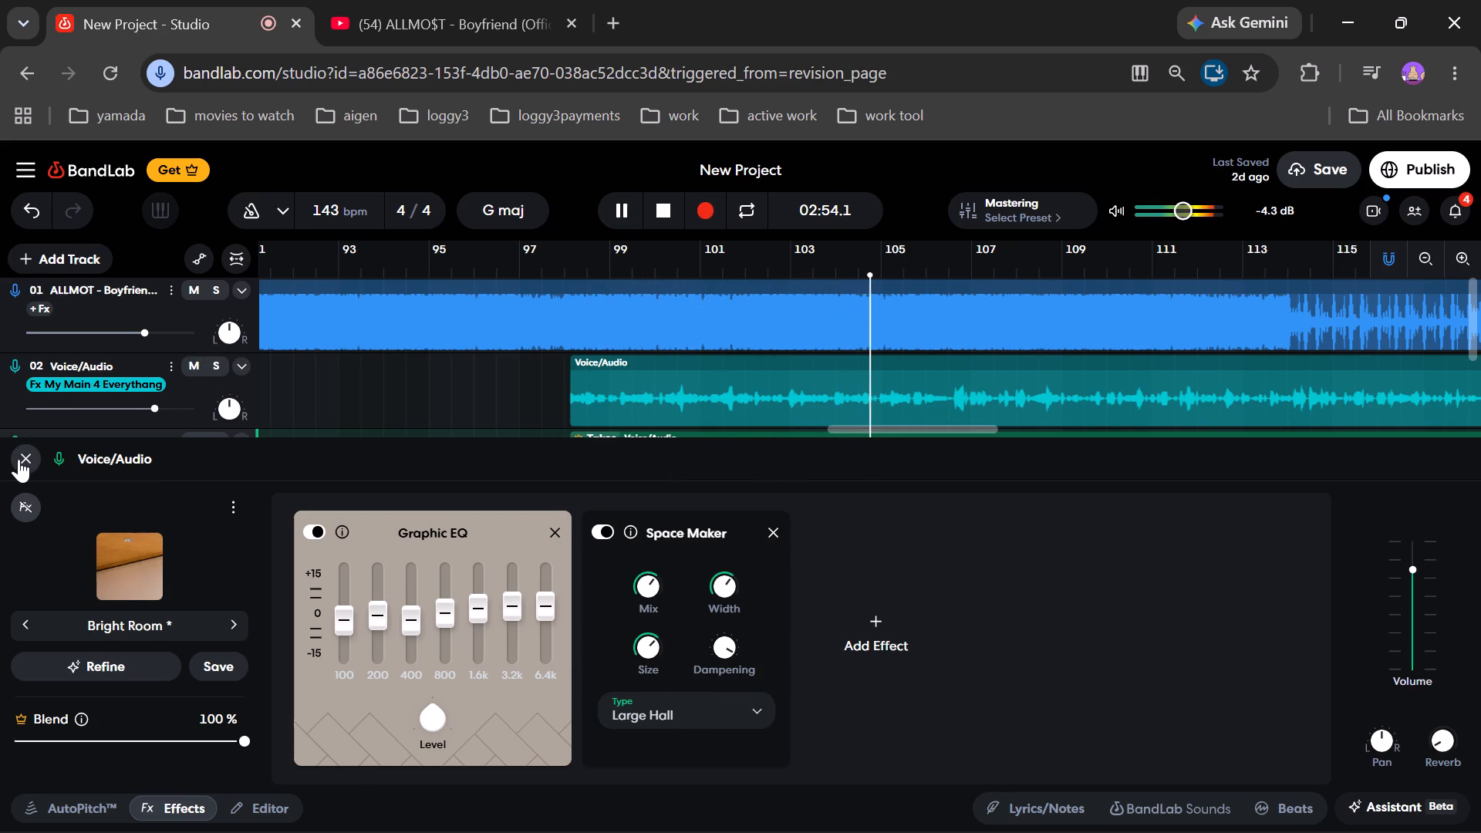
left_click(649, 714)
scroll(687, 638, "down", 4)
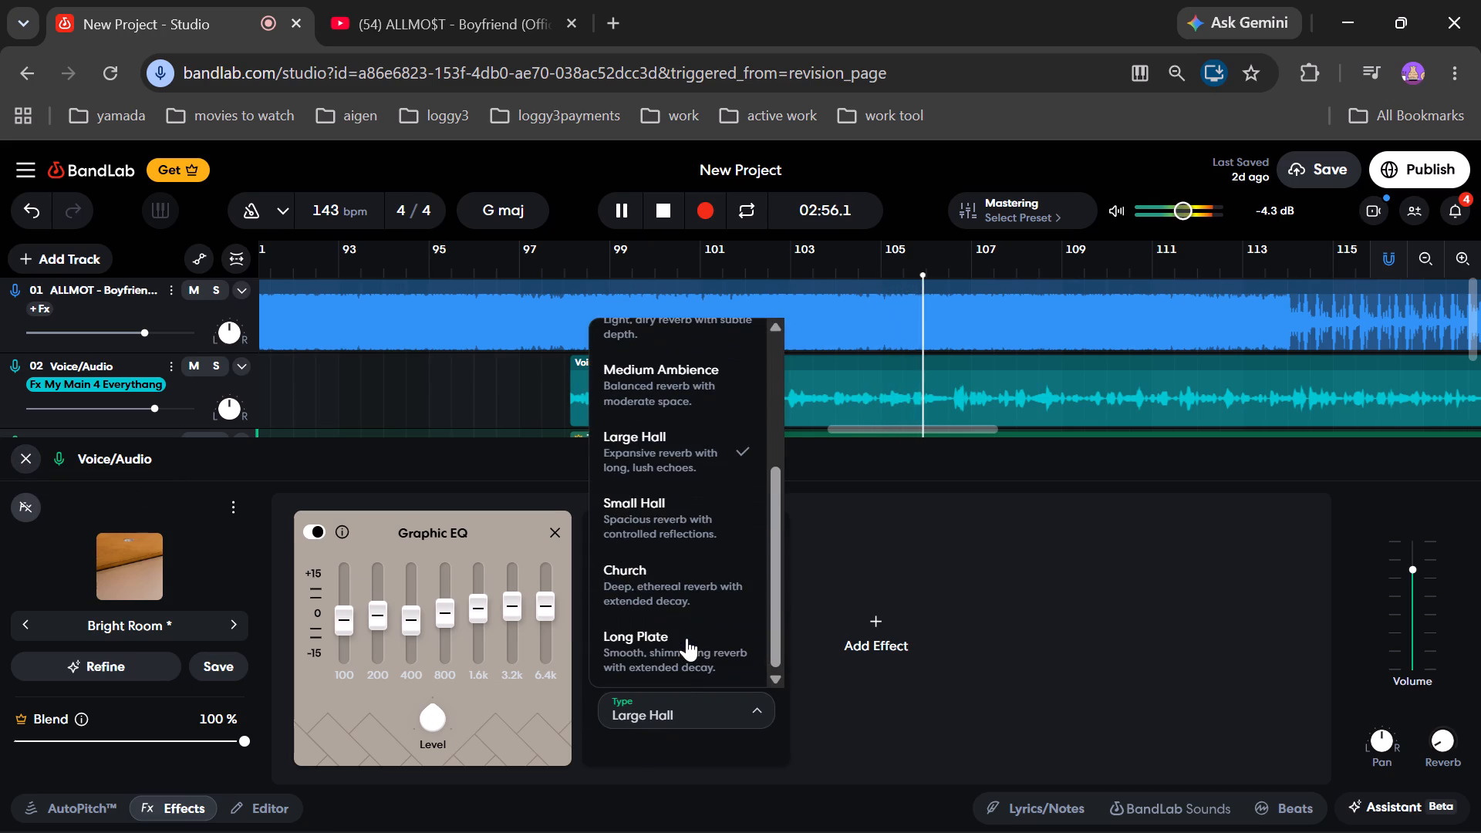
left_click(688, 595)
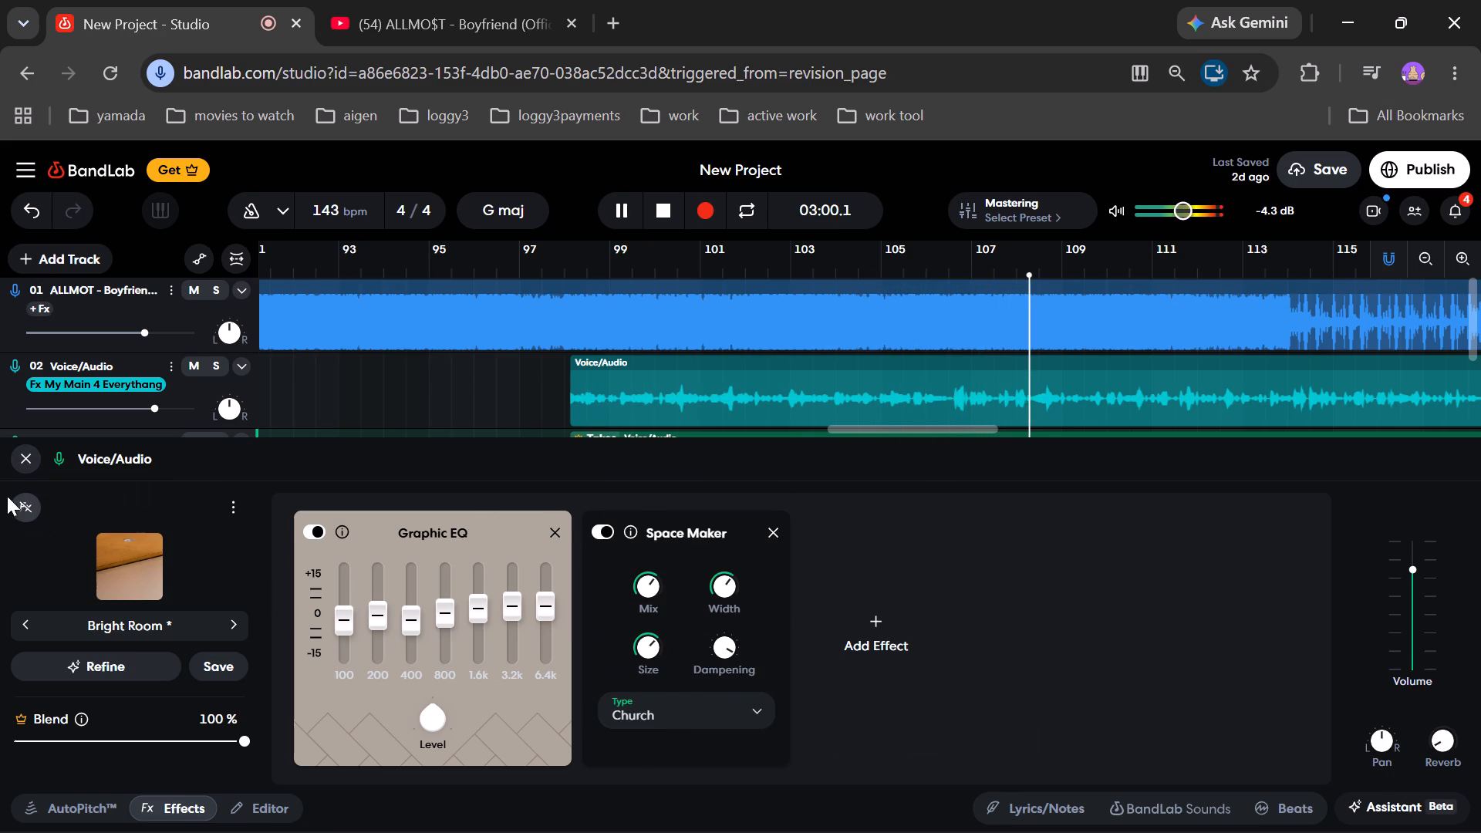
Close track 03's effects and raise track 02's volume to about +4 dB.
left_click(22, 460)
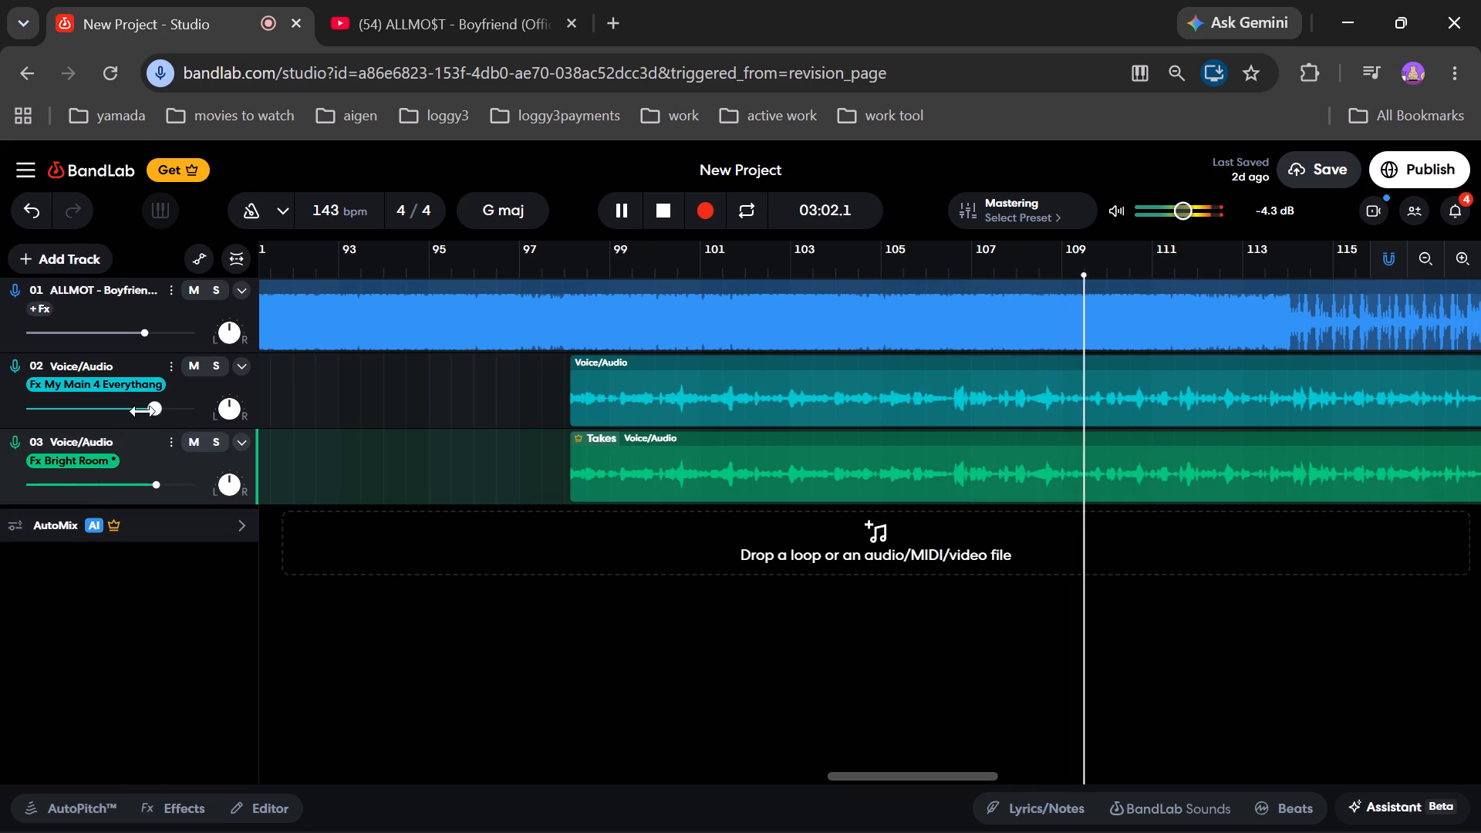
left_click_drag(156, 410, 179, 410)
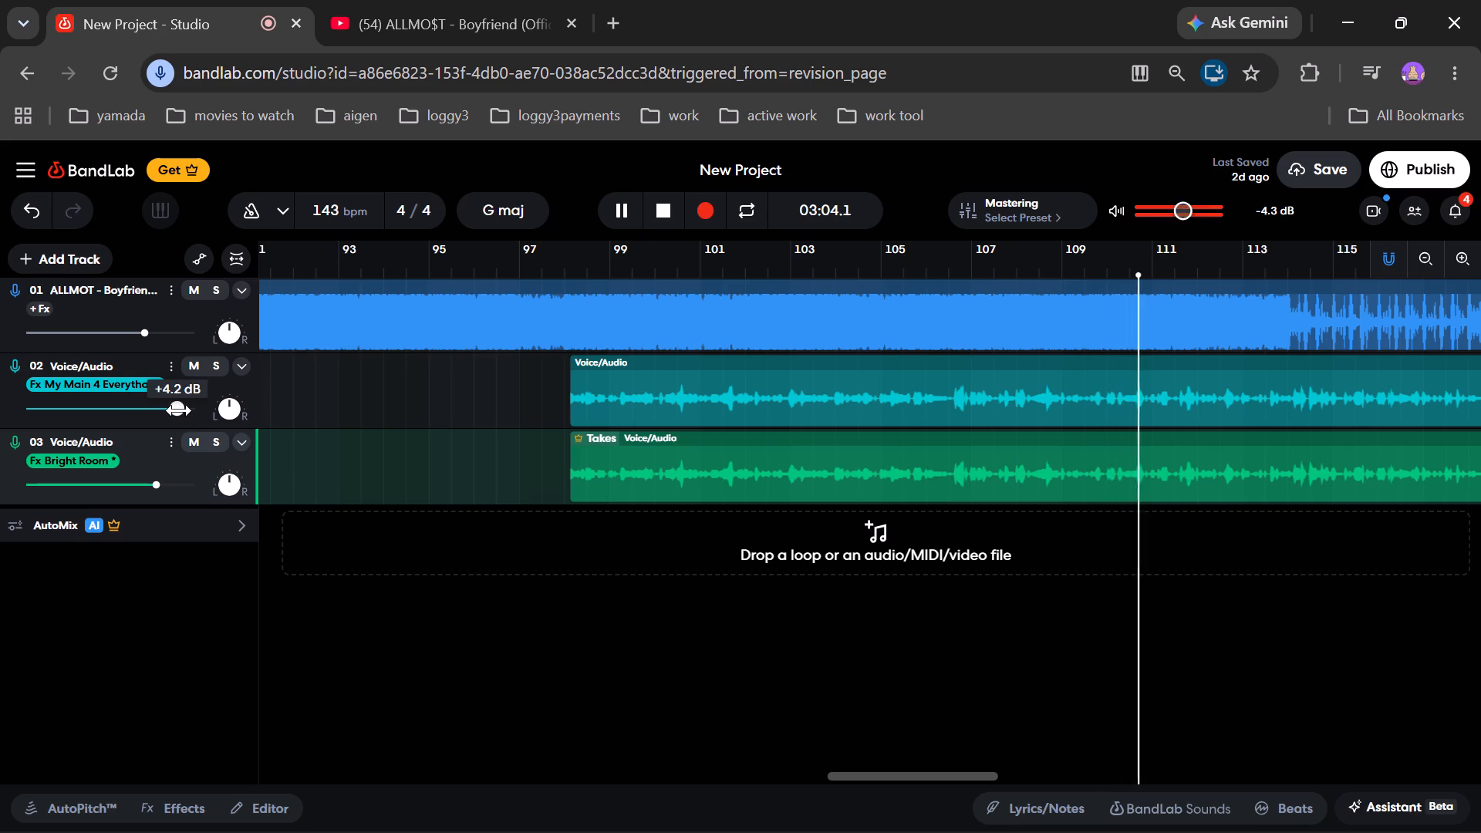
left_click_drag(179, 410, 176, 412)
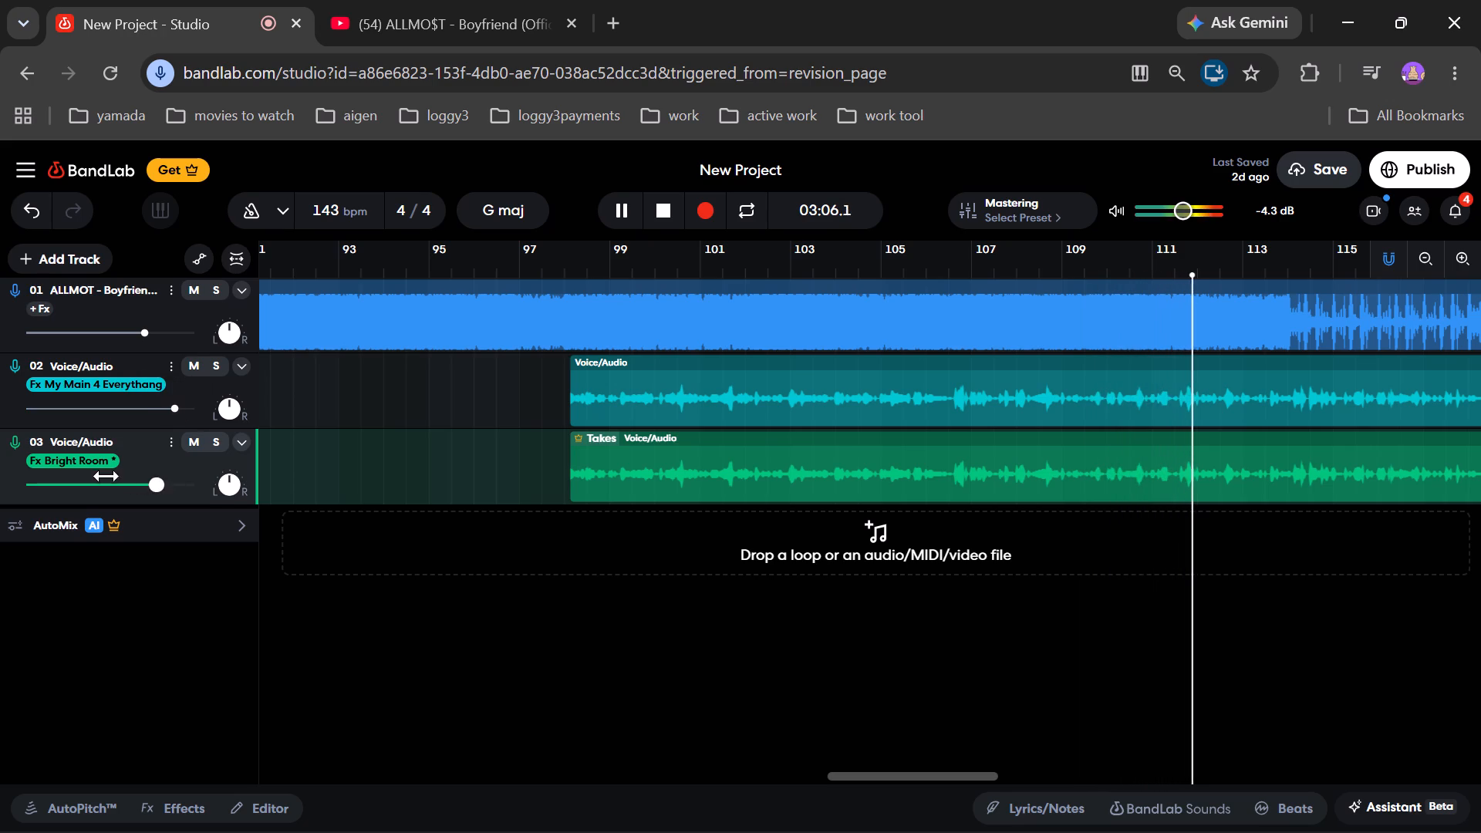
Restart playback from 02:42.1, set track 03's Space Maker type to Chamber, and mute track 02 to hear it alone.
left_click(81, 461)
left_click(619, 712)
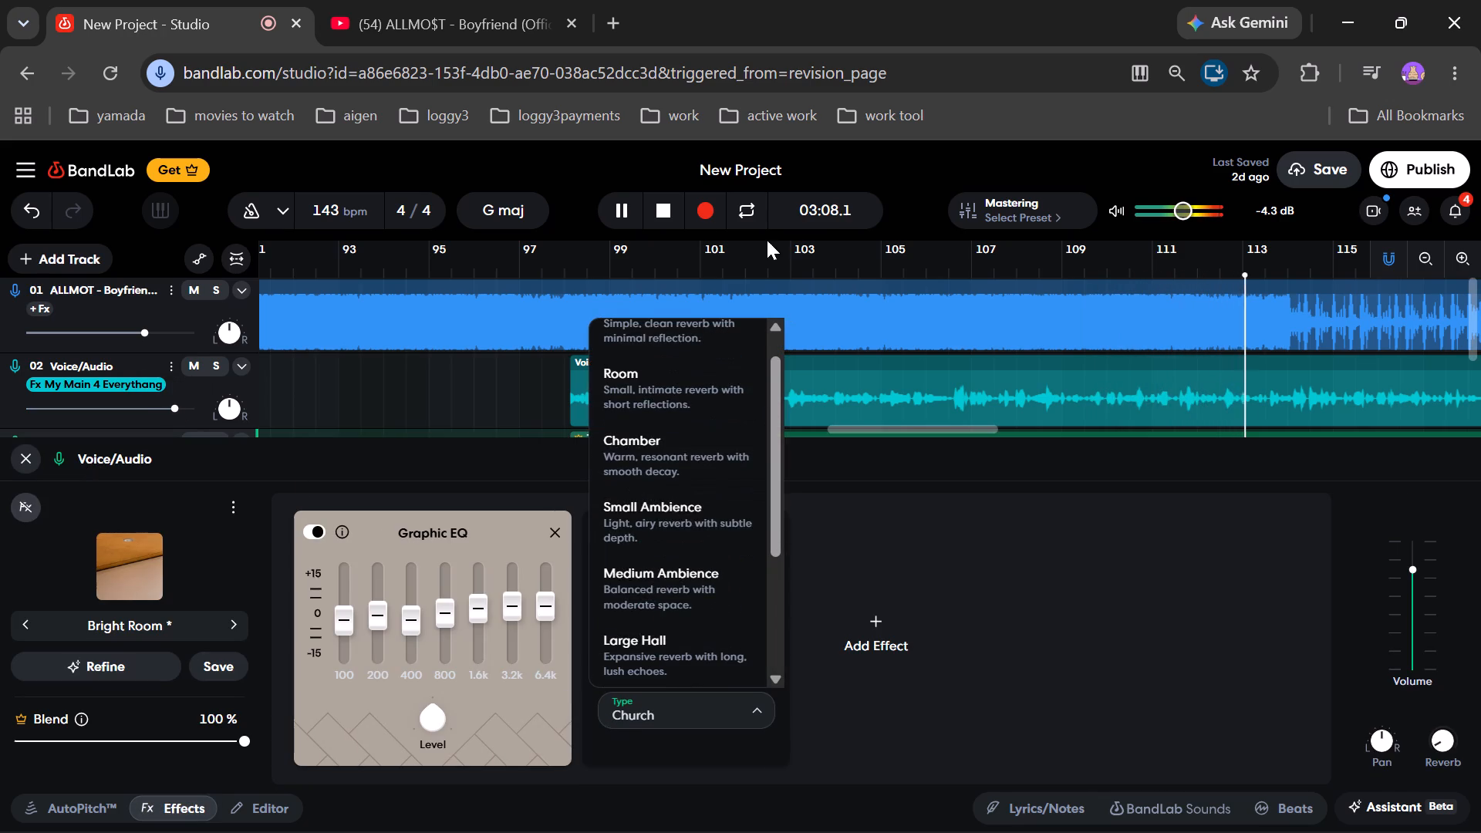
left_click(668, 214)
left_click(619, 209)
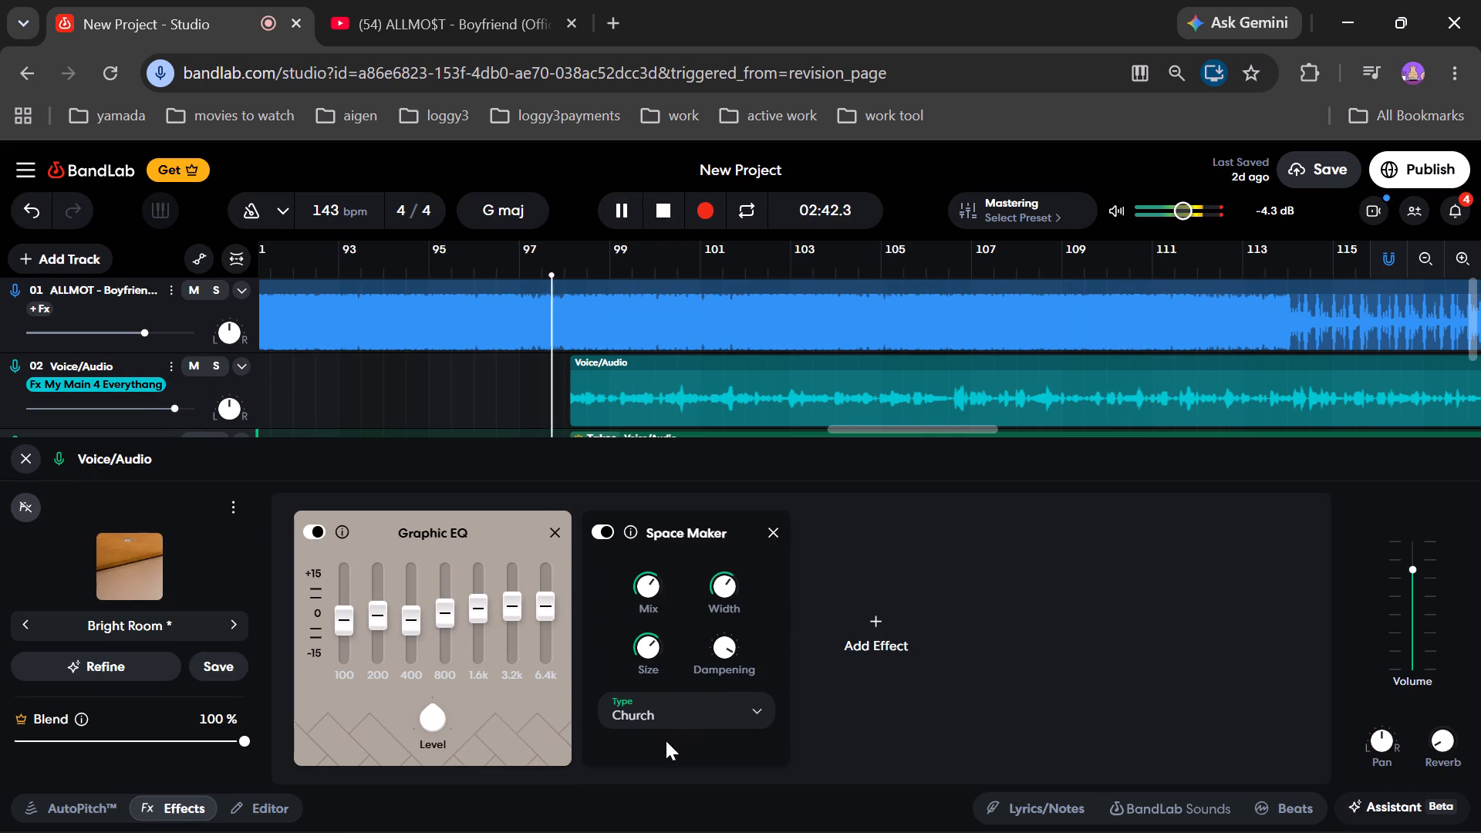
left_click(668, 715)
scroll(708, 570, "up", 3)
left_click(649, 474)
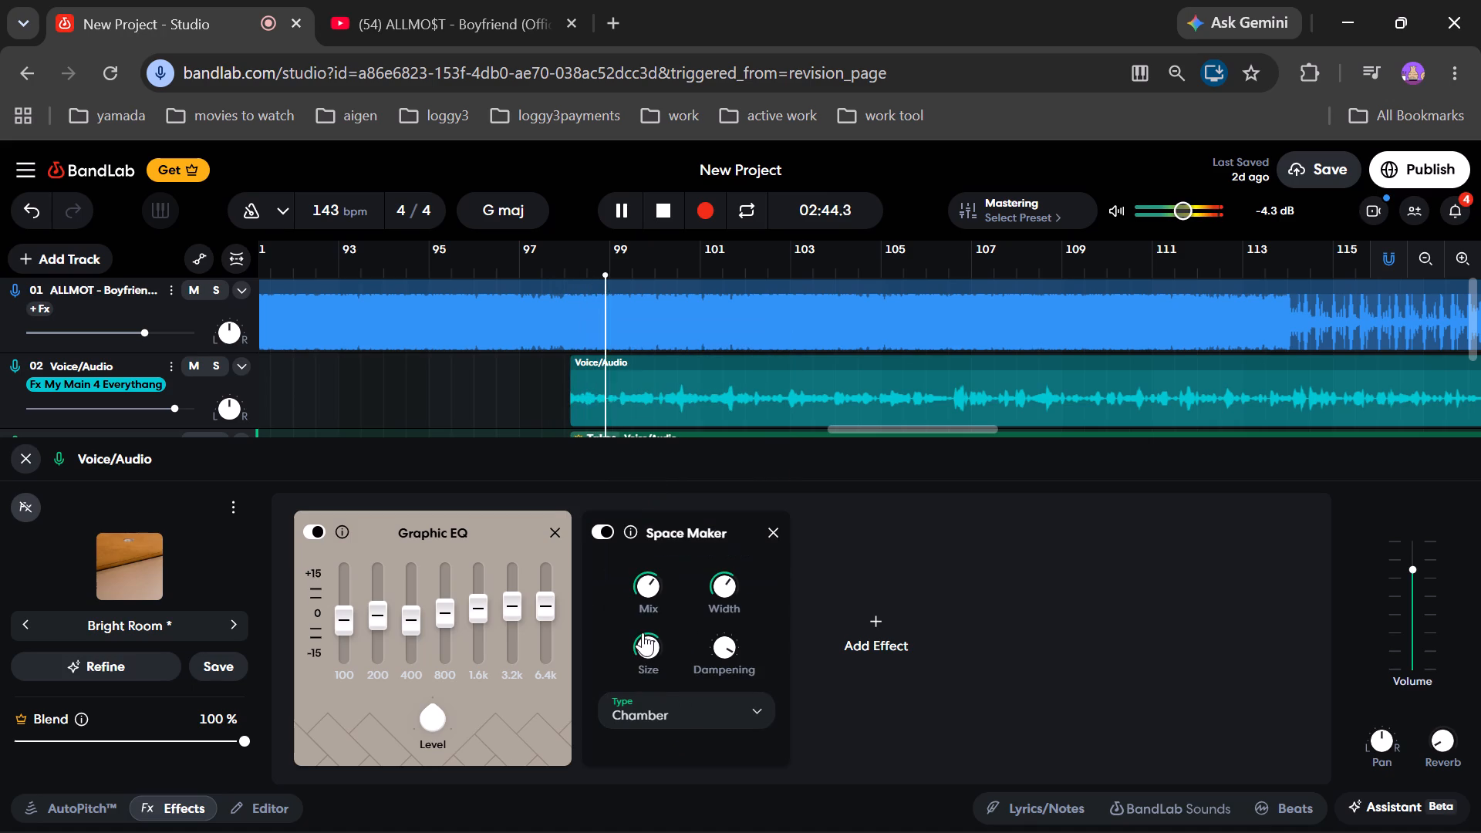
left_click(194, 363)
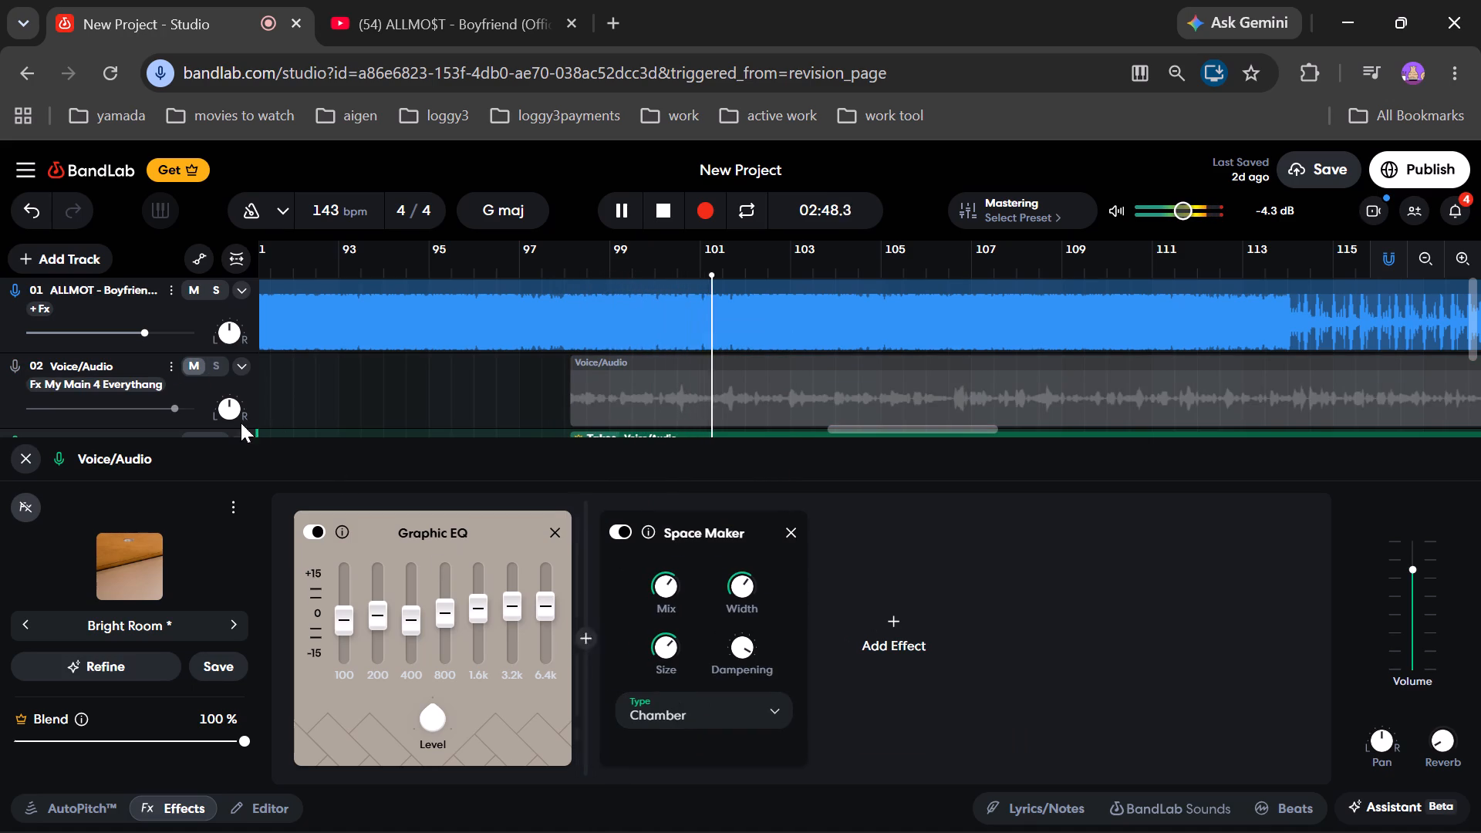
Unmute track 02 and close track 03's effects.
left_click(194, 365)
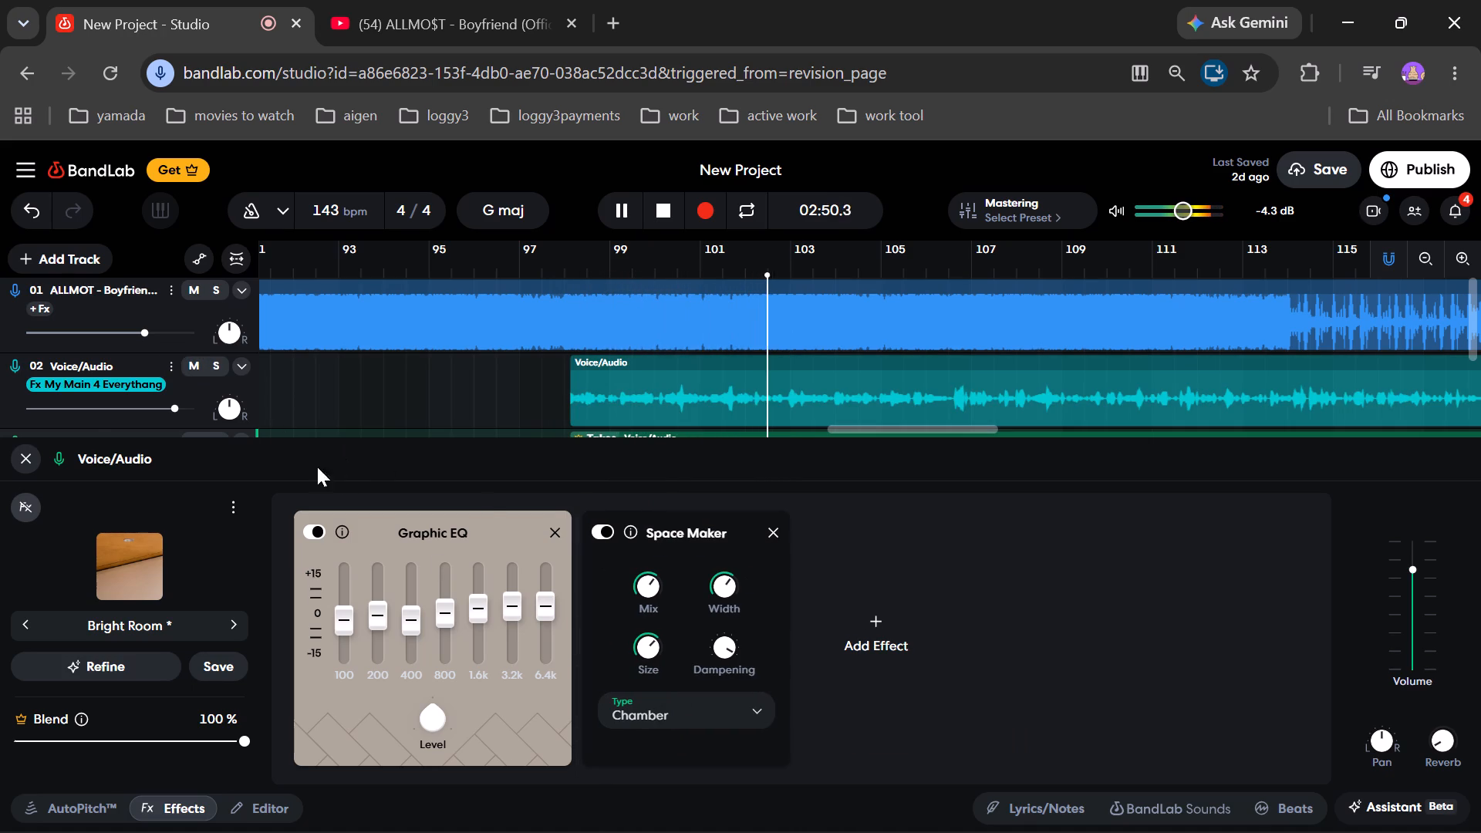
left_click(26, 460)
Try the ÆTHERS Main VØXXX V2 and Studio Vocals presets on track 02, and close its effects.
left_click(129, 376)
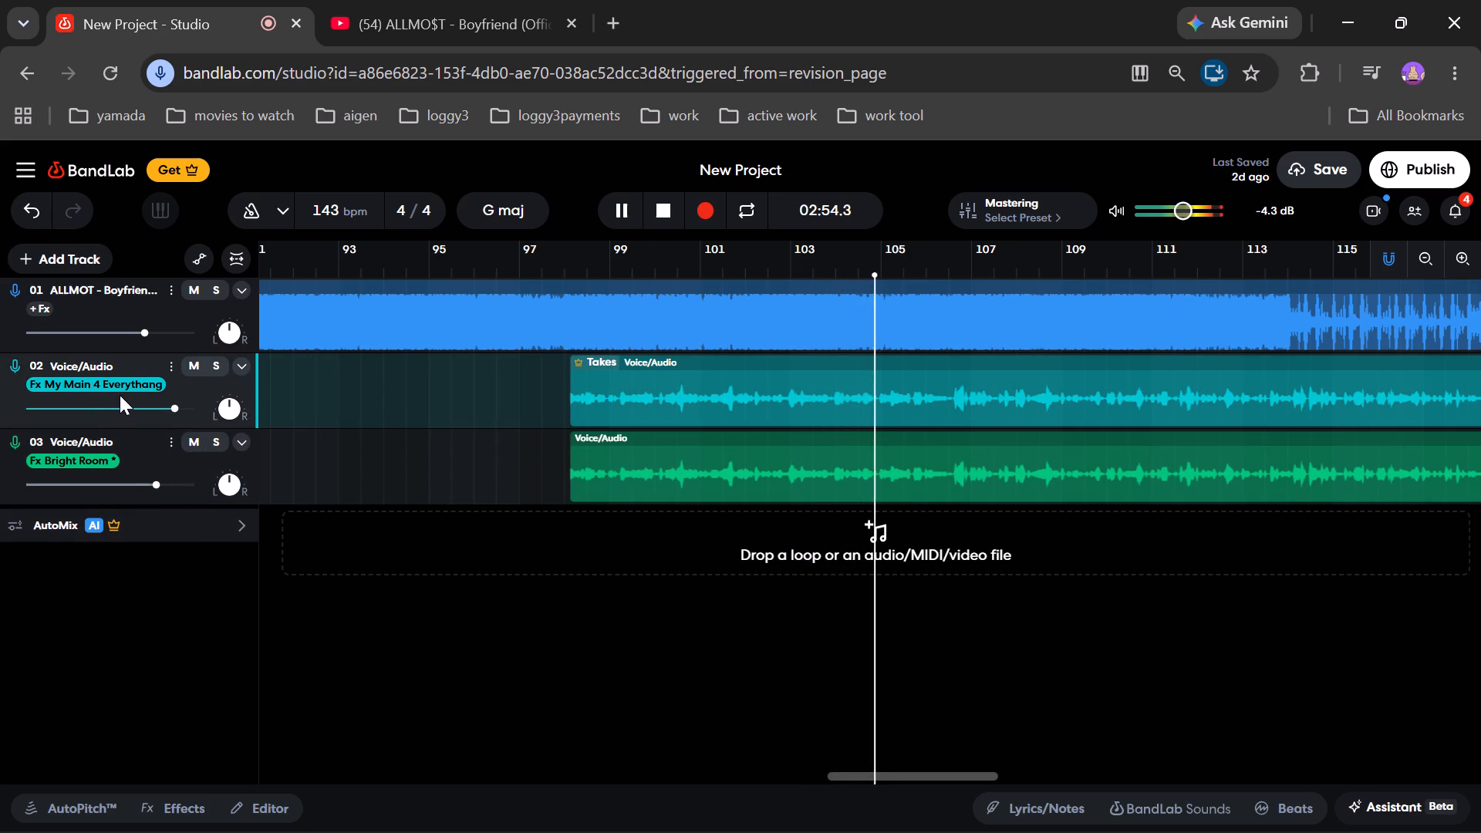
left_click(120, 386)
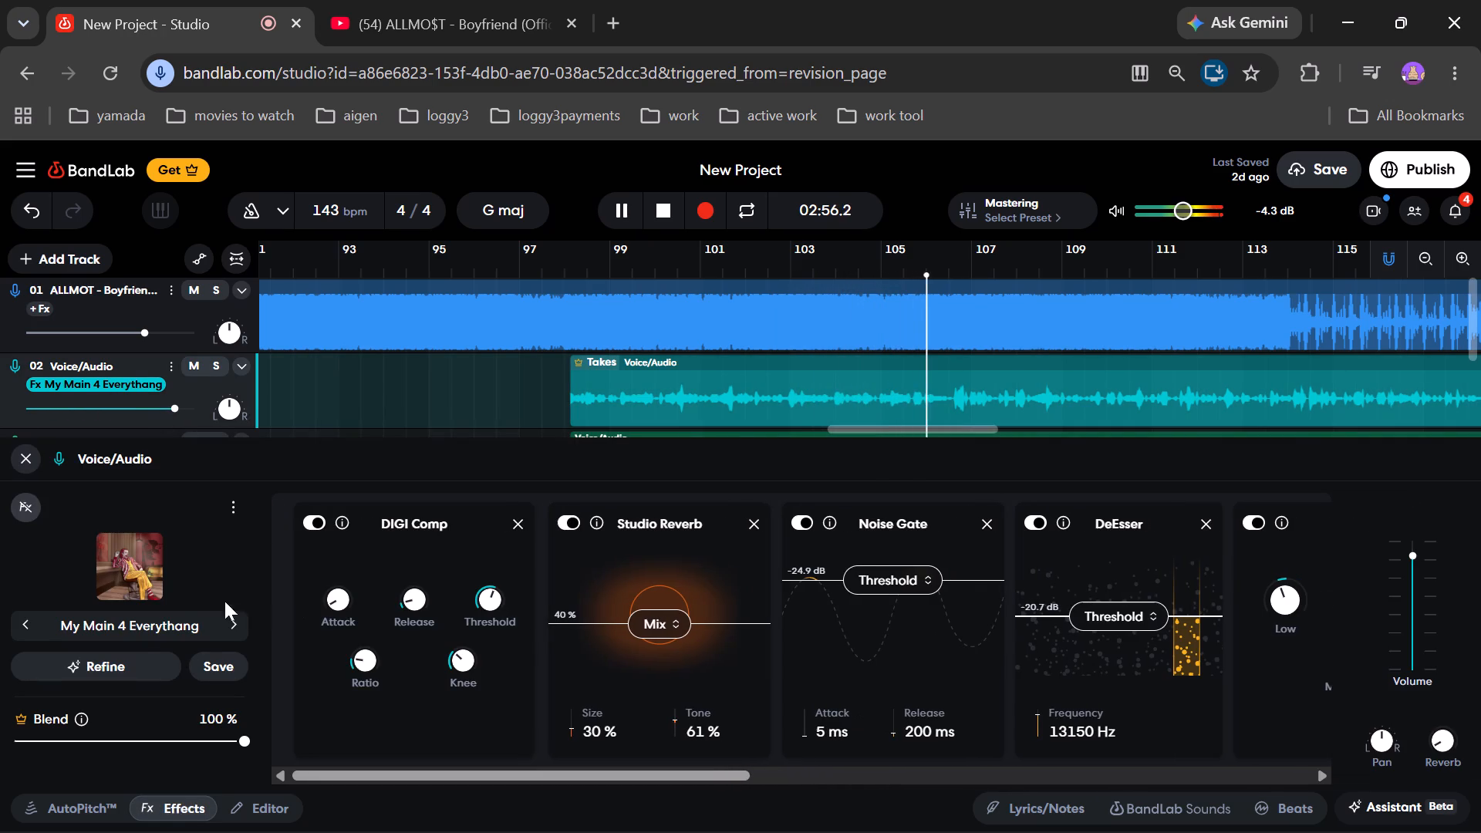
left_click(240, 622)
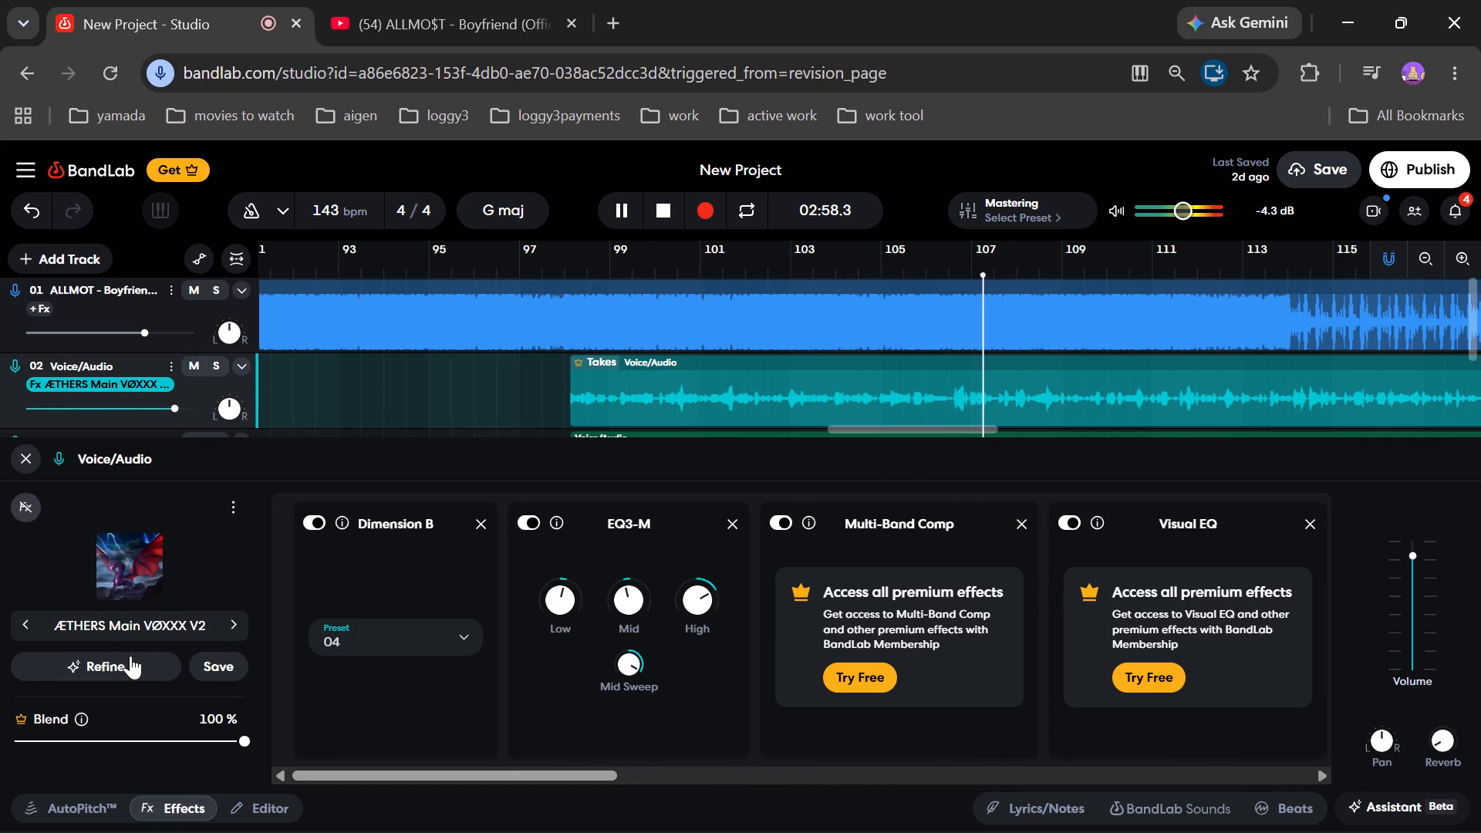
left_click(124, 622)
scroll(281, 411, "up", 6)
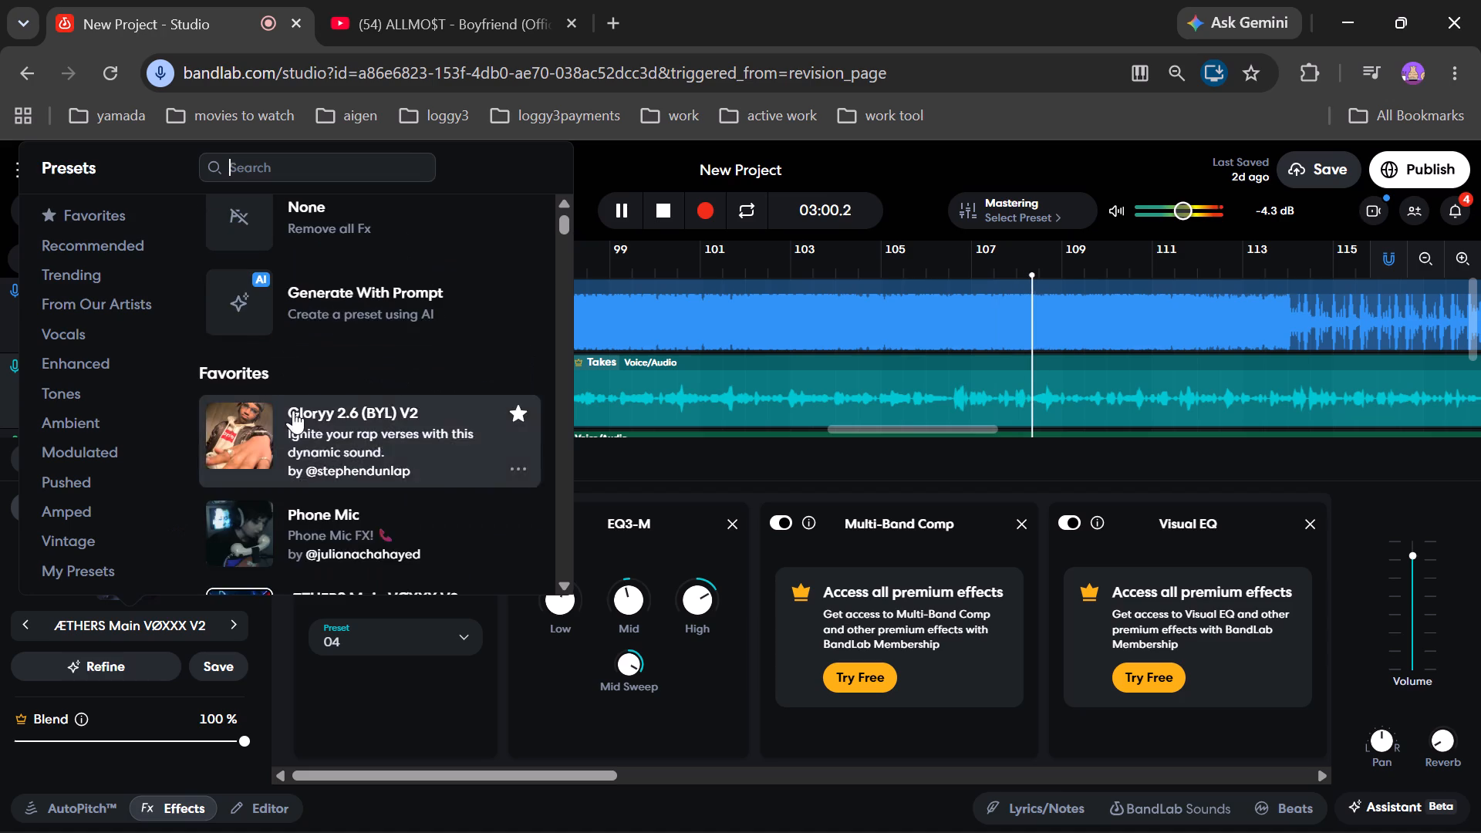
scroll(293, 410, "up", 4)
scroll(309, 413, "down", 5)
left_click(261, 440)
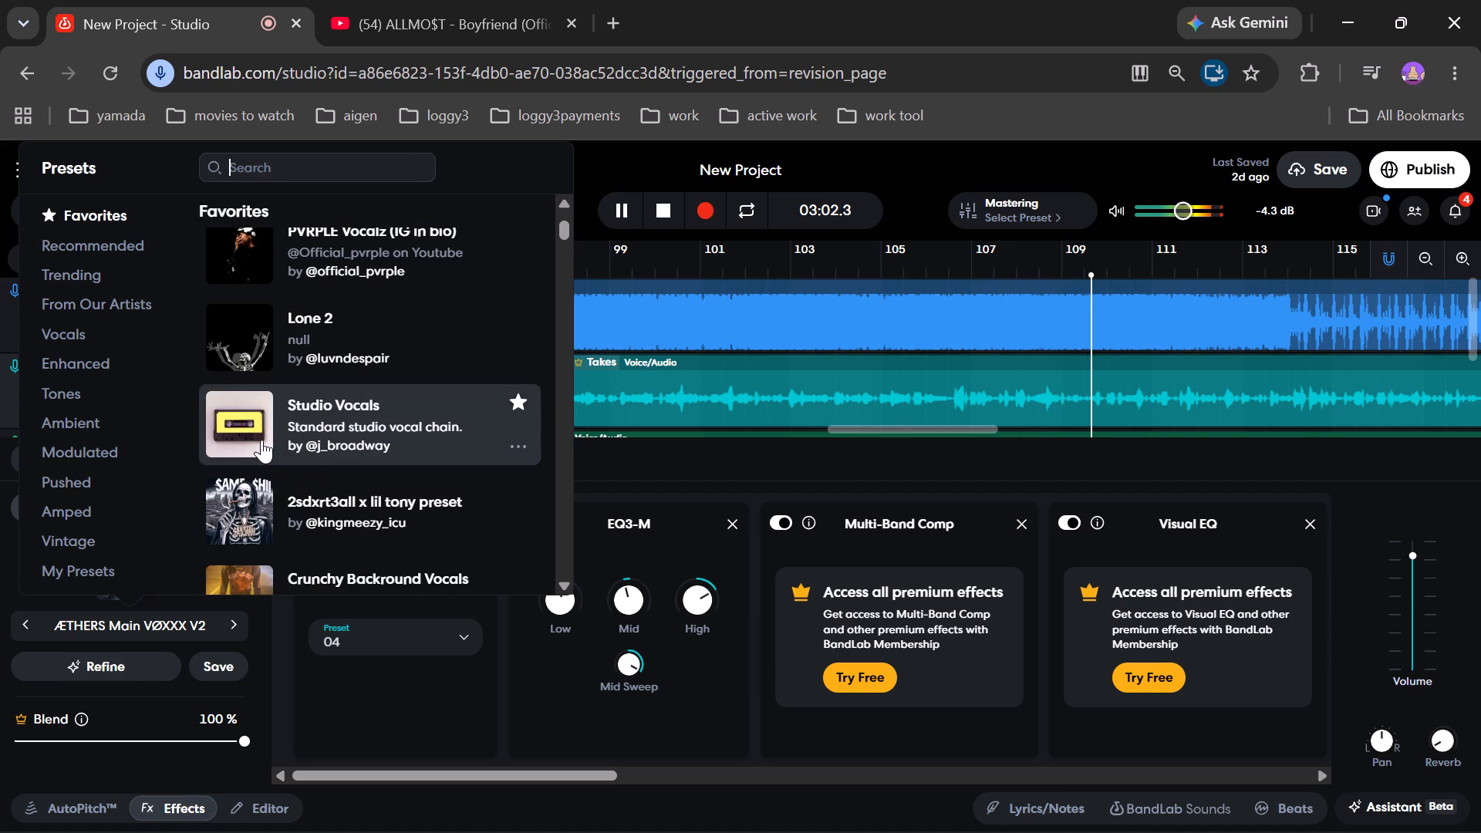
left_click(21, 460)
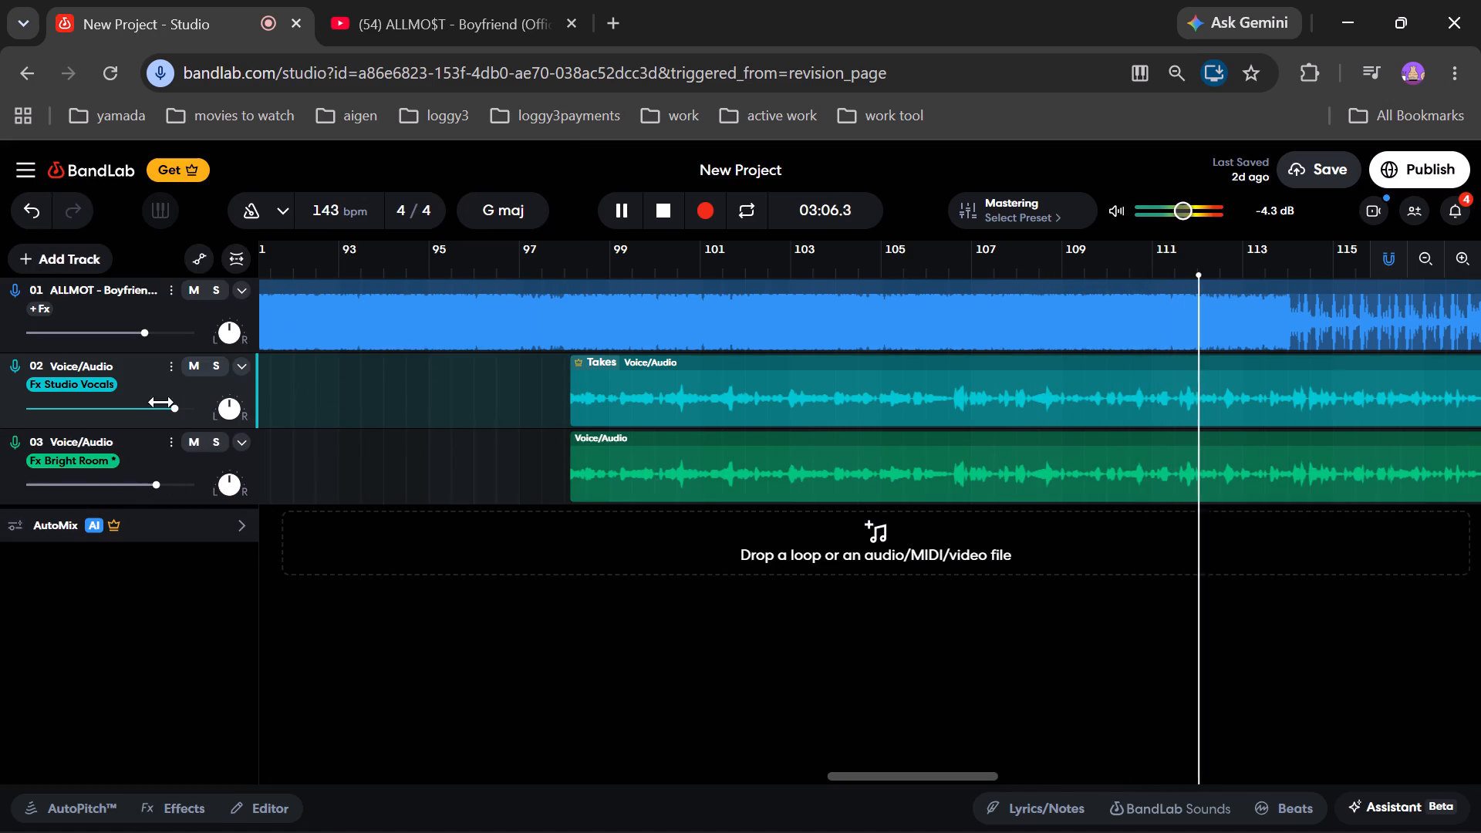
Restart playback from 02:42.1 and set track 02's AutoPitch strength to 85 %.
left_click(660, 221)
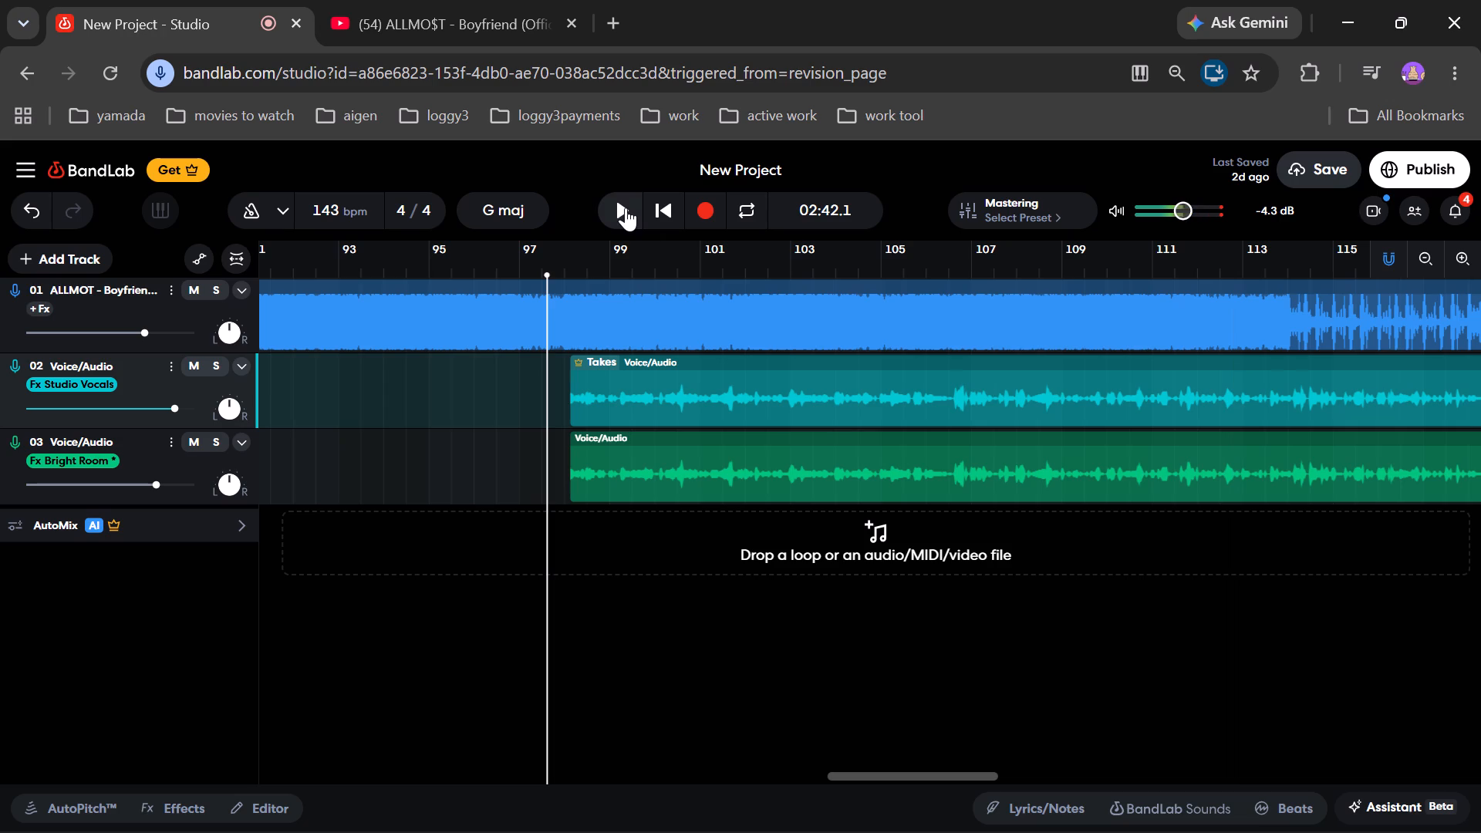
left_click(626, 207)
left_click(171, 801)
left_click(75, 807)
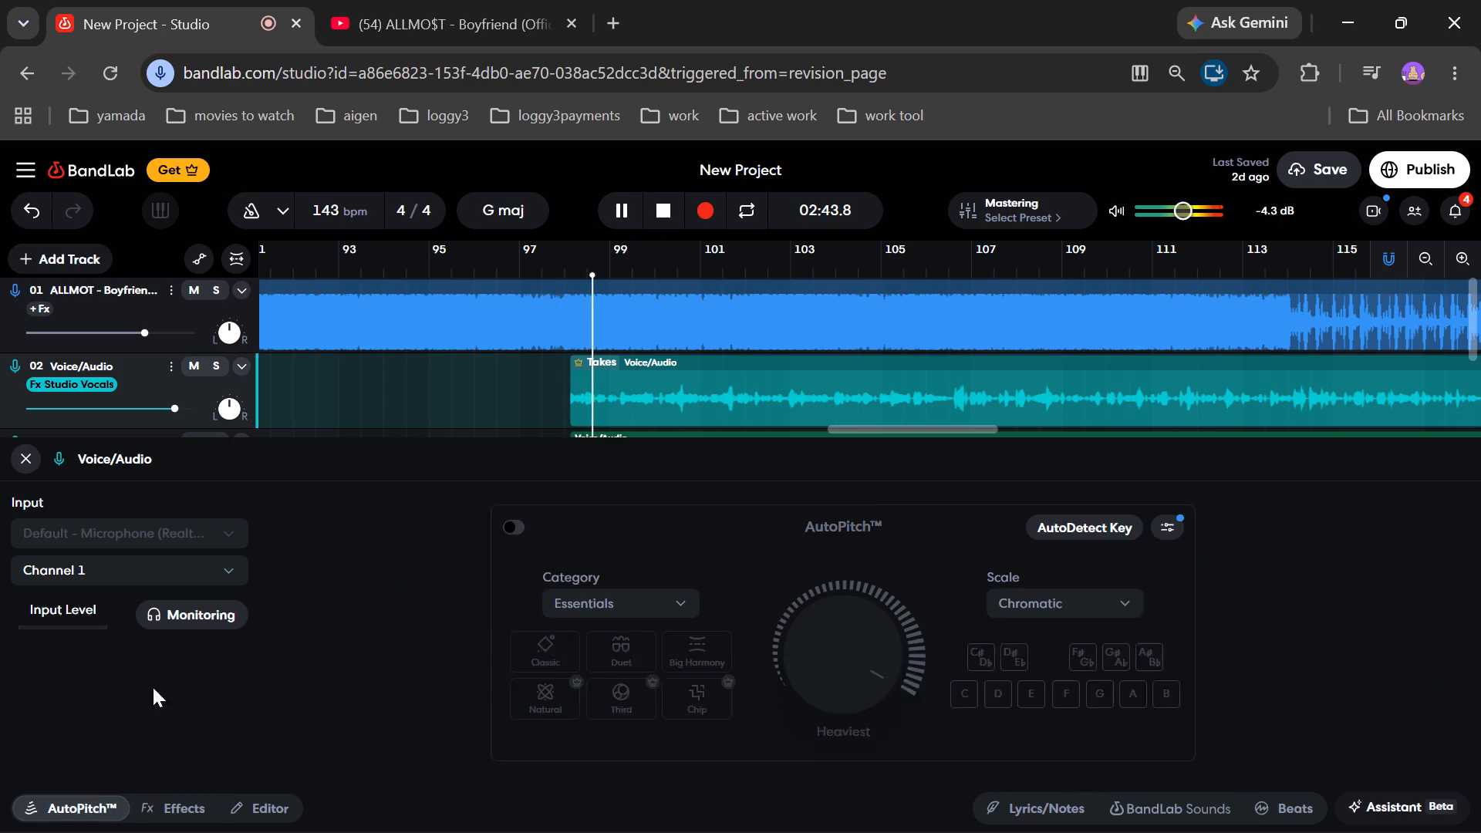
left_click(175, 535)
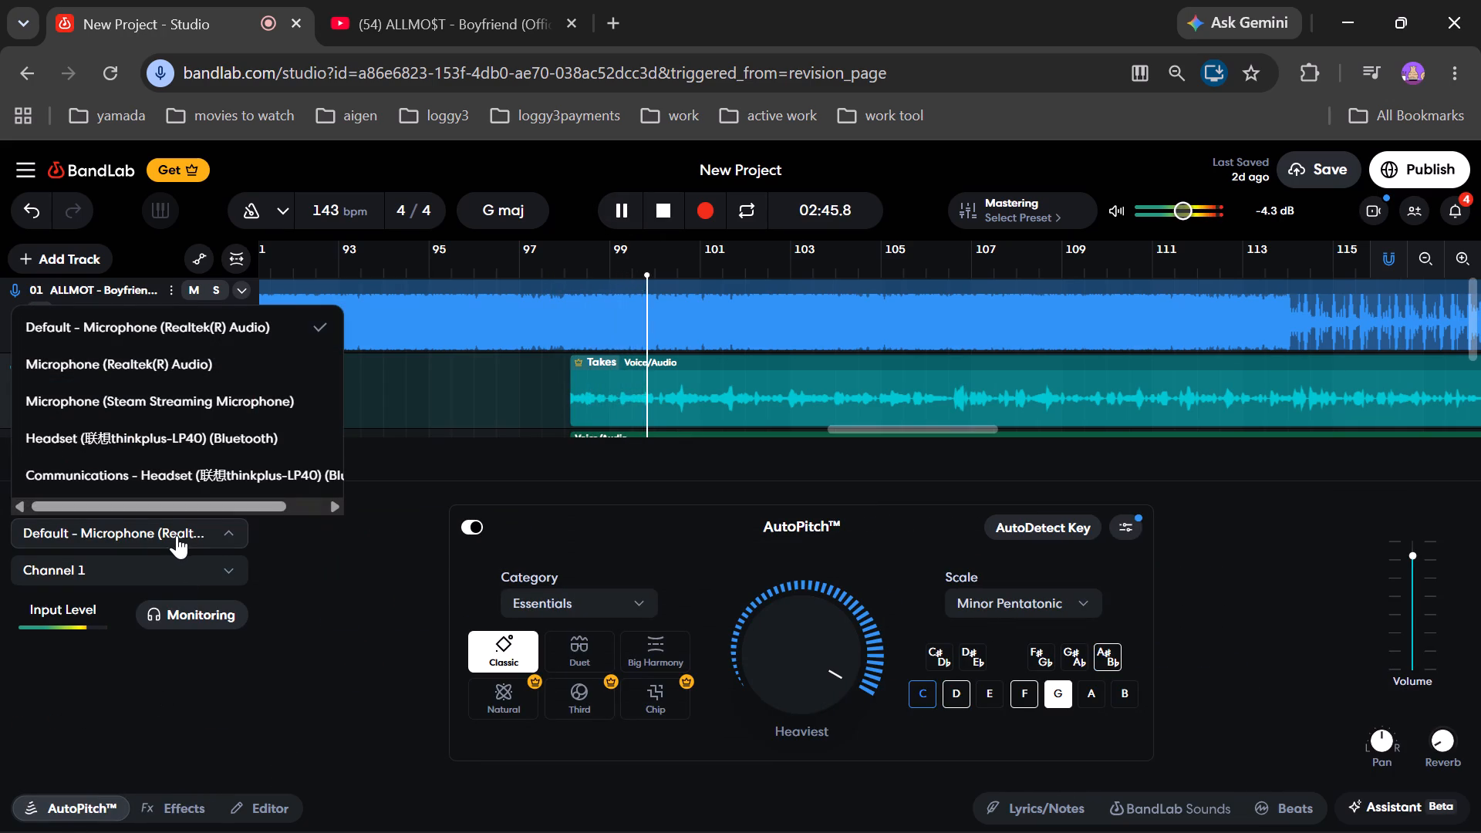
left_click(345, 602)
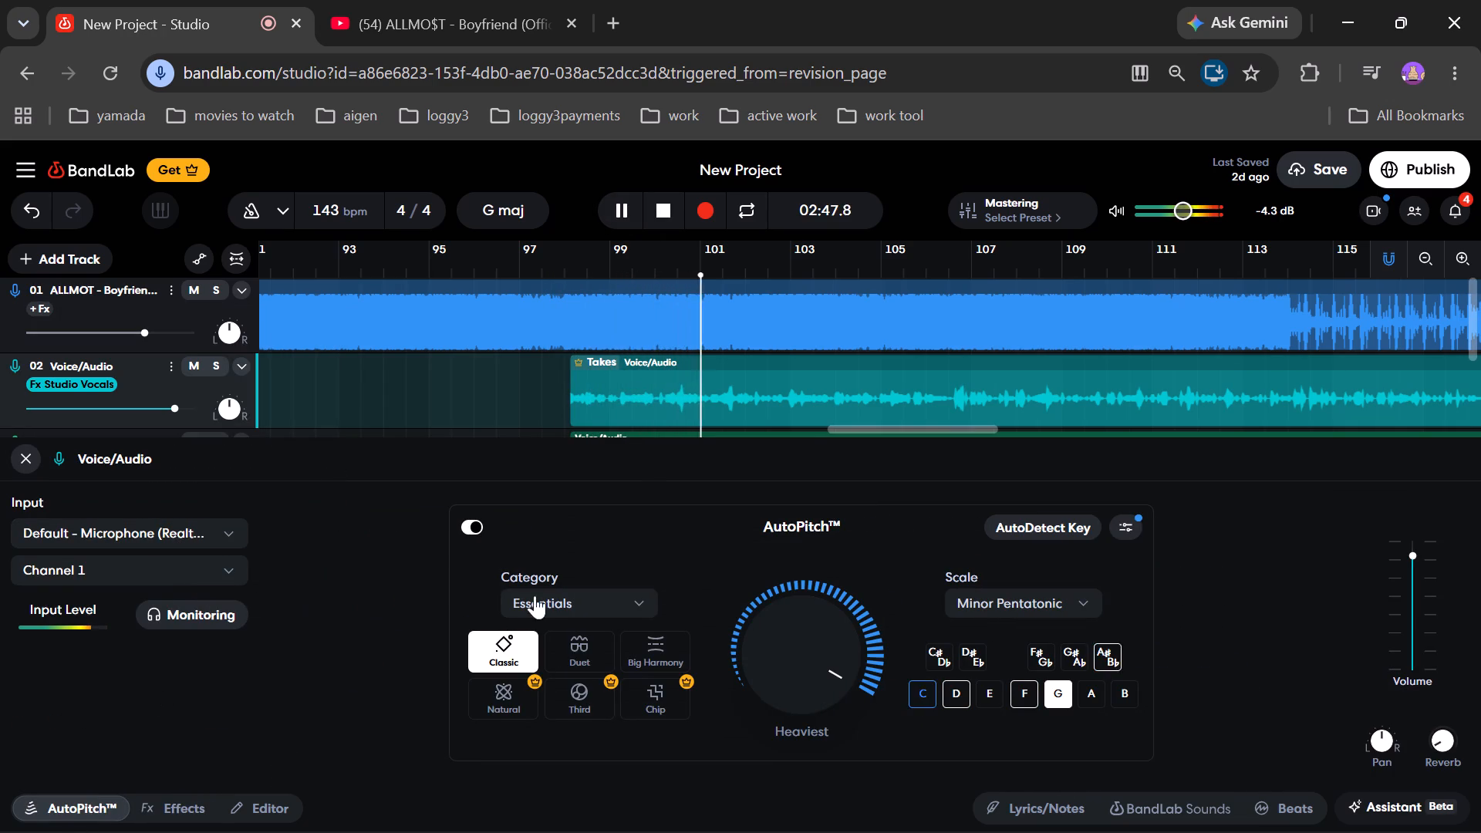
left_click_drag(815, 651, 834, 710)
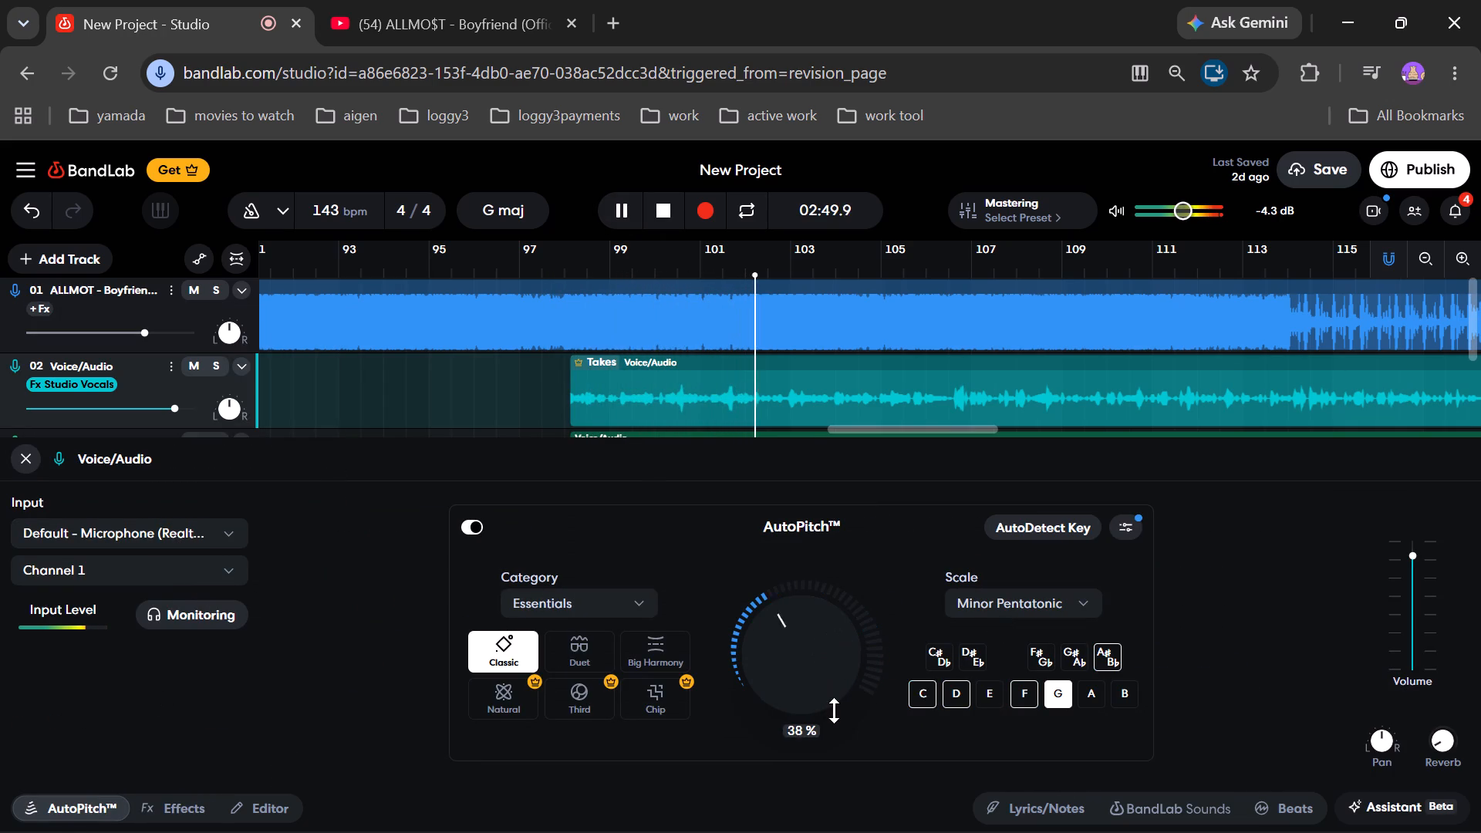
left_click_drag(834, 710, 818, 666)
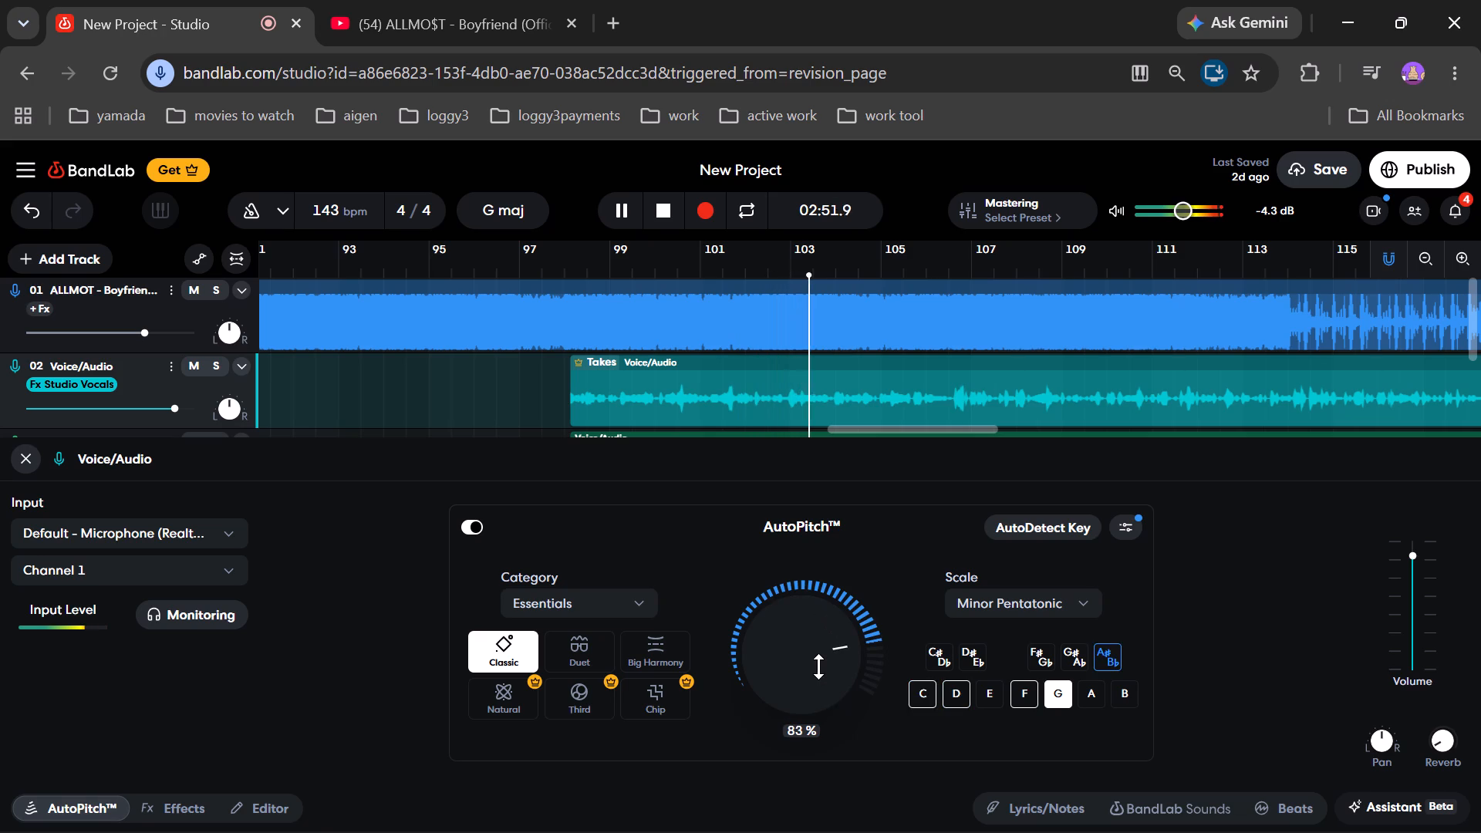
left_click_drag(818, 666, 818, 665)
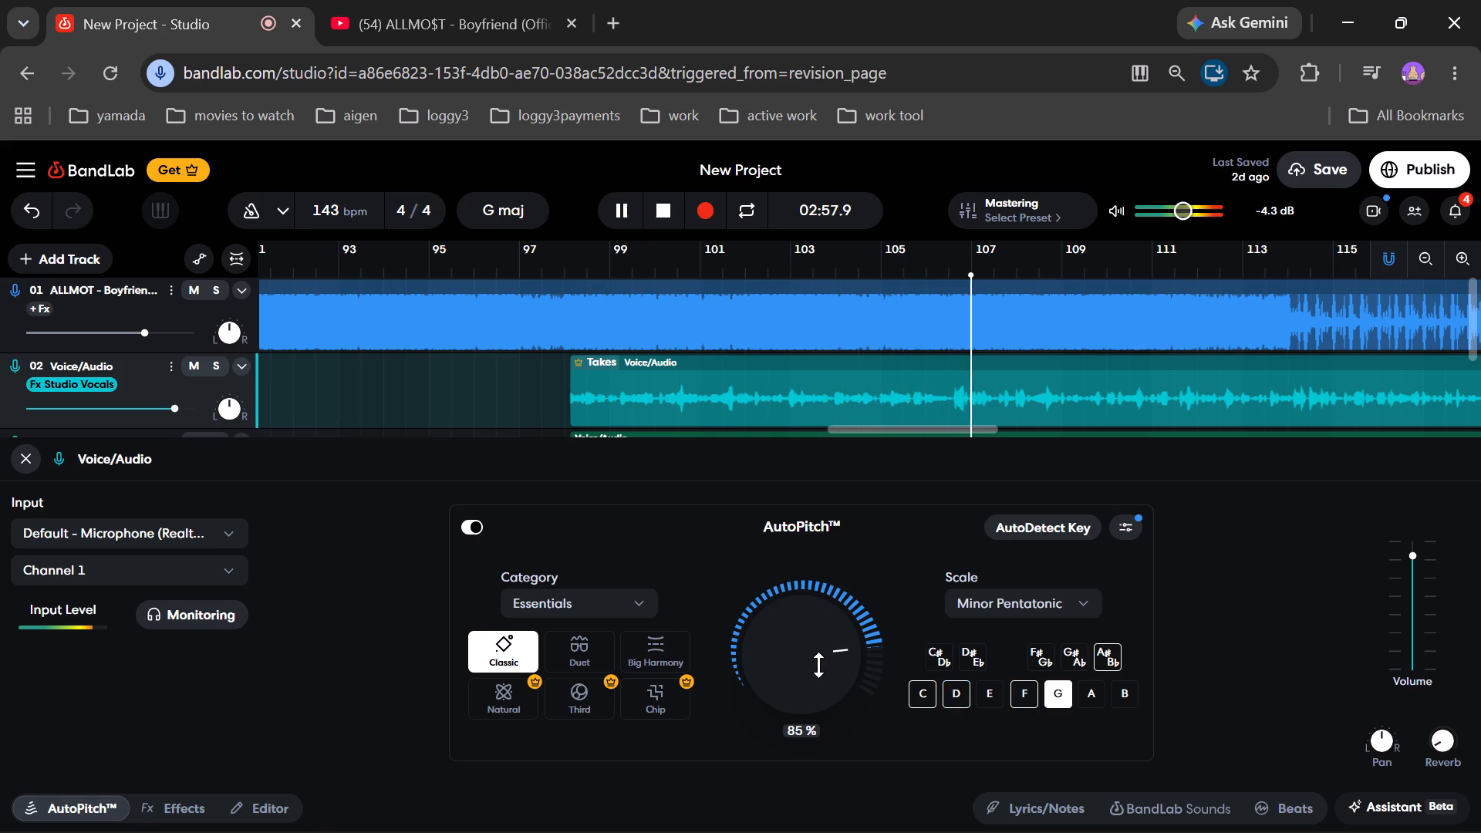
left_click(33, 461)
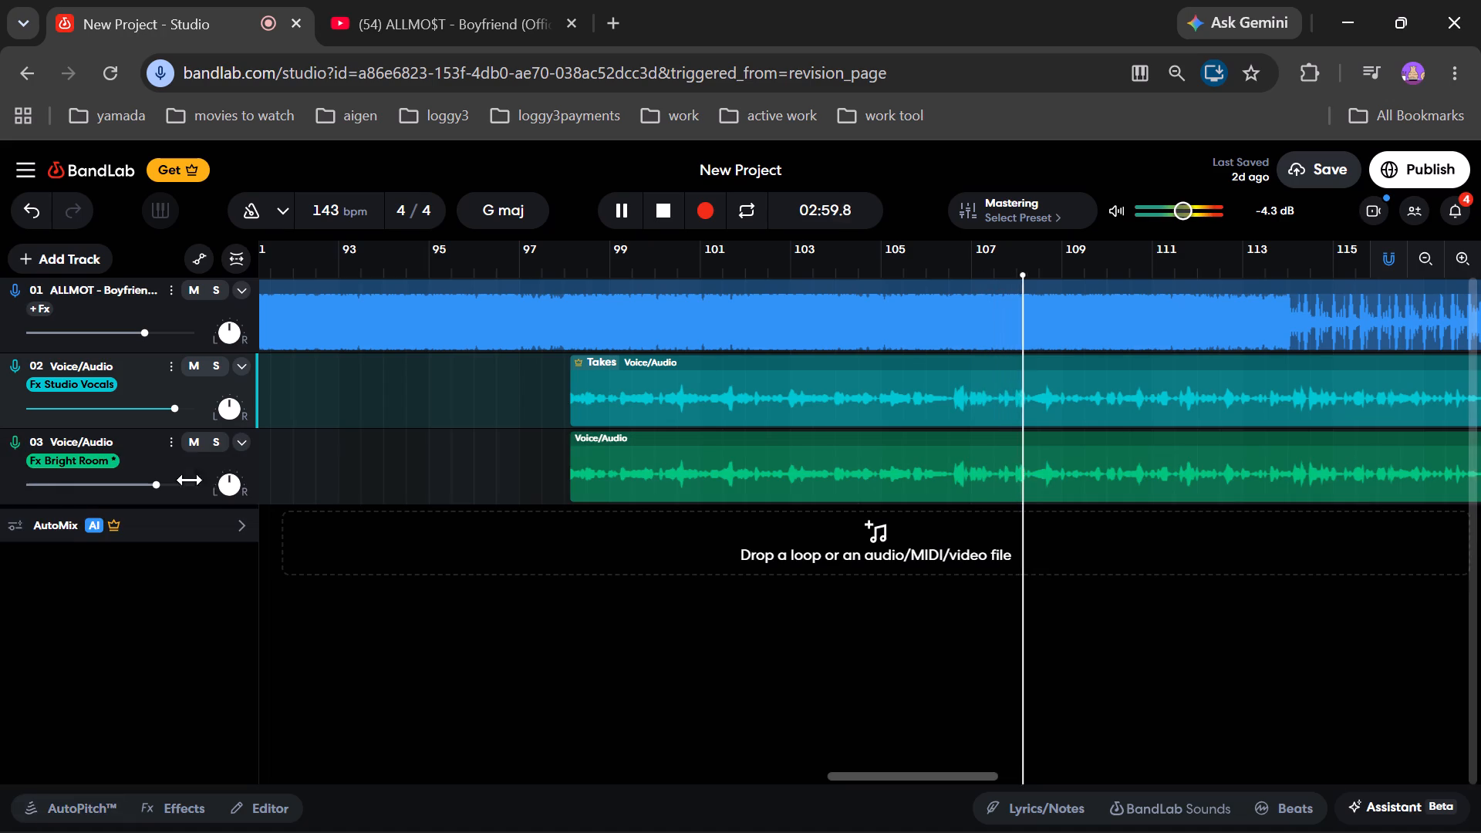
Look through the favorite effect presets for track 03 and restart playback from 02:42.1.
left_click(77, 461)
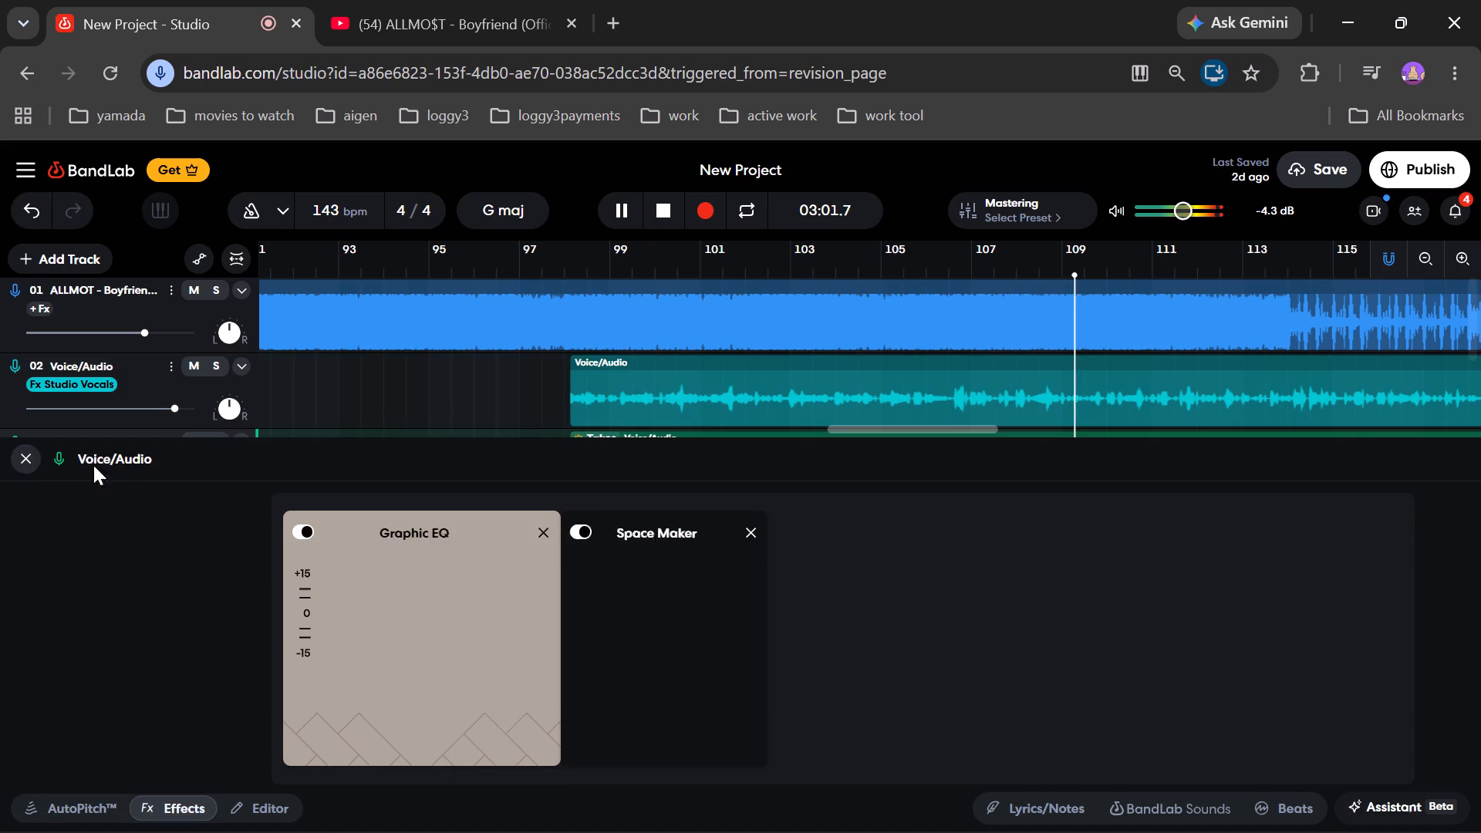
left_click(117, 615)
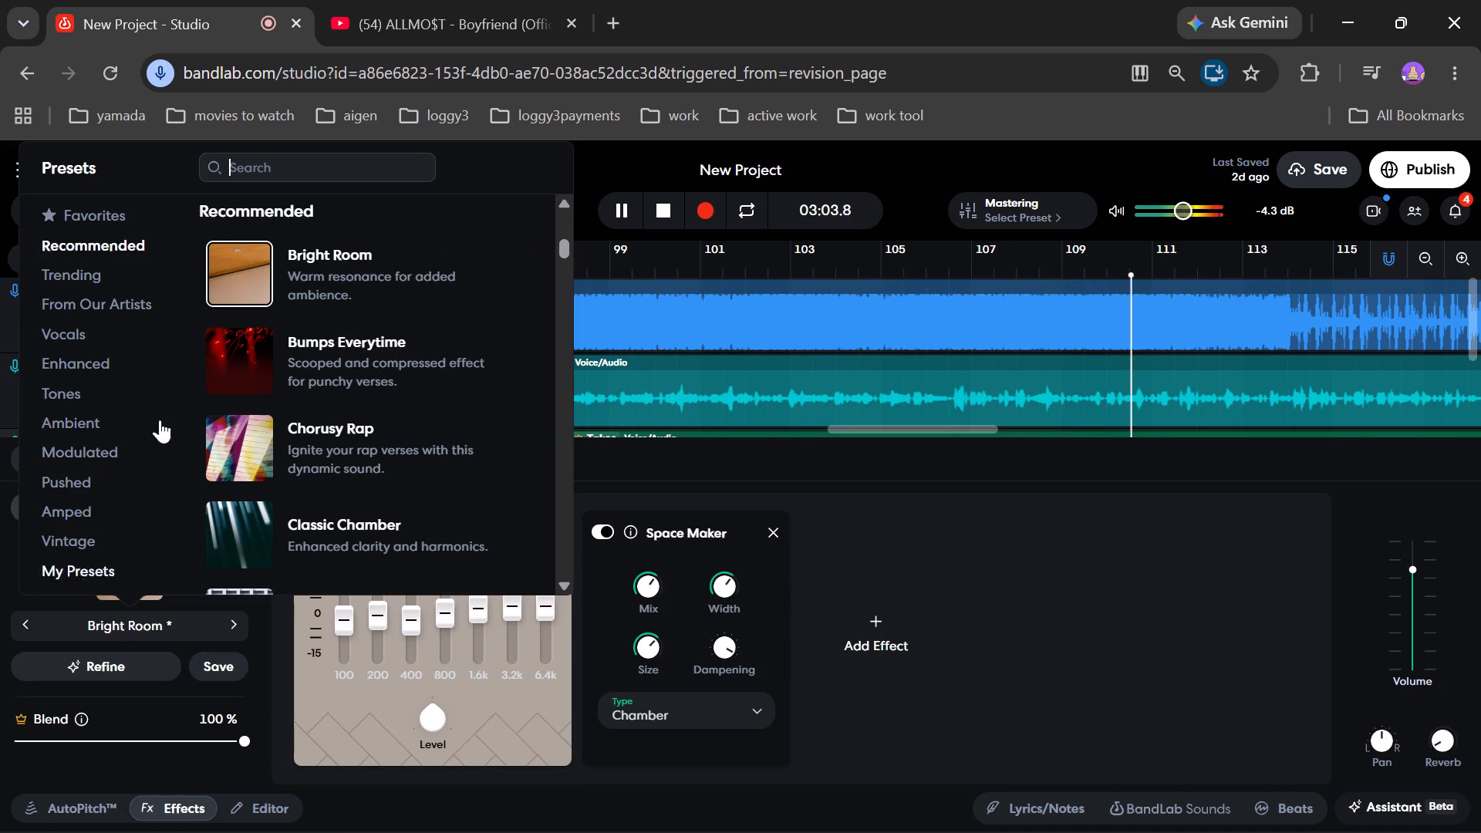
scroll(303, 350, "up", 3)
left_click(92, 221)
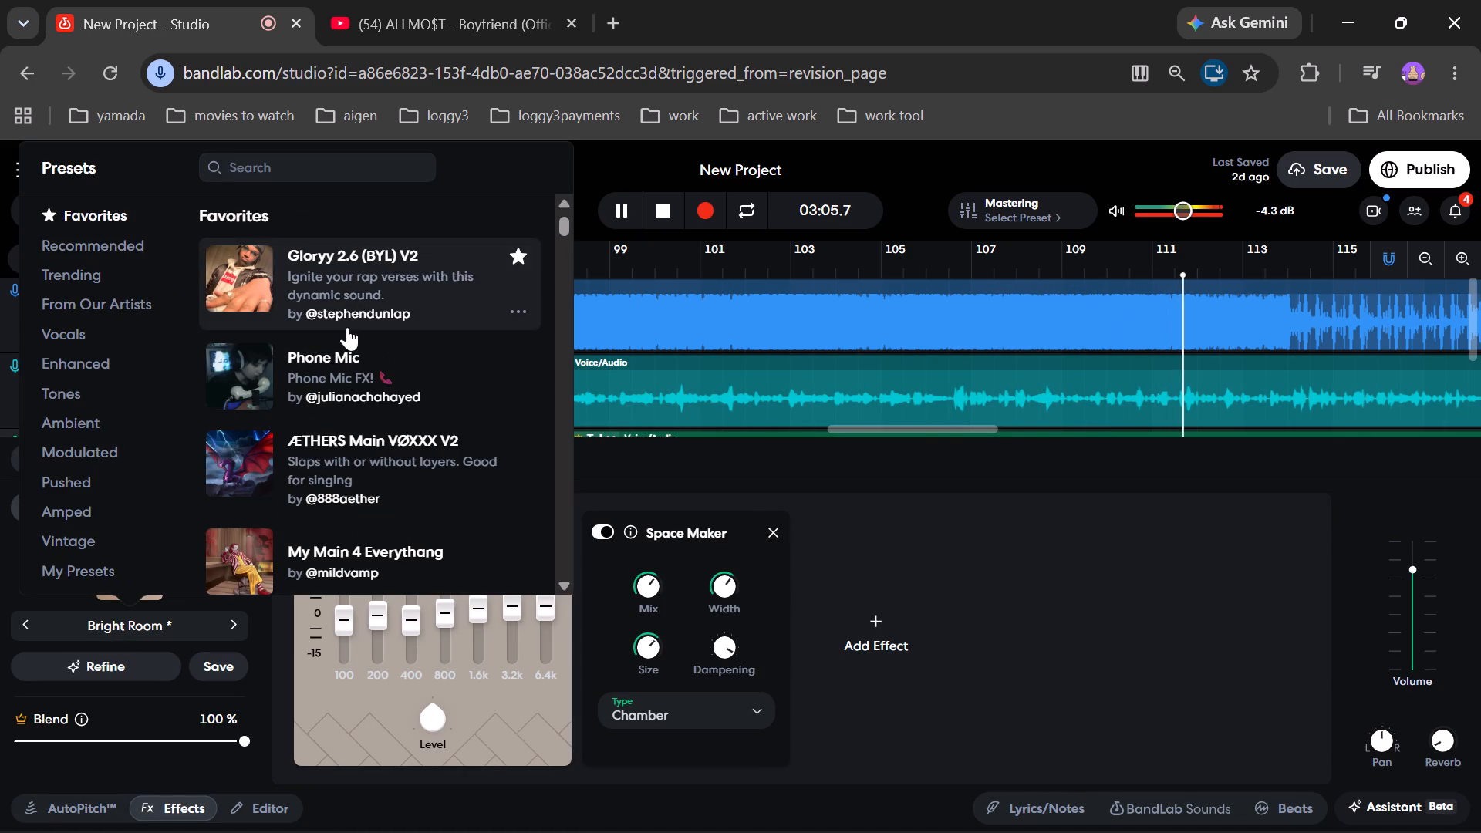
left_click(671, 207)
left_click(629, 203)
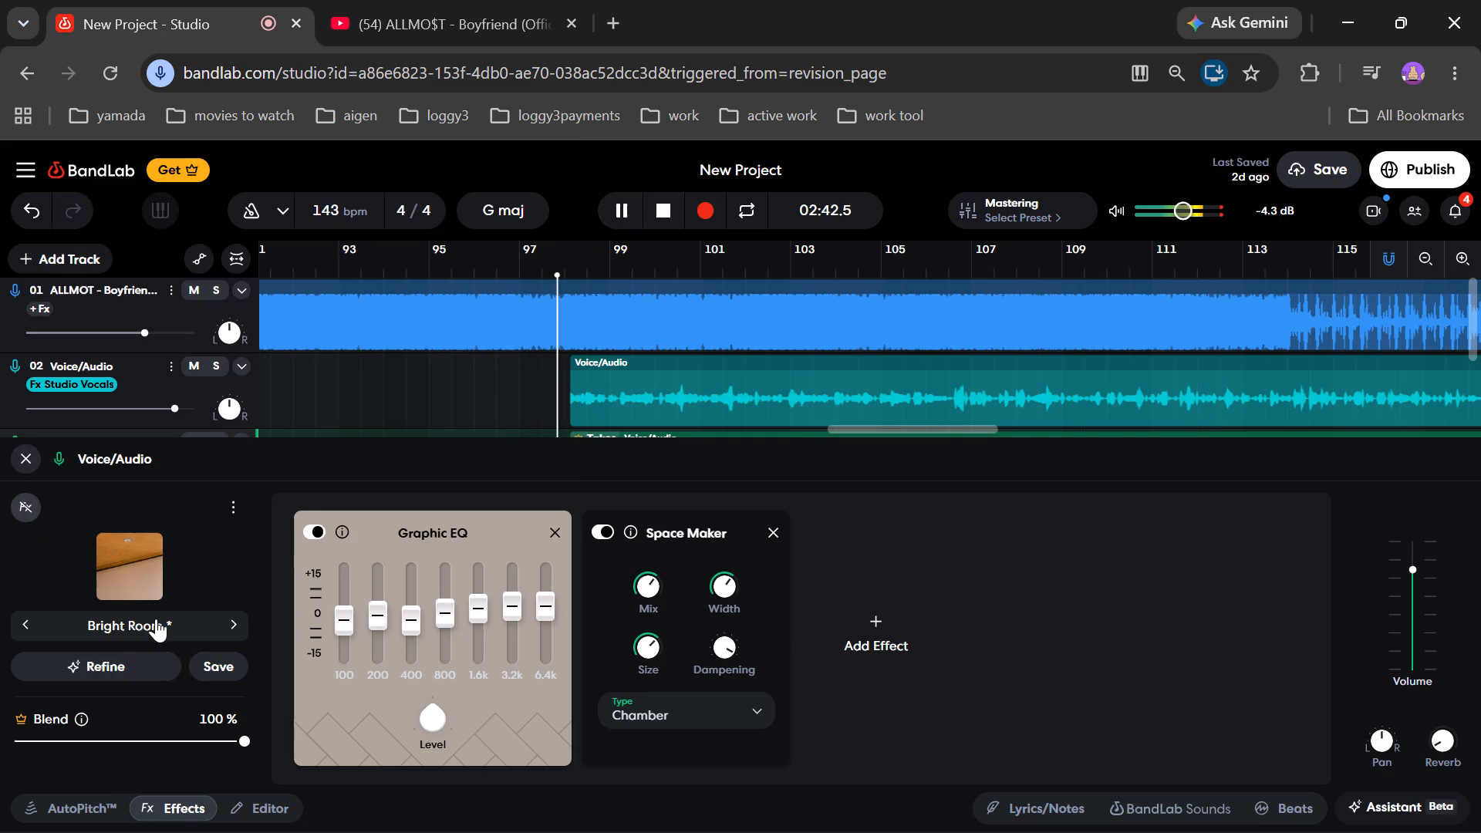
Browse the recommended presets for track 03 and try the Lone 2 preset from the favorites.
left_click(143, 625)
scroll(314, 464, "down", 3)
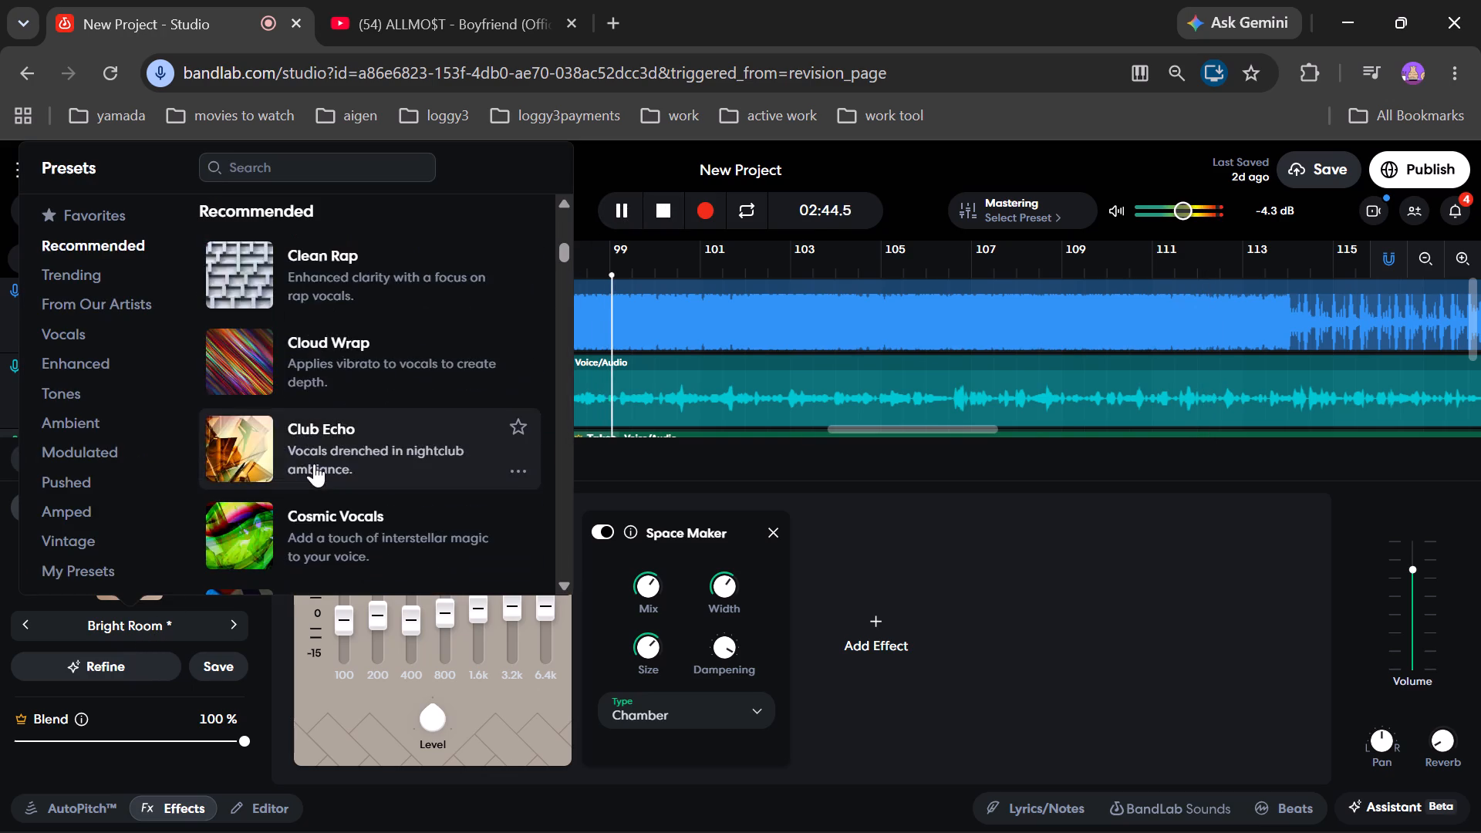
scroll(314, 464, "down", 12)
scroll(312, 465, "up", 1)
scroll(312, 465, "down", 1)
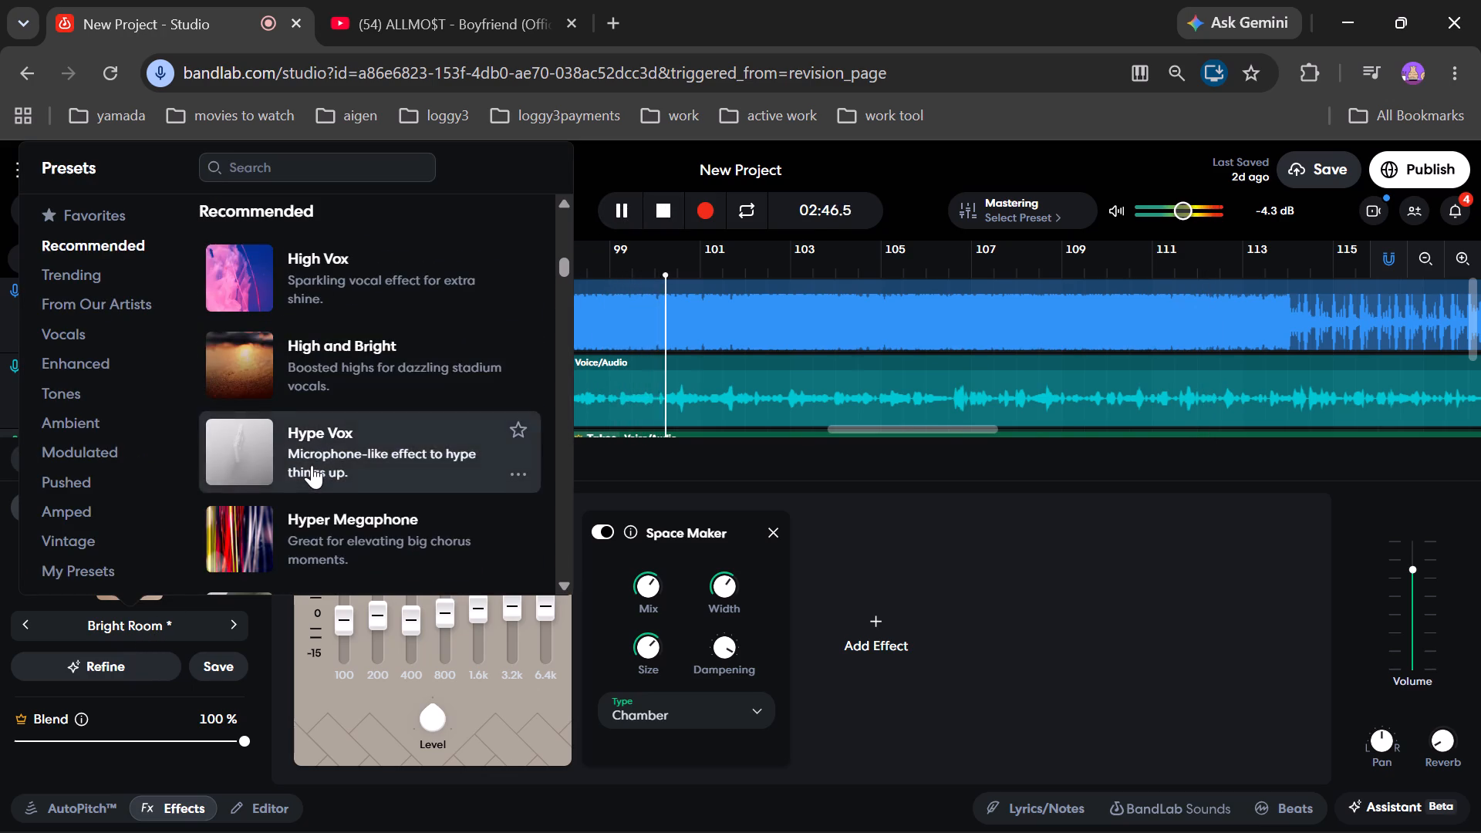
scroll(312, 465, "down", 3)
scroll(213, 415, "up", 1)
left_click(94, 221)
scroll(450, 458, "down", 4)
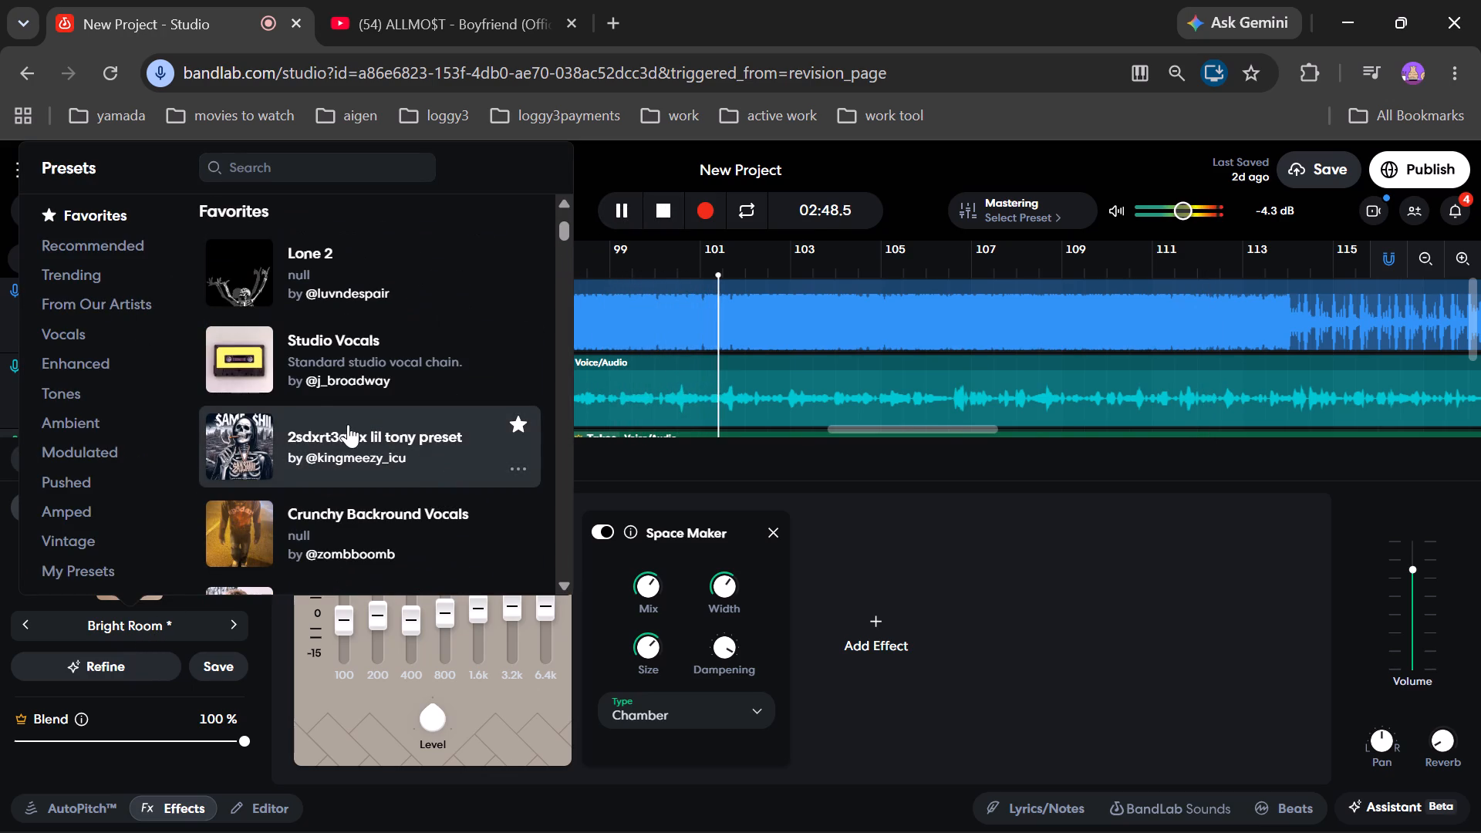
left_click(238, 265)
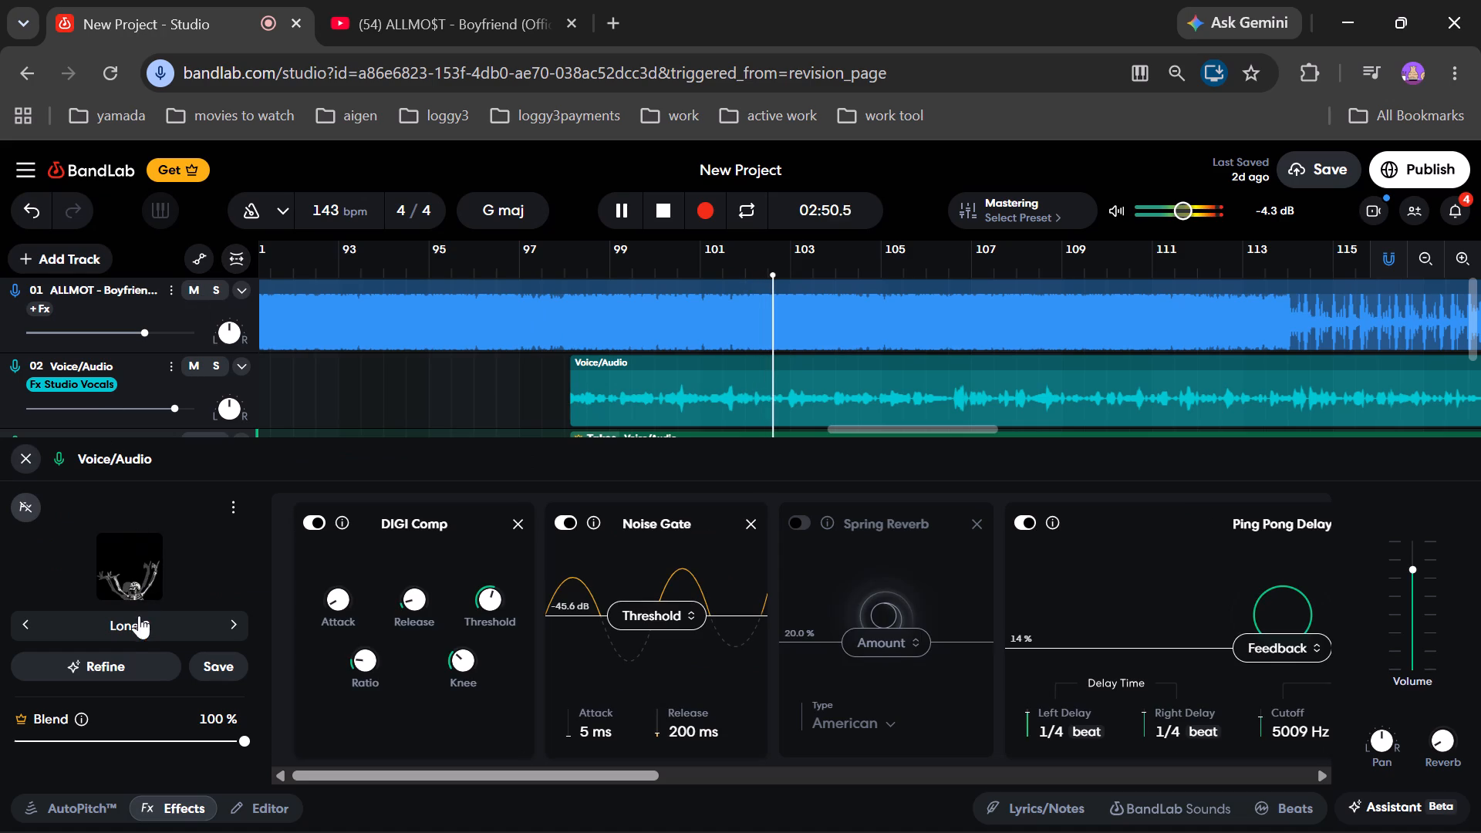
Apply the favorite preset (main) Duki Preset - BANDLAB PLUGINS (1) to track 03 and close its effects.
left_click(139, 622)
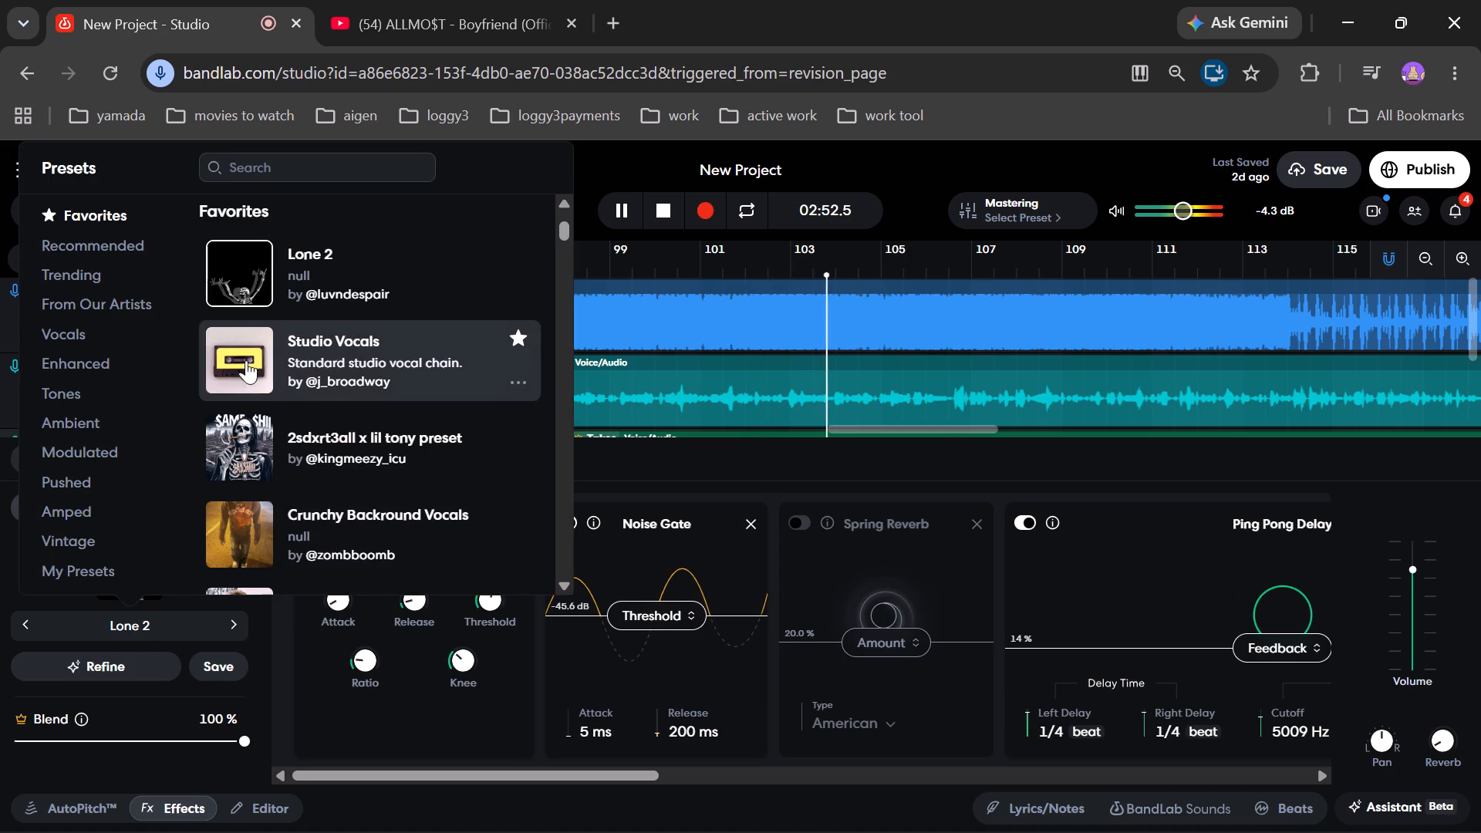
scroll(277, 356, "up", 5)
scroll(305, 393, "down", 10)
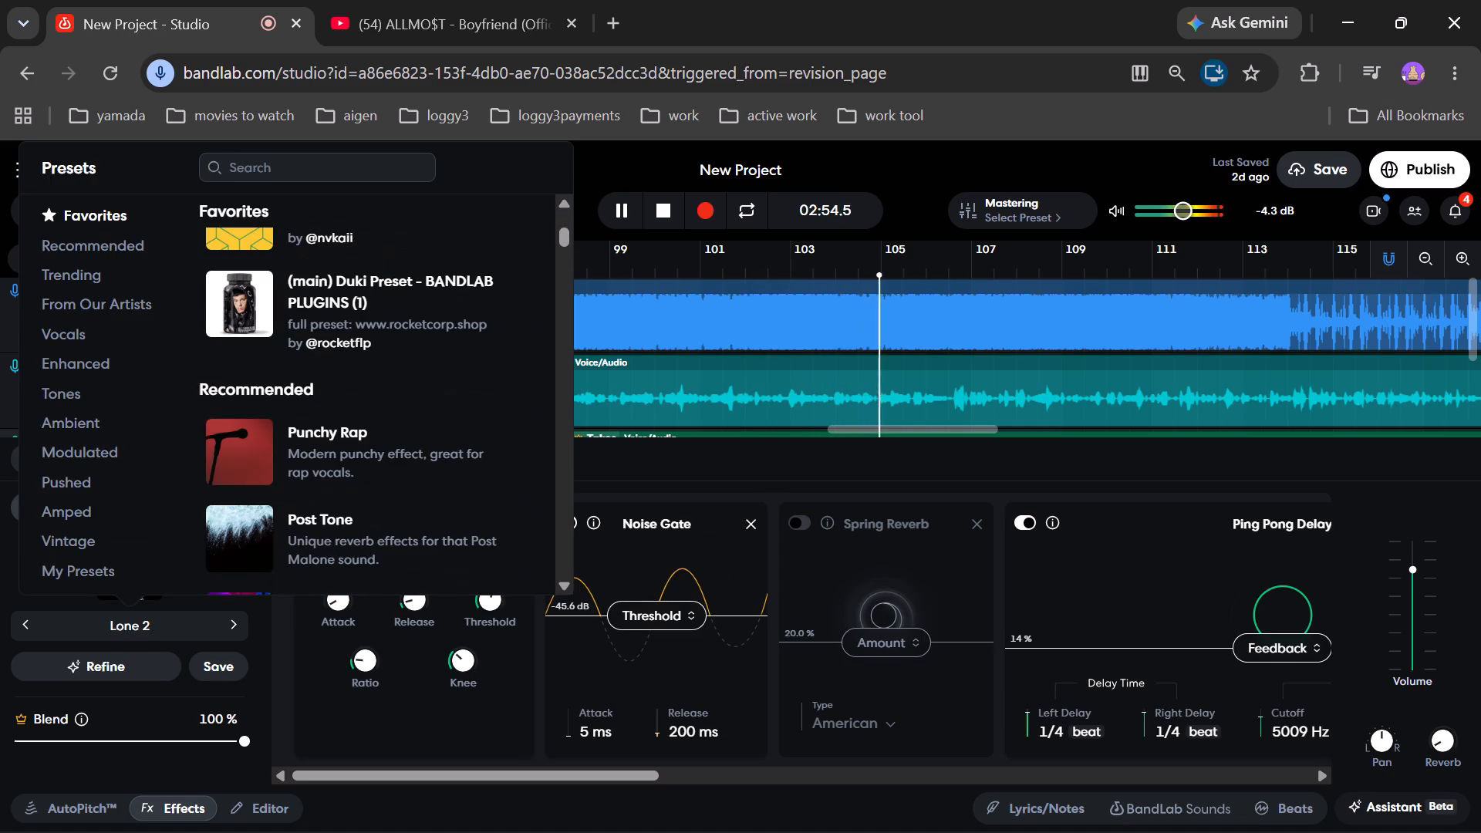
left_click(239, 279)
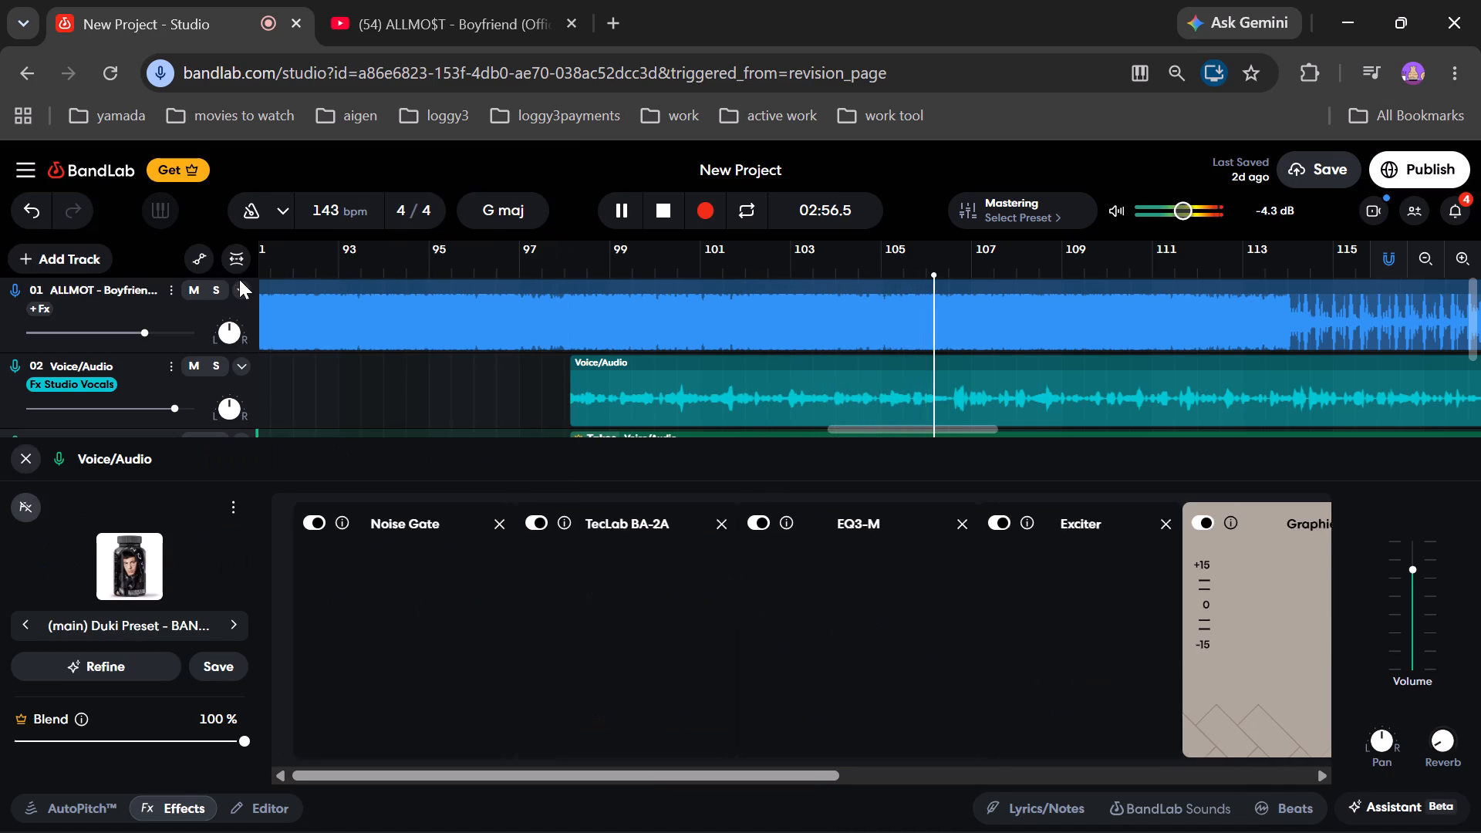
left_click(25, 460)
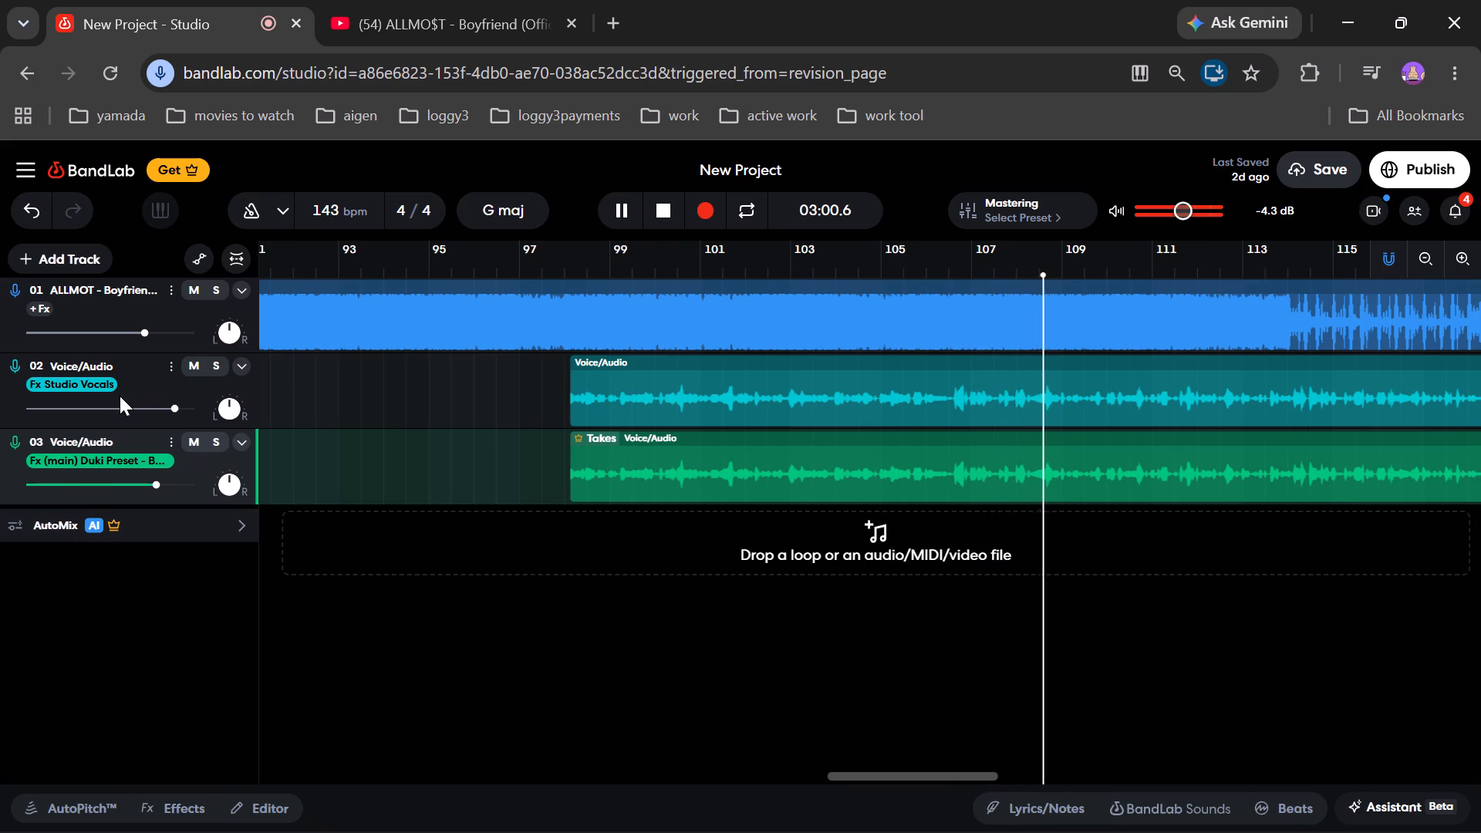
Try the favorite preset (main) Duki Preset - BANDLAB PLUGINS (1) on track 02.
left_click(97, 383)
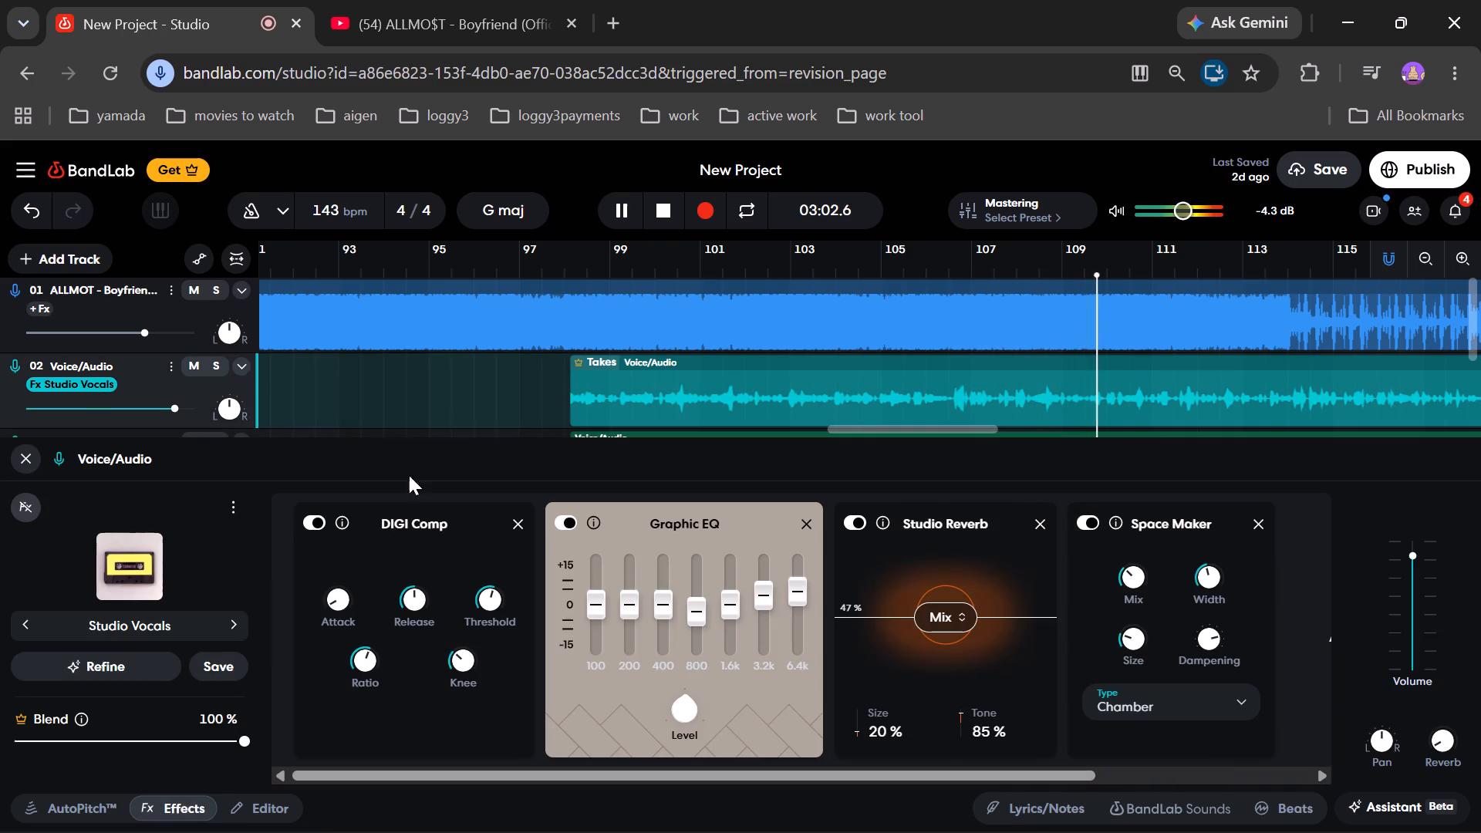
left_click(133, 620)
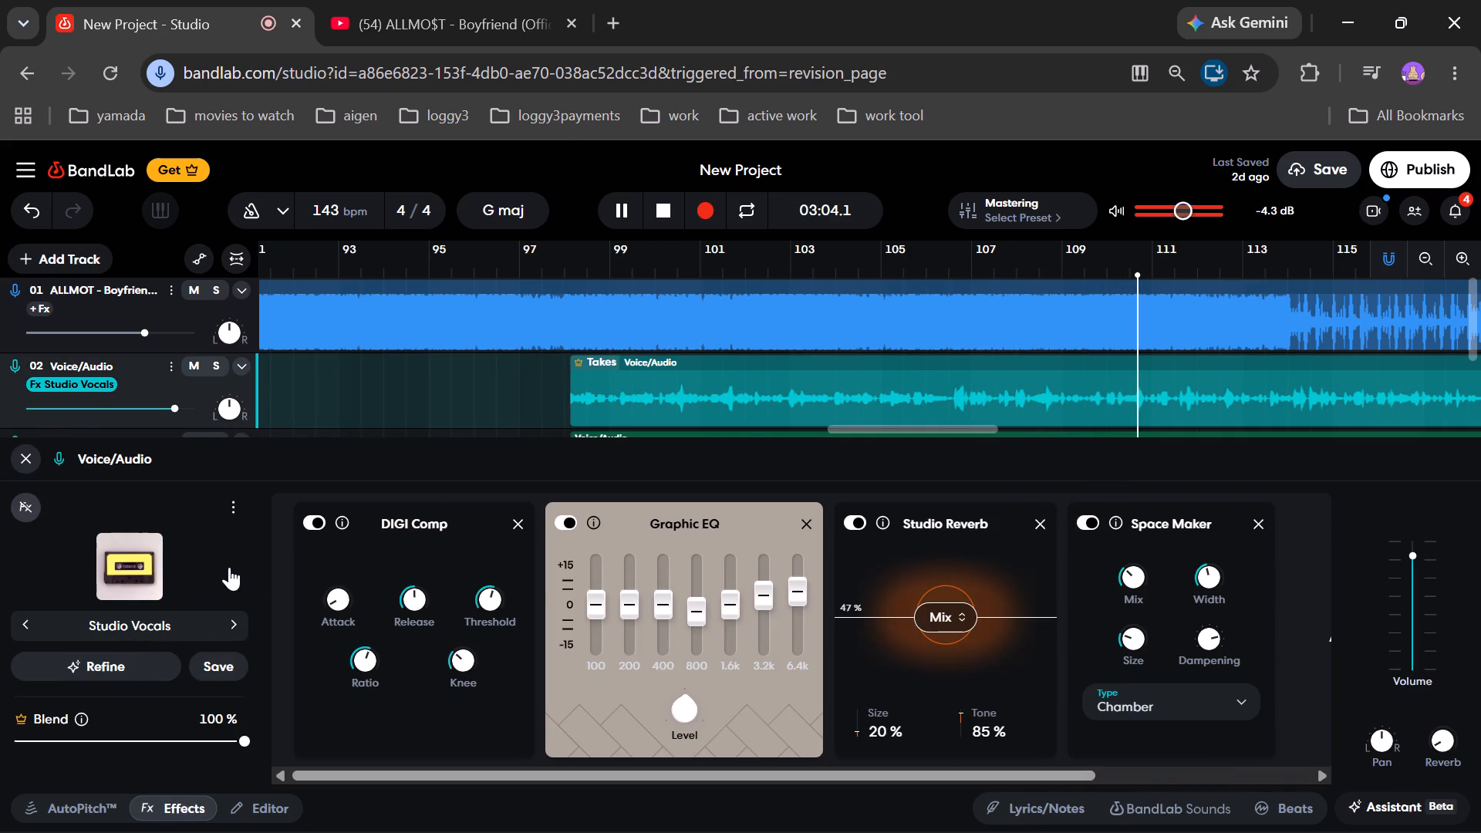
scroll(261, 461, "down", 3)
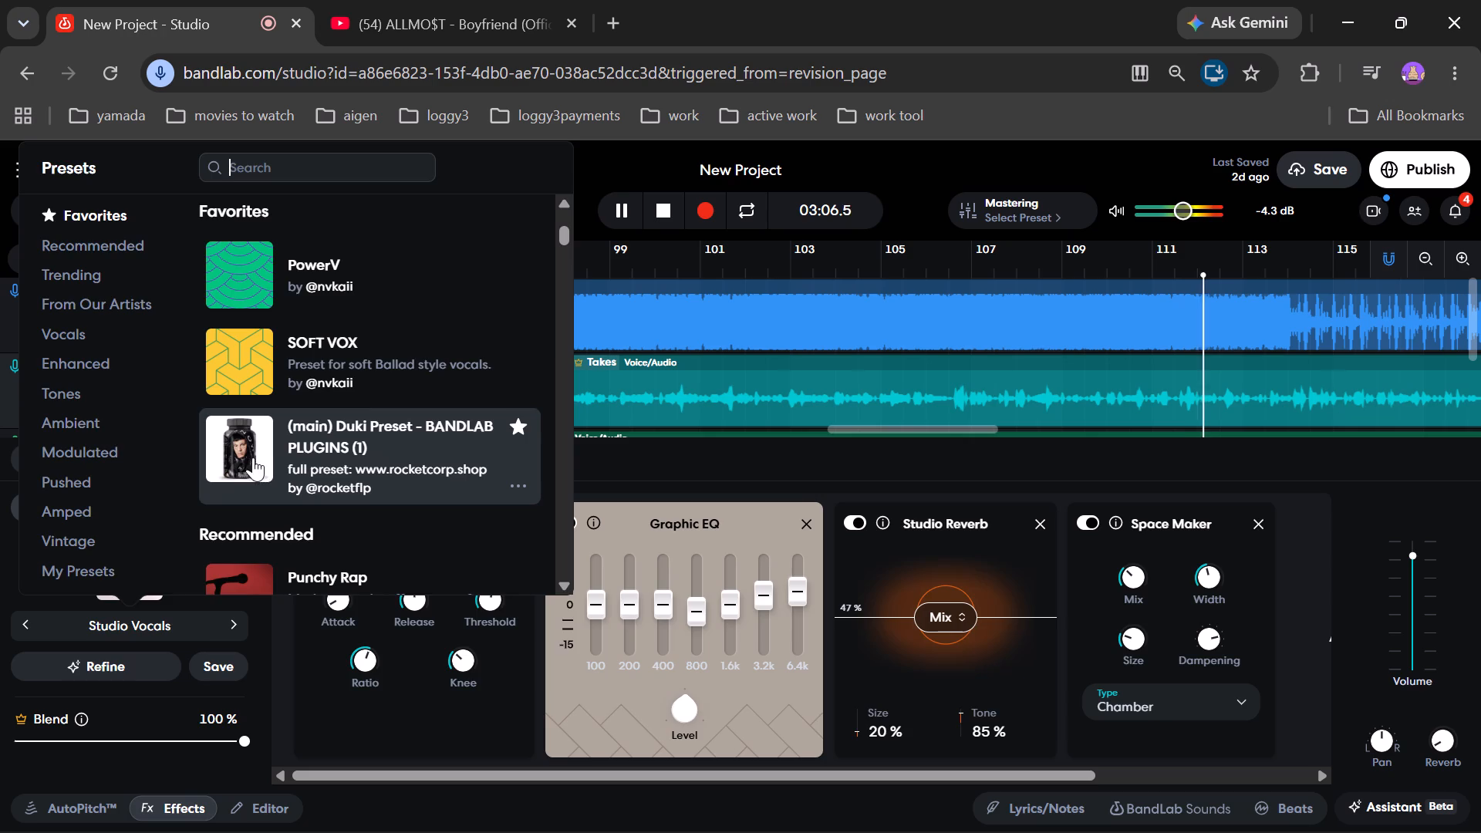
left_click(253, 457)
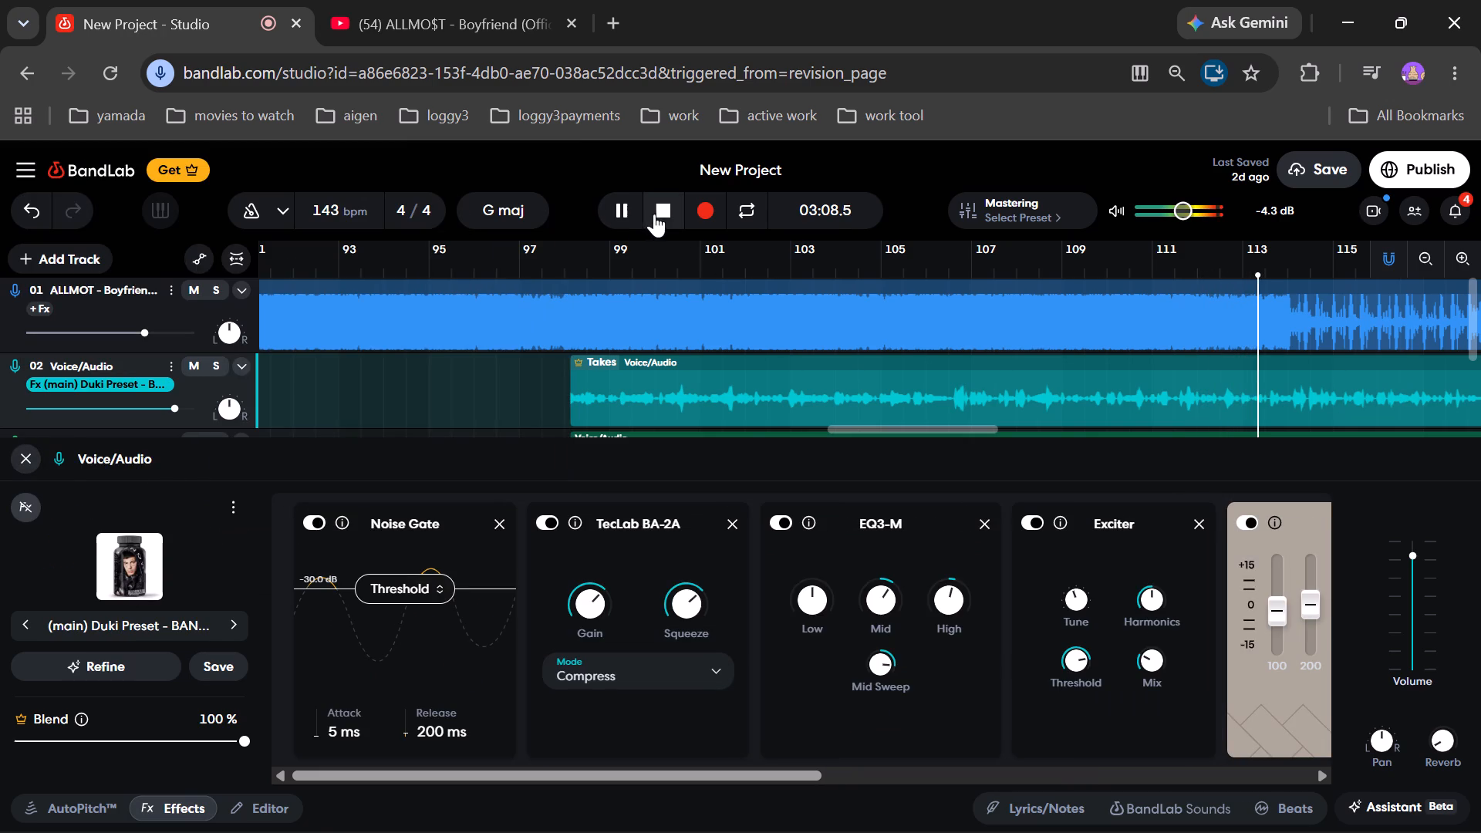
Restart playback from 02:42.1 and apply the saved preset My Main 4 Everythang to track 02.
left_click(659, 211)
left_click(626, 214)
left_click(133, 628)
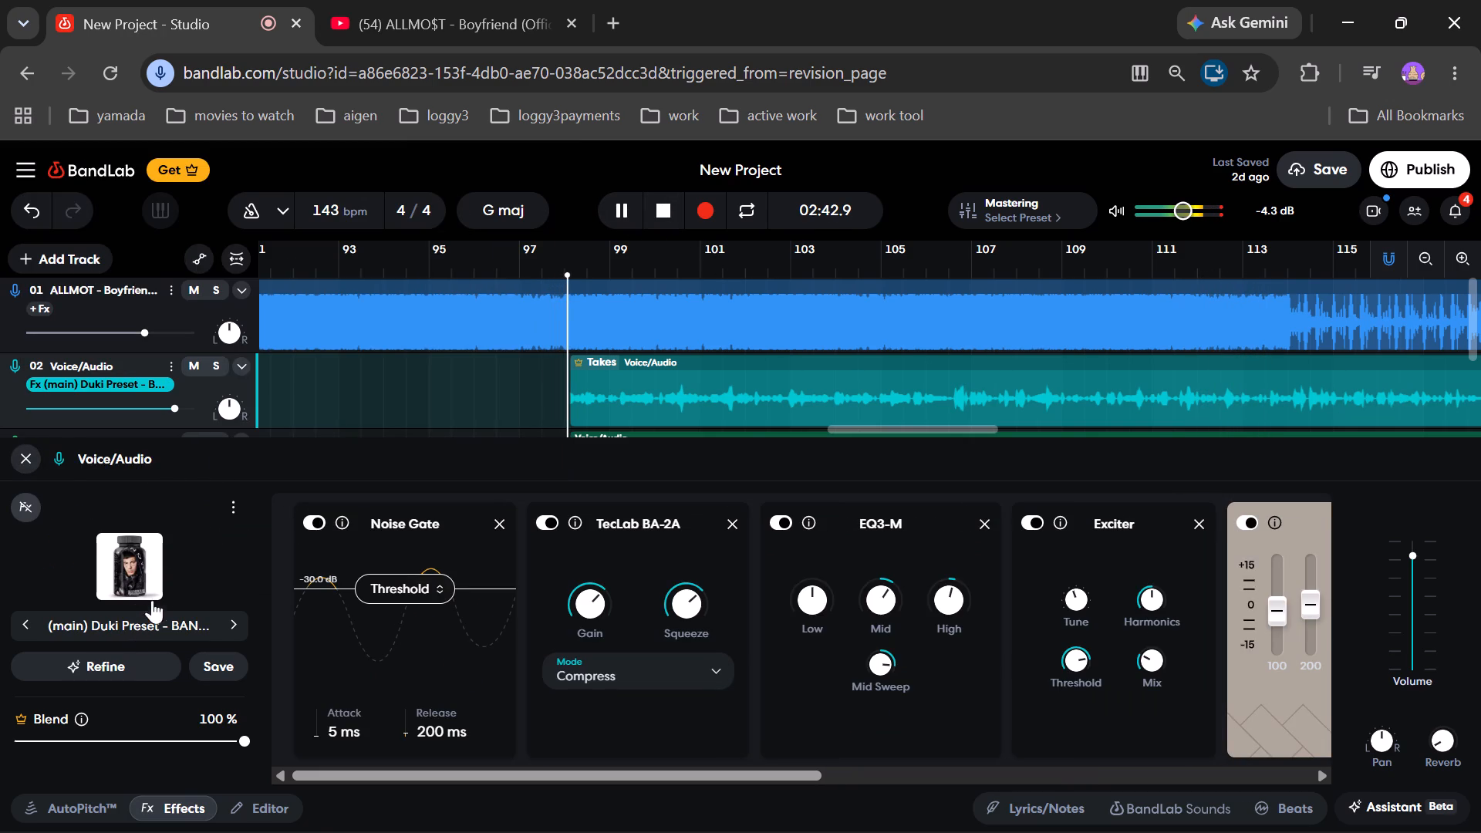
left_click(96, 582)
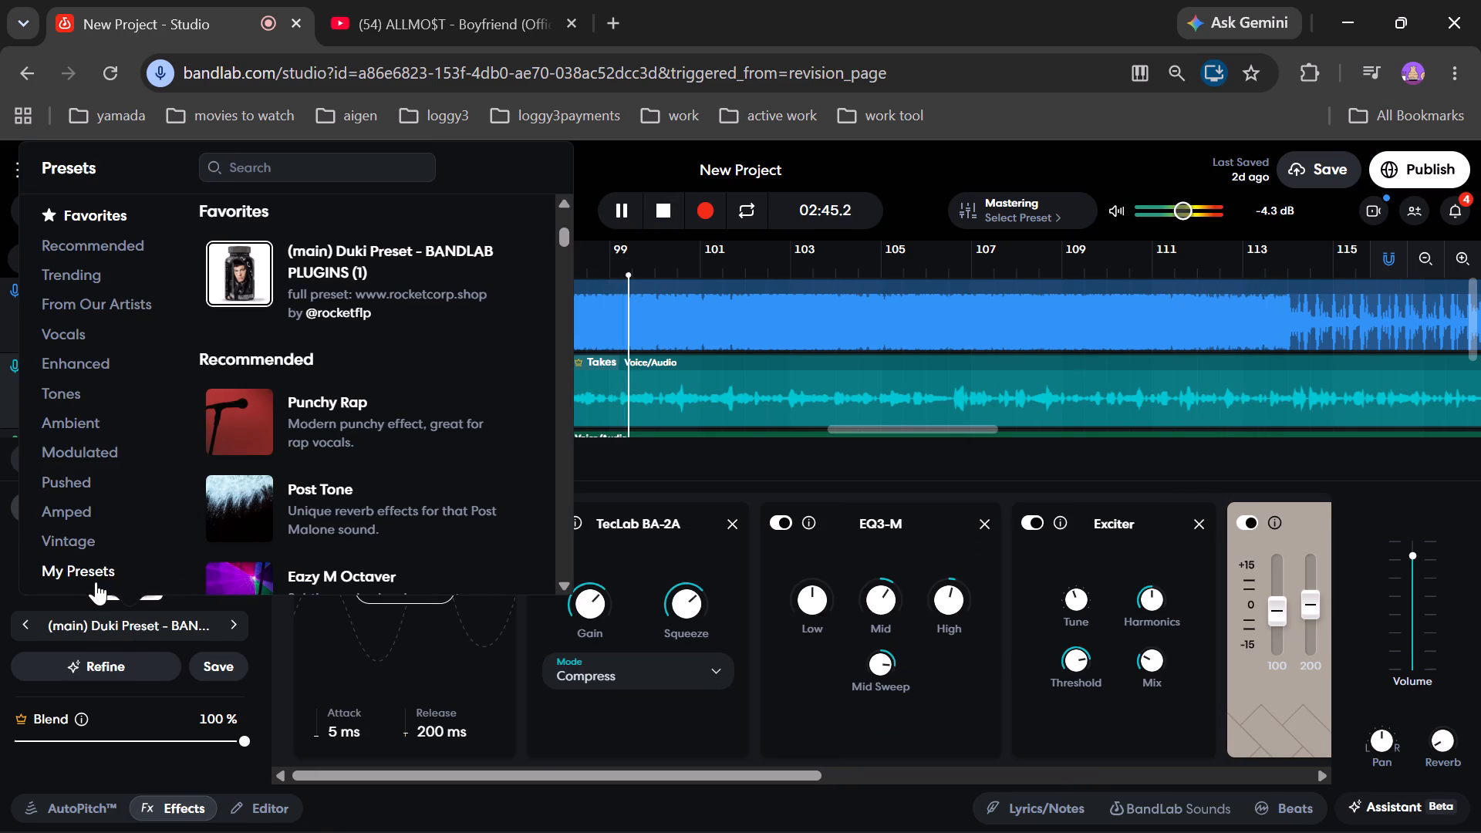
scroll(294, 463, "down", 6)
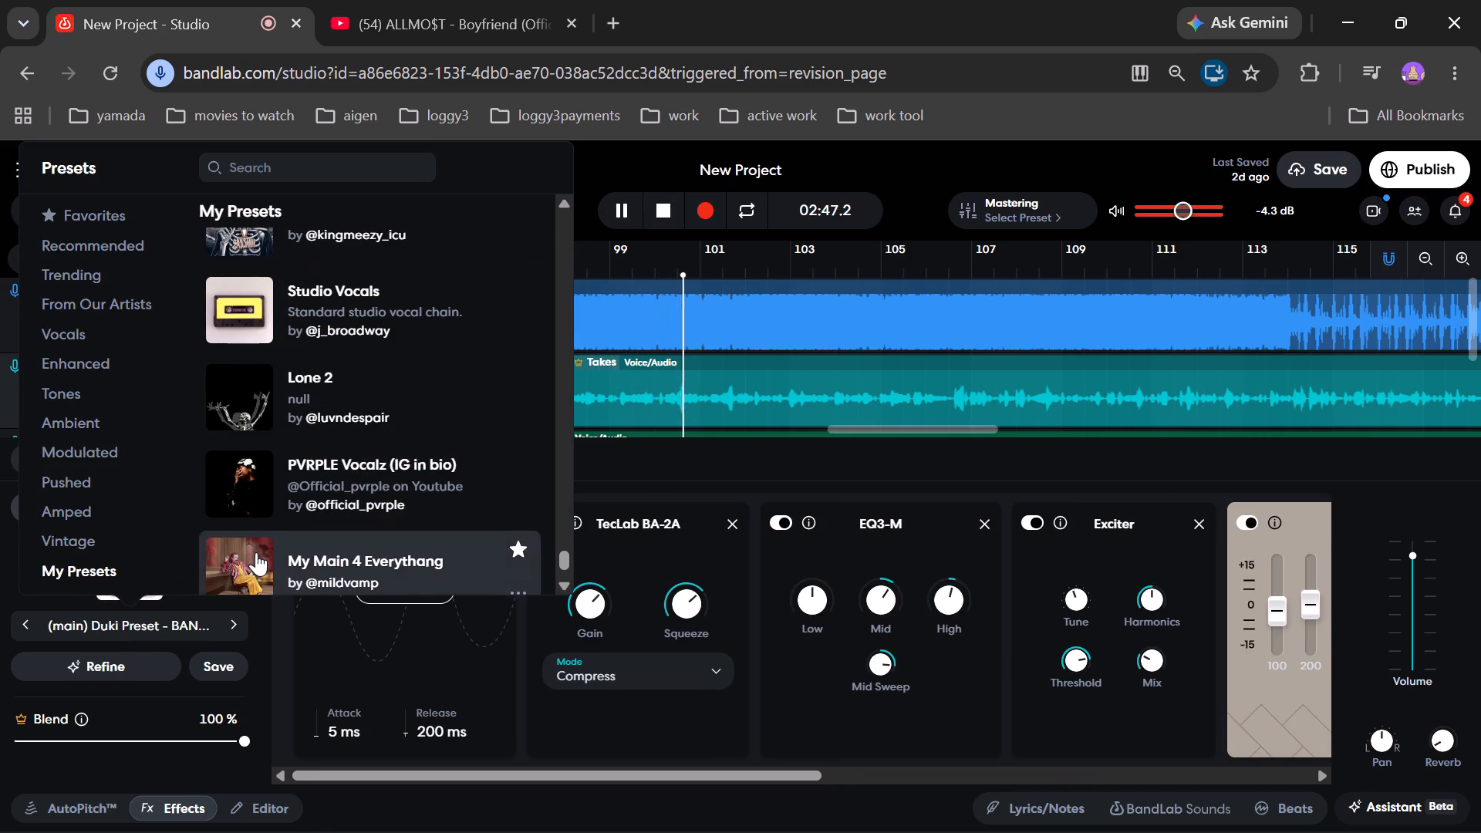
left_click(256, 552)
Bypass all of track 02's effects.
left_click(26, 504)
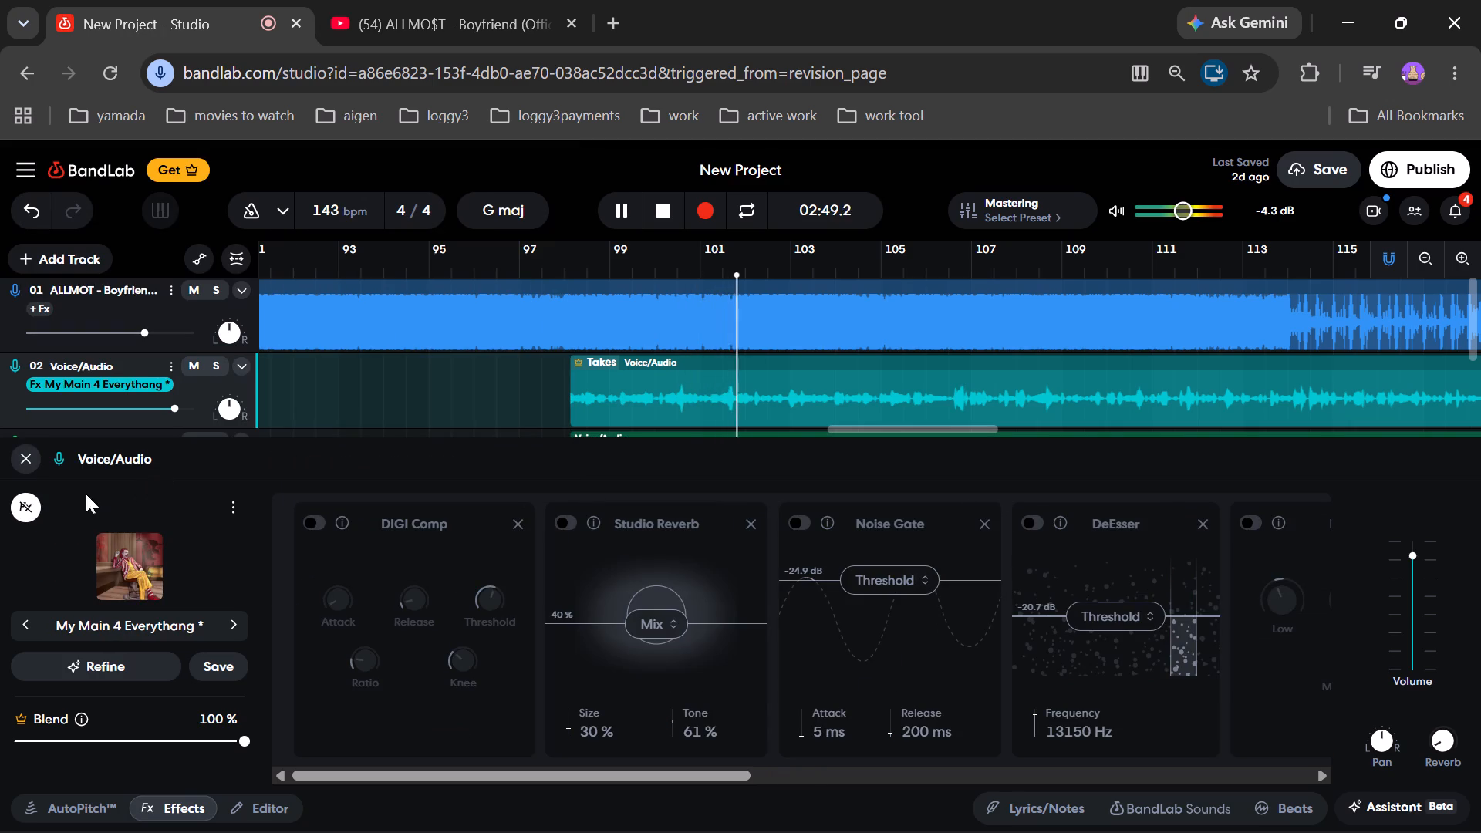
Turn track 02's effects back on and close its effects.
left_click(32, 497)
left_click(26, 466)
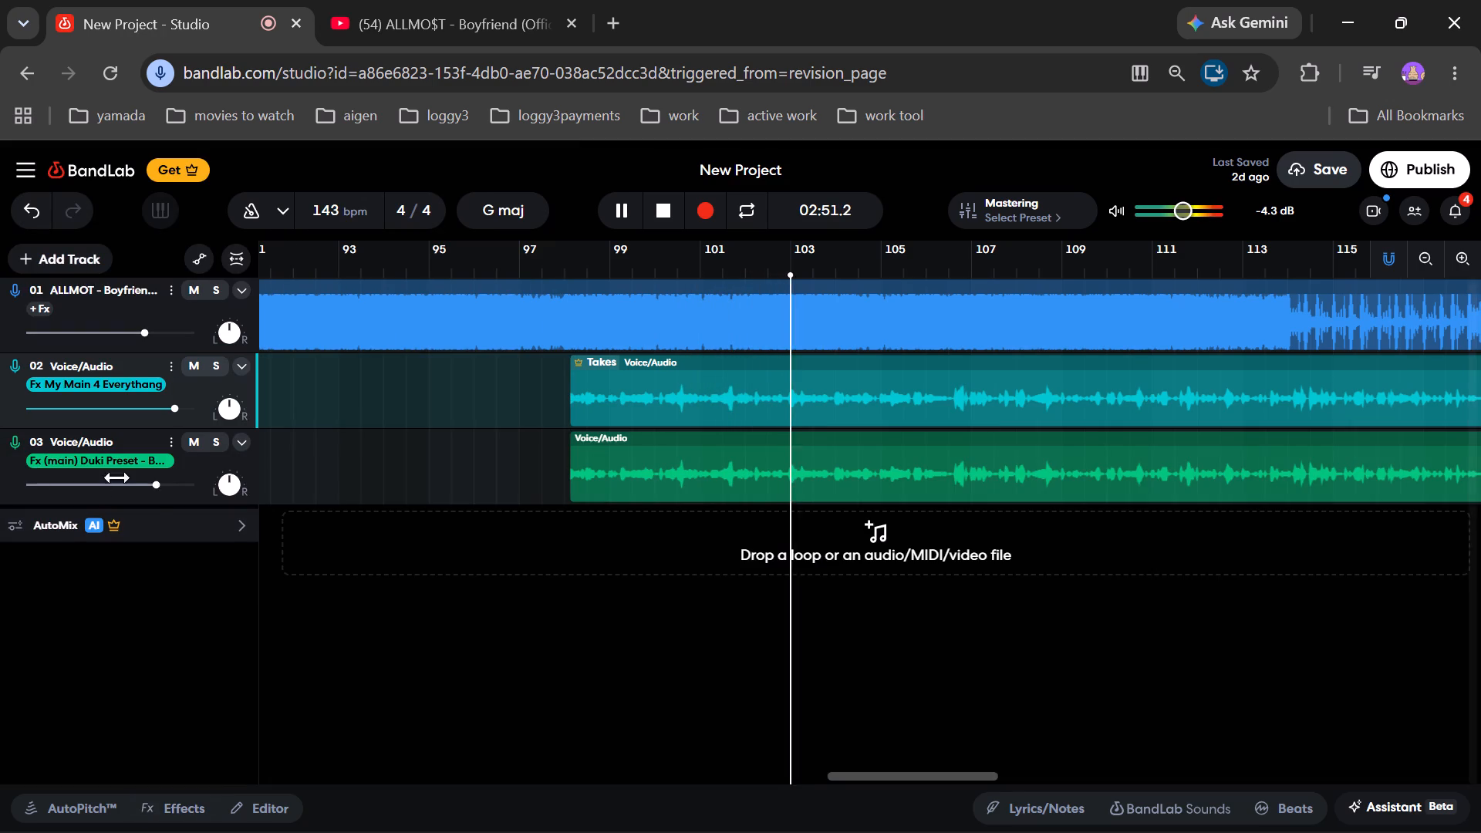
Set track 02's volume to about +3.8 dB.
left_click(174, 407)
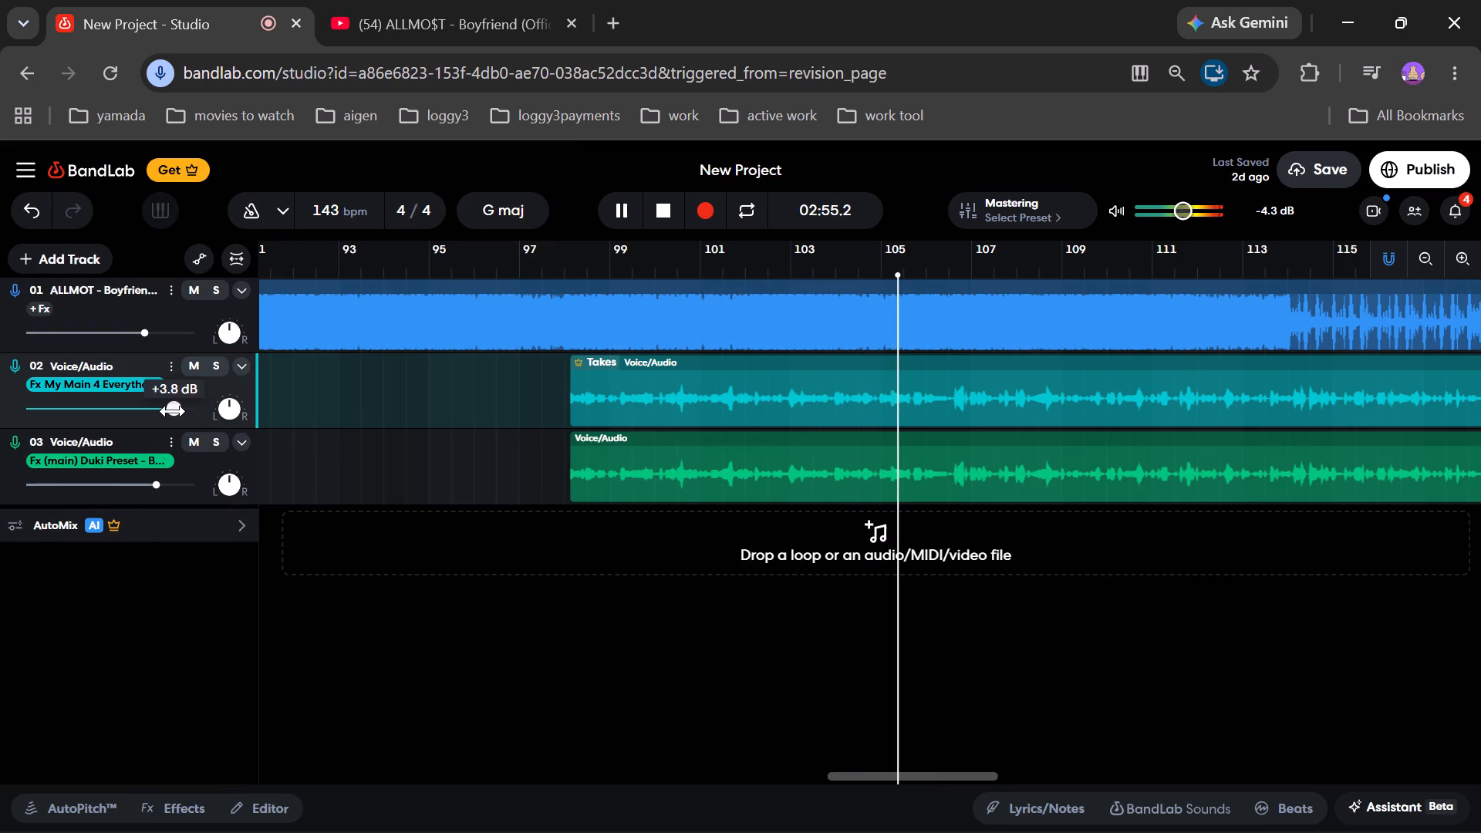
Reduce track 02's AutoPitch strength to Heavy and close its settings.
left_click(182, 804)
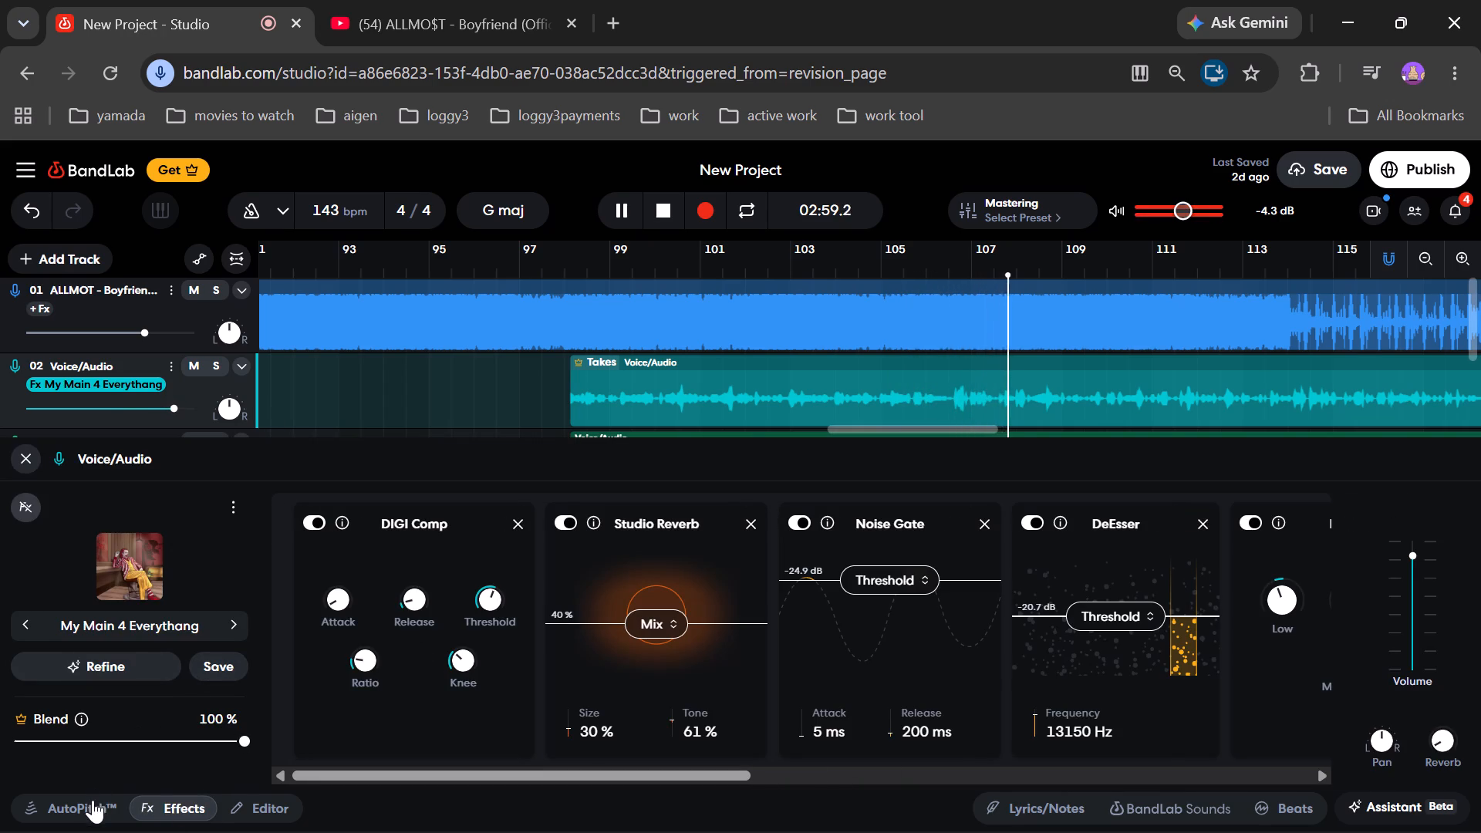
left_click(93, 800)
left_click_drag(811, 646, 816, 653)
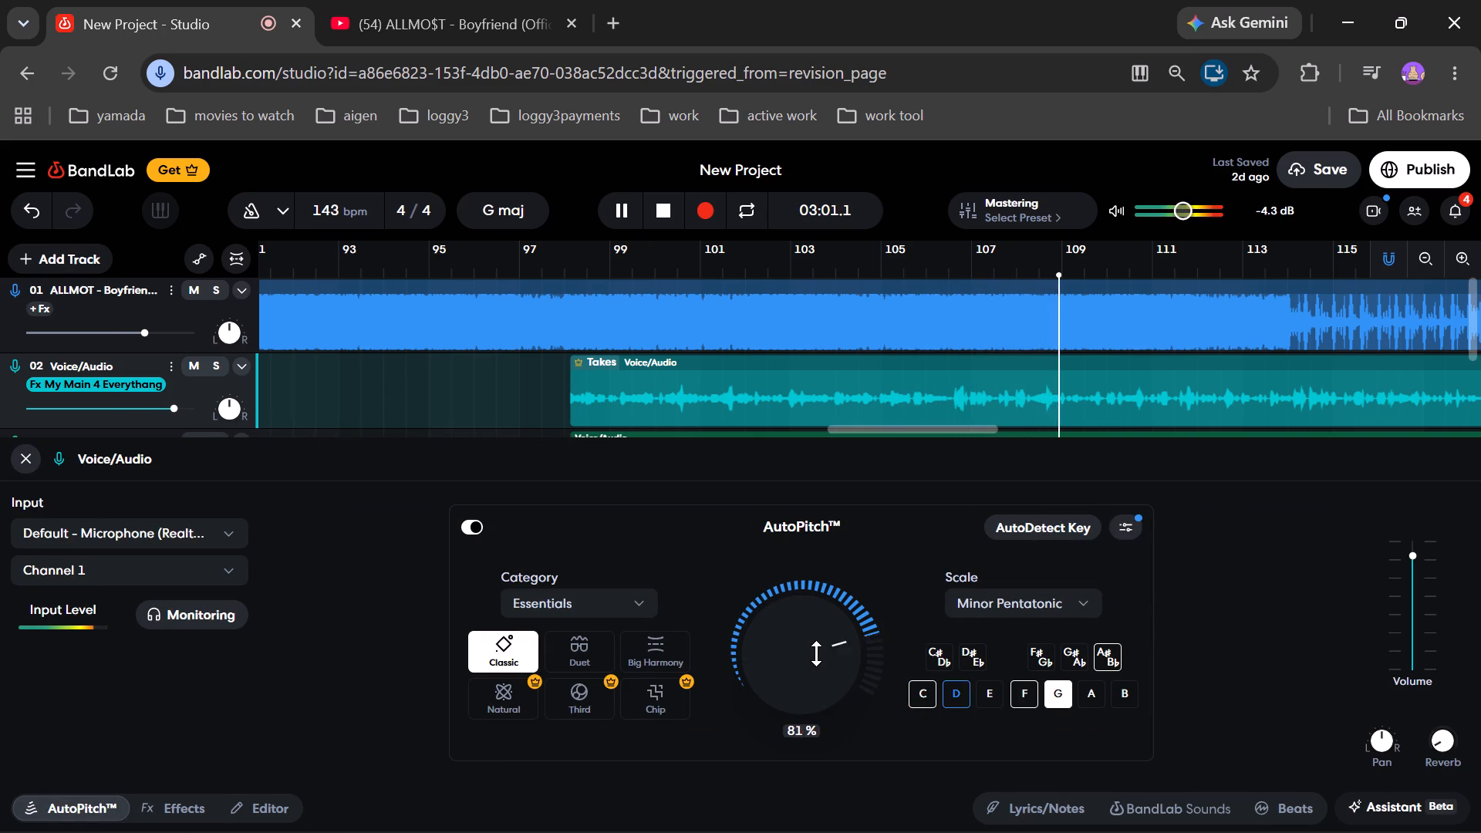
left_click_drag(816, 653, 819, 677)
left_click_drag(820, 677, 820, 667)
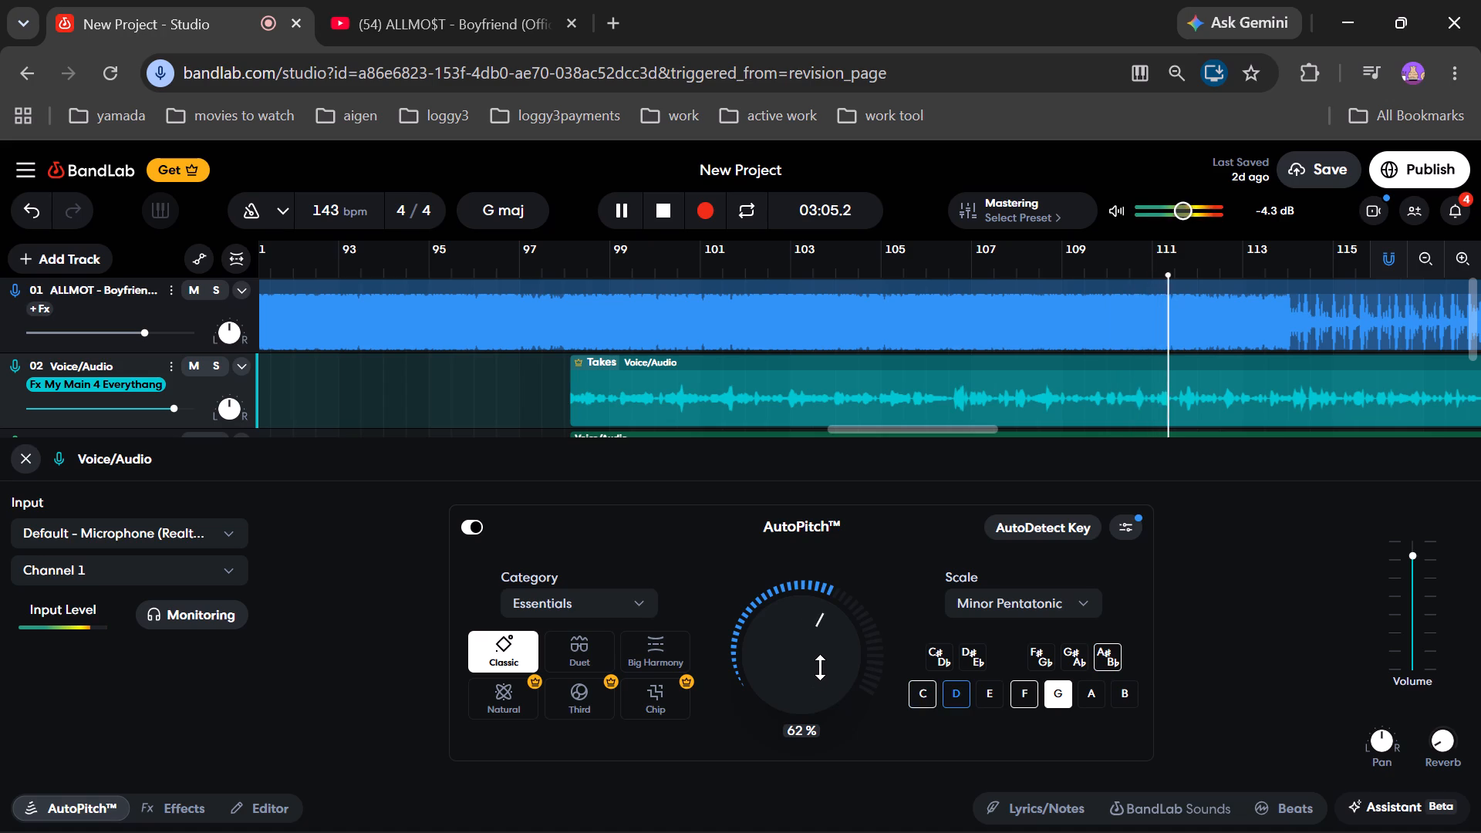
left_click_drag(820, 667, 820, 659)
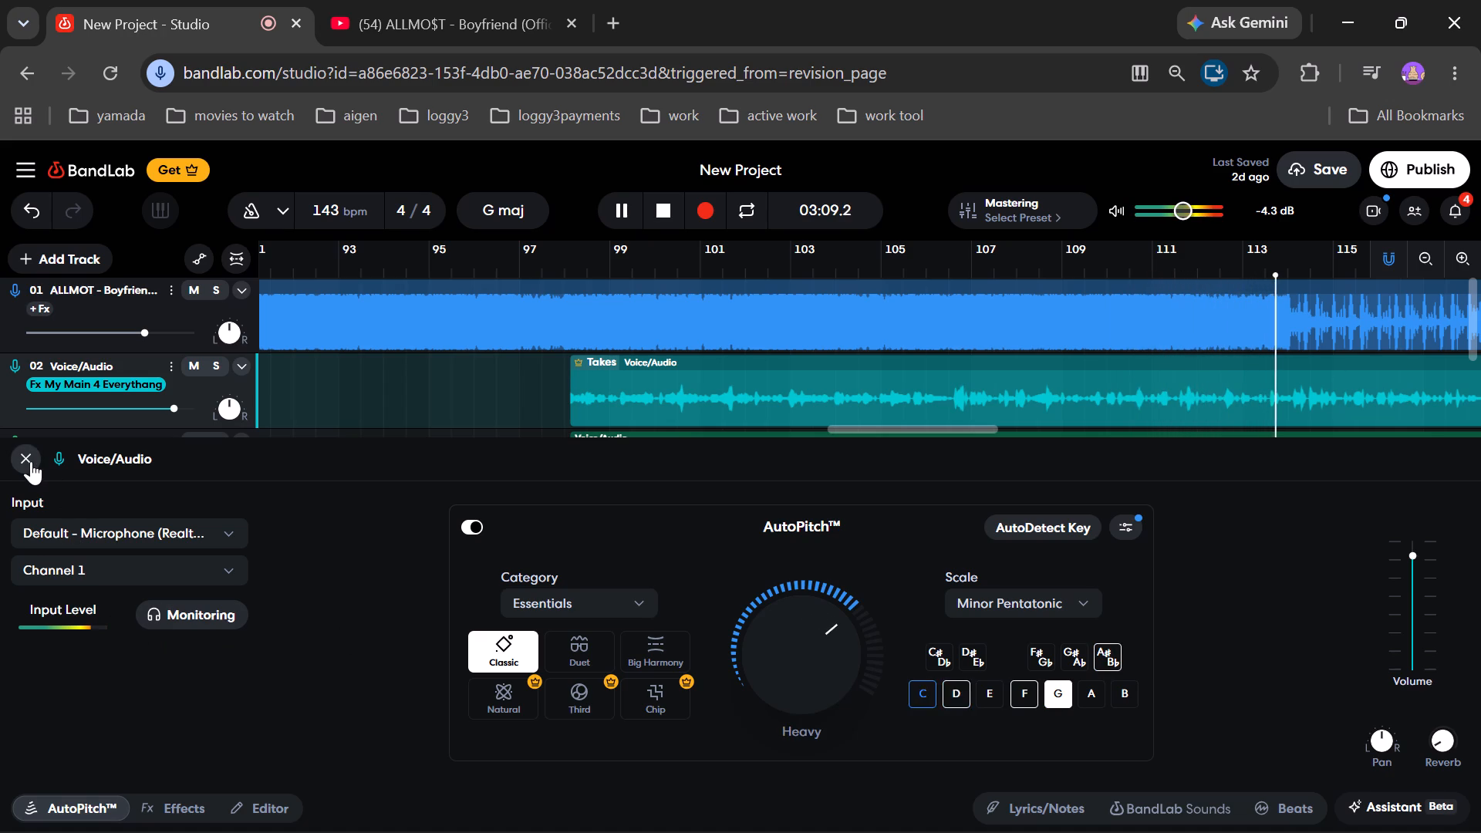
left_click(31, 461)
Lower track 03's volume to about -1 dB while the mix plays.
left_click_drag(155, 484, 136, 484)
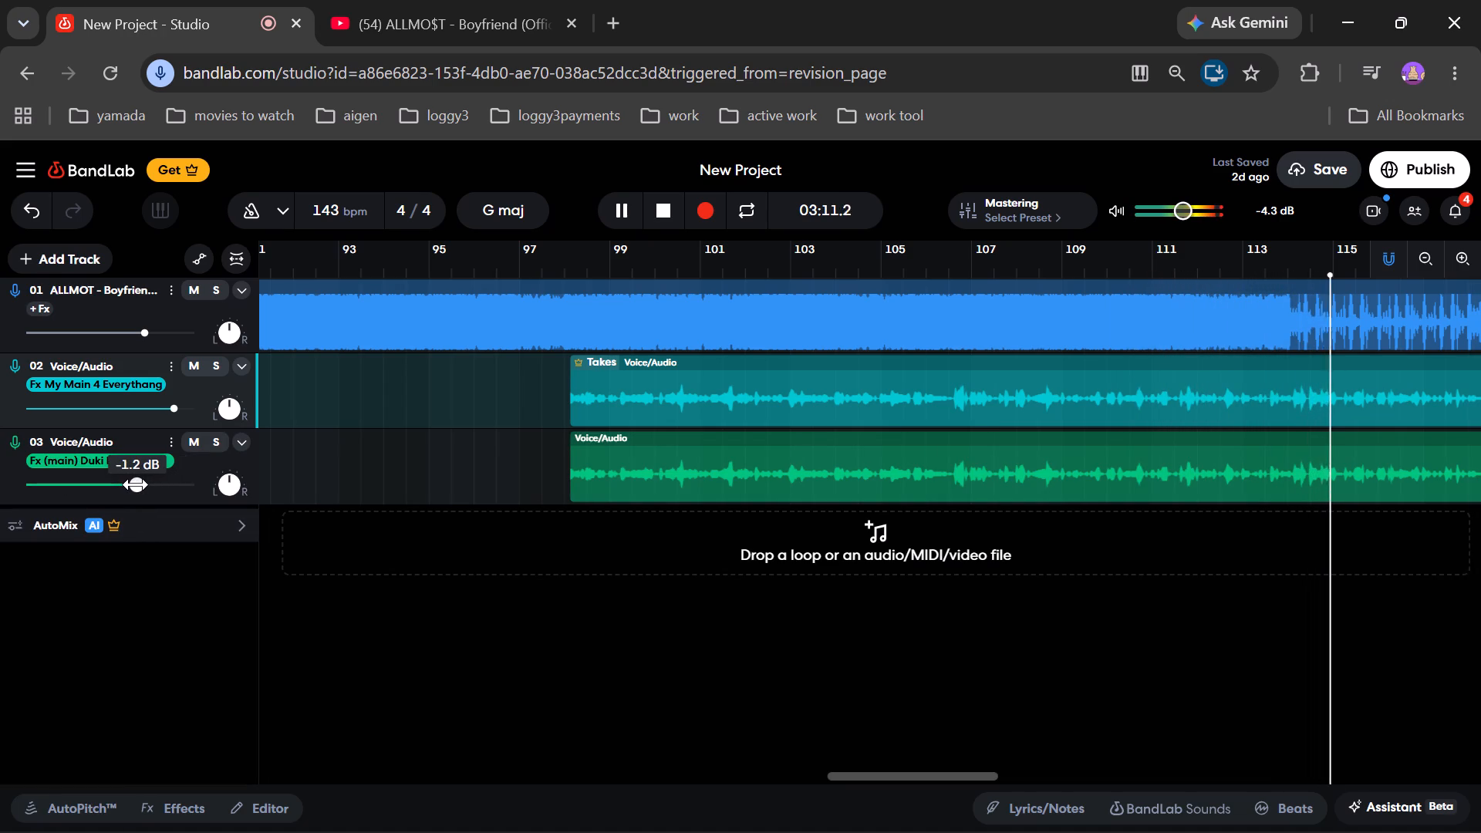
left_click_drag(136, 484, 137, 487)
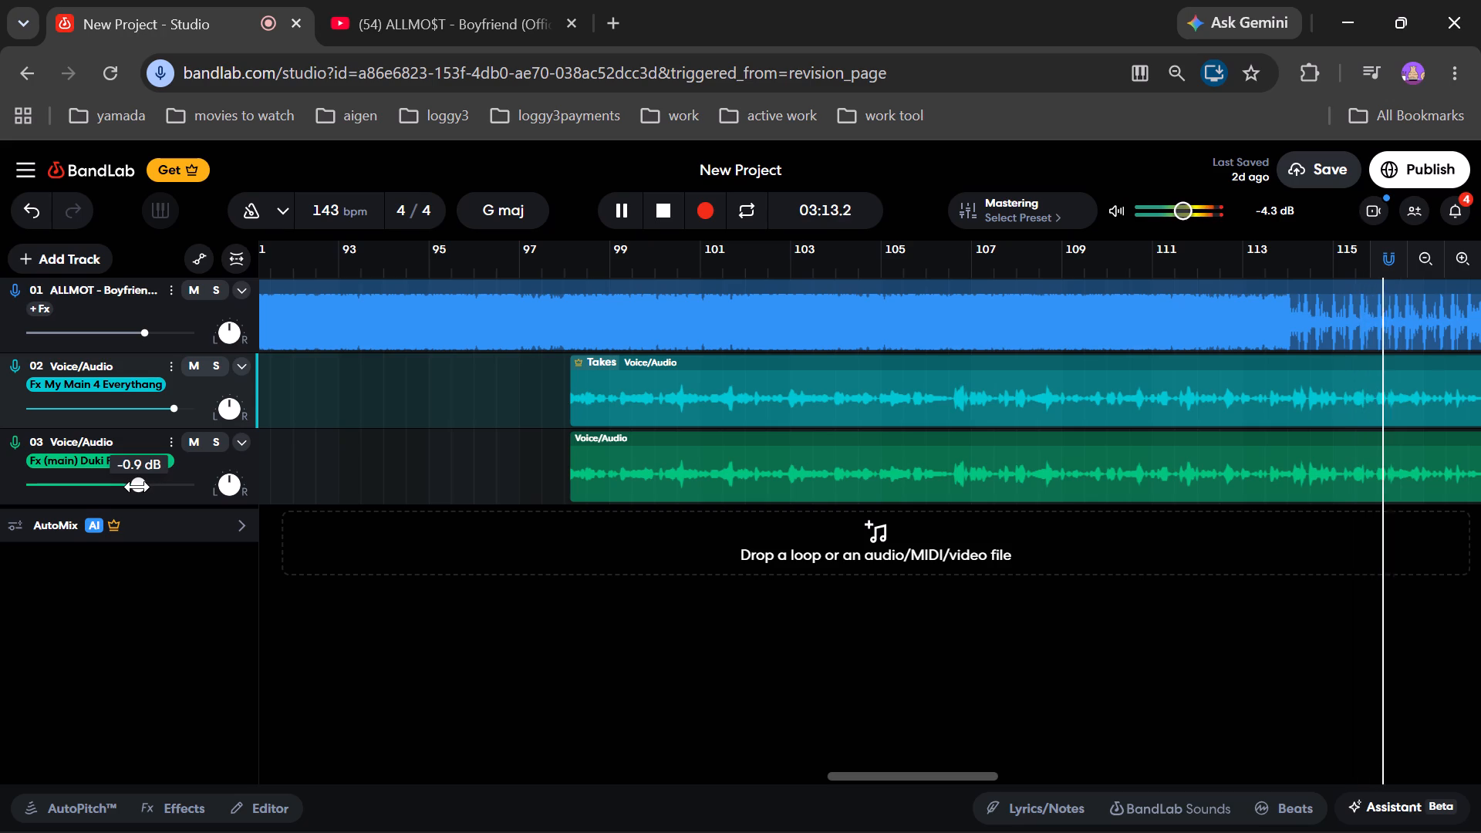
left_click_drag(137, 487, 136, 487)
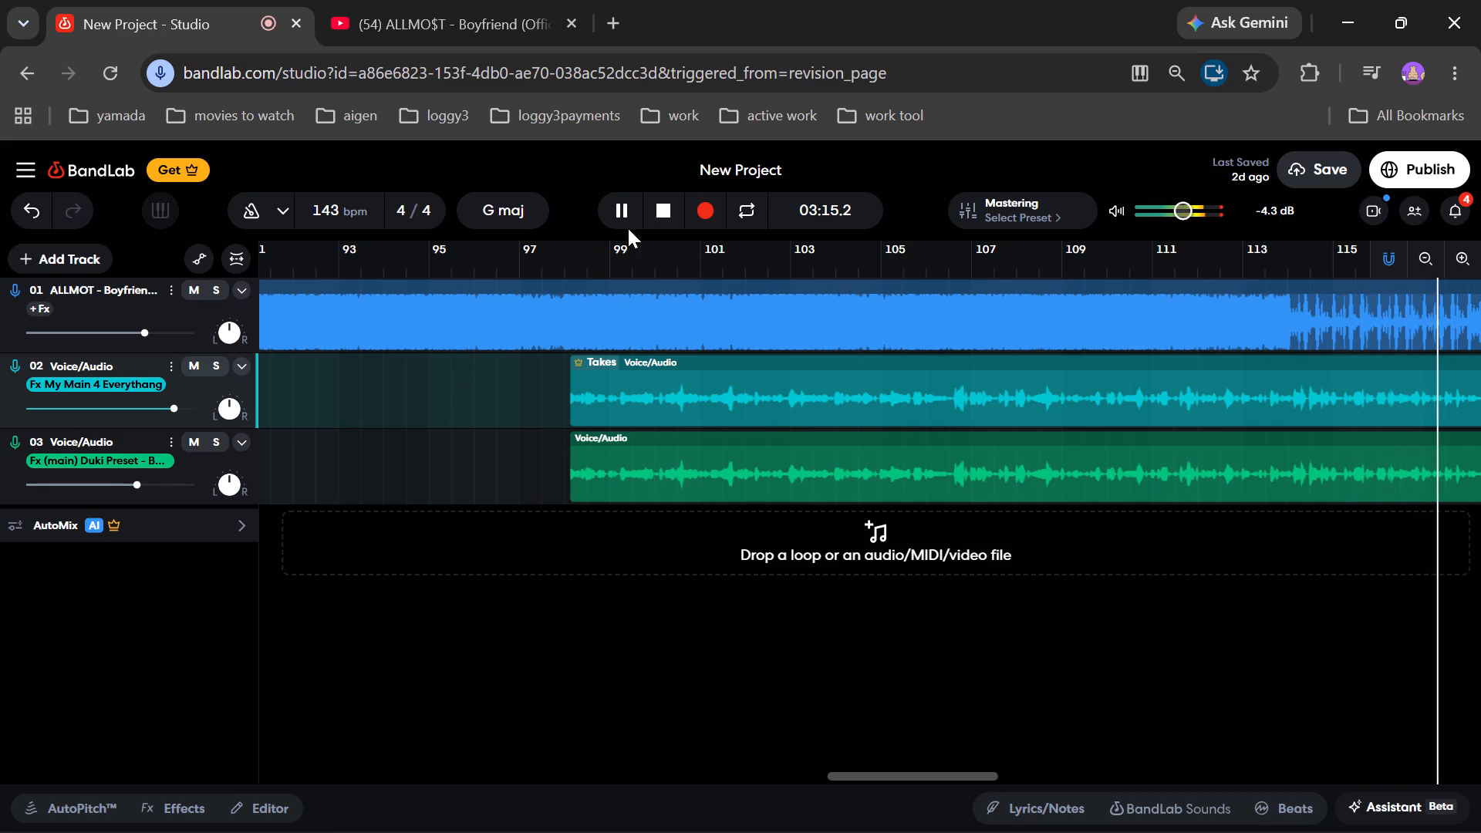
Rebalance the vocals while playing from 02:42.1: lower track 02's volume slightly below track 01's and raise track 03's to about +4.3 dB.
left_click(659, 218)
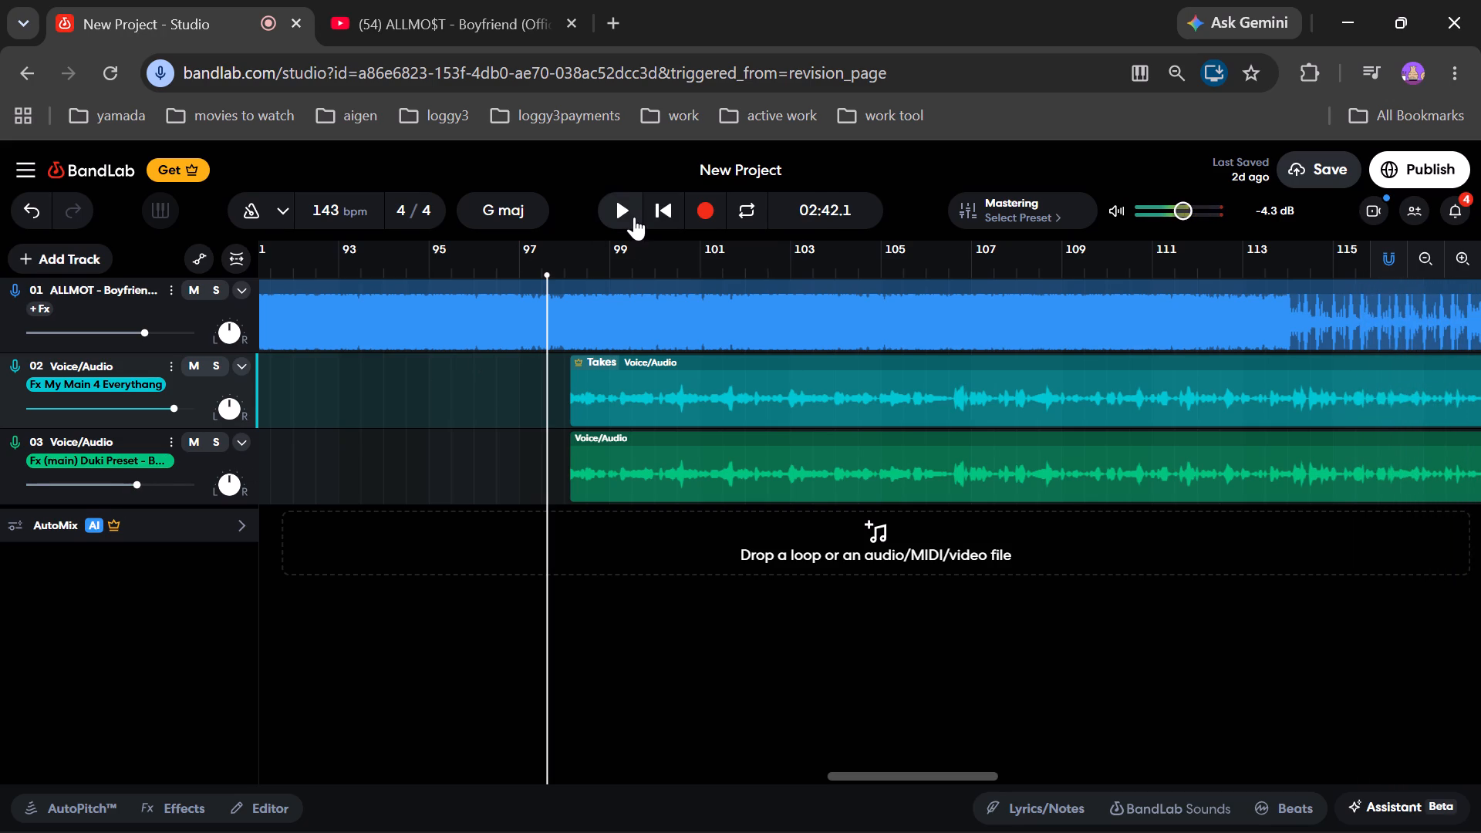
left_click(634, 217)
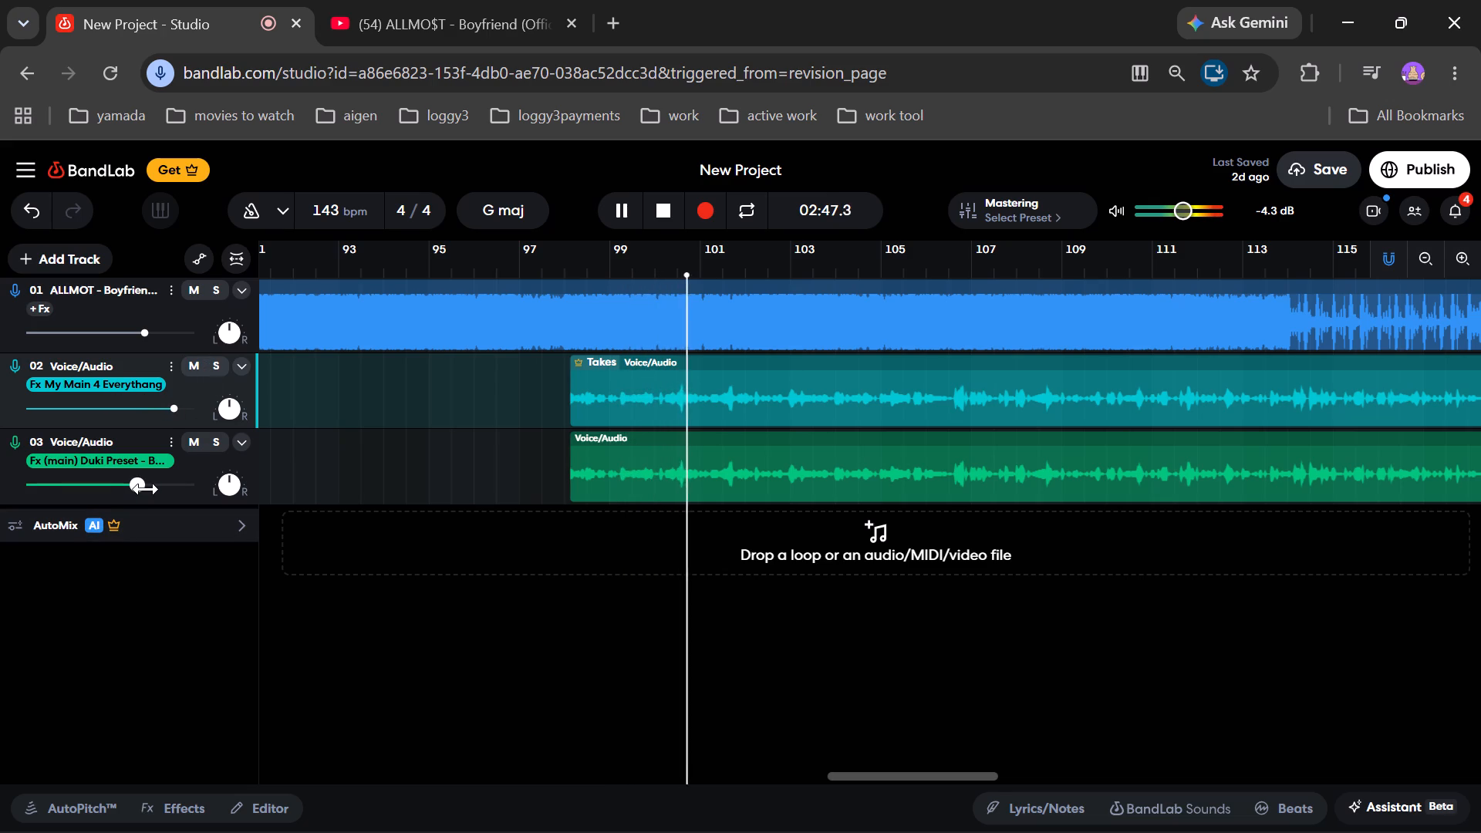
left_click_drag(146, 489, 187, 492)
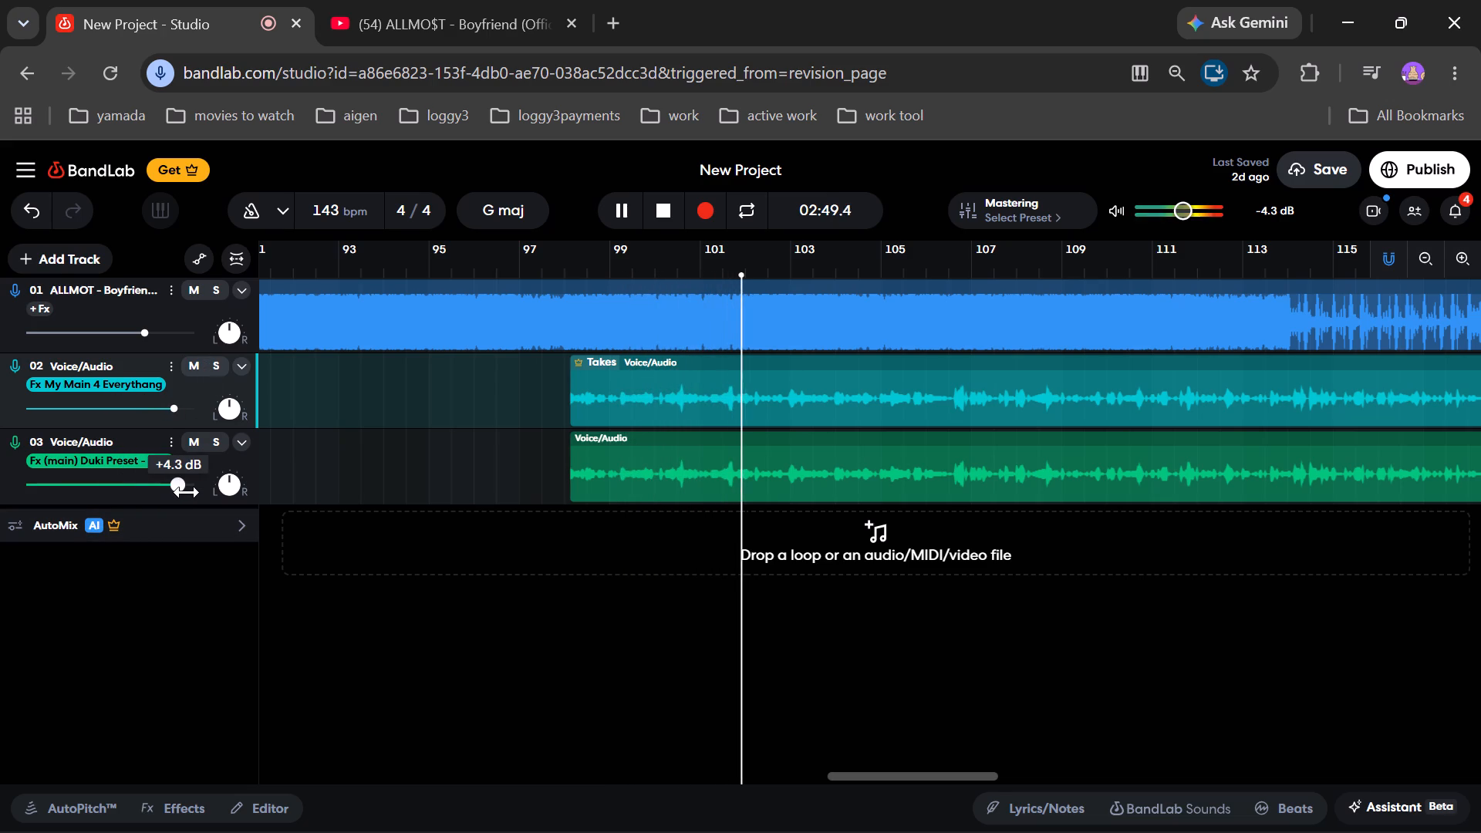
left_click_drag(187, 492, 180, 492)
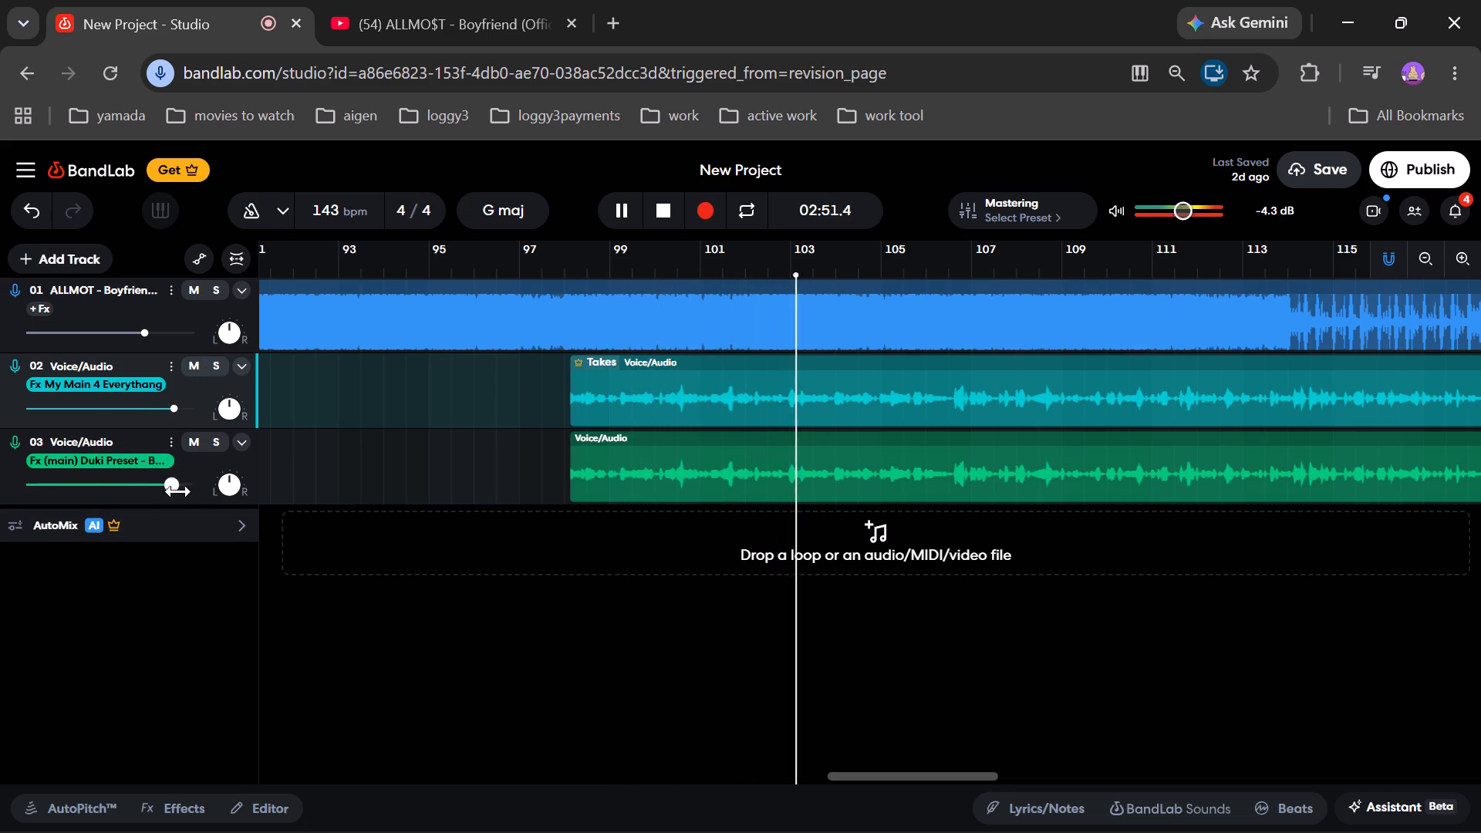
left_click_drag(174, 409, 140, 416)
left_click(180, 484)
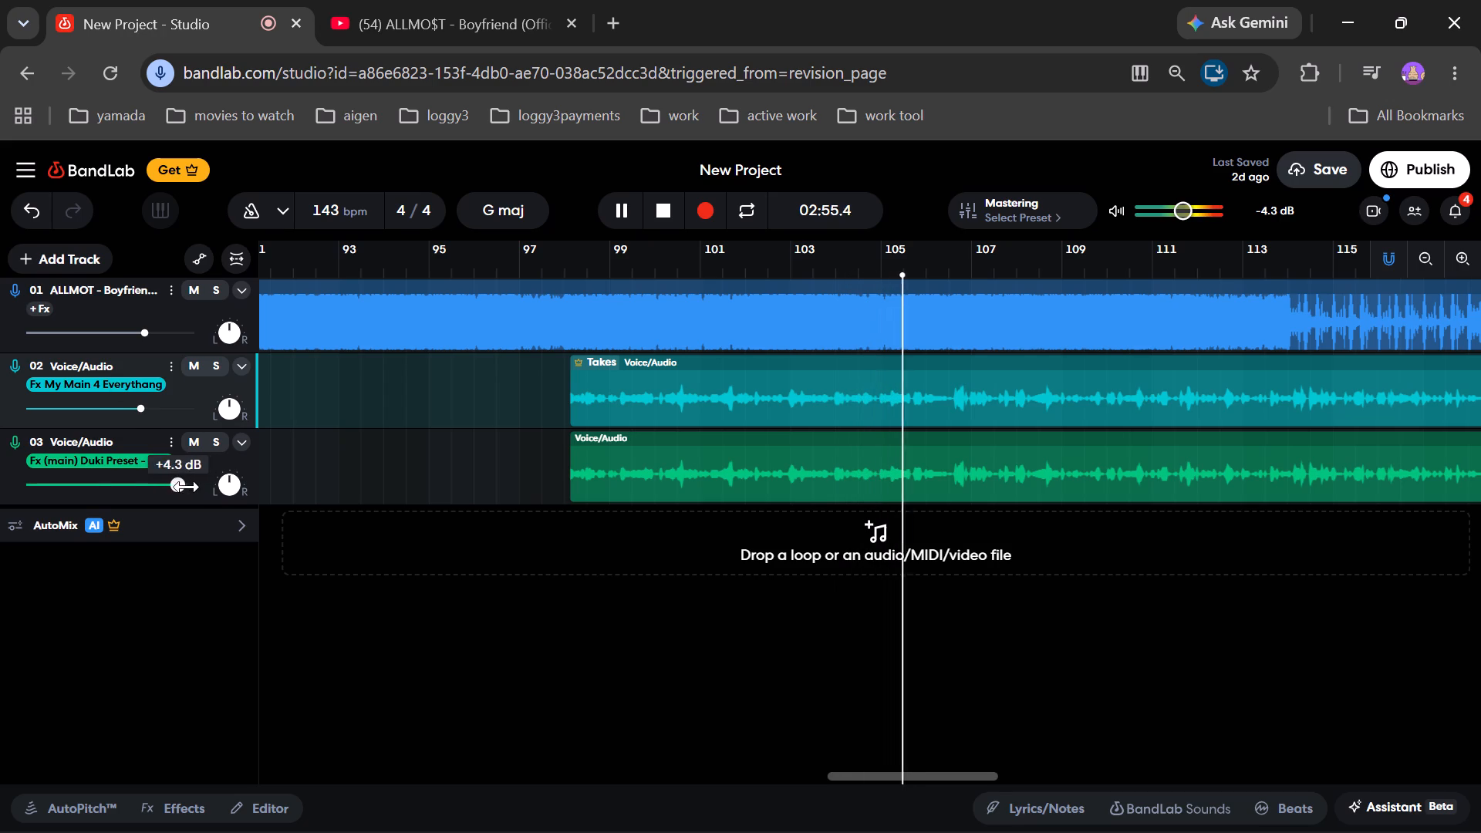
Reduce track 03's AutoPitch strength to Heavy and close its settings.
left_click(137, 434)
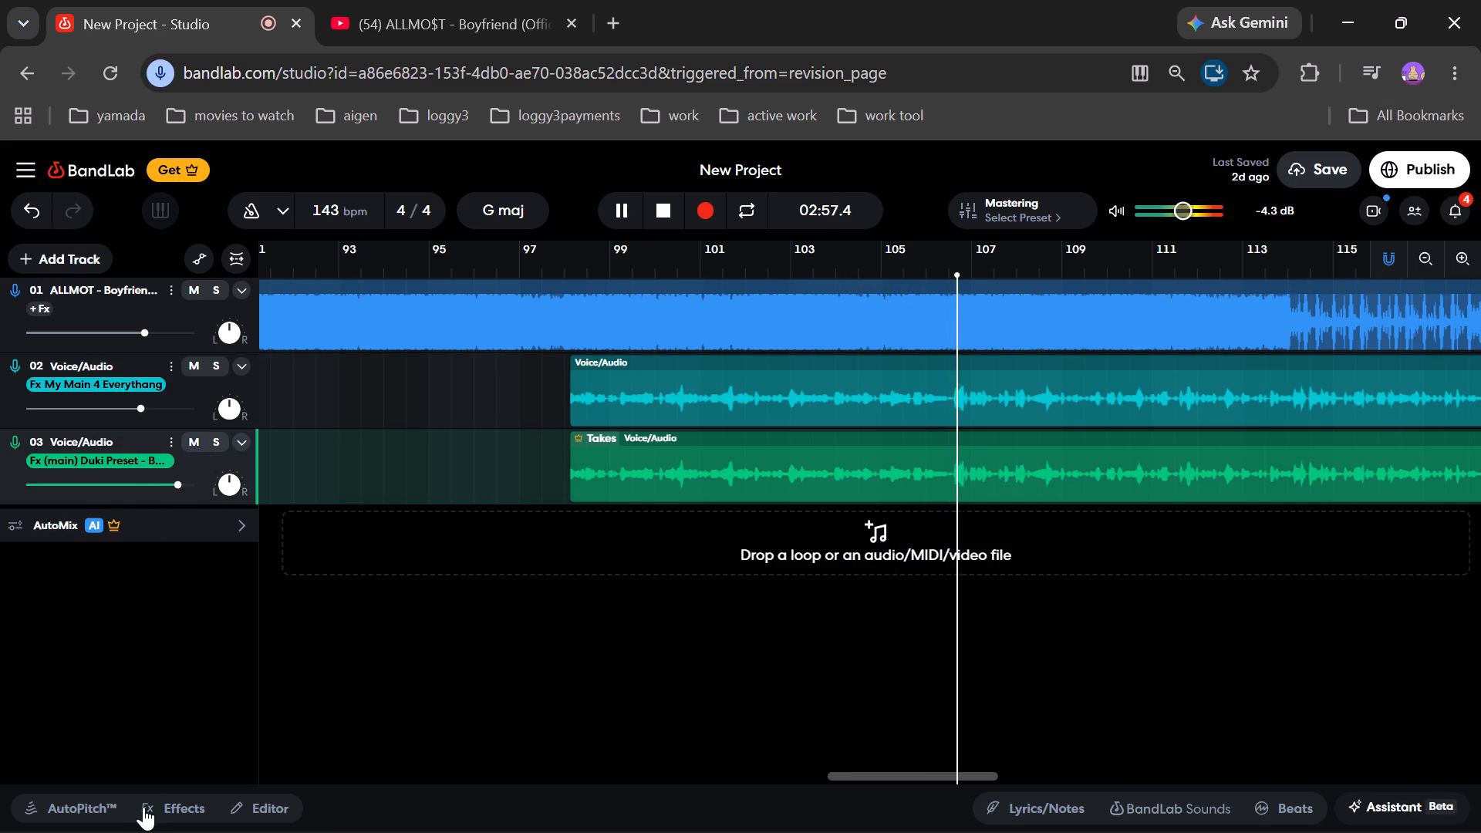
left_click(81, 809)
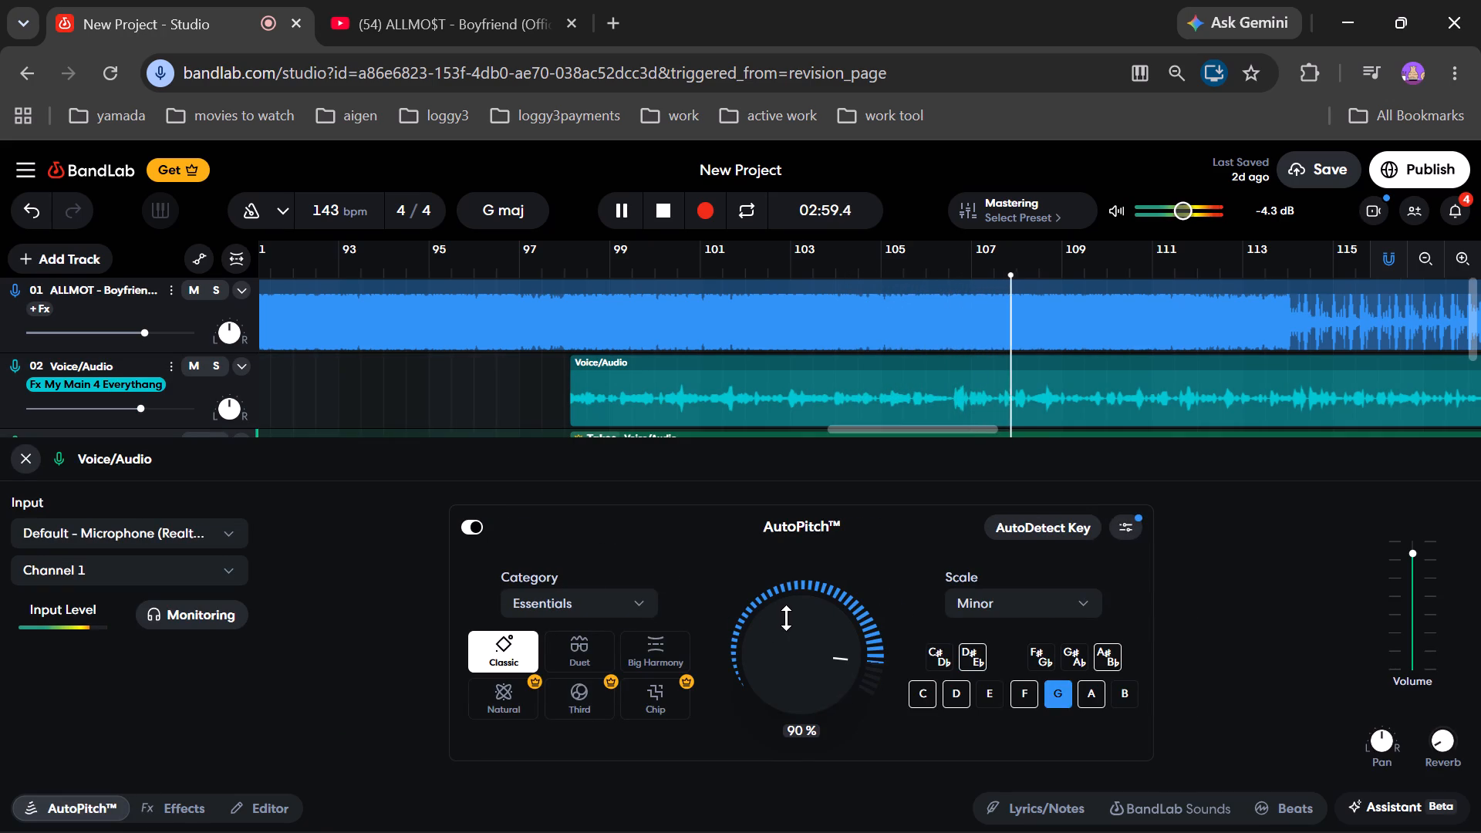
left_click_drag(786, 618, 794, 636)
left_click(25, 460)
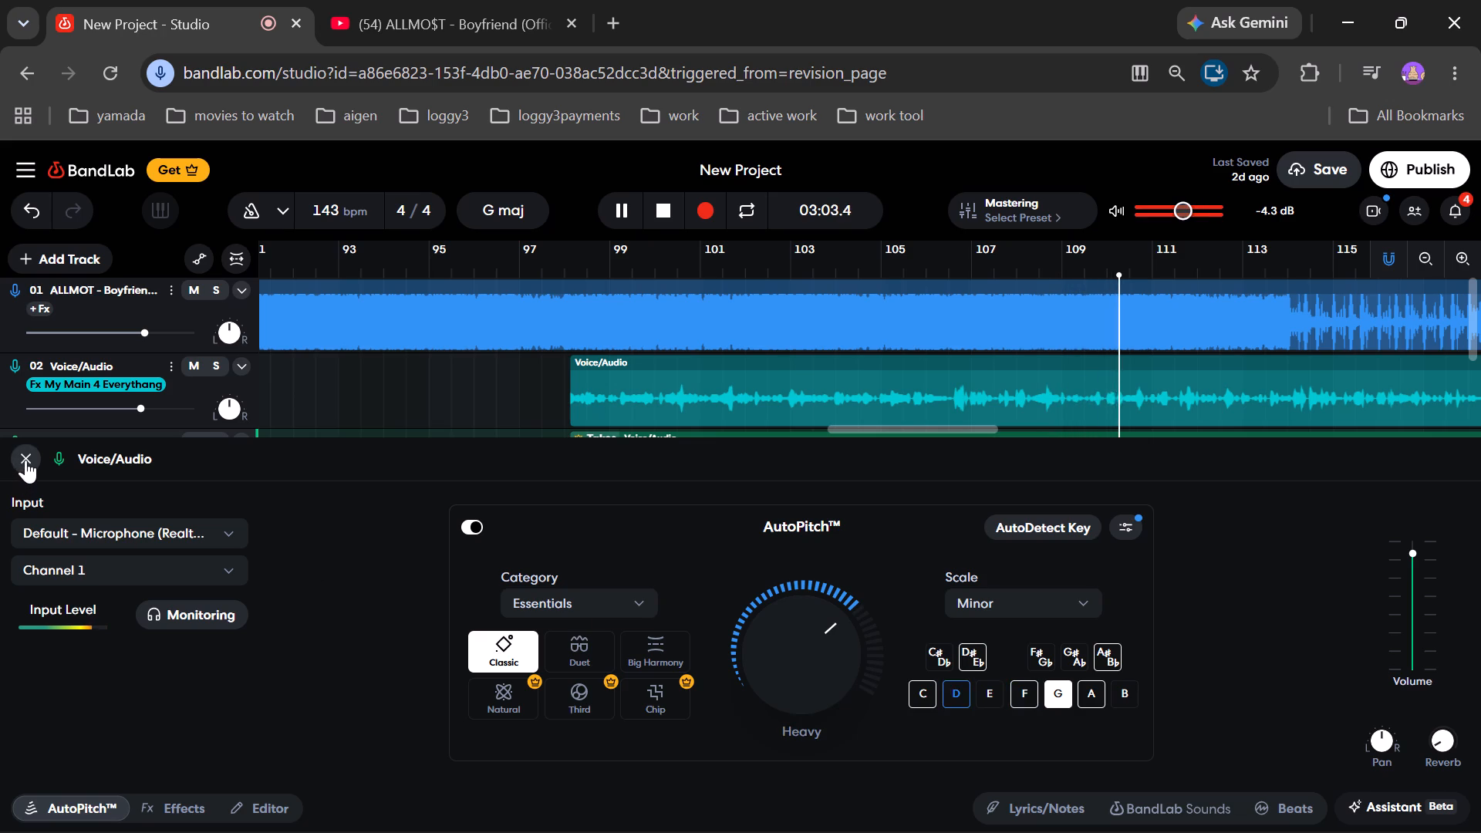
Play the mix from 02:42.1 to check the two vocal layers, and stop playback.
left_click(656, 221)
left_click(626, 211)
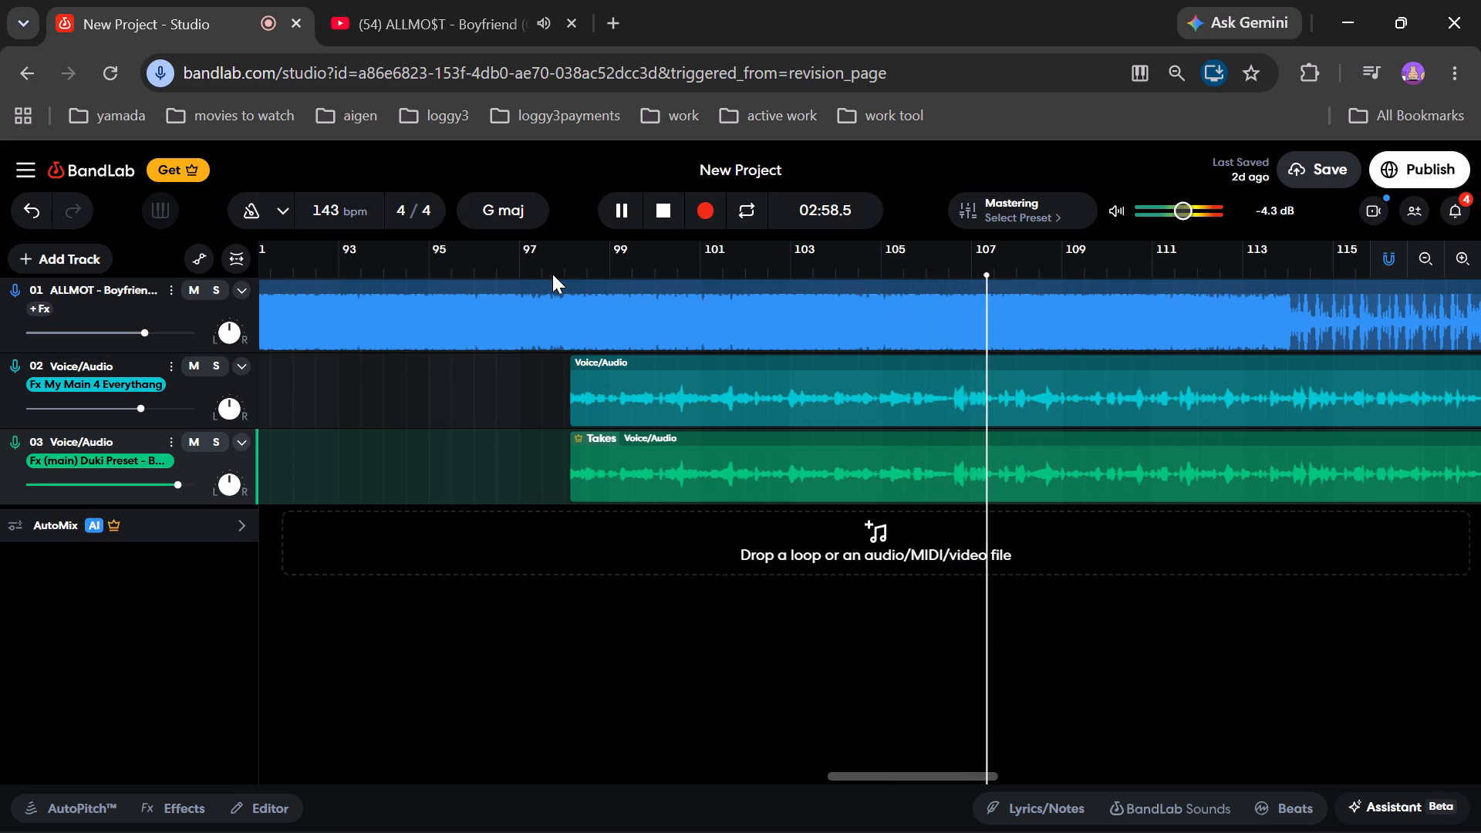
left_click(669, 202)
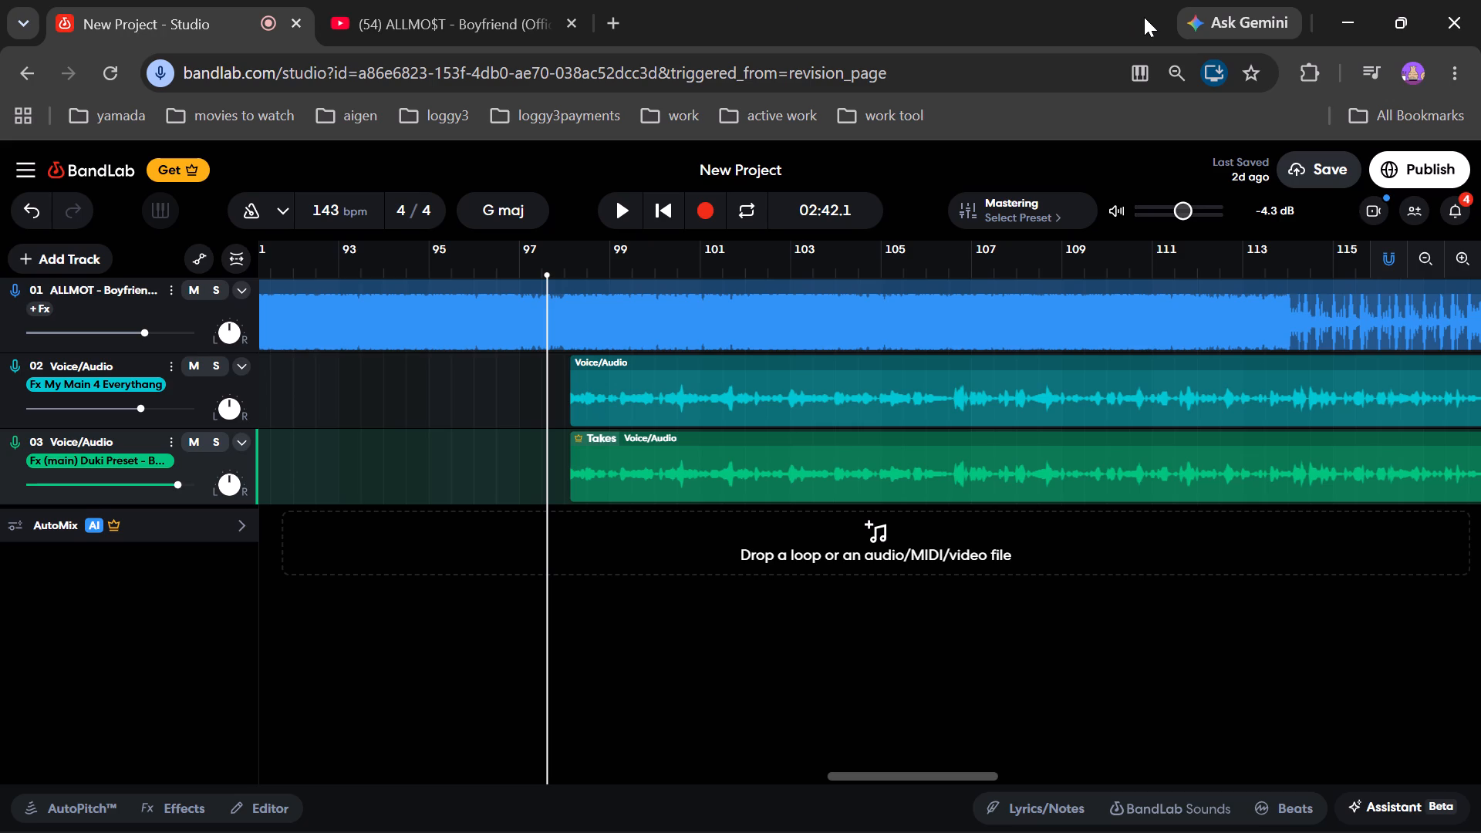
Look at the ALLMO$T - Boyfriend lyric video on YouTube and return to the BandLab project.
left_click(508, 0)
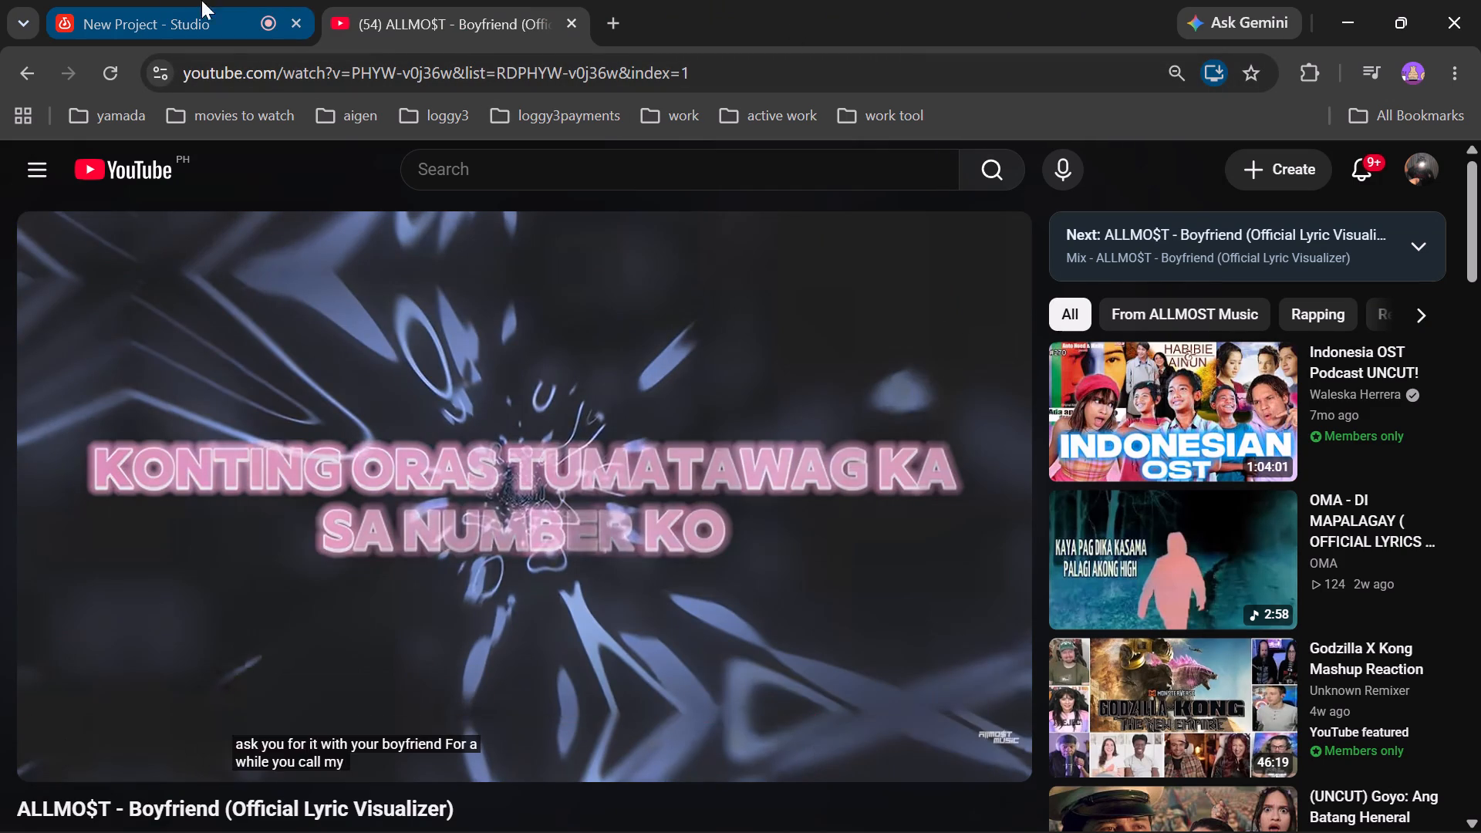
left_click(169, 0)
Play the mix from 02:42.1, lower track 03's volume to about the backing track's level, and stop playback after listening.
left_click(629, 221)
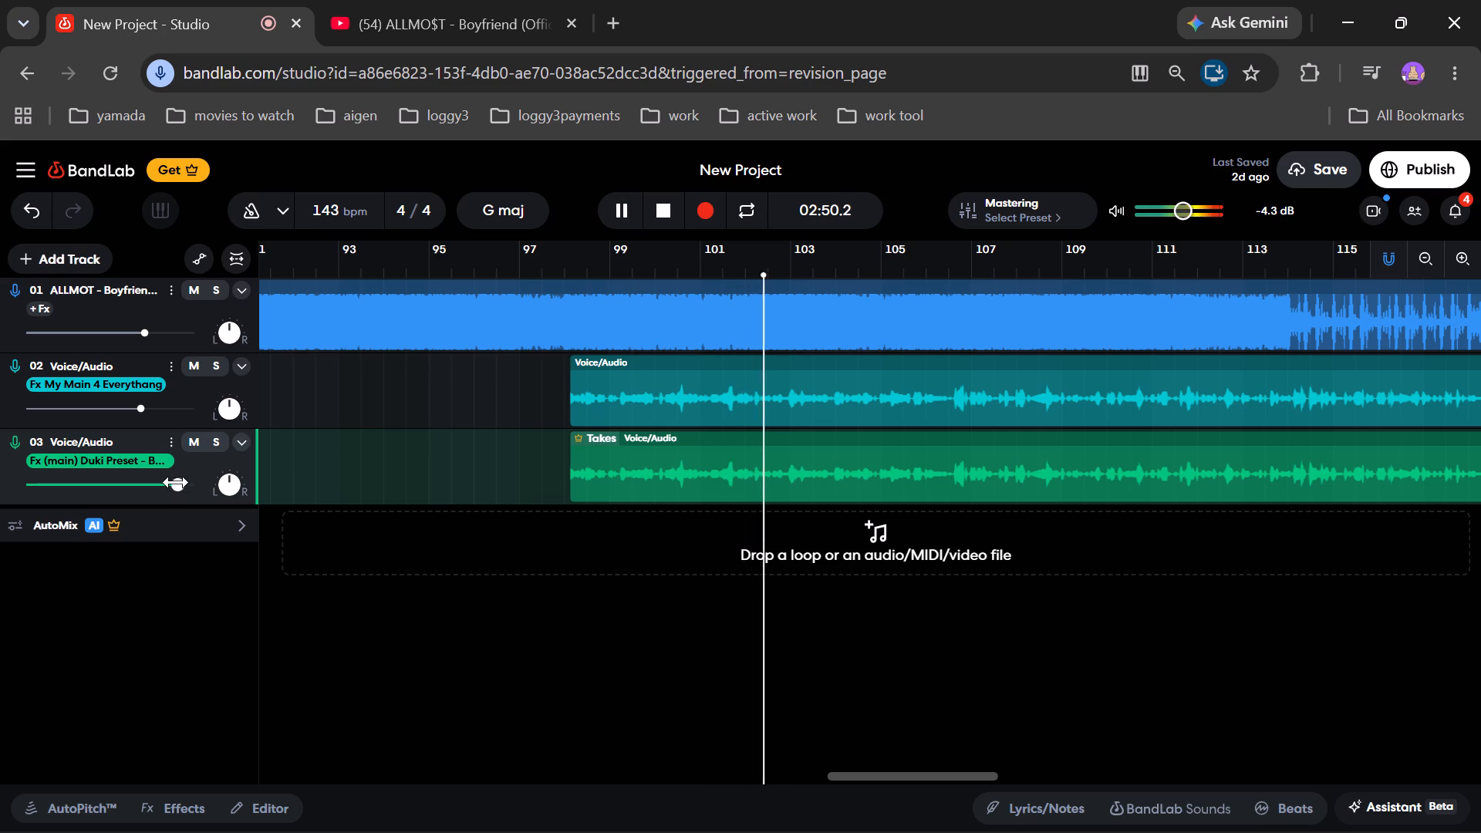
left_click_drag(176, 482, 147, 479)
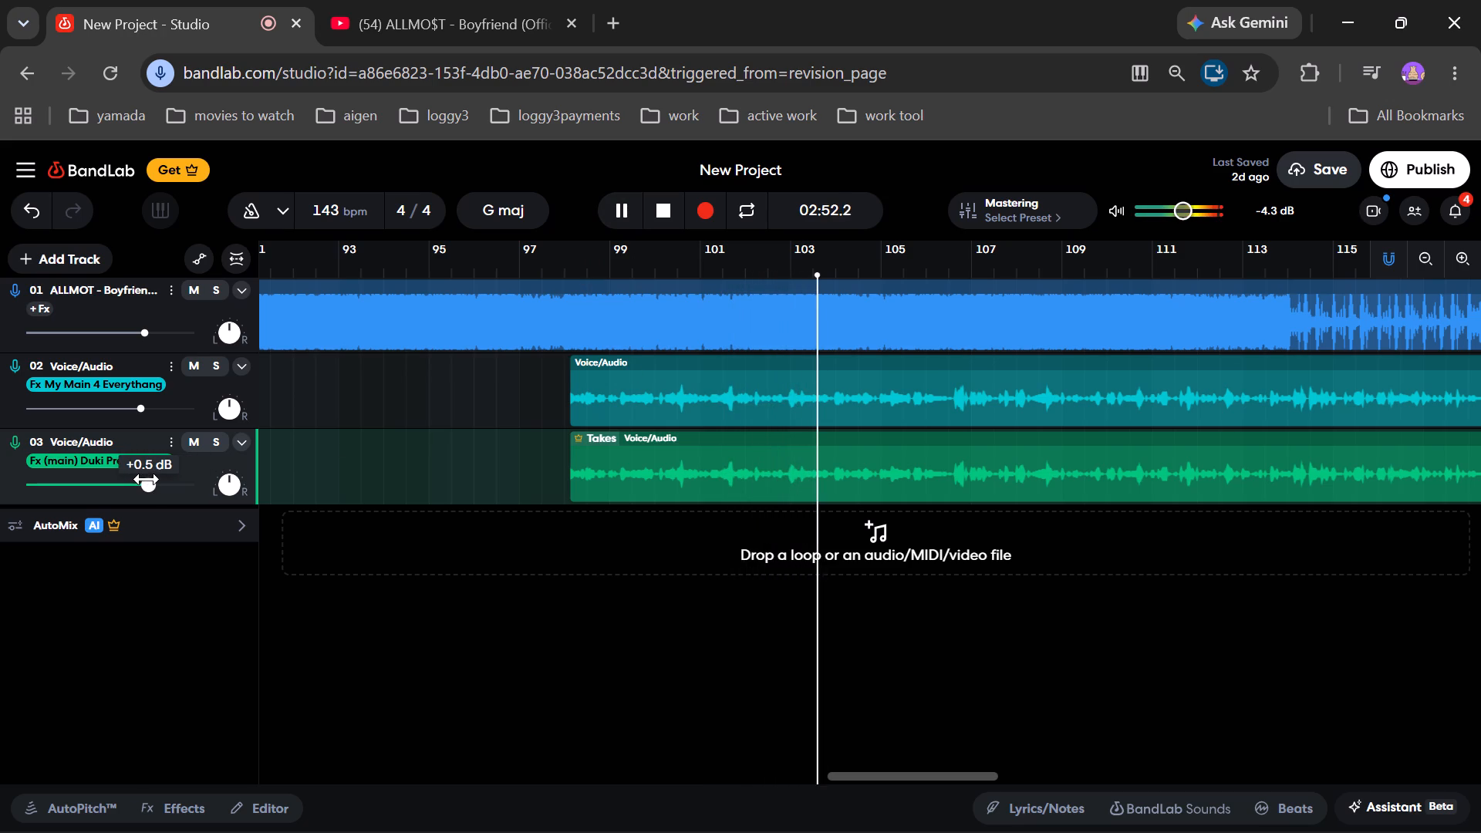
left_click_drag(147, 479, 142, 478)
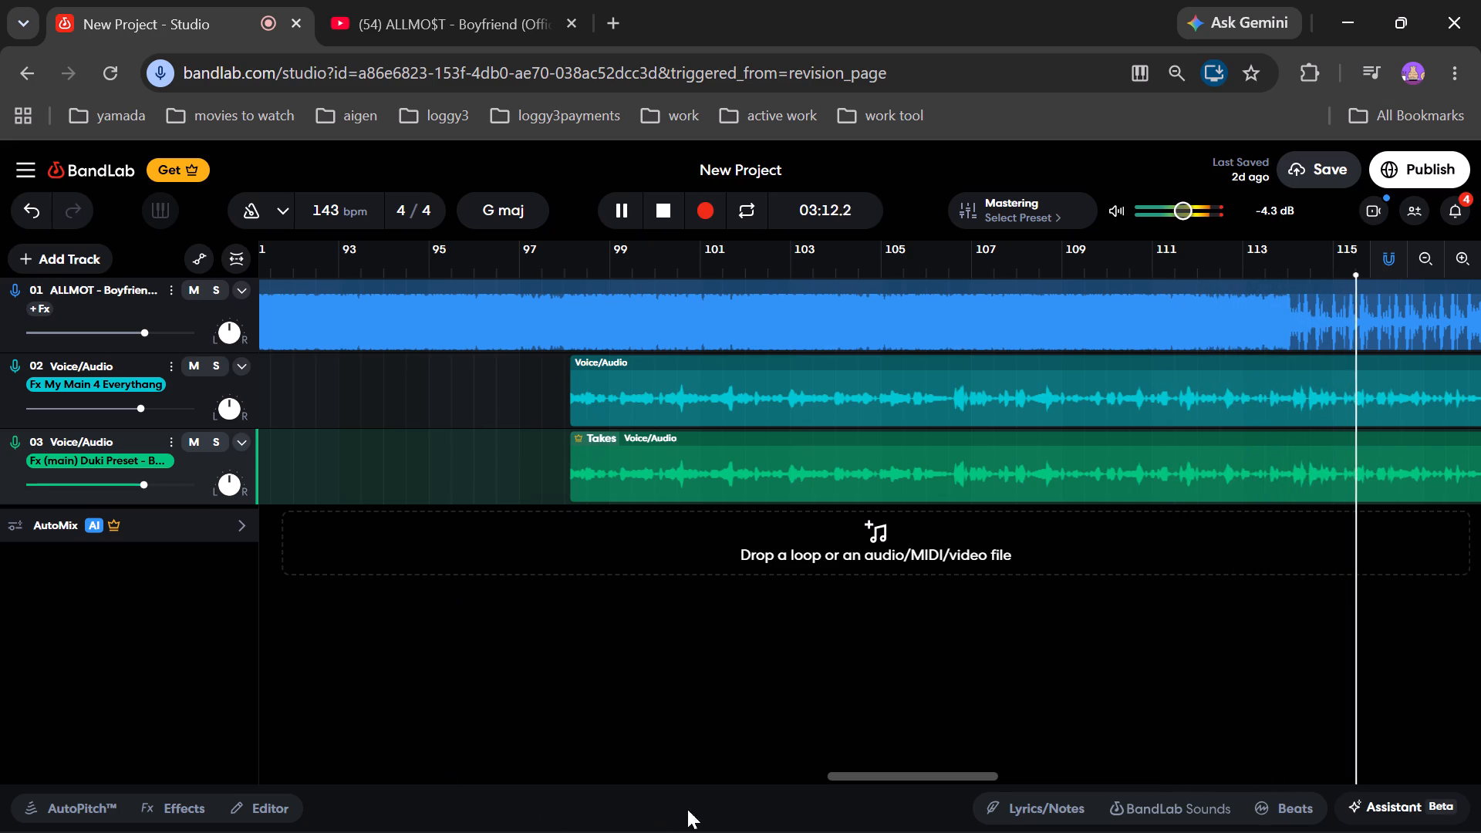
left_click_drag(838, 777, 890, 777)
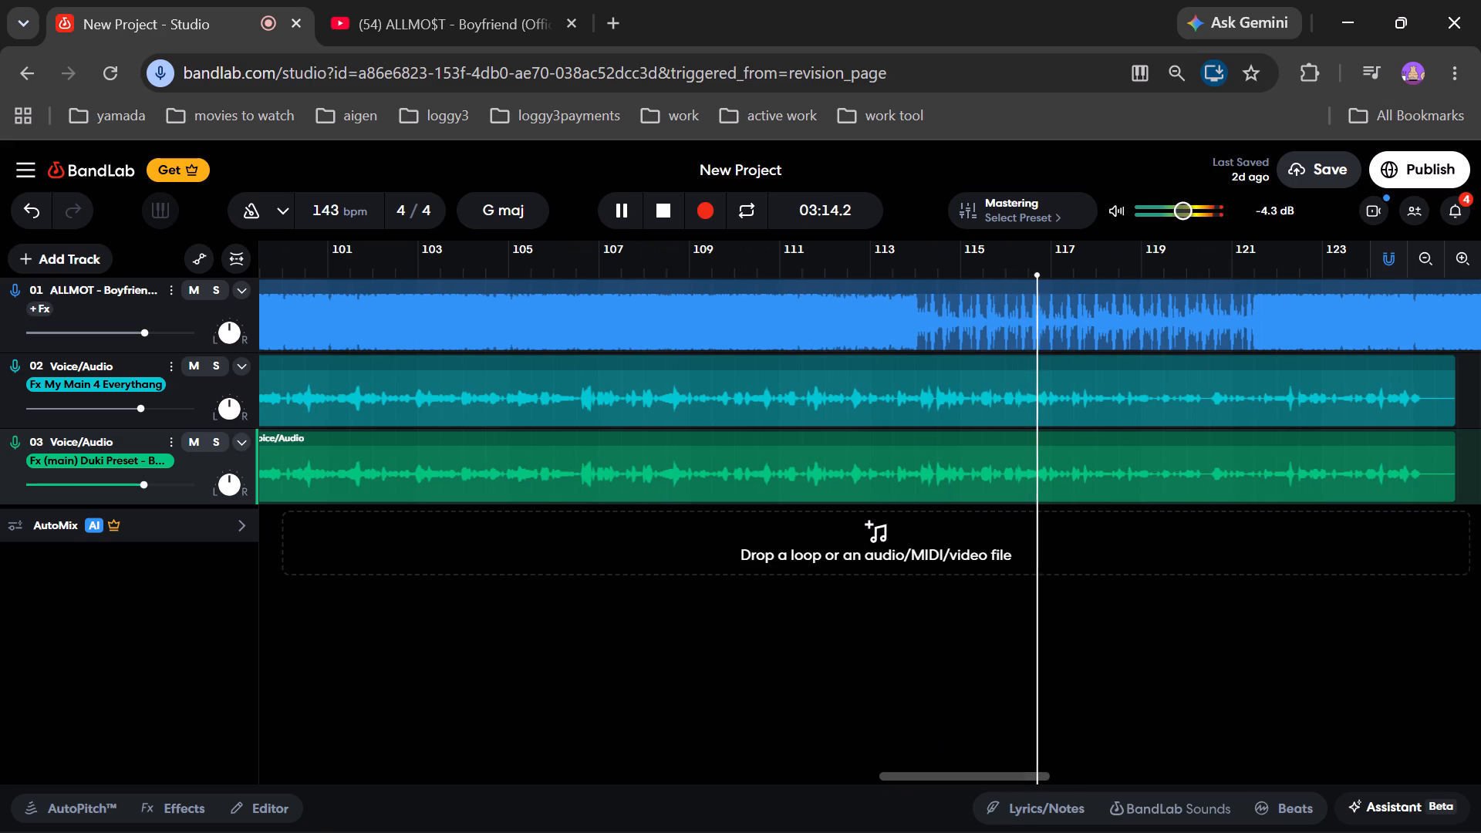
left_click(657, 214)
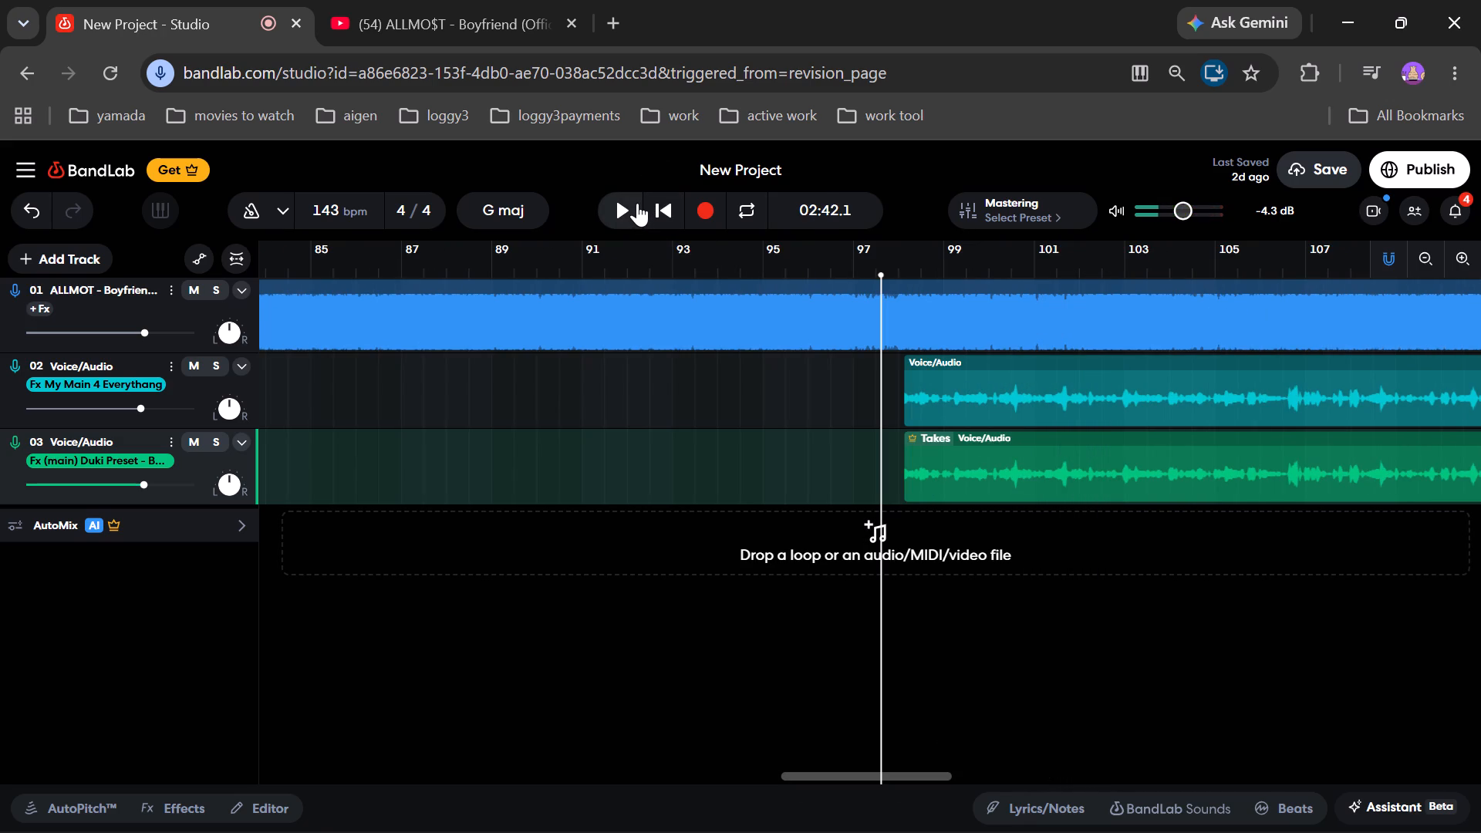
Save the project.
left_click(1302, 167)
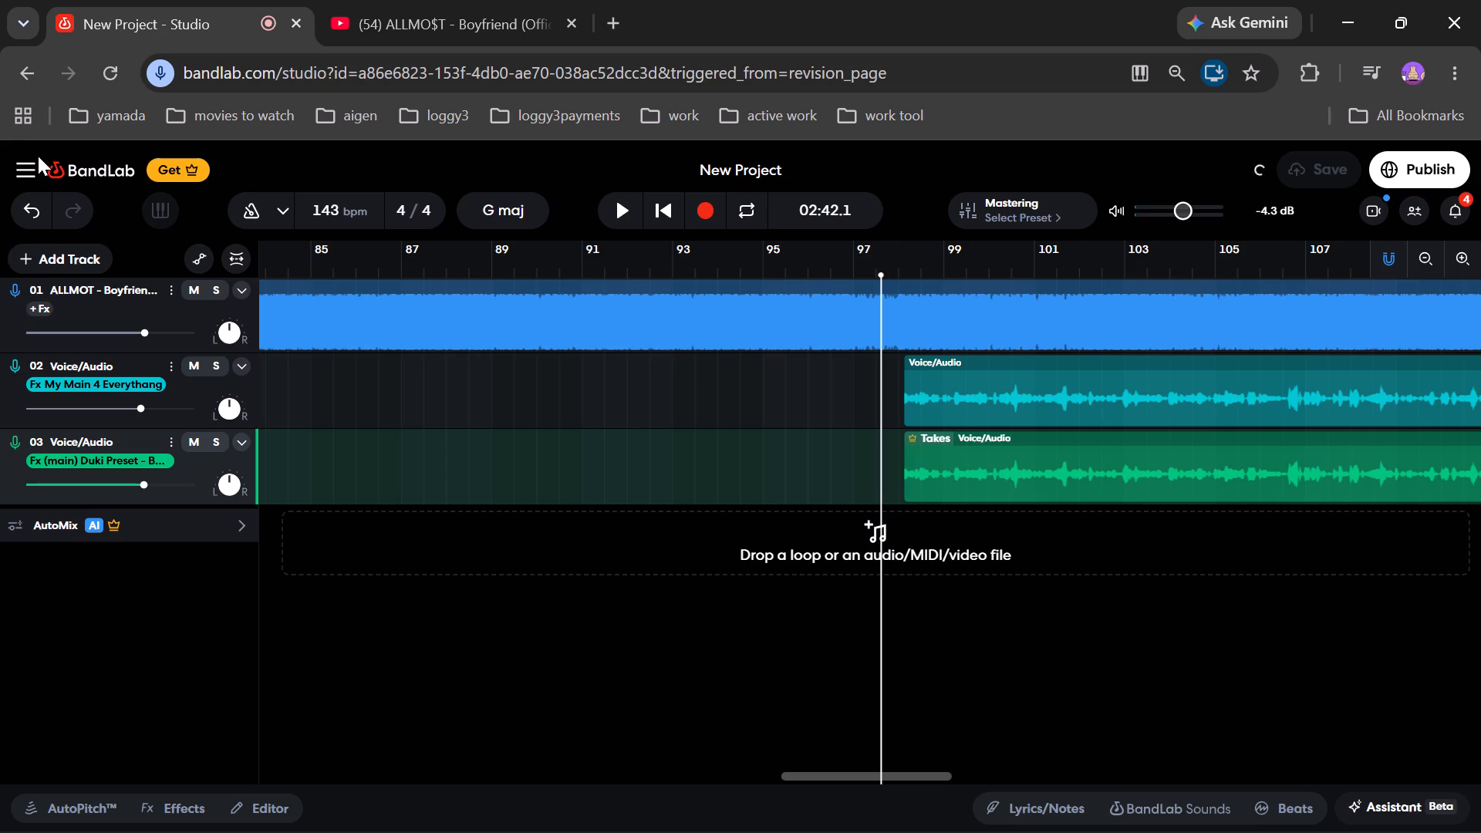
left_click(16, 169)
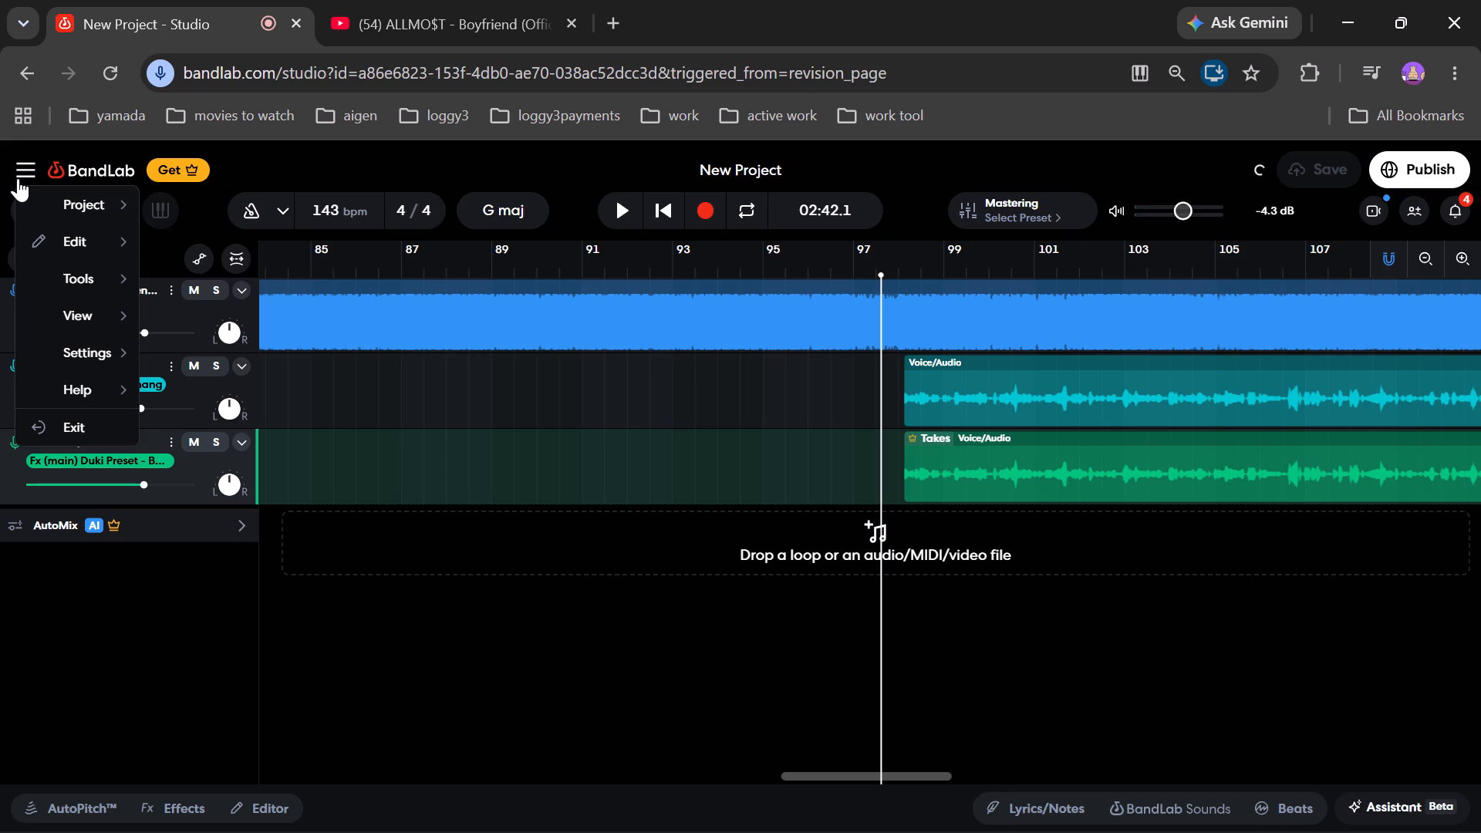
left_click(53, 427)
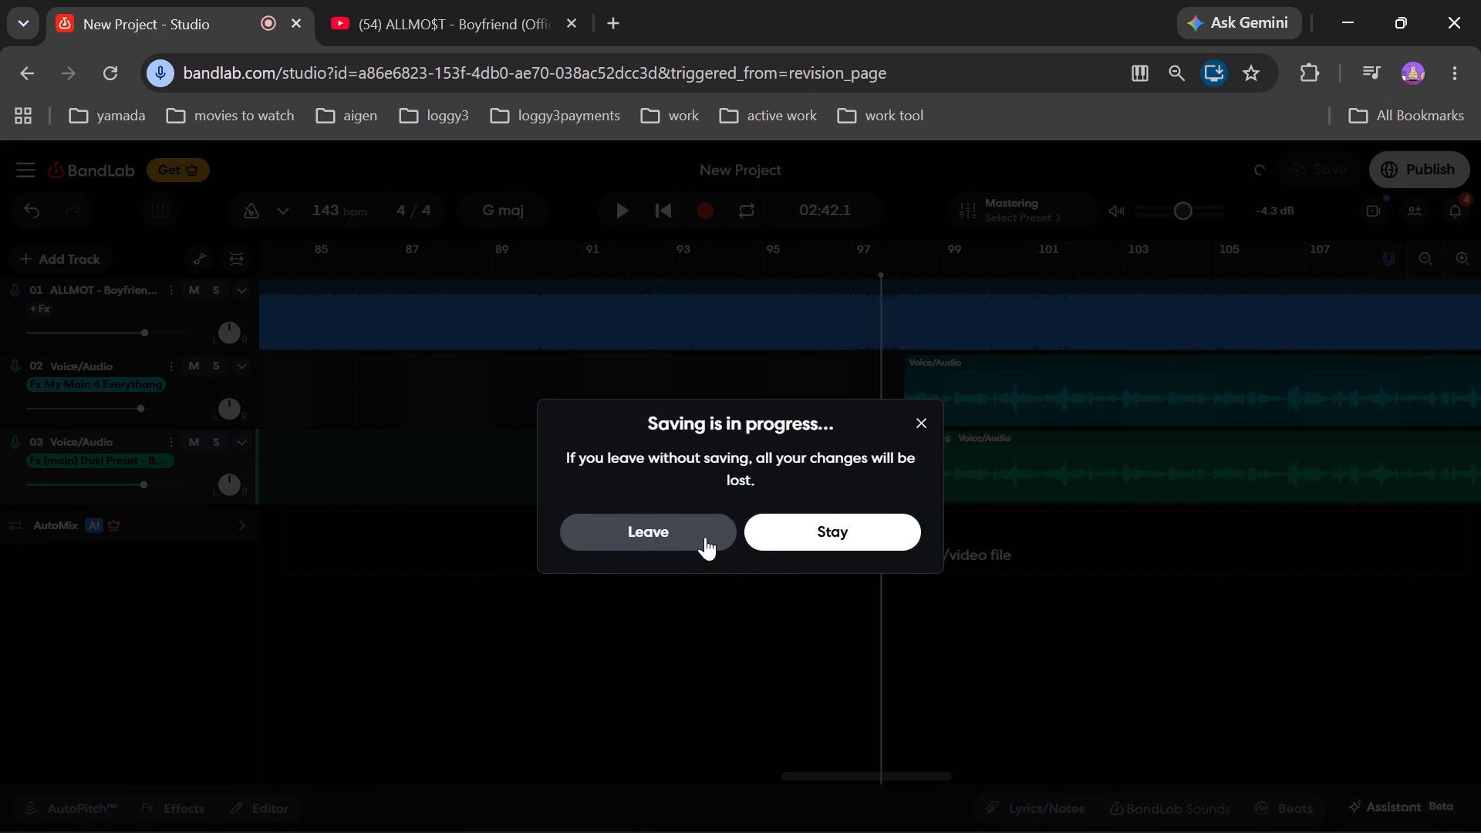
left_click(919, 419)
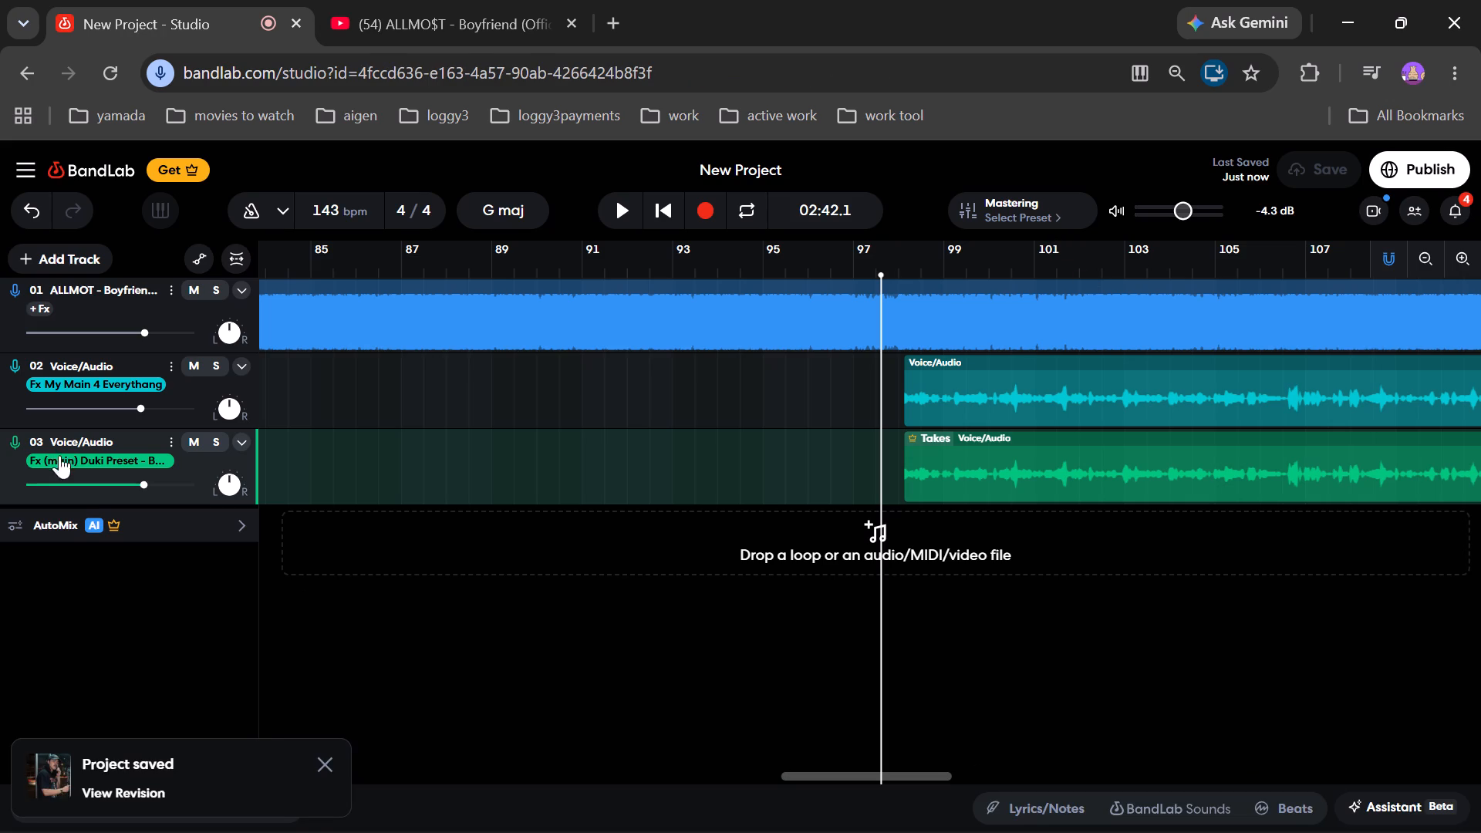
Exit the studio to the project's page.
left_click(24, 162)
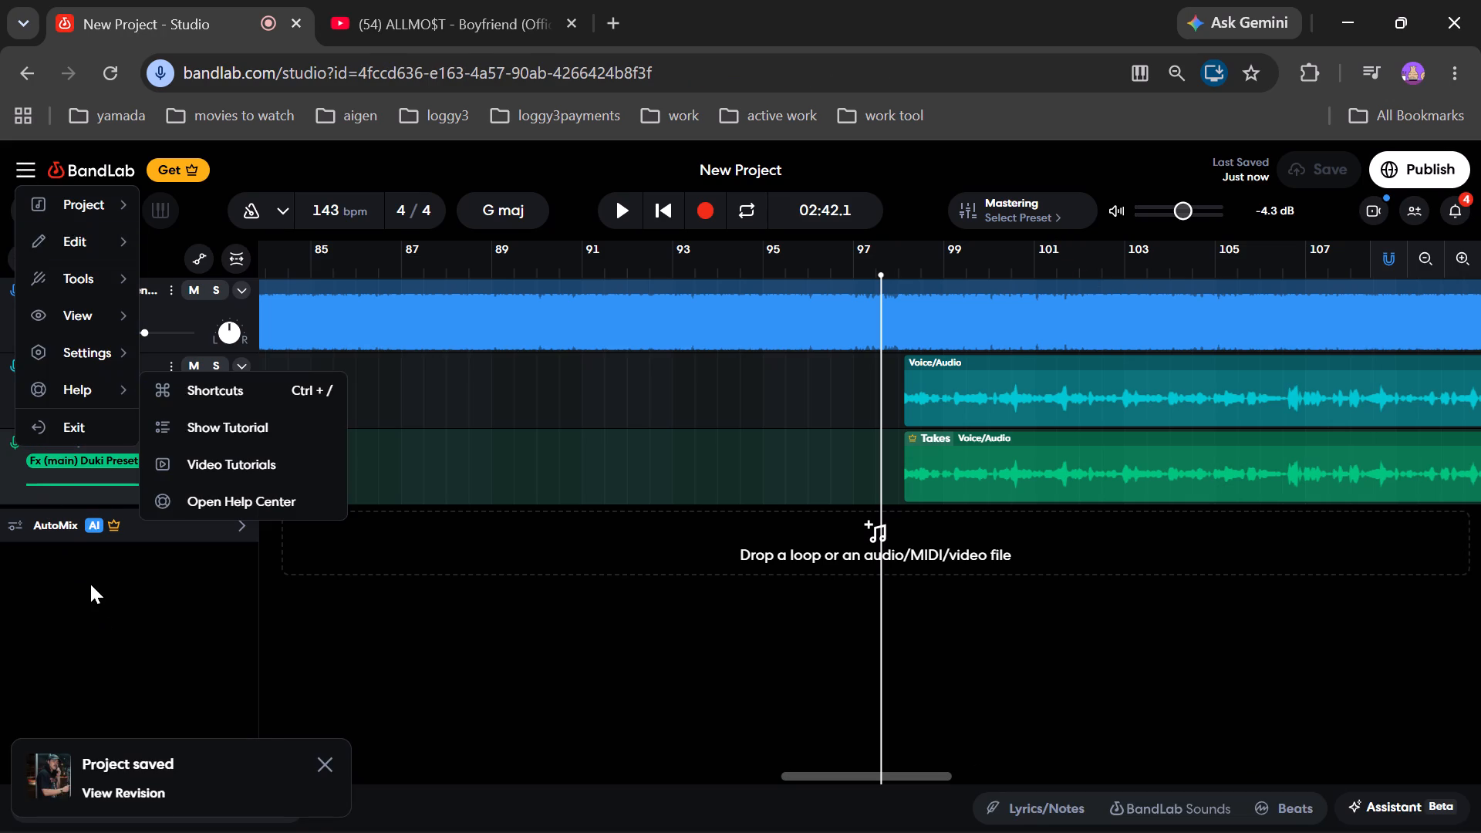
left_click(66, 439)
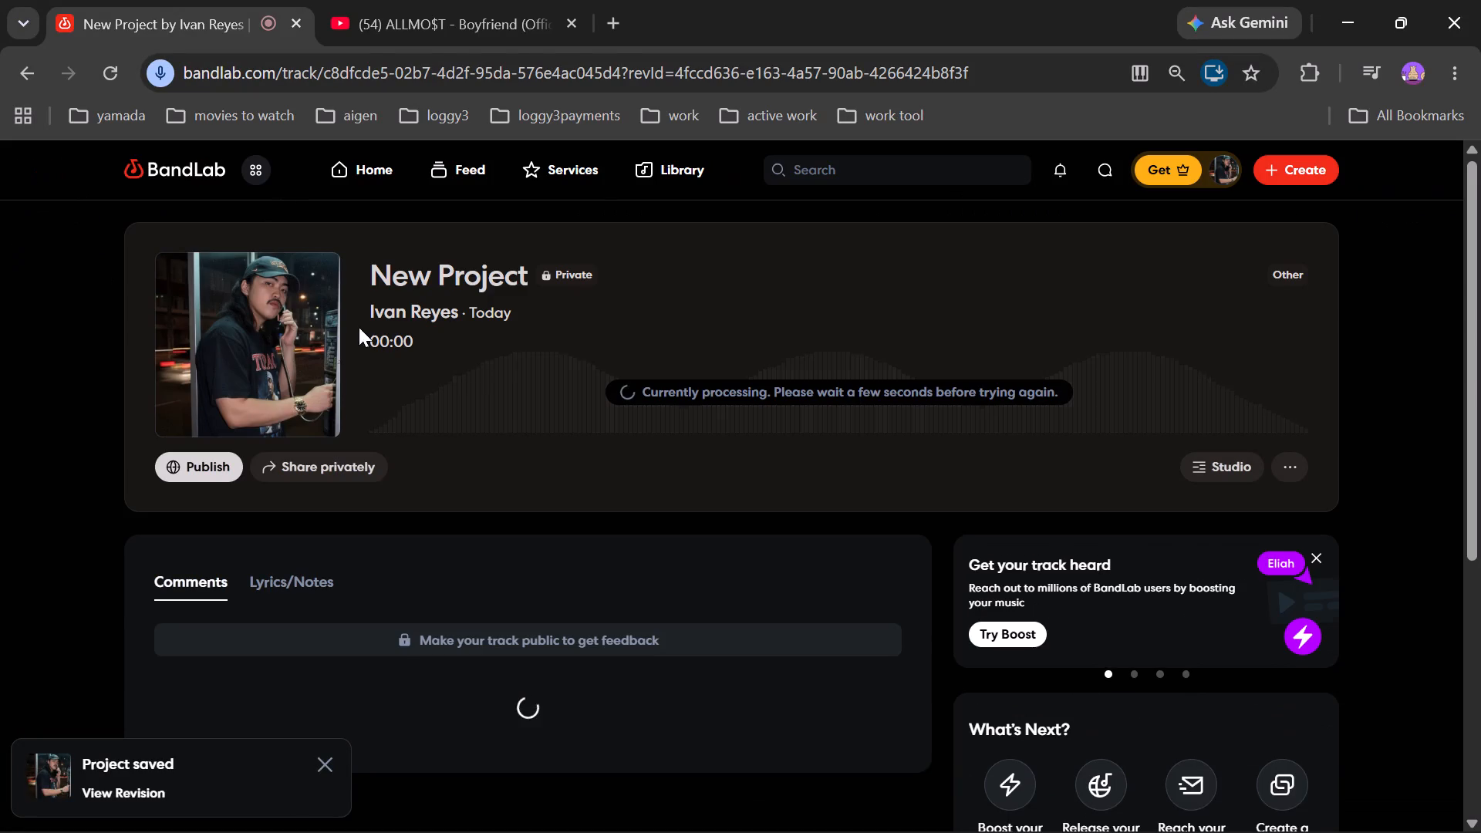
Open the pakundangan unfin project from the library in the studio.
left_click(714, 172)
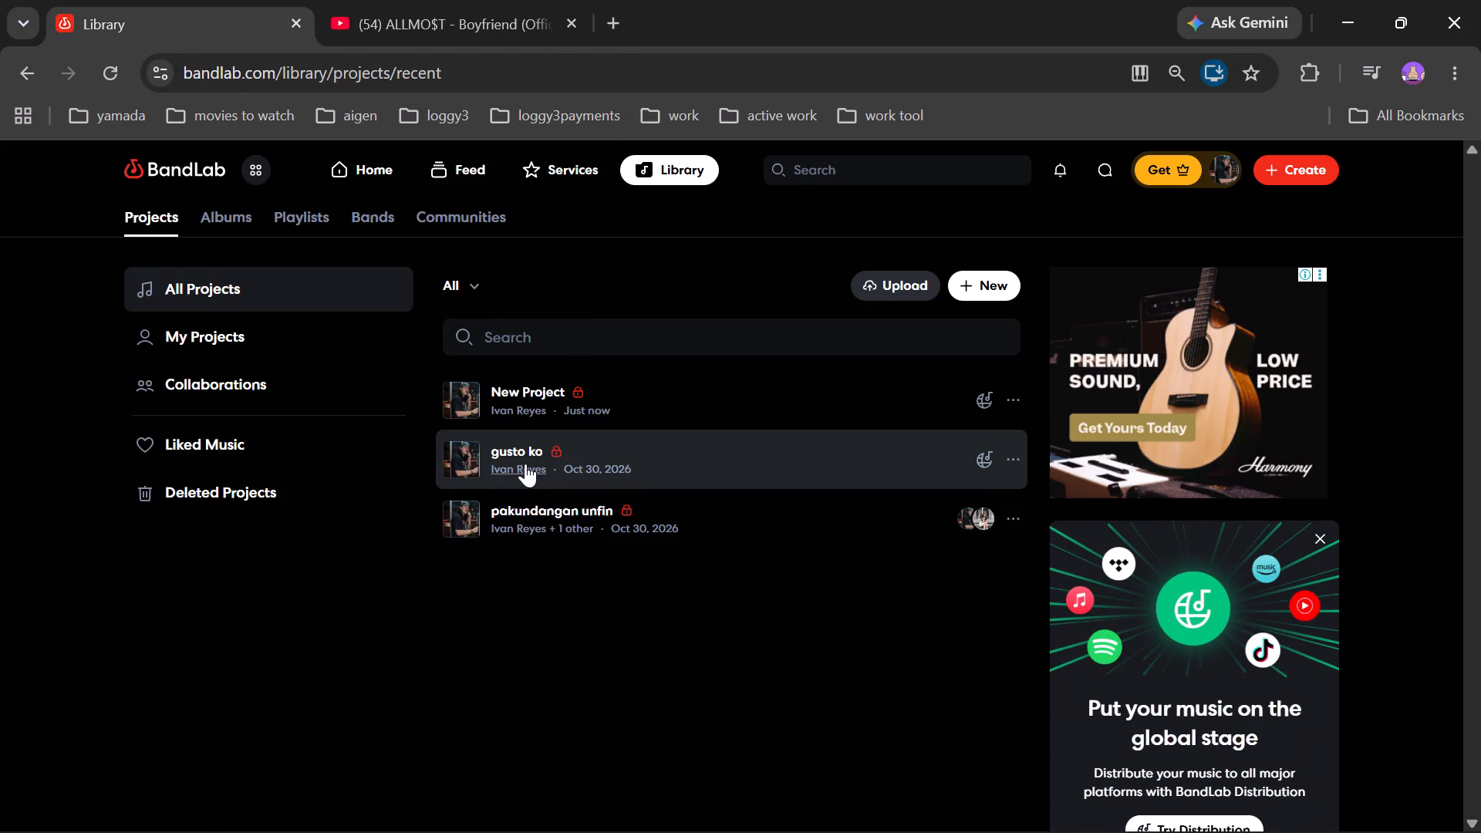
left_click(531, 505)
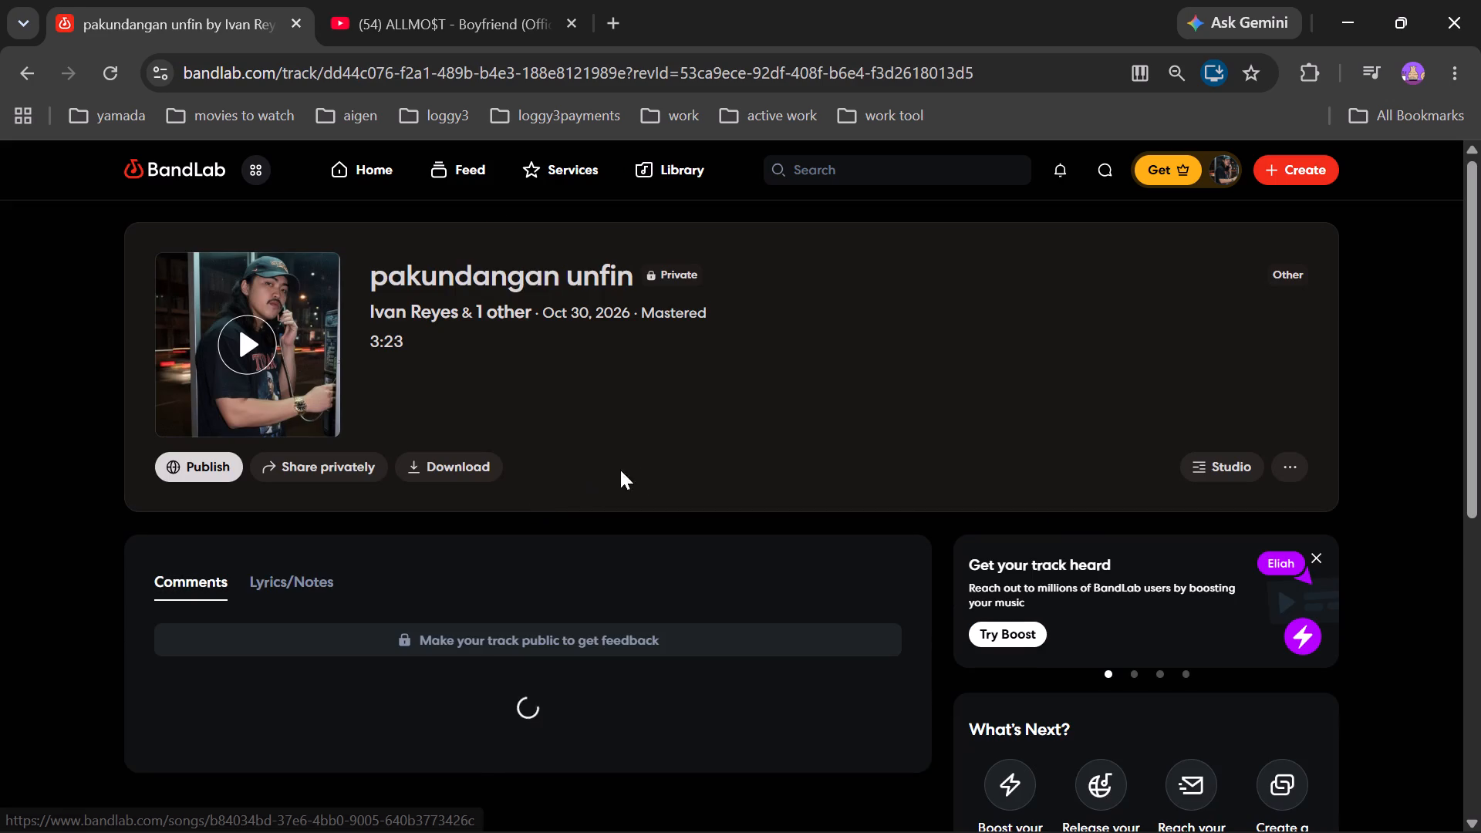
left_click(1211, 460)
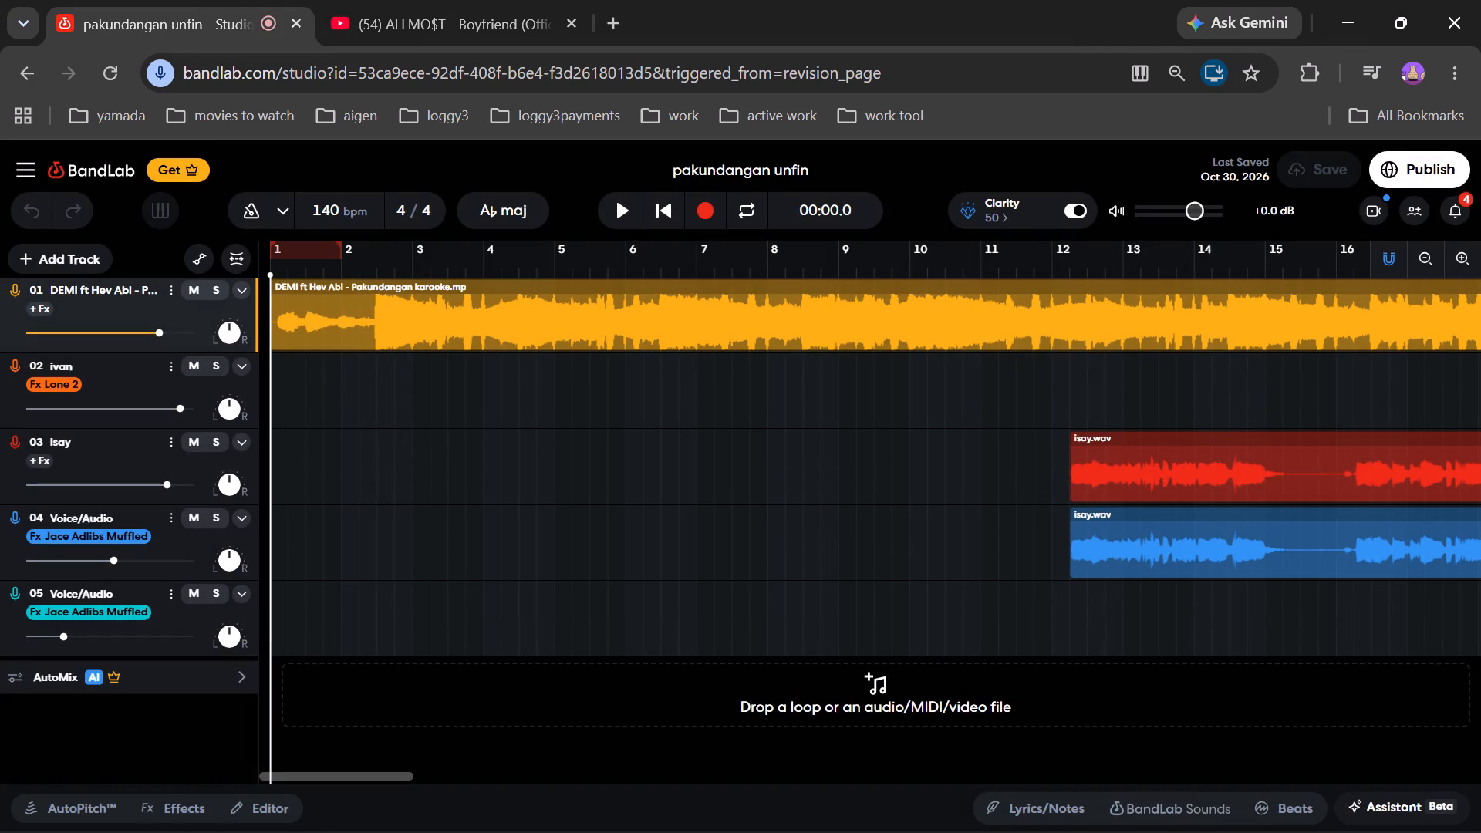
Move the playhead in the pakundangan unfin project to about 00:18.0.
left_click_drag(271, 689, 1018, 721)
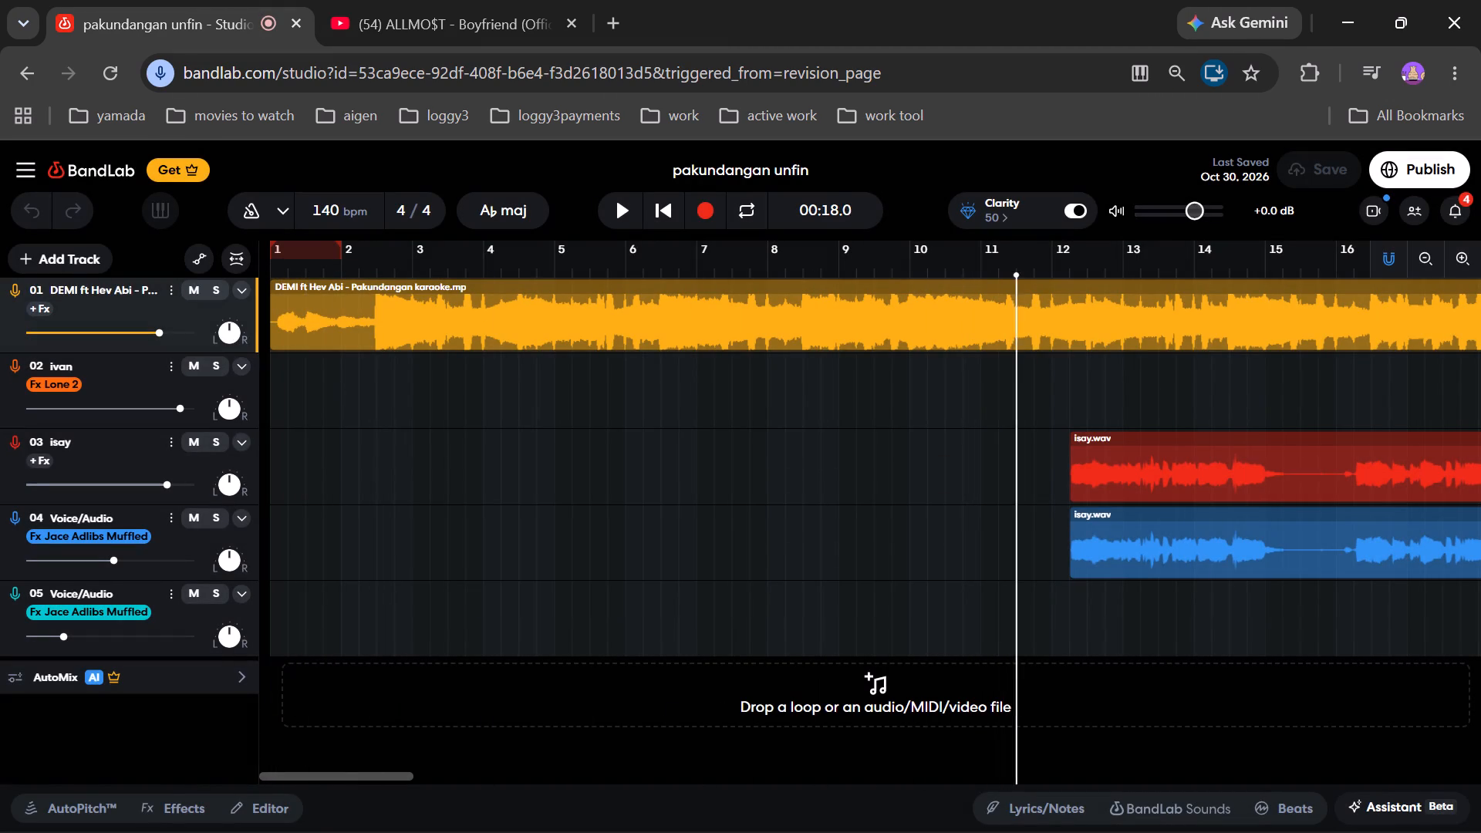
Play the project from about 00:19.0 to listen to the isay vocals over the backing track.
left_click_drag(1018, 721, 1031, 720)
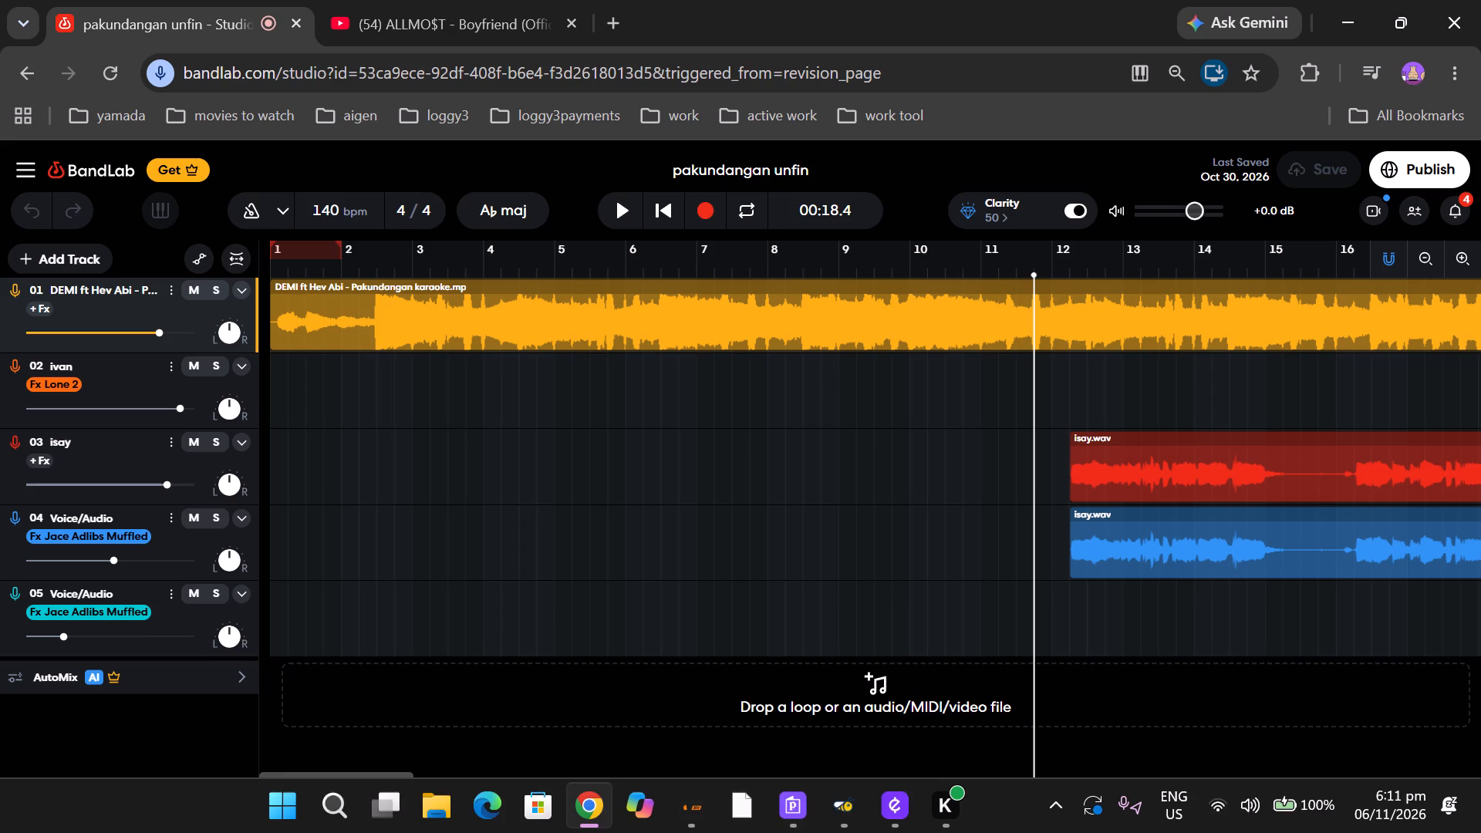
left_click_drag(1029, 747, 1058, 746)
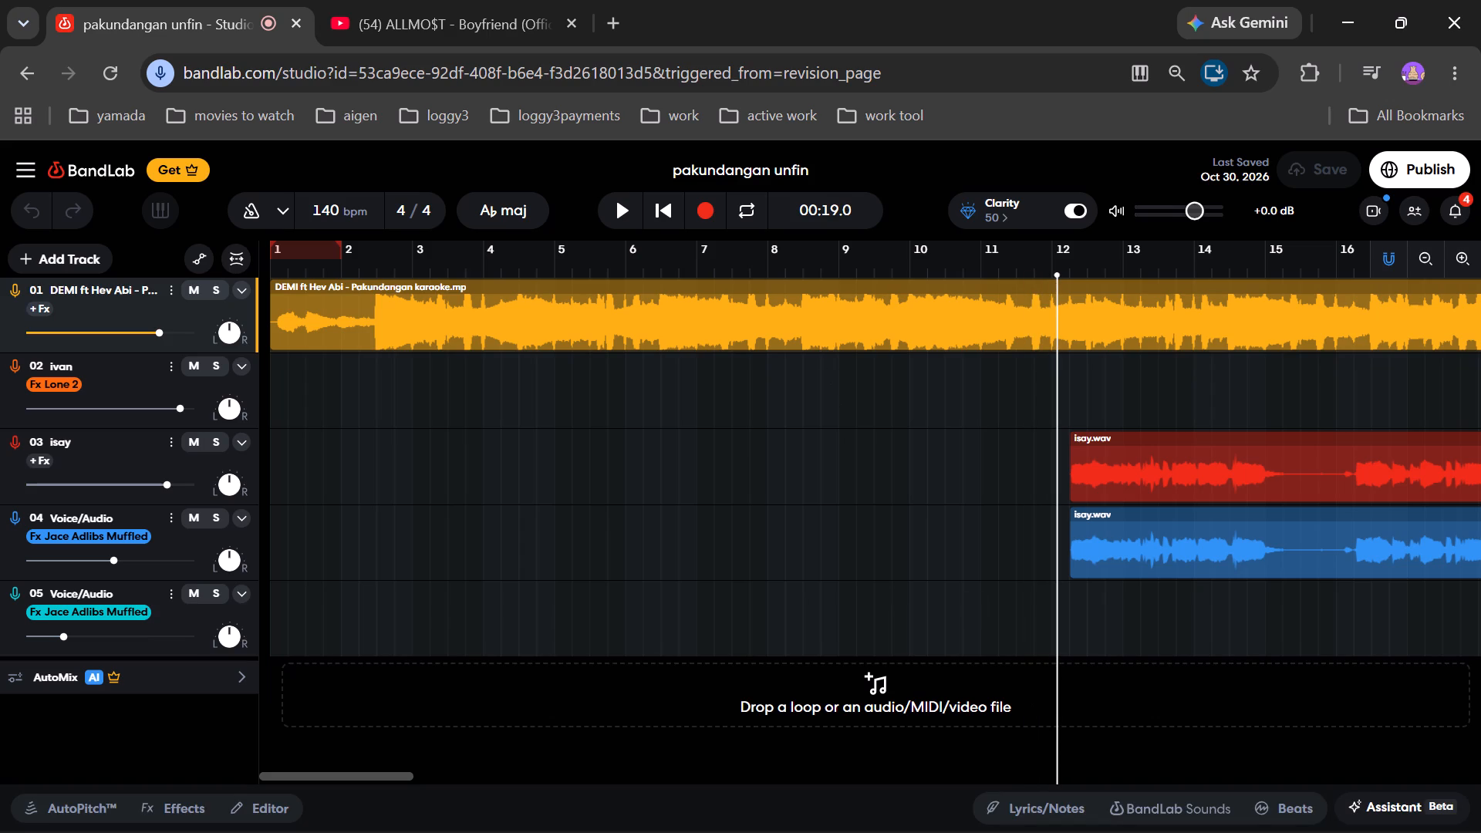
left_click(619, 213)
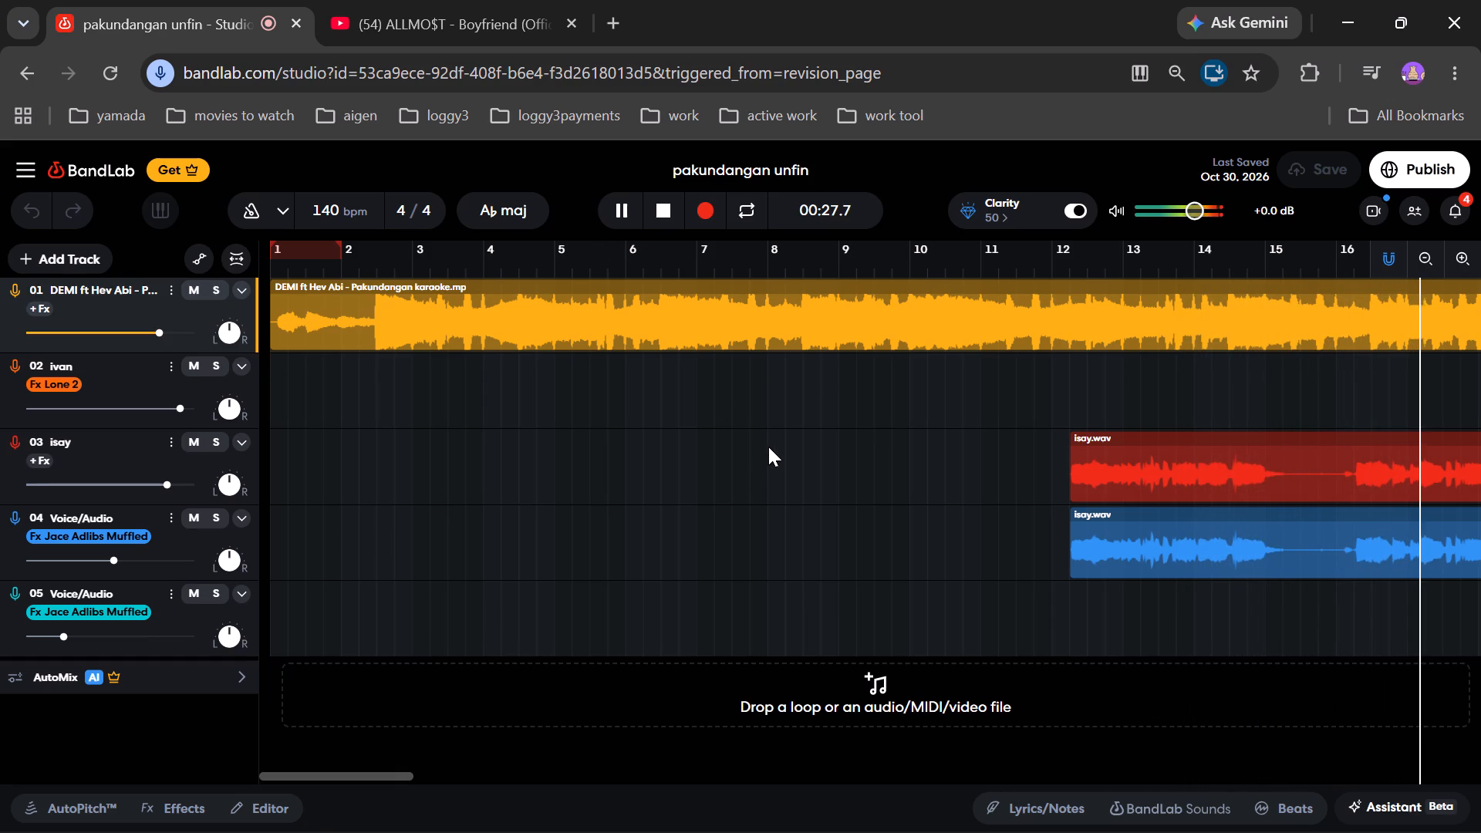
scroll(742, 460, "down", 3, "ctrl")
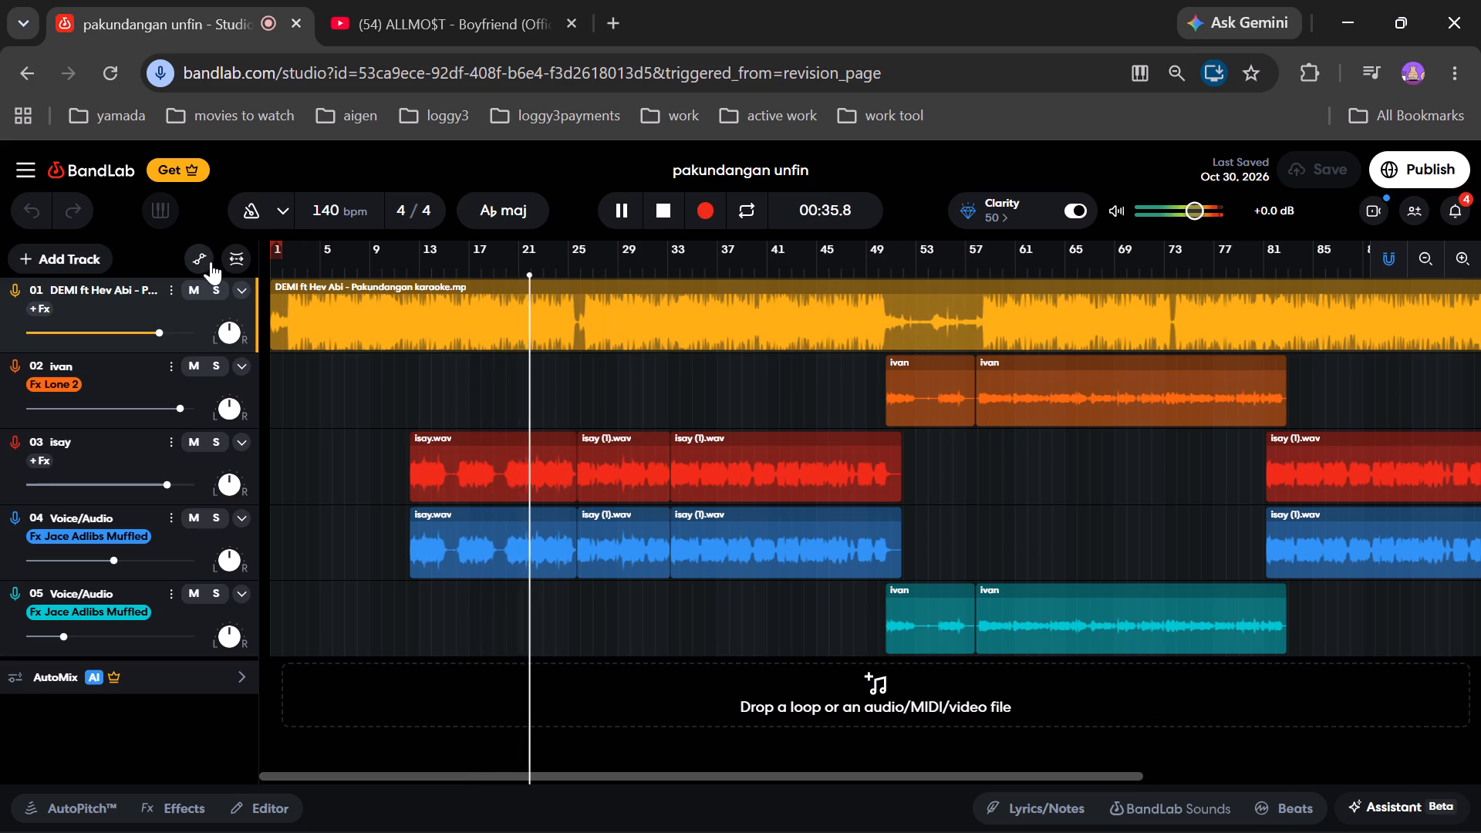
Add a new Voice/Audio track to the project and close its AutoPitch settings.
left_click(42, 263)
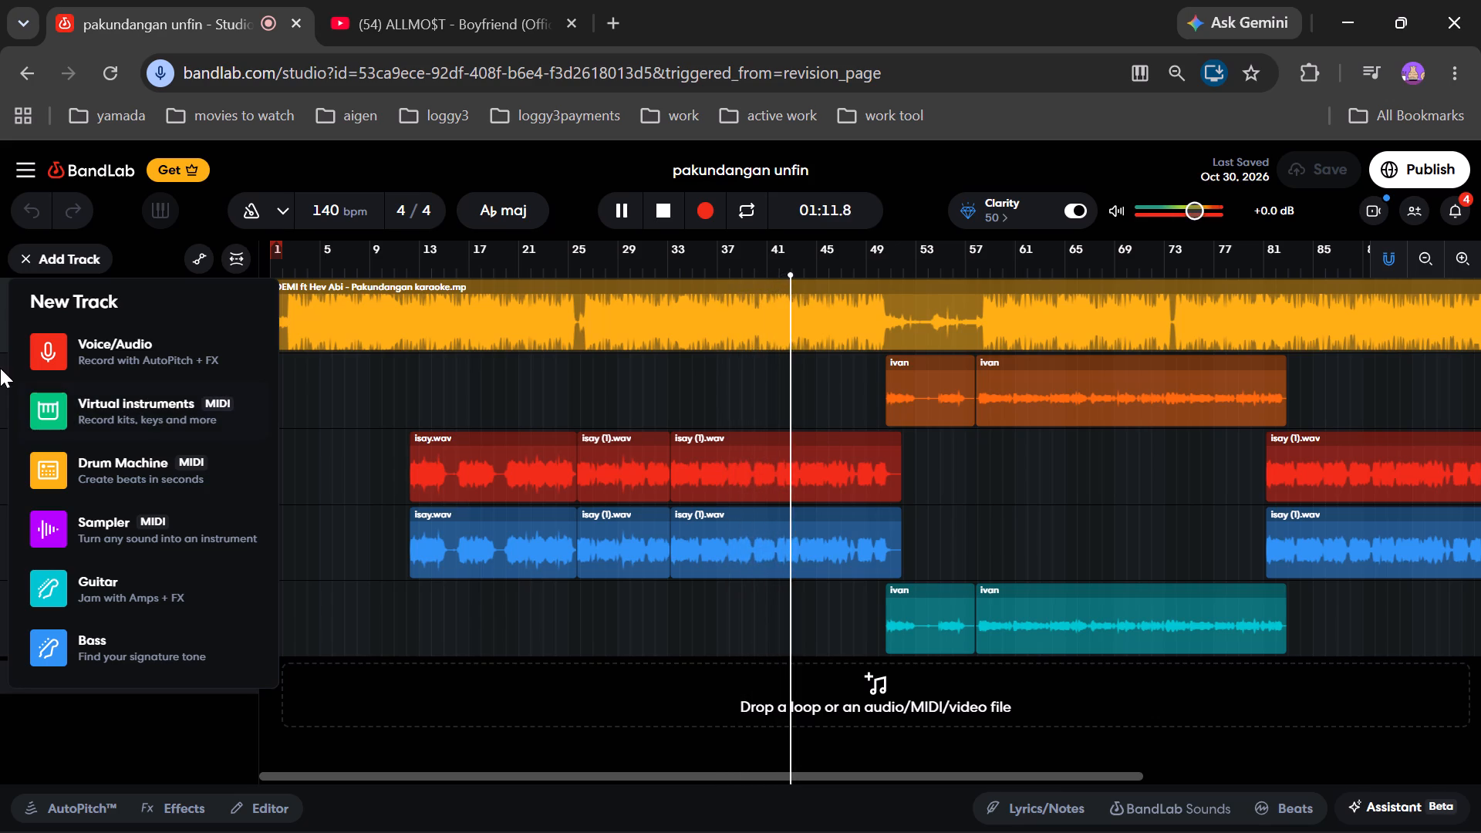
left_click(185, 364)
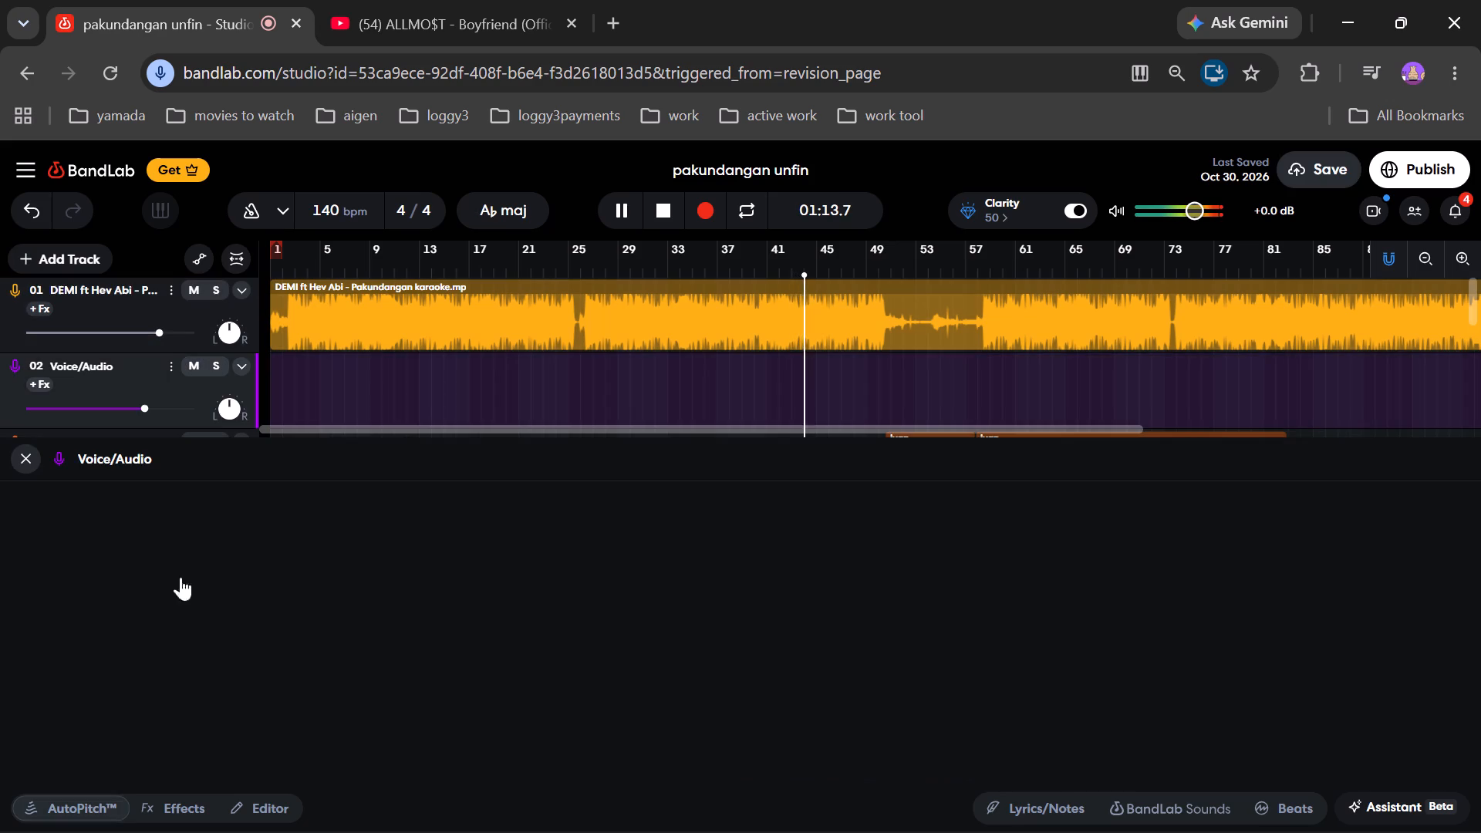
left_click(29, 464)
Fit the whole arrangement in the timeline and show the studio in full screen.
scroll(431, 700, "down", 2, "ctrl")
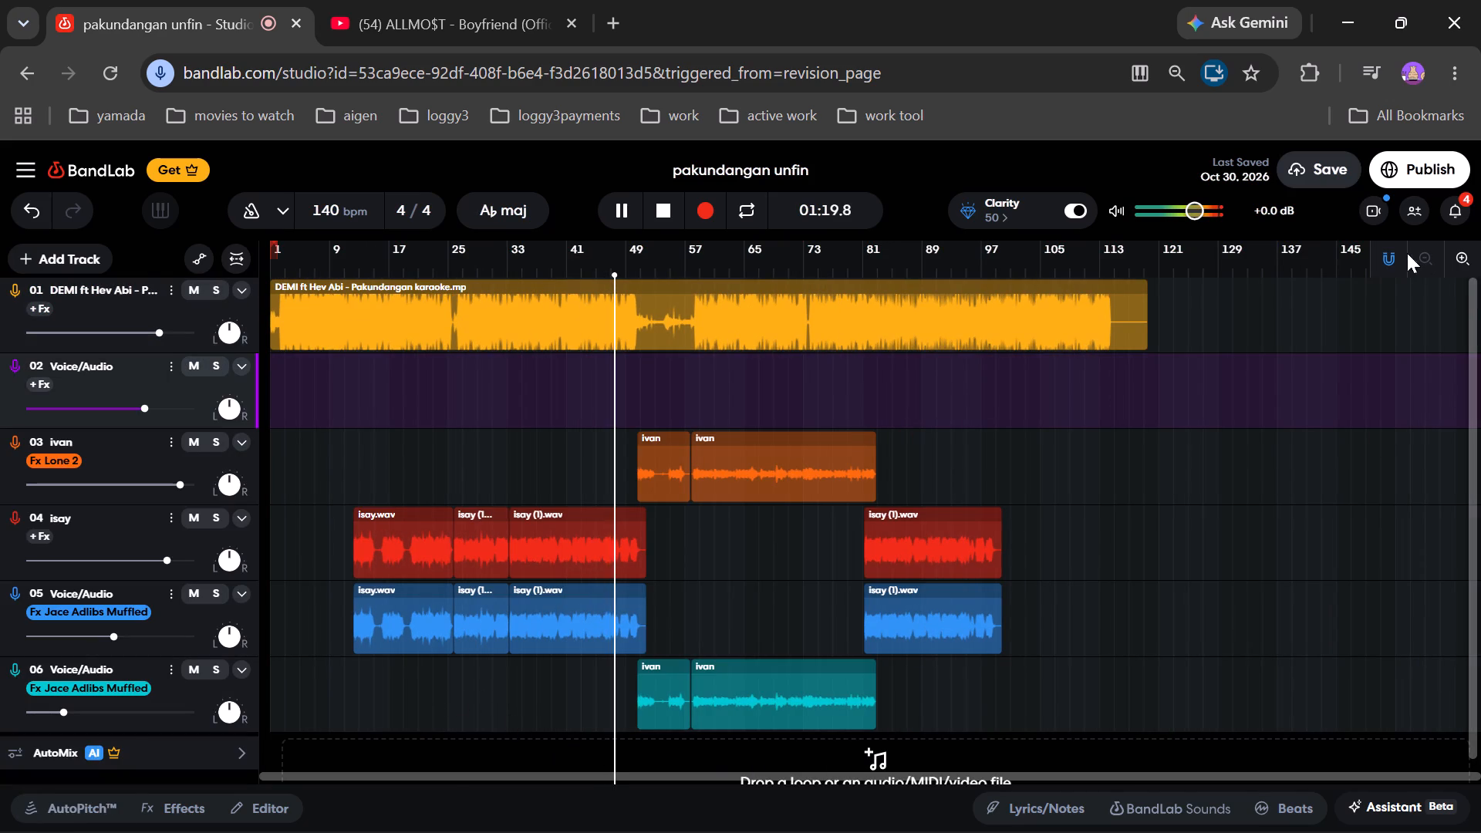
key("F11")
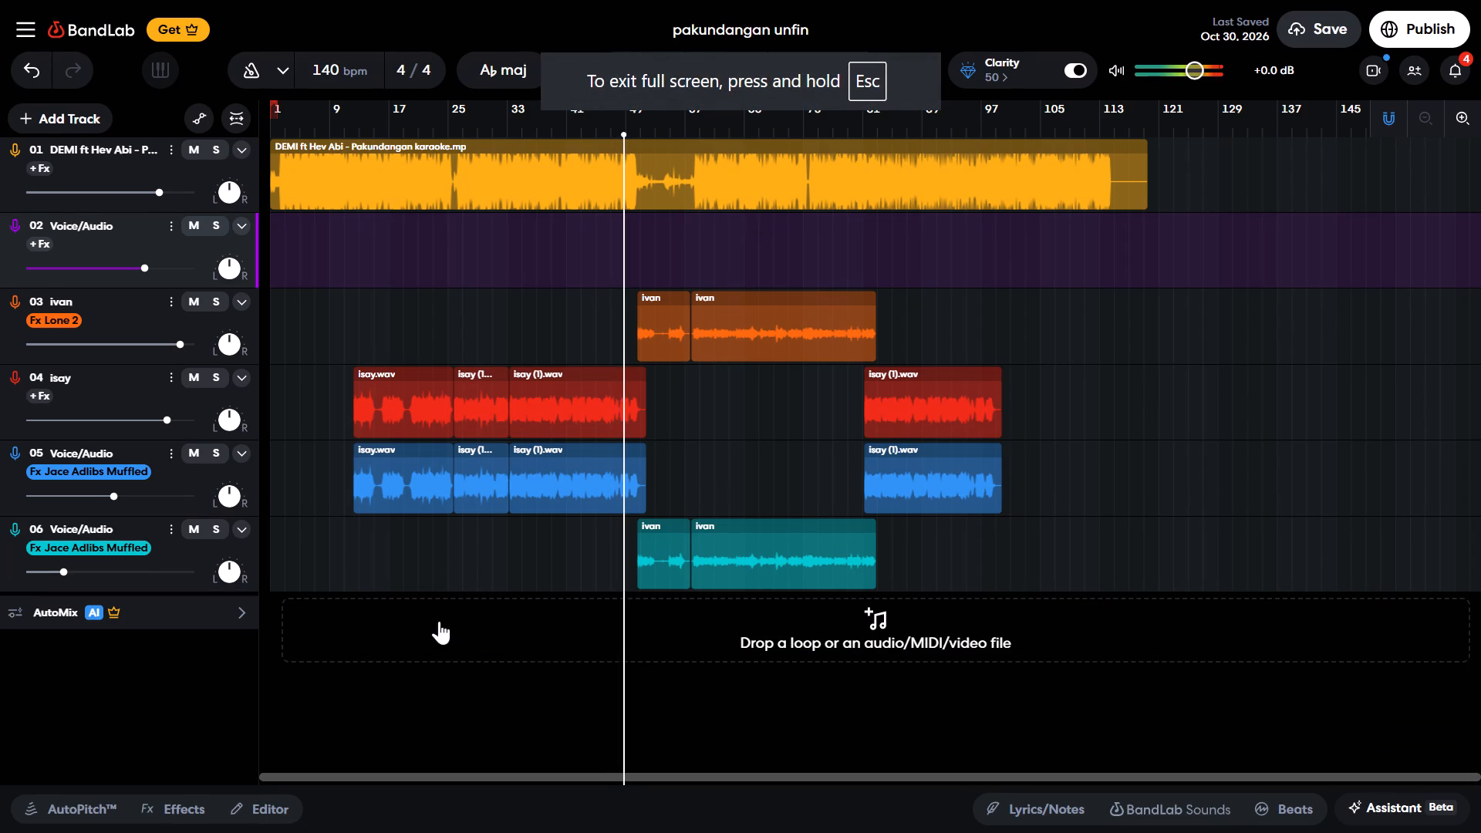
Pause playback and move the new empty Voice/Audio track to the bottom of the track list.
left_click_drag(483, 253, 479, 306)
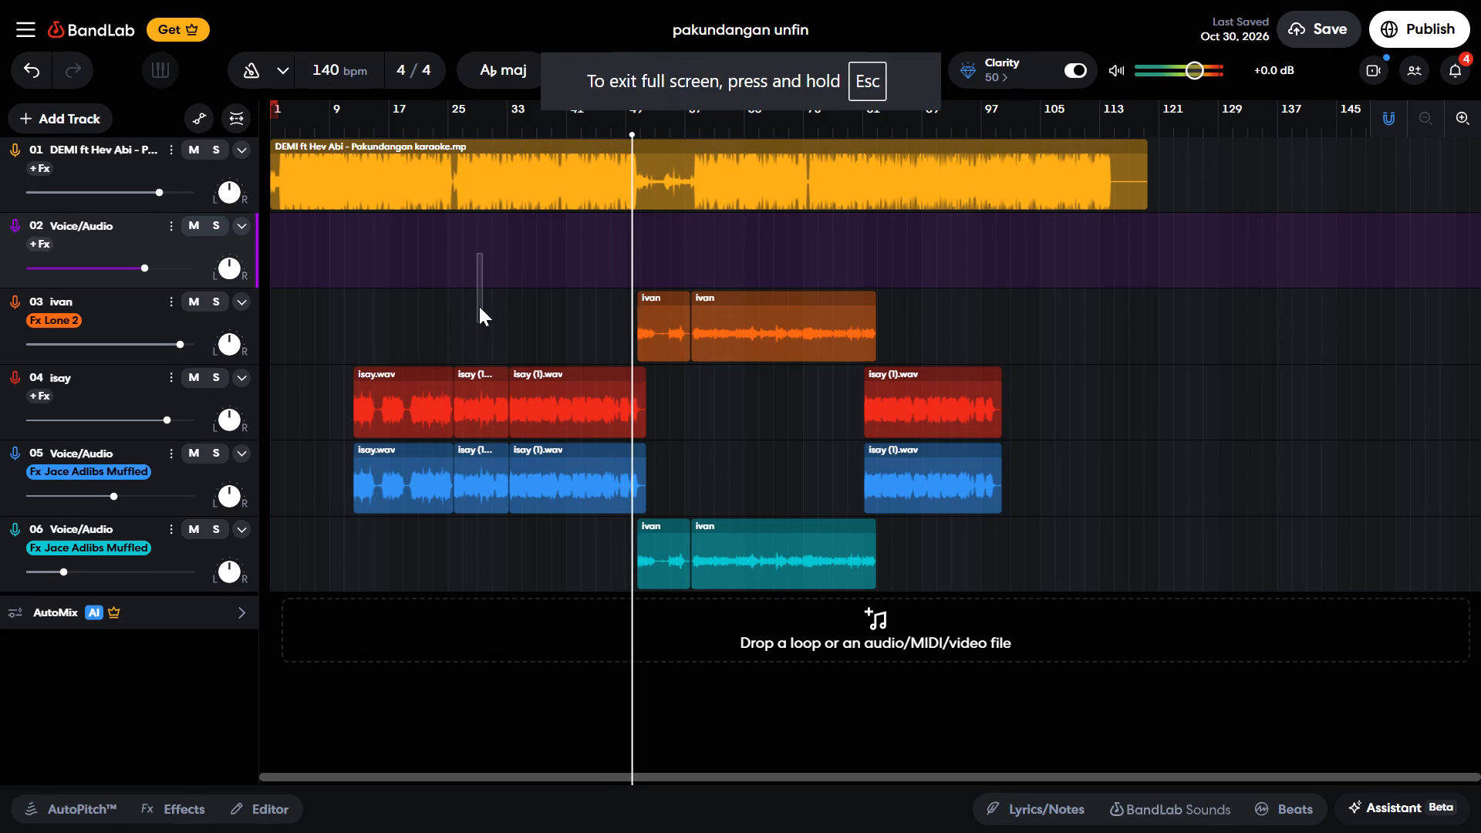
left_click_drag(479, 306, 485, 262)
left_click_drag(334, 231, 326, 256)
left_click(618, 75)
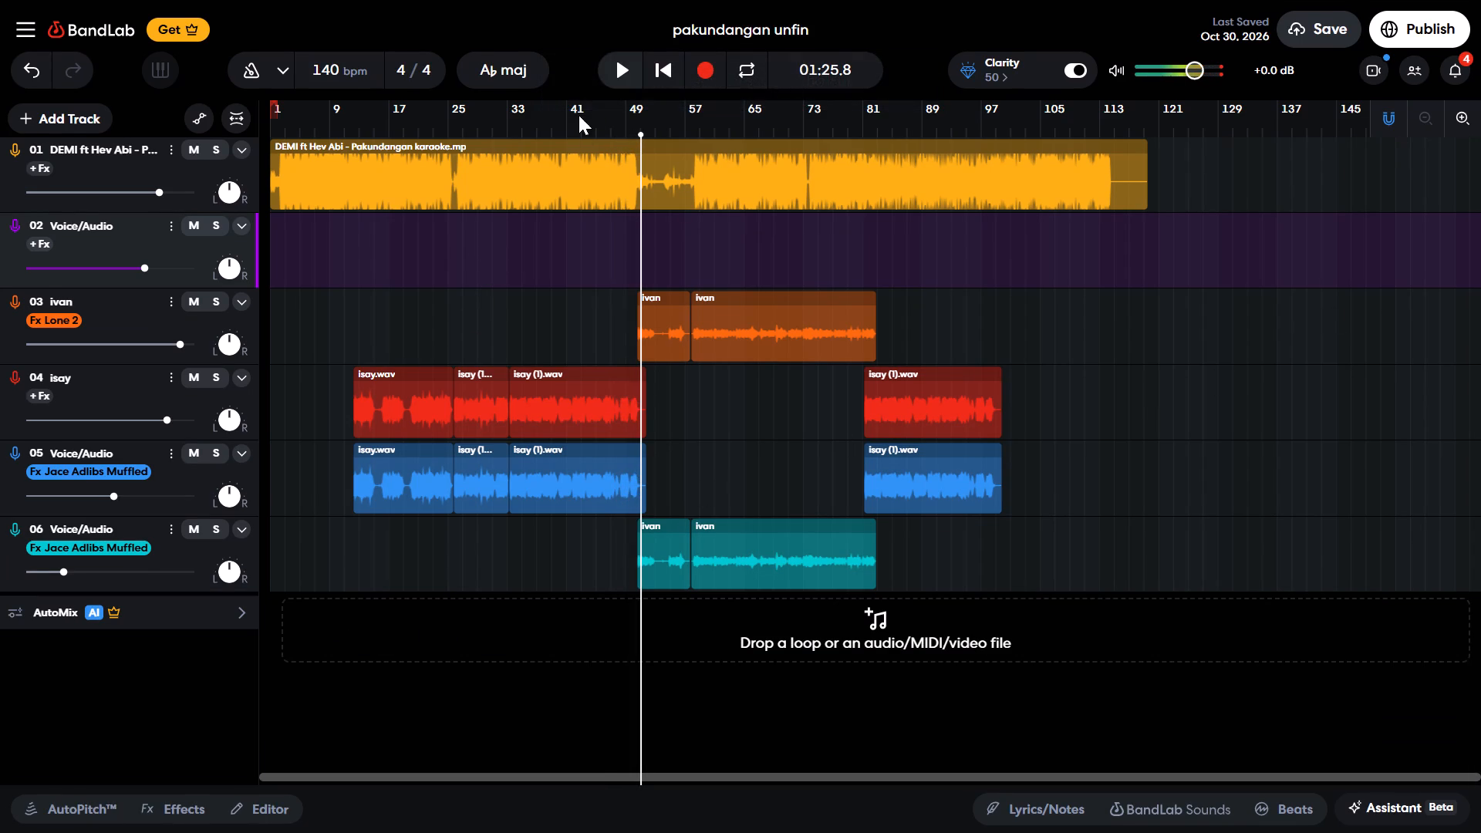
left_click_drag(444, 227, 433, 245)
left_click_drag(148, 244, 130, 309)
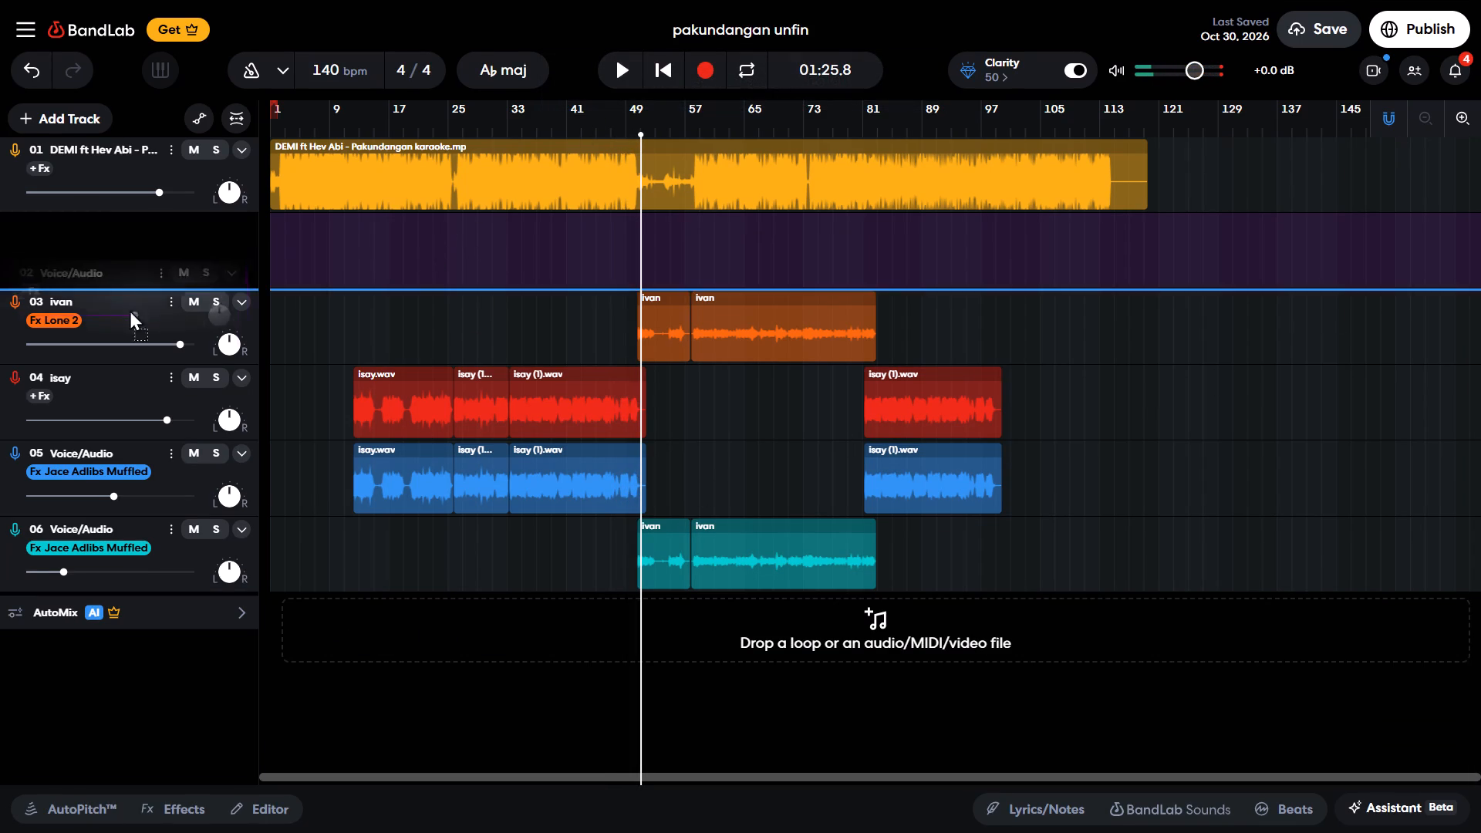
left_click_drag(130, 309, 113, 560)
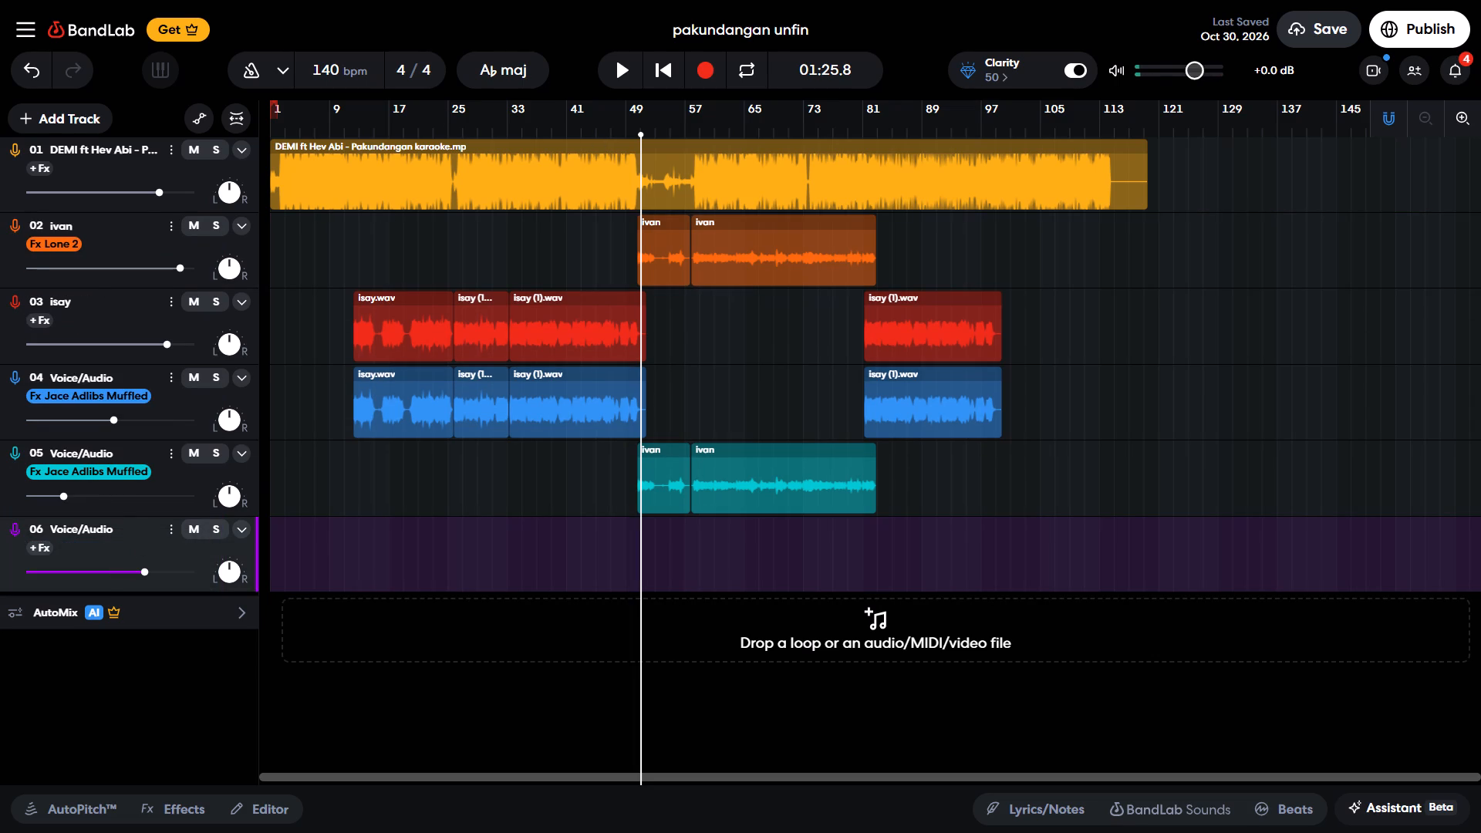
Return the playhead to the start of the song and play the project.
left_click_drag(640, 160, 267, 164)
left_click(610, 63)
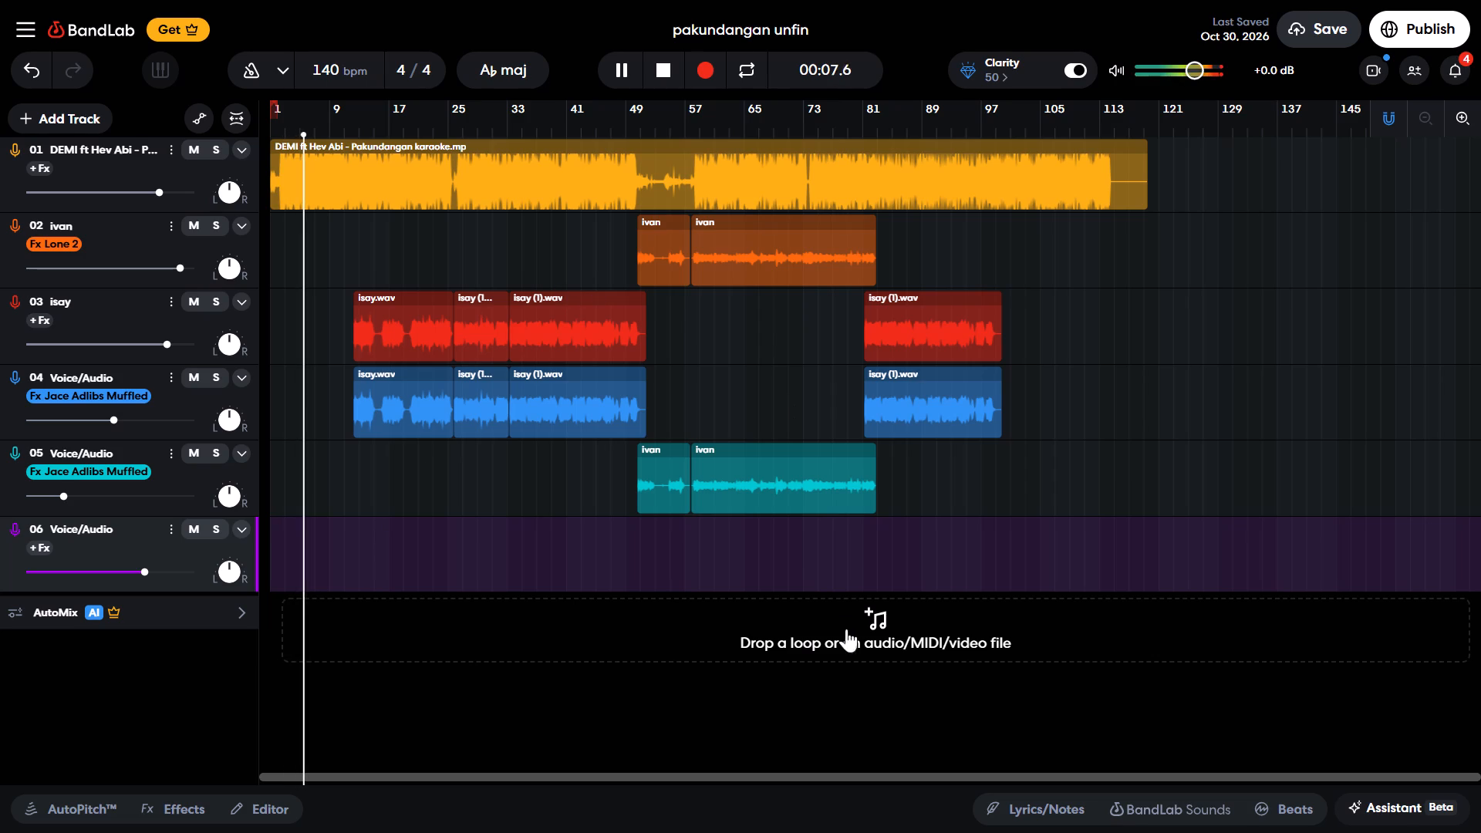
Show the song's lyrics and notes beside the timeline and rewind the playback slightly.
left_click(1038, 821)
scroll(1268, 568, "up", 2)
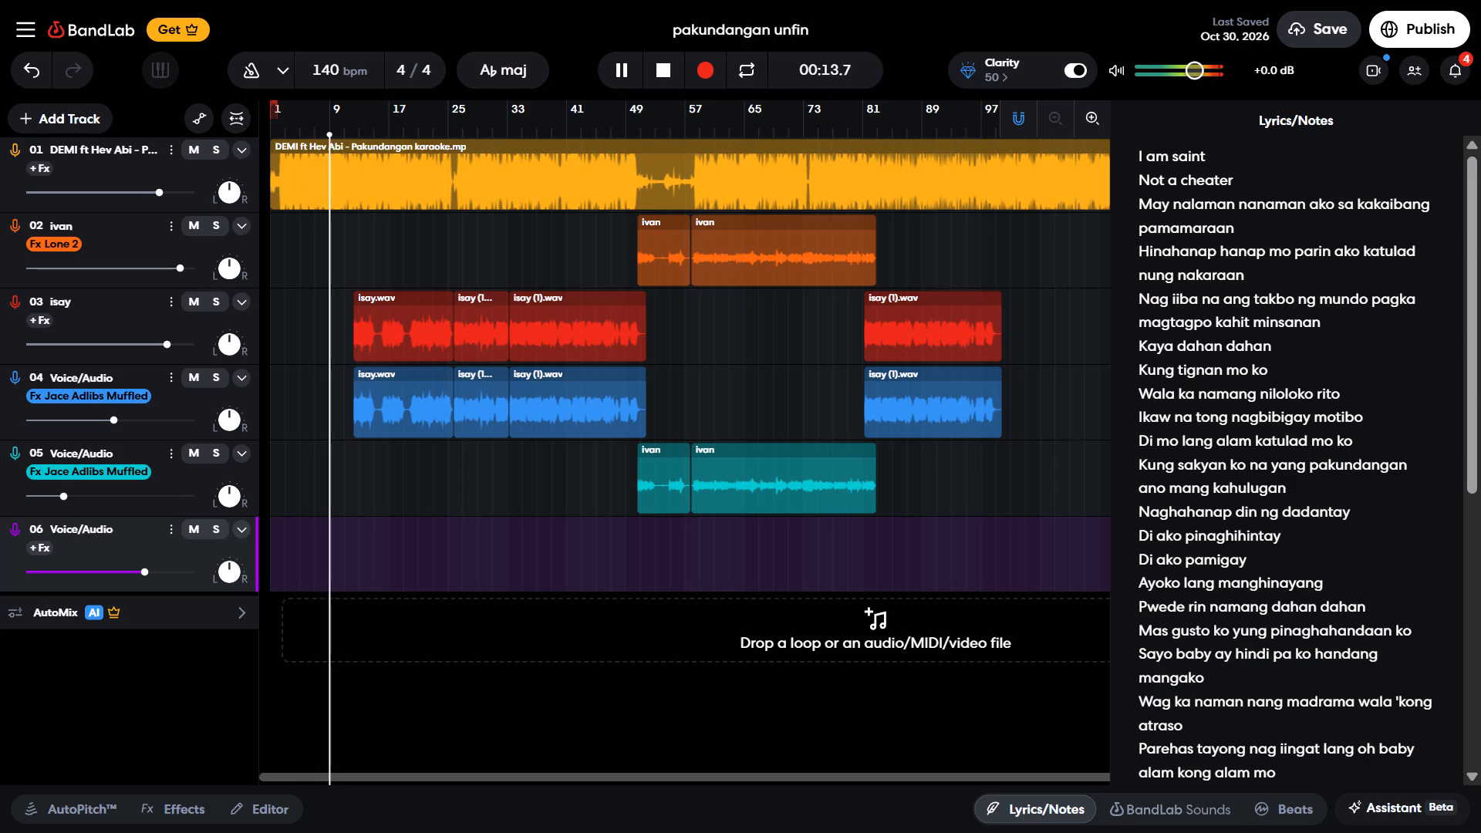
left_click_drag(339, 676, 309, 676)
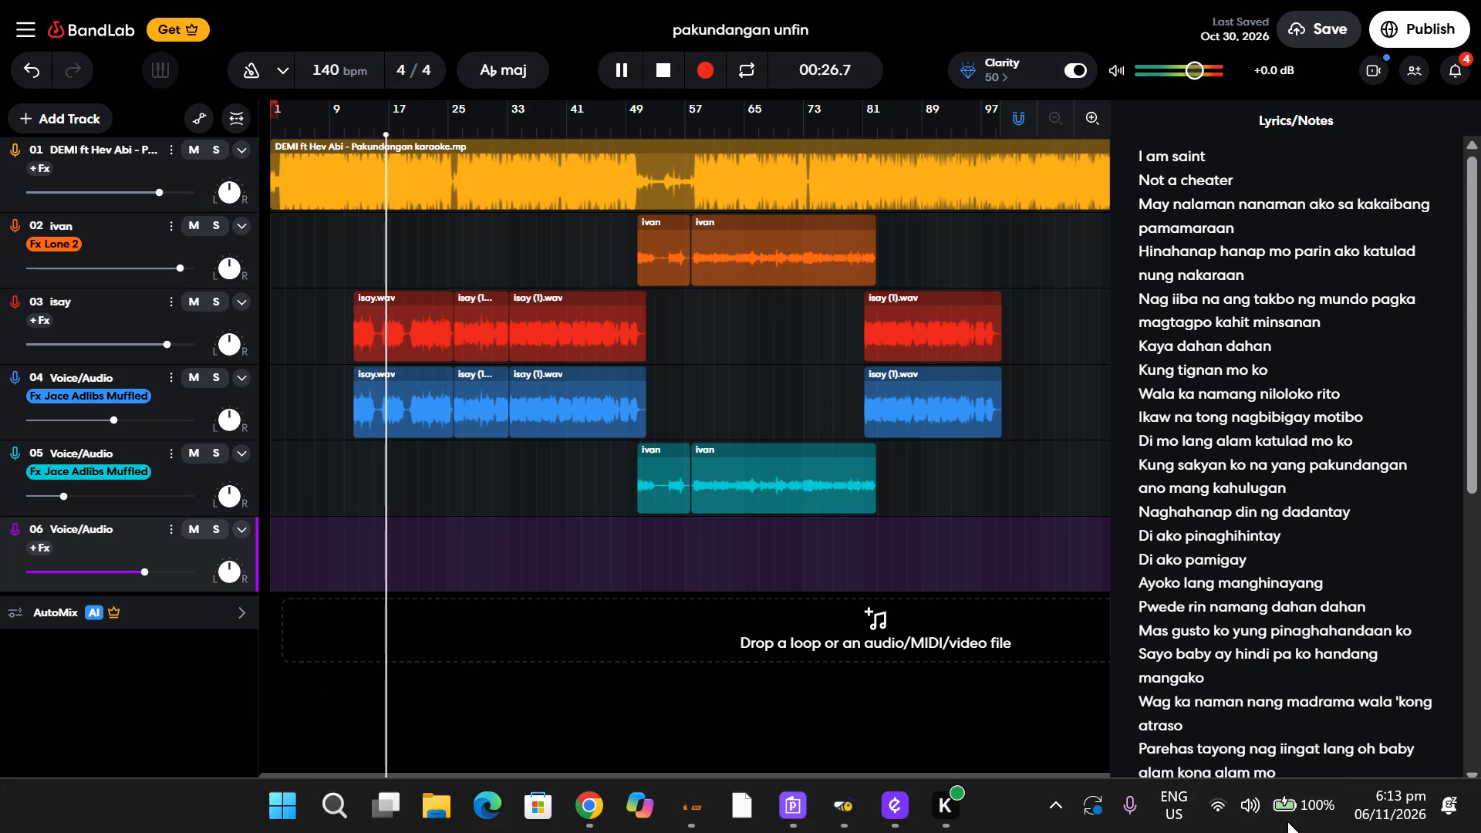
Switch the computer's sound output to the thinkplus-LP40 headphones and return to the studio.
left_click(1284, 824)
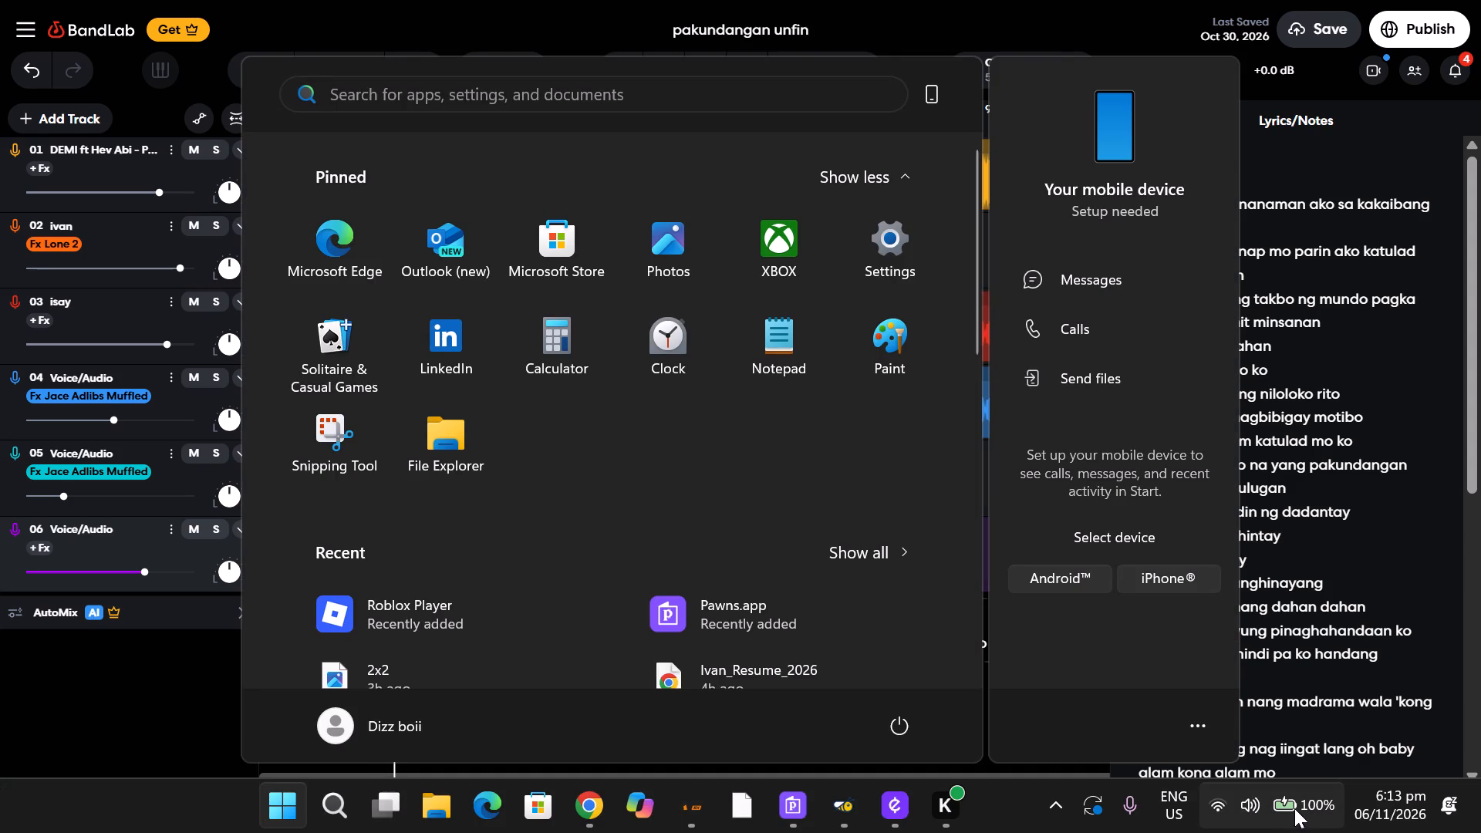
left_click(1417, 673)
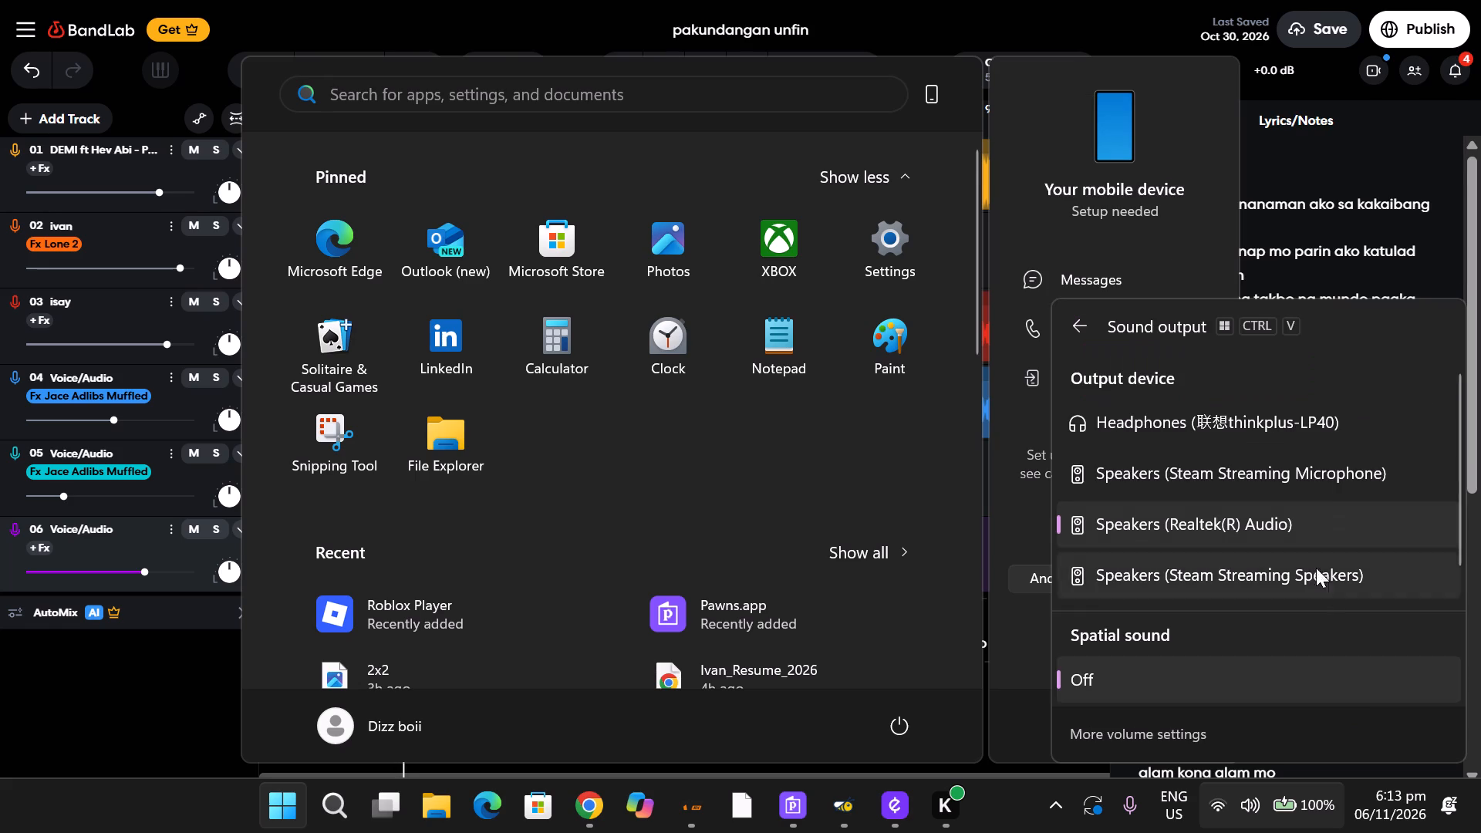
left_click(1285, 437)
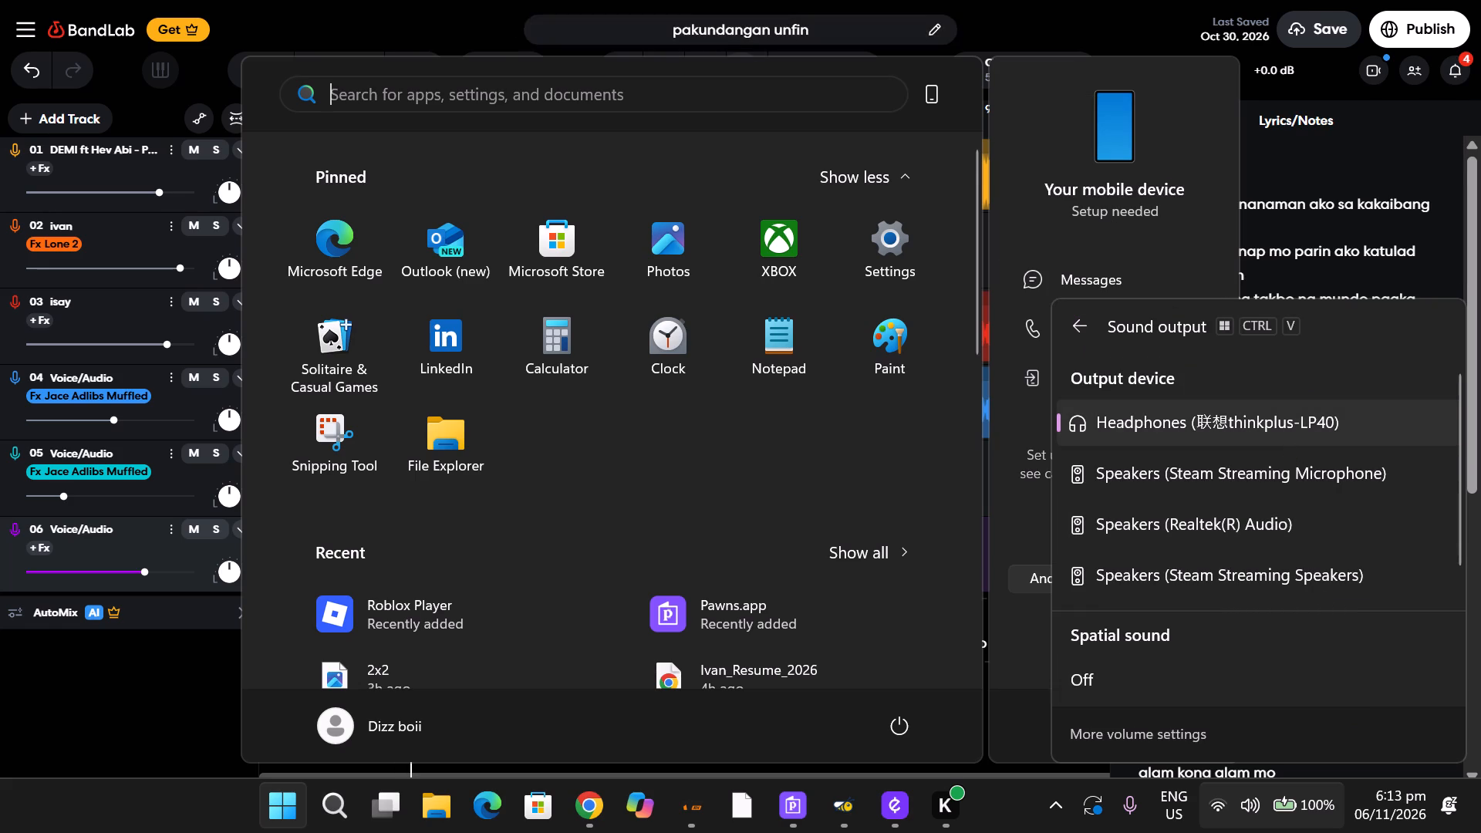
left_click(510, 18)
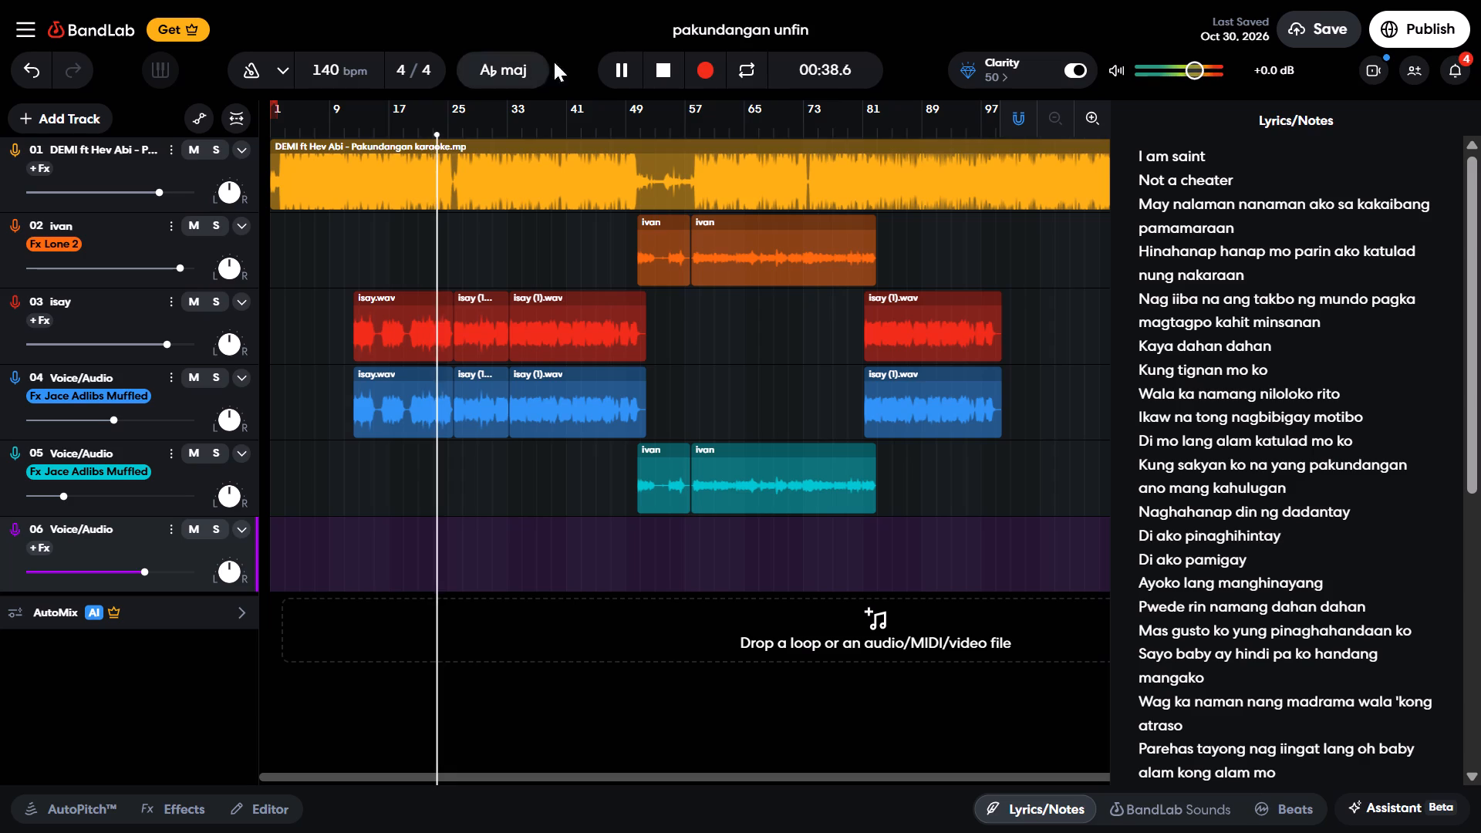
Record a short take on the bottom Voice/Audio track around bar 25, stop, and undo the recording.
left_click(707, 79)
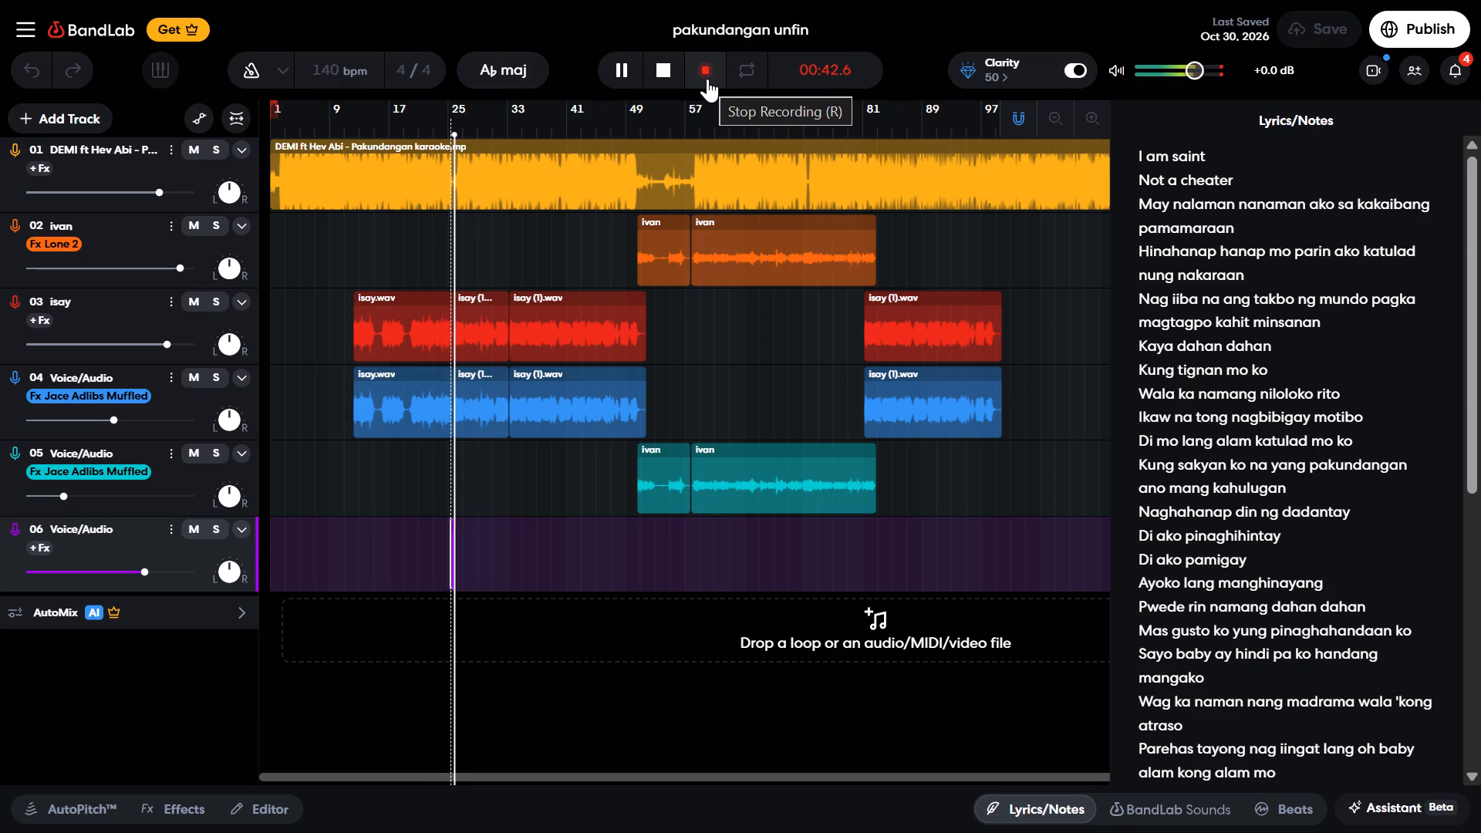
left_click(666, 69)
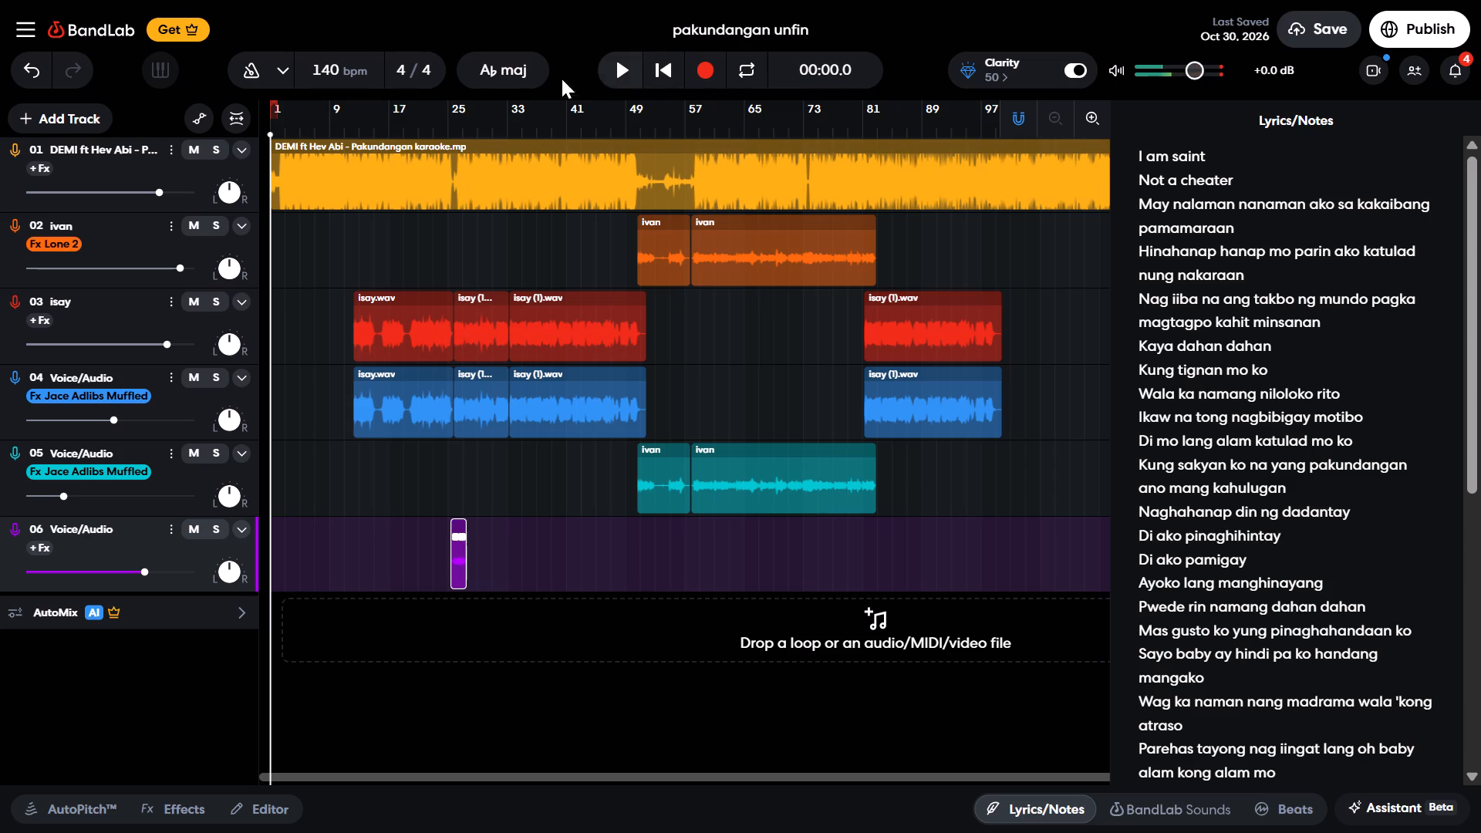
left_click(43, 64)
Move the playhead to about 00:37.7, and play and stop the project from there.
left_click_drag(273, 723, 383, 722)
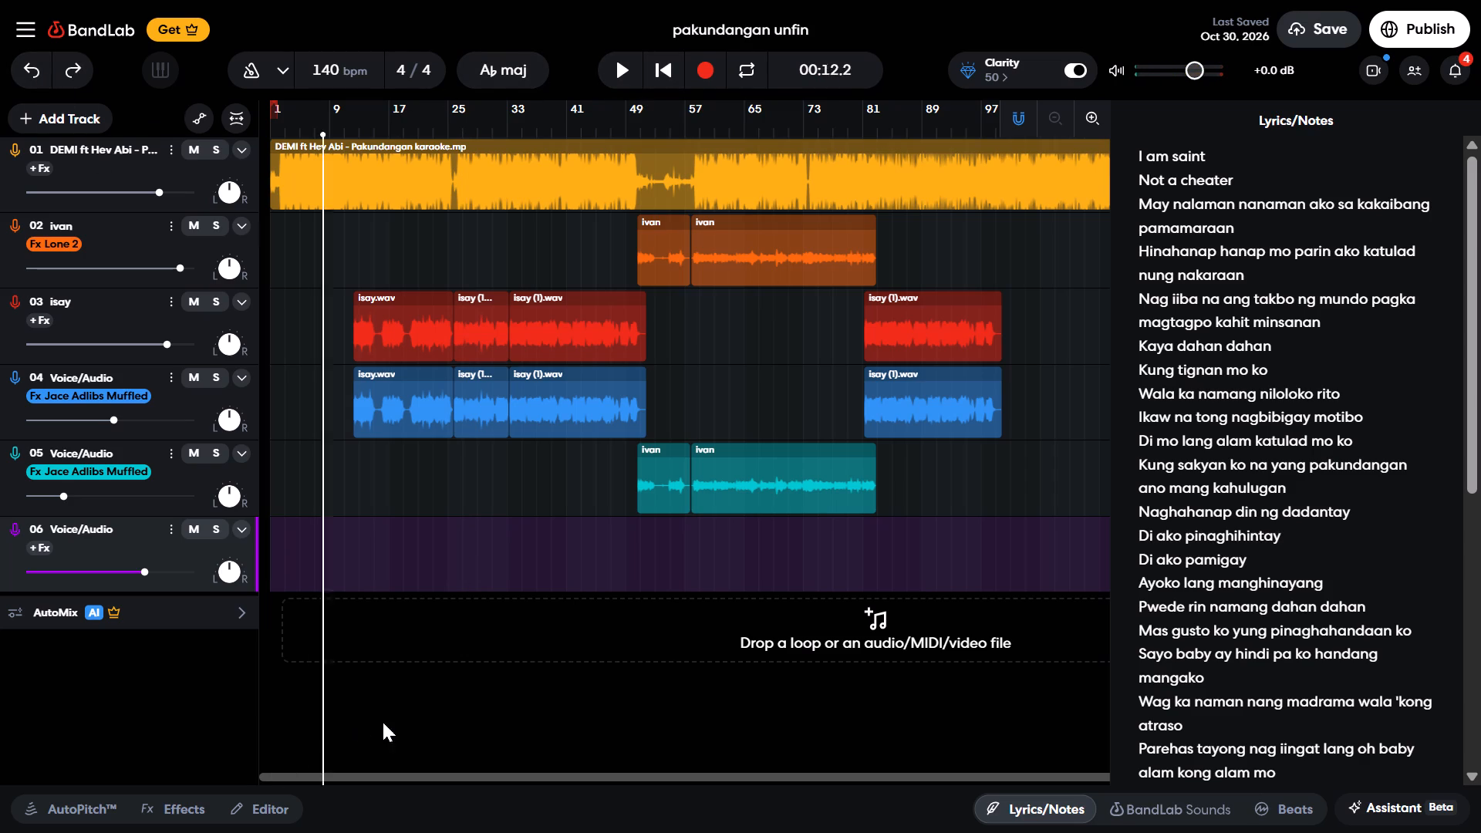
left_click_drag(383, 722, 431, 728)
left_click(609, 76)
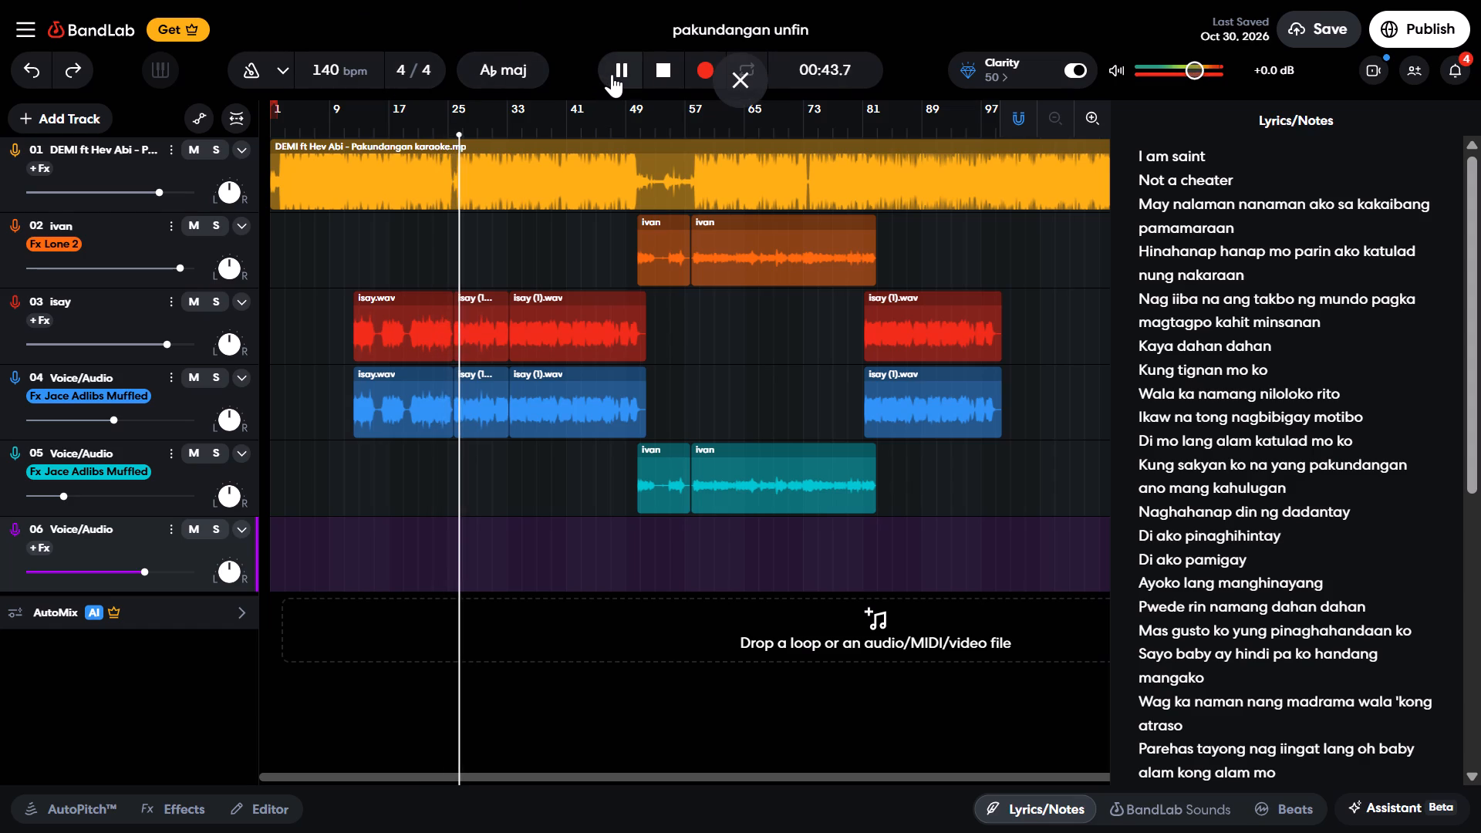
left_click(651, 68)
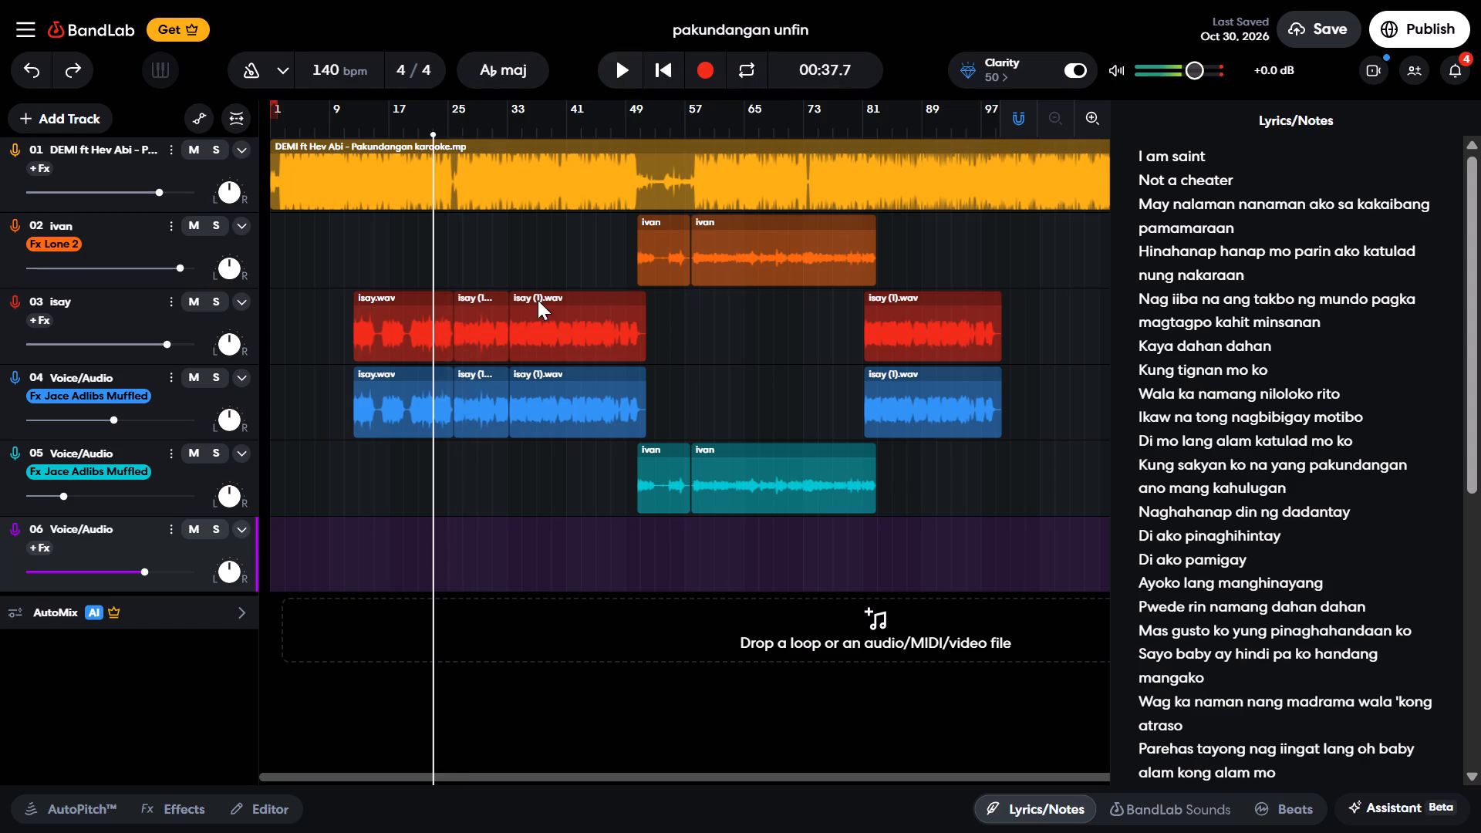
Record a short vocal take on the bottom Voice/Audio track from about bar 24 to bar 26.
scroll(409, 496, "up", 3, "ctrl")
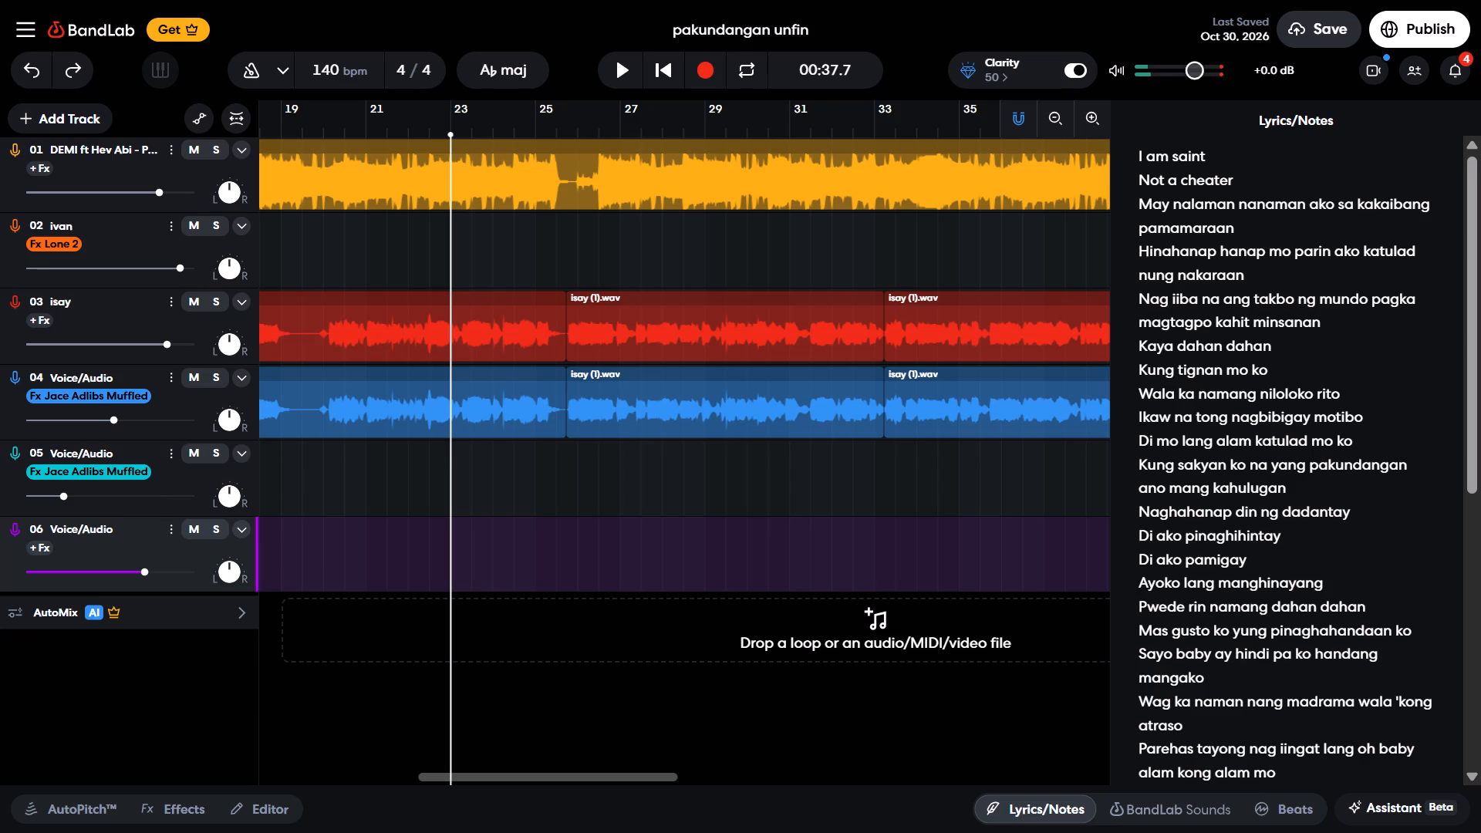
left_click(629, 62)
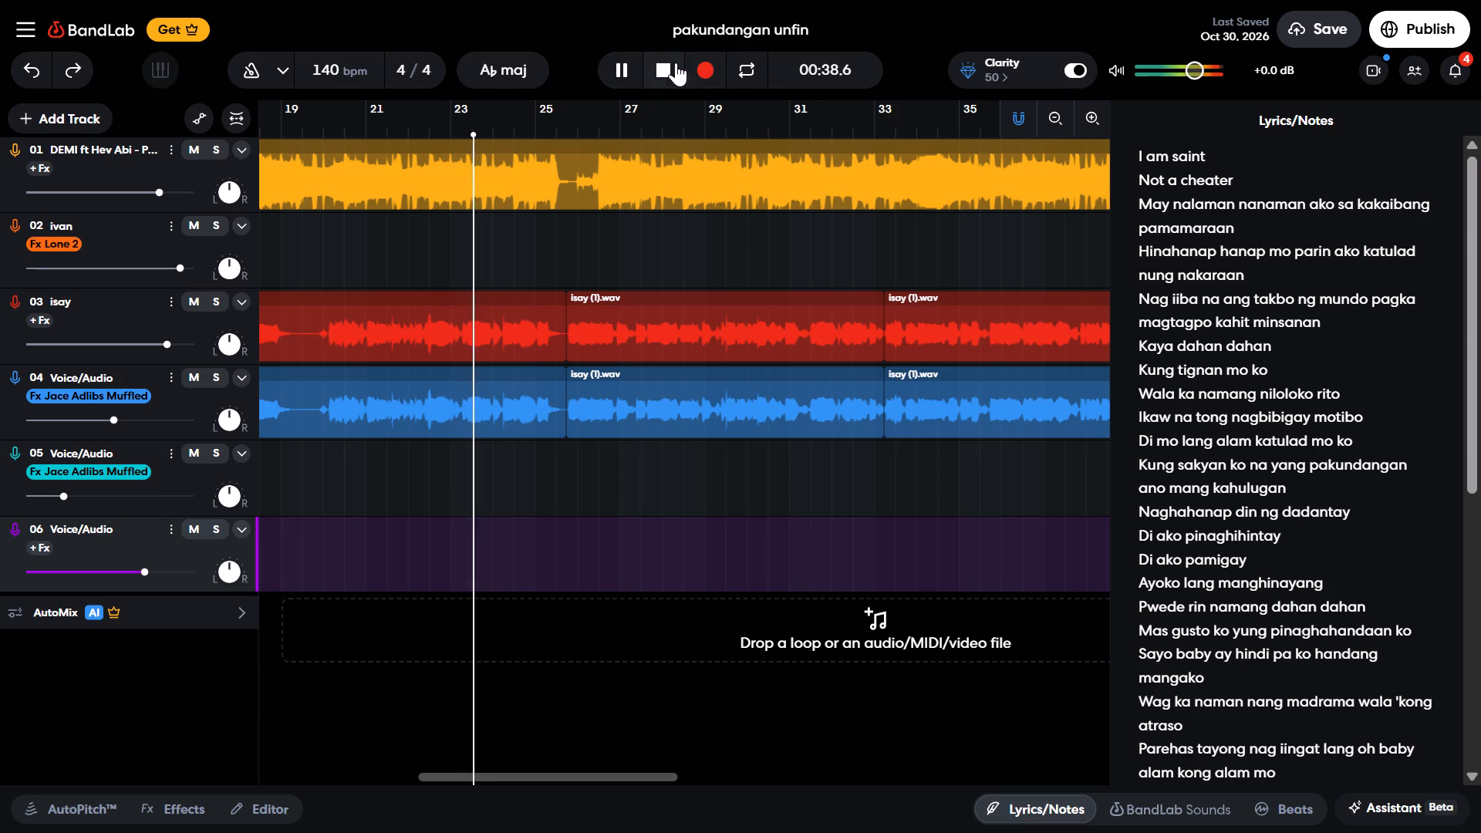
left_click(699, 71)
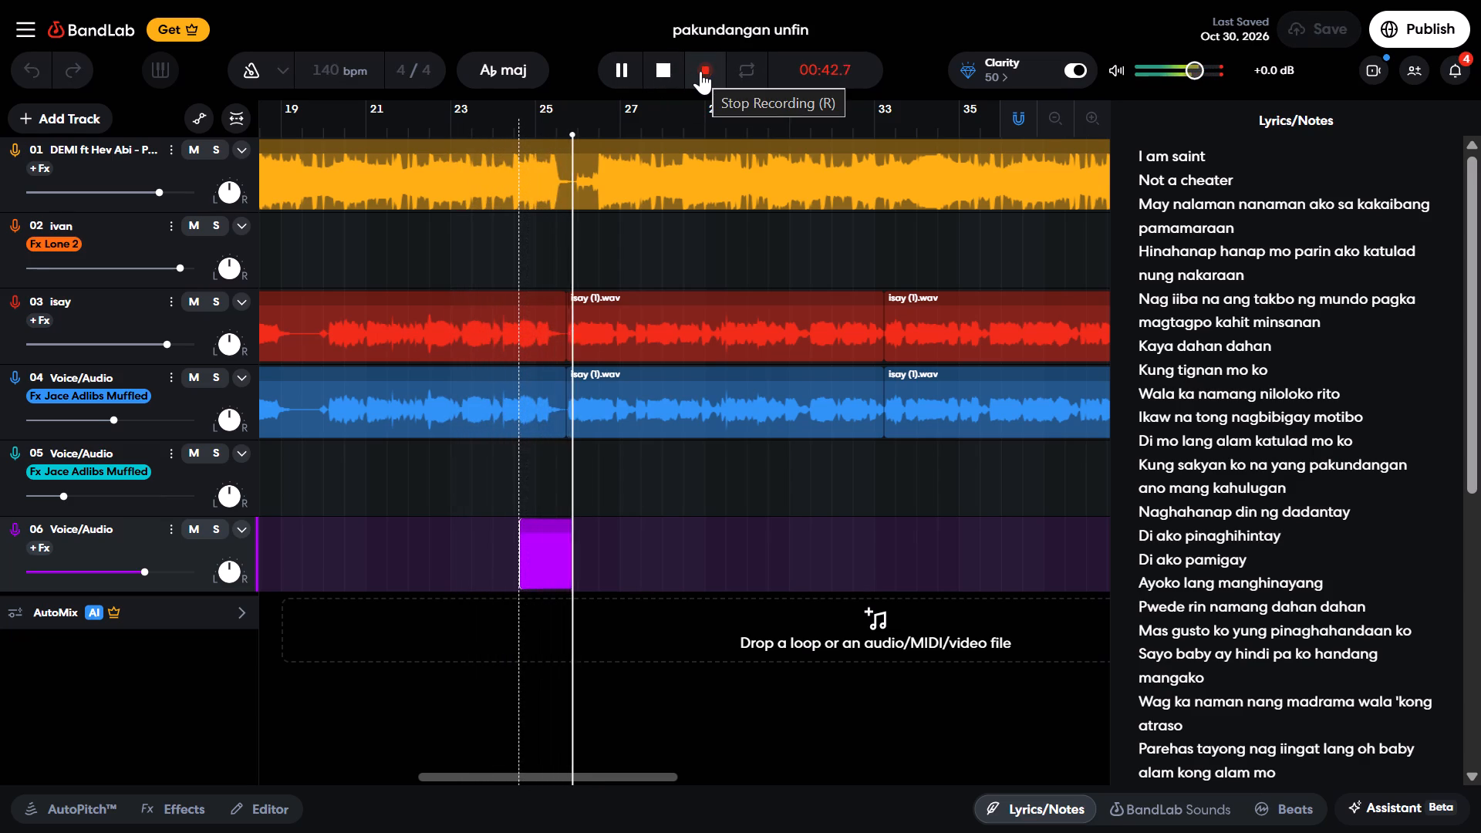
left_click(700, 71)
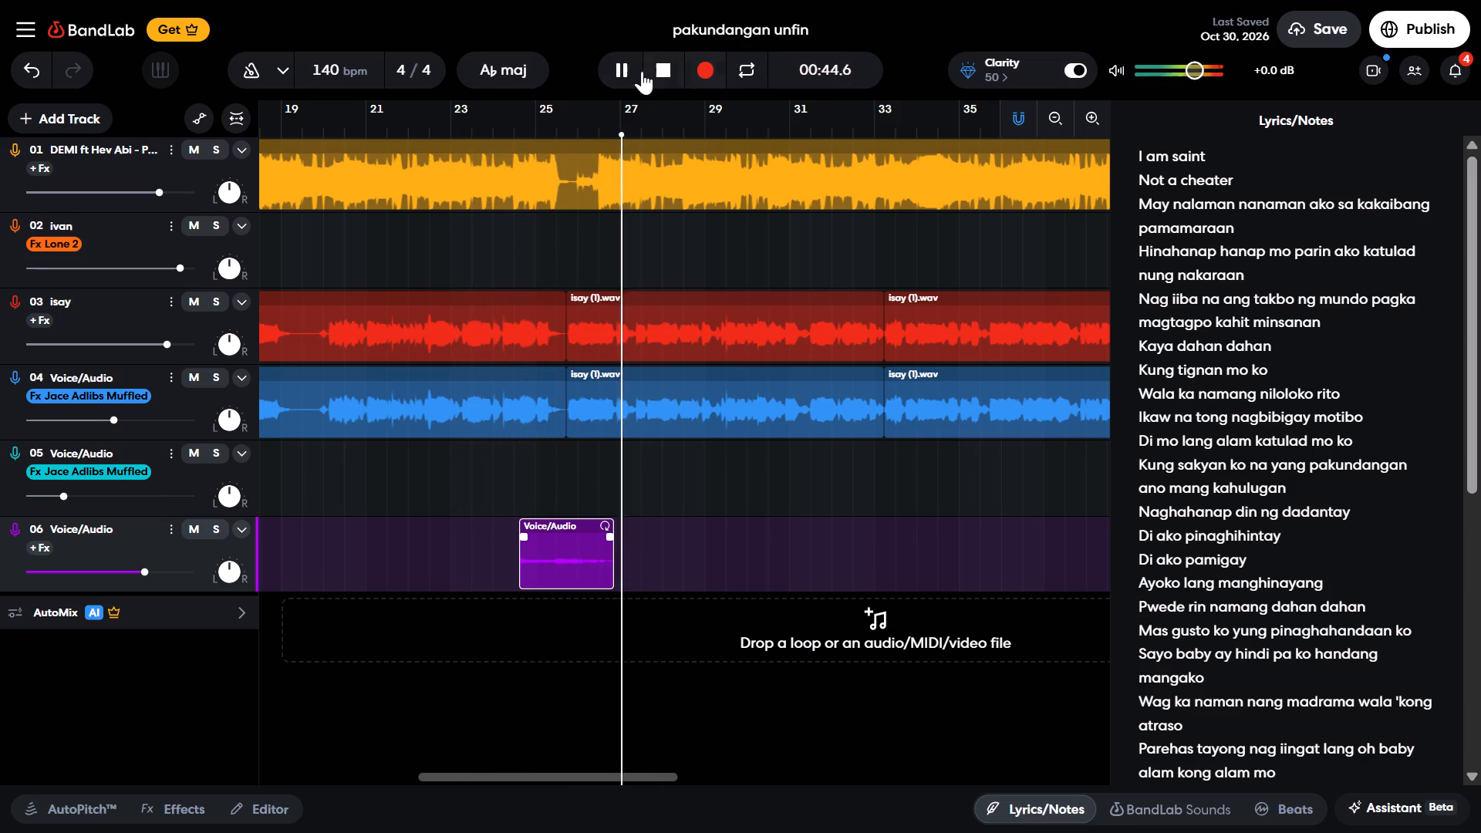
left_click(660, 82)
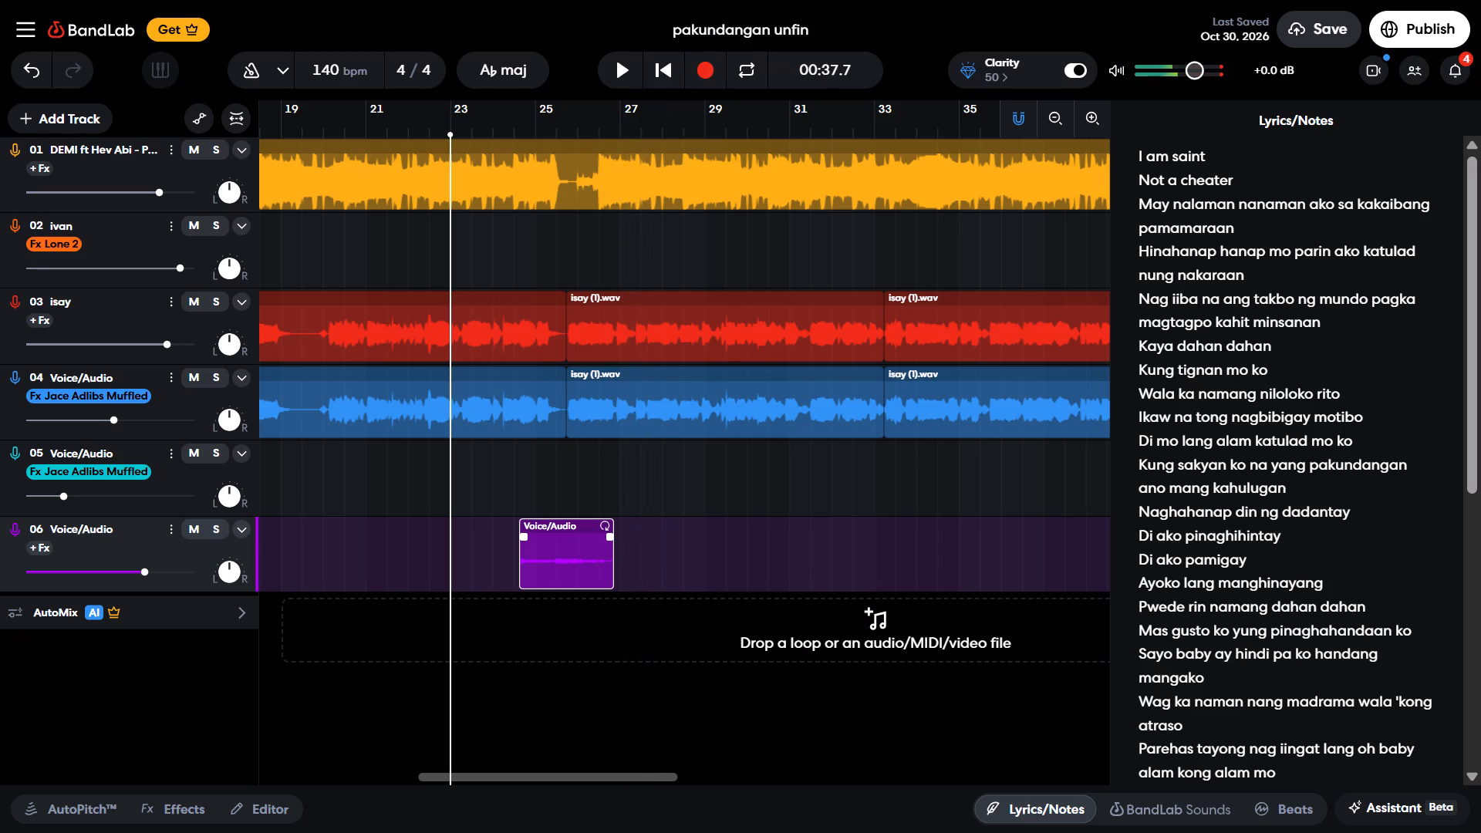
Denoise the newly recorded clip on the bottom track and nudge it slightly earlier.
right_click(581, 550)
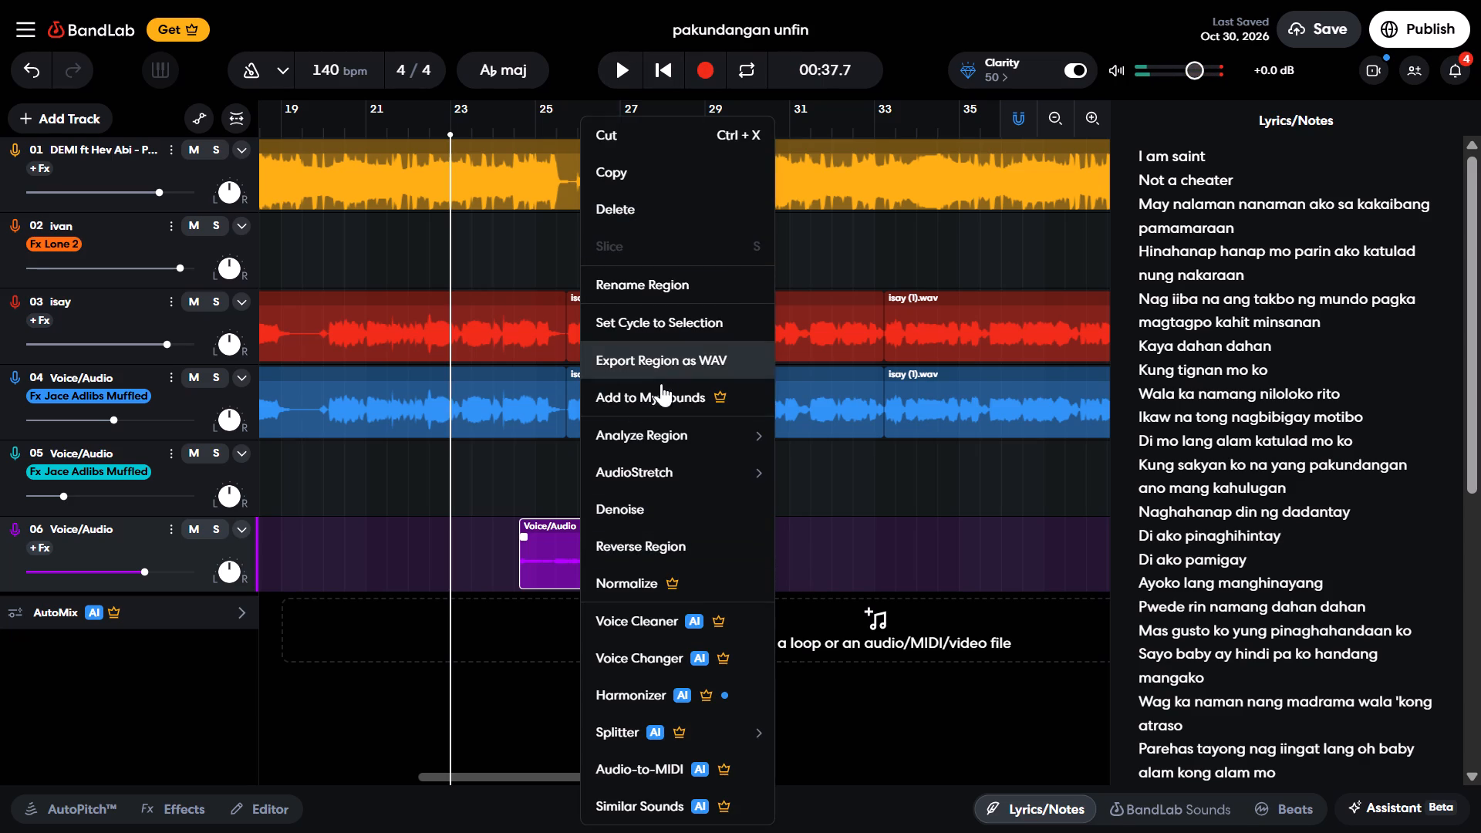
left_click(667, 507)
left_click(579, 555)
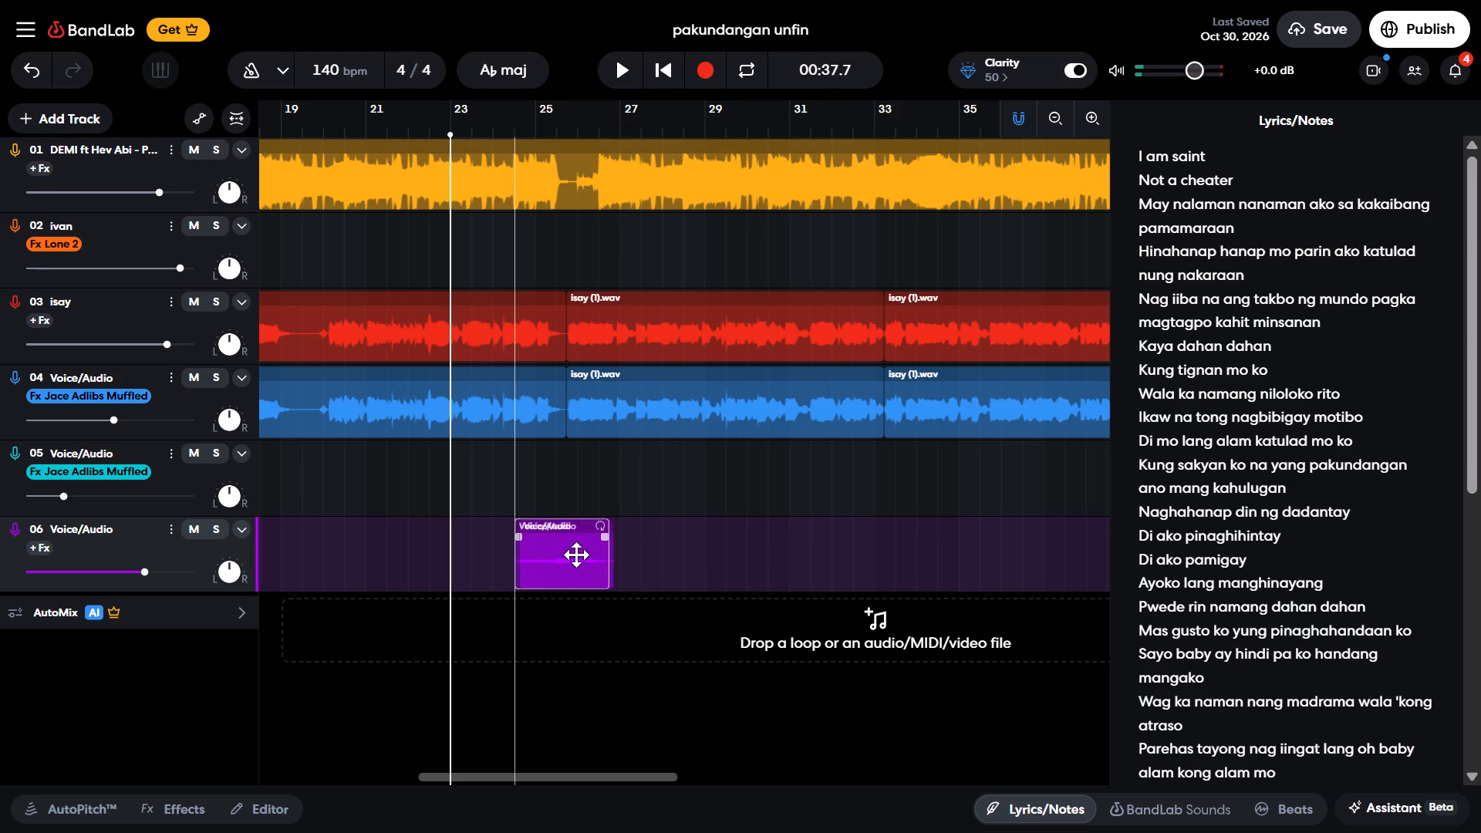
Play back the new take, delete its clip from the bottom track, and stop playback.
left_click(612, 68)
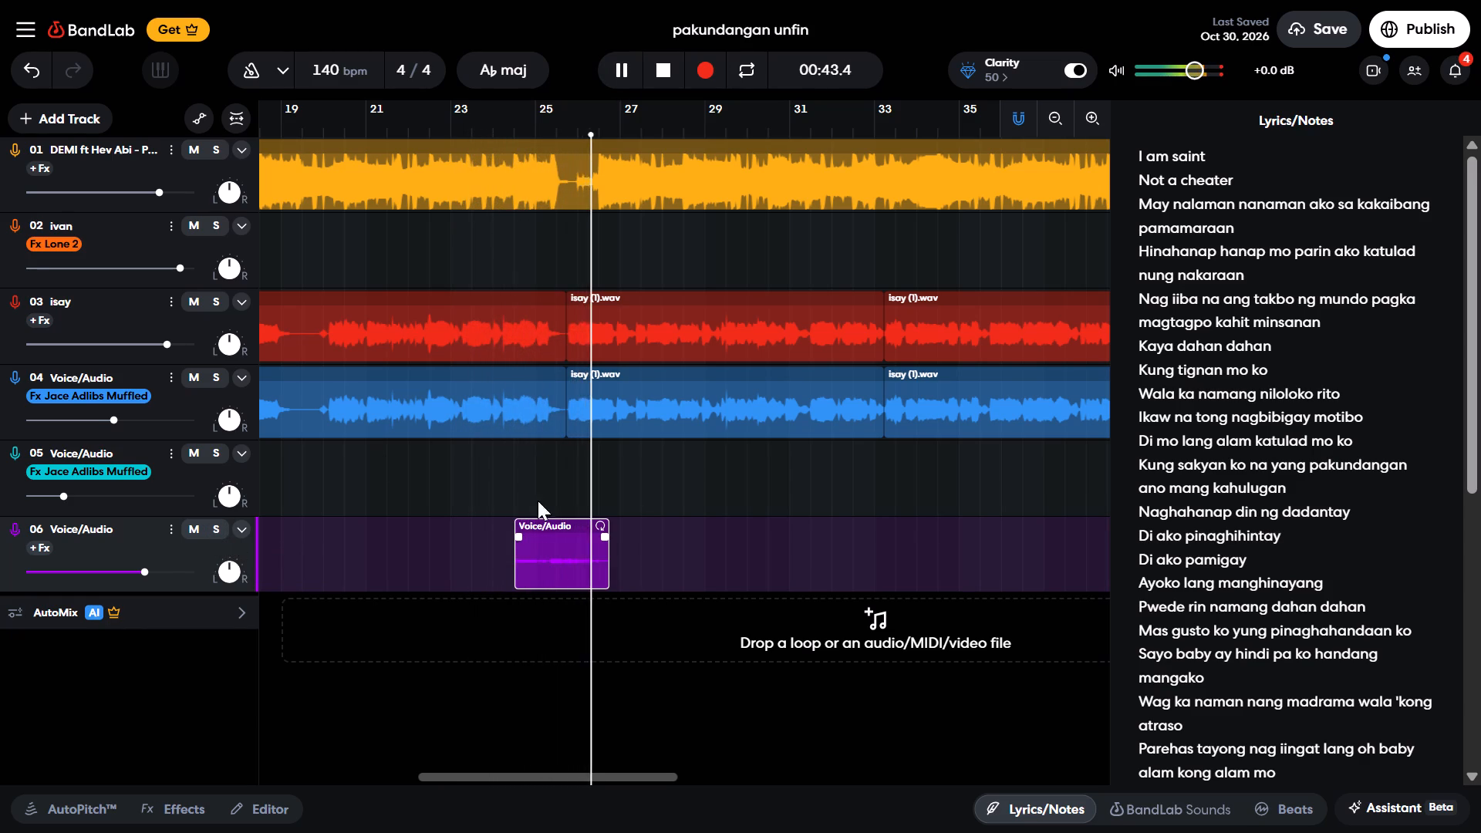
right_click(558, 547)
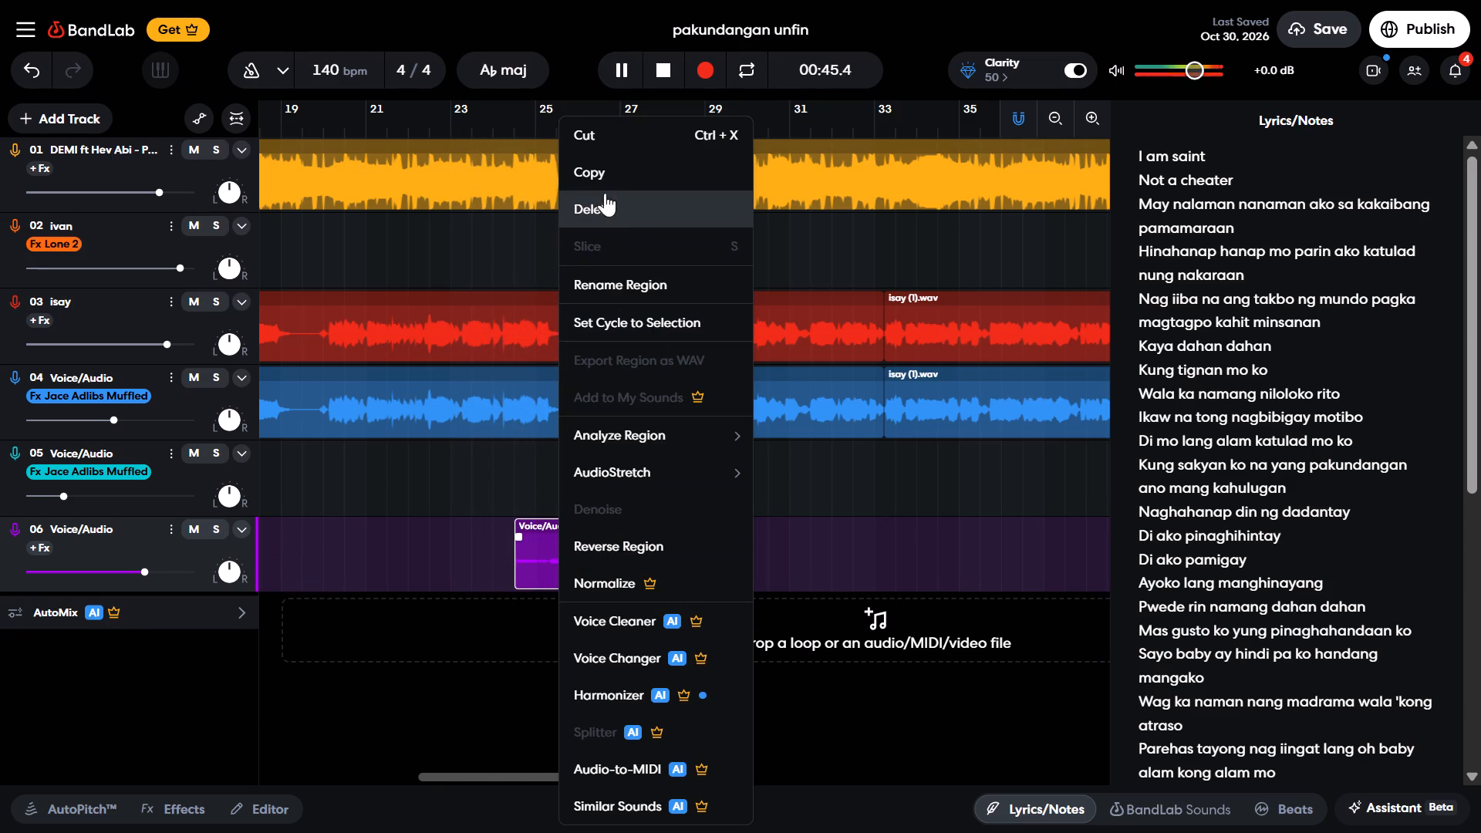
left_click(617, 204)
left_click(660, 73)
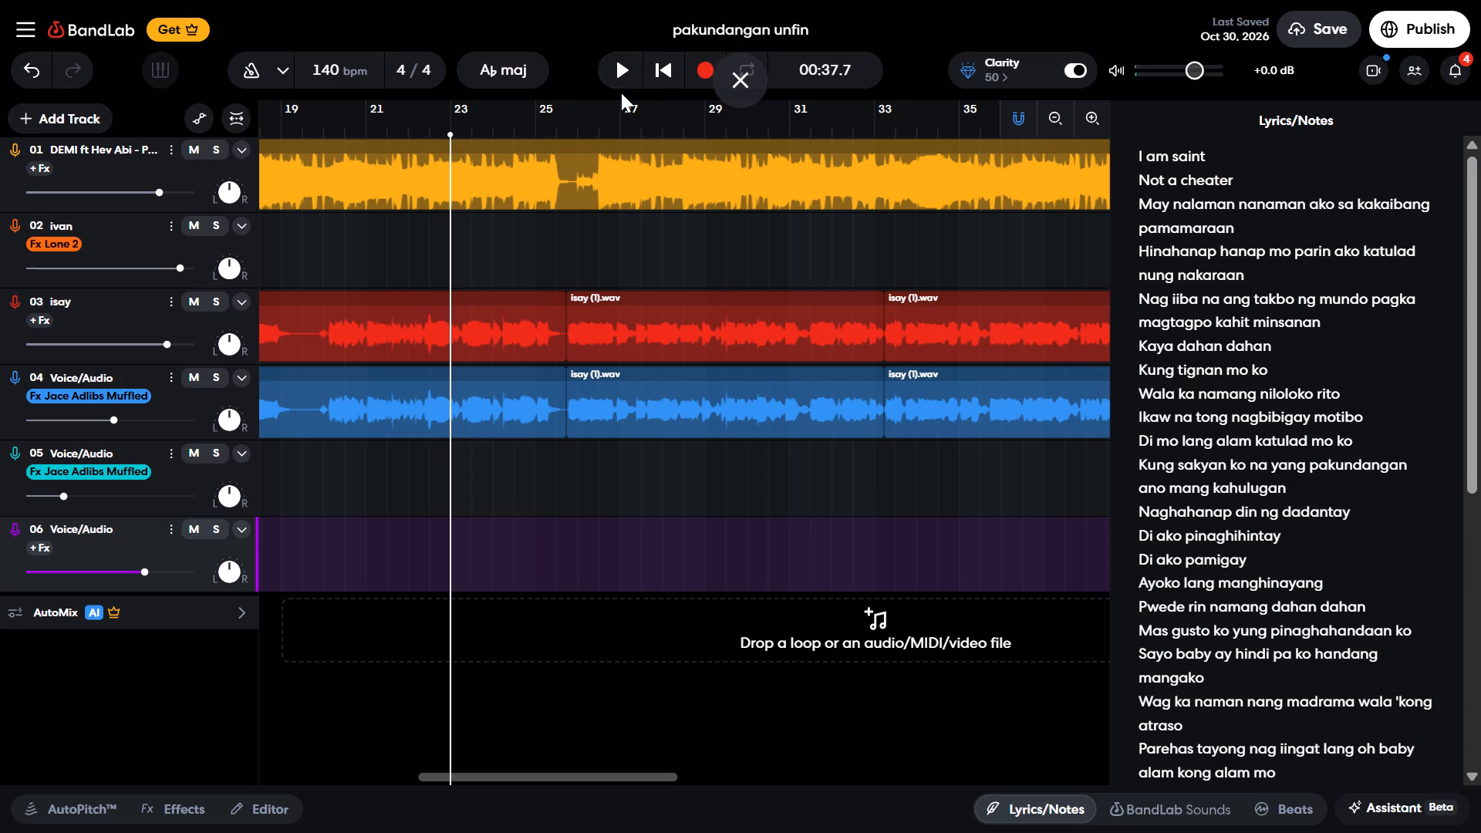
Play from 00:37.7 and record a short vocal take on track 06 from about bar 24 to bar 26.
left_click(635, 75)
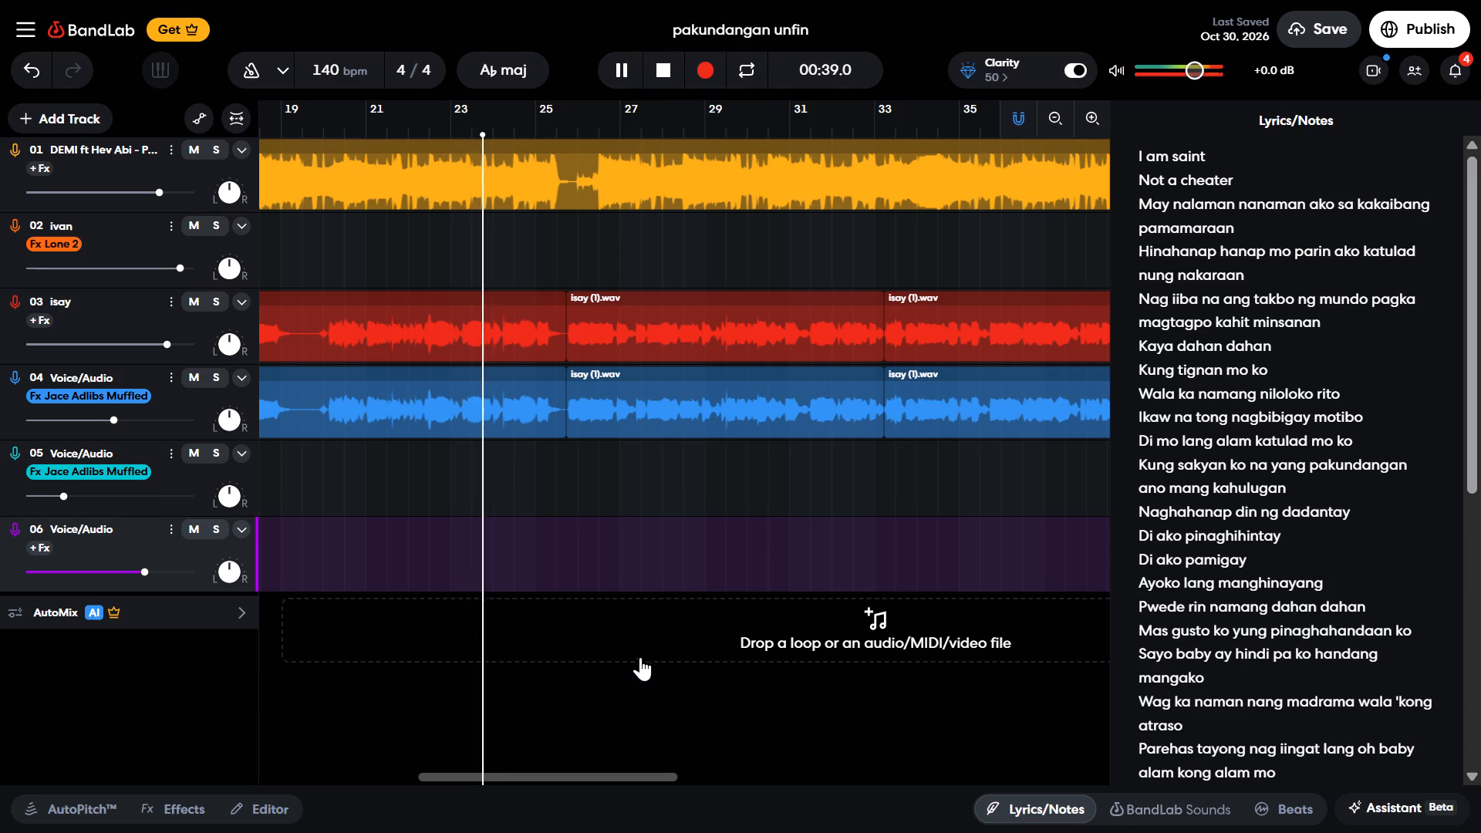
left_click(721, 59)
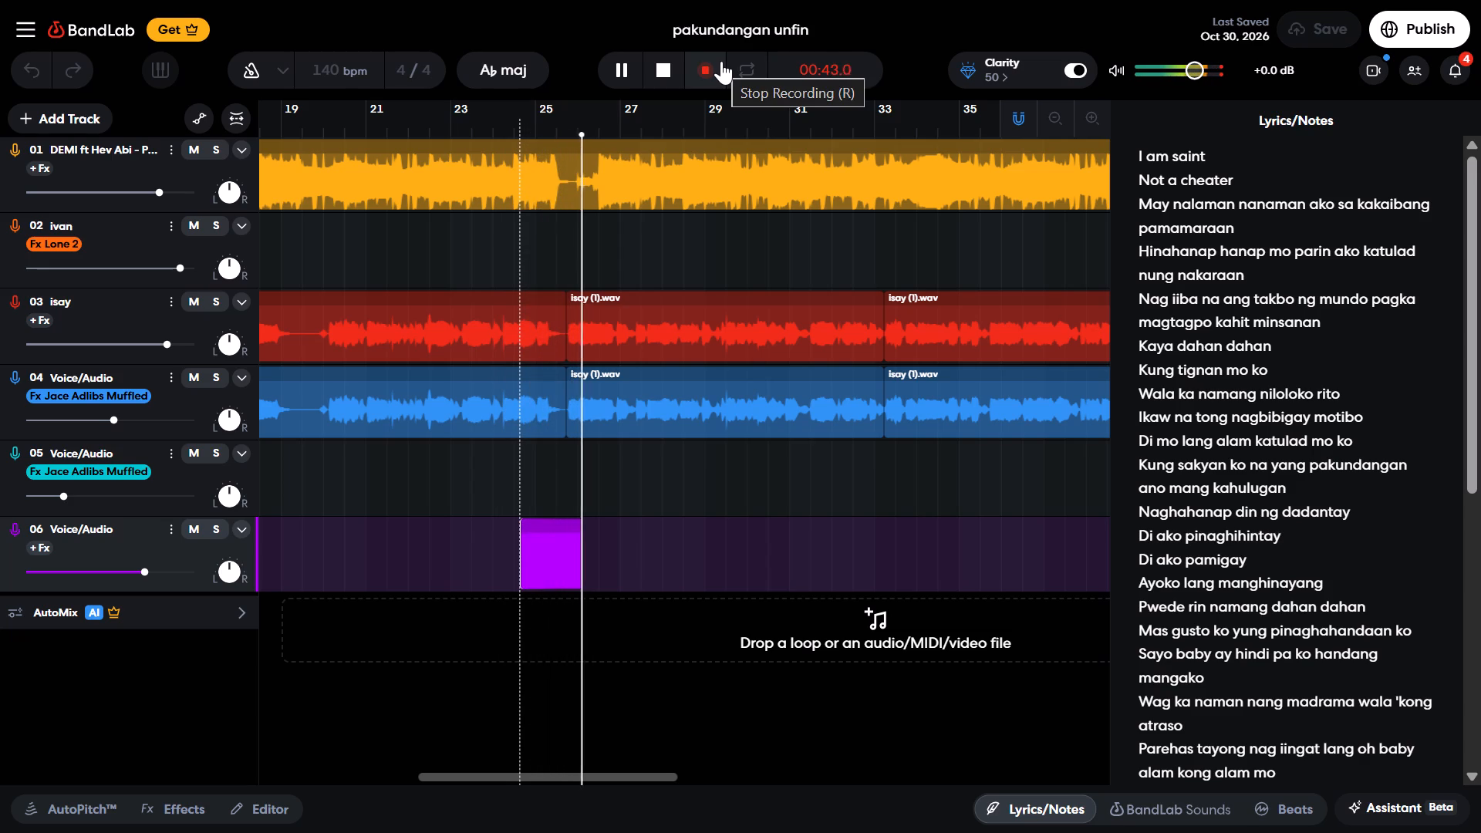
left_click(714, 62)
left_click(671, 76)
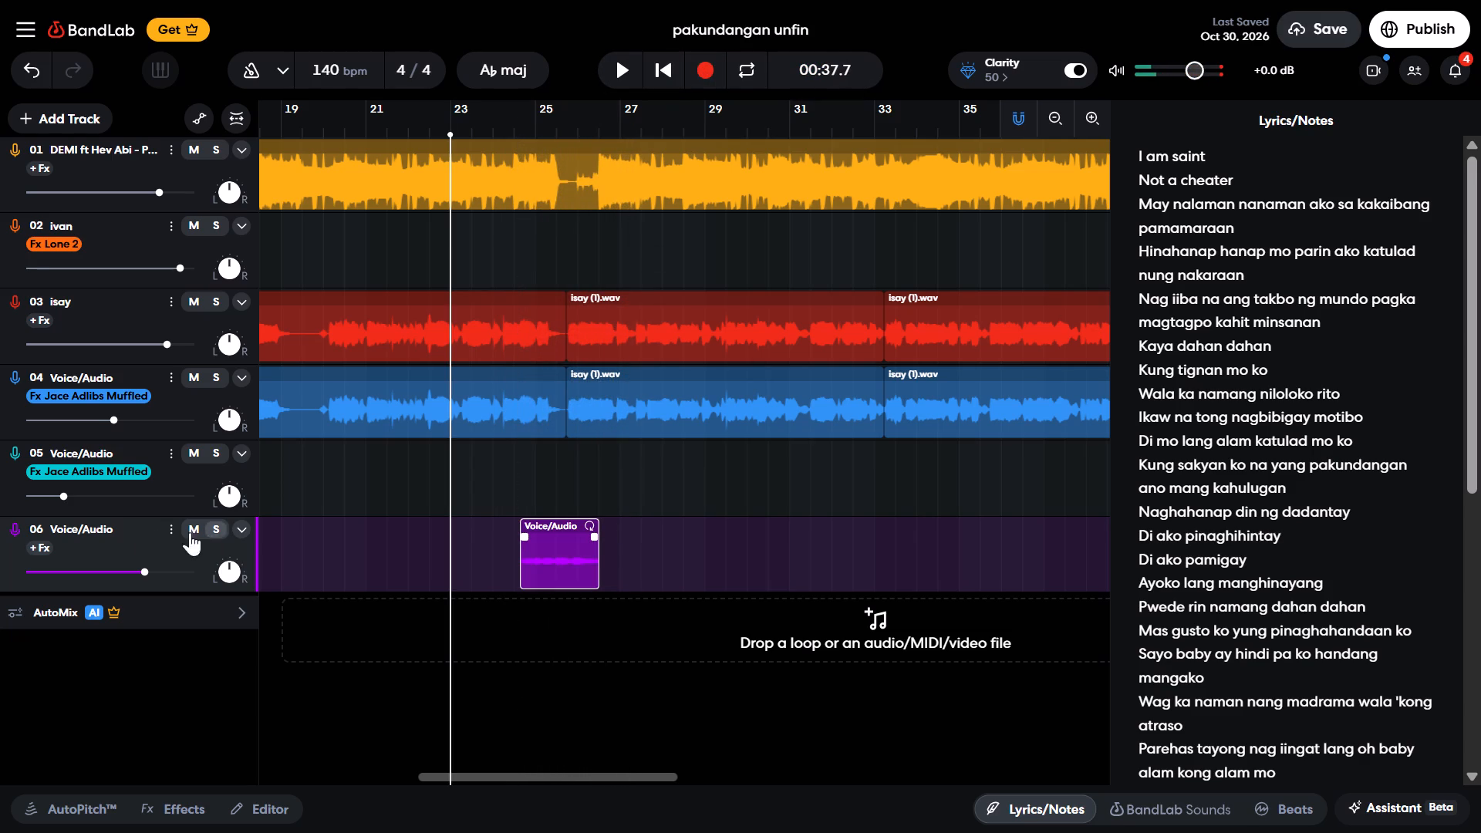
Raise track 06's volume to maximum and nudge the new clip slightly earlier while playing it back.
left_click_drag(153, 568, 234, 556)
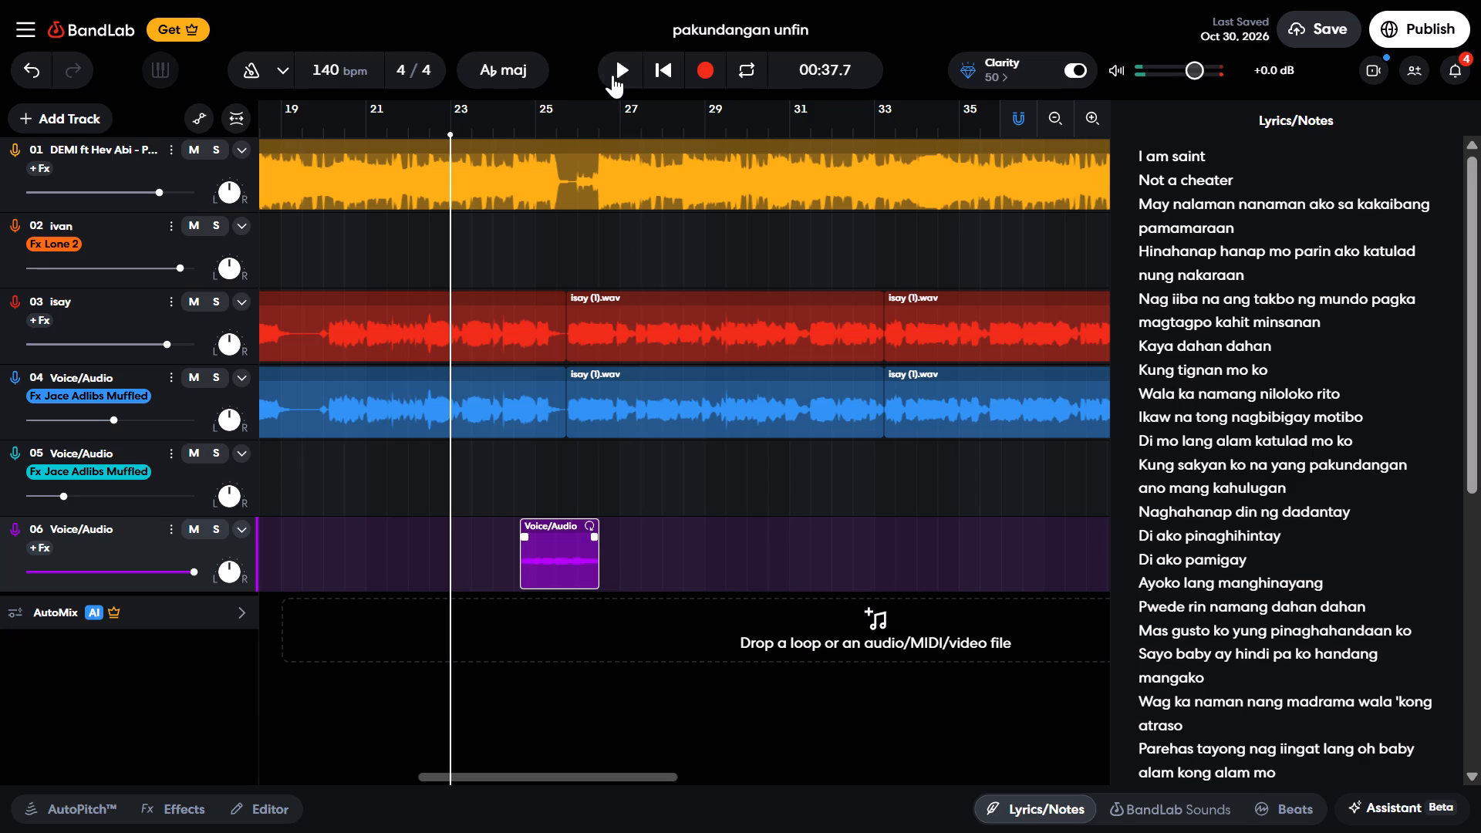
left_click(622, 68)
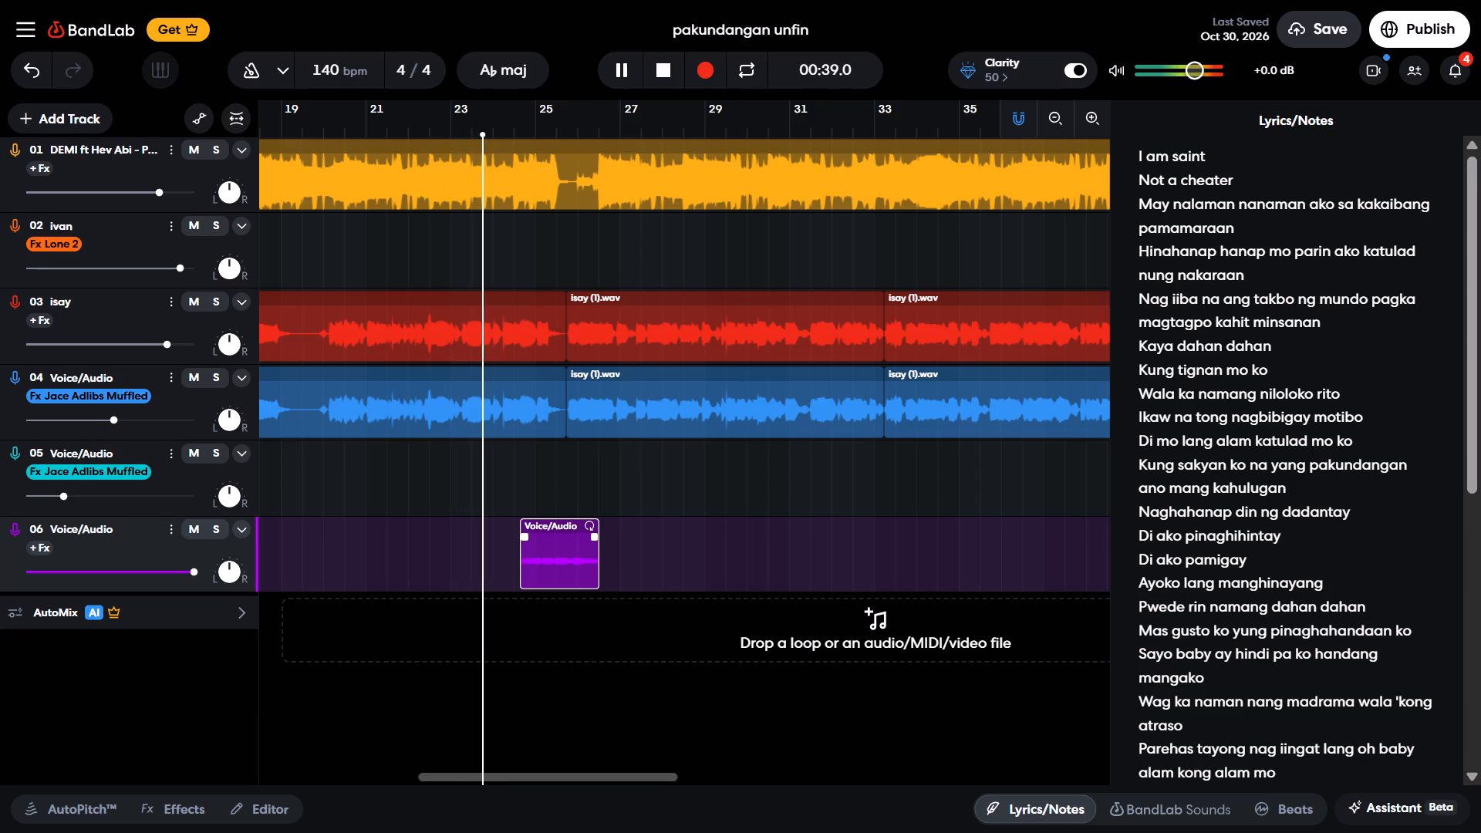
left_click(575, 551)
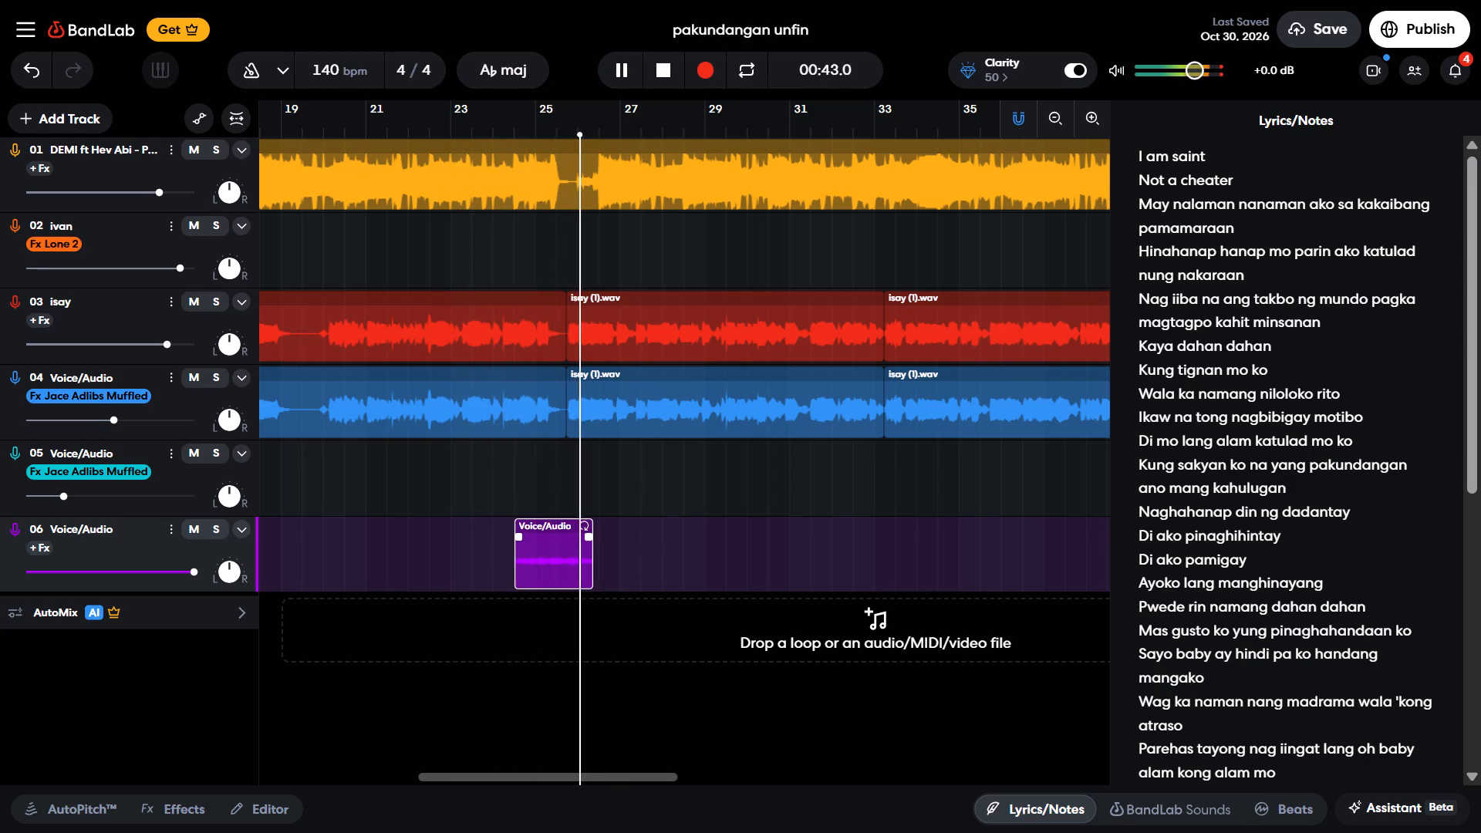
left_click(664, 77)
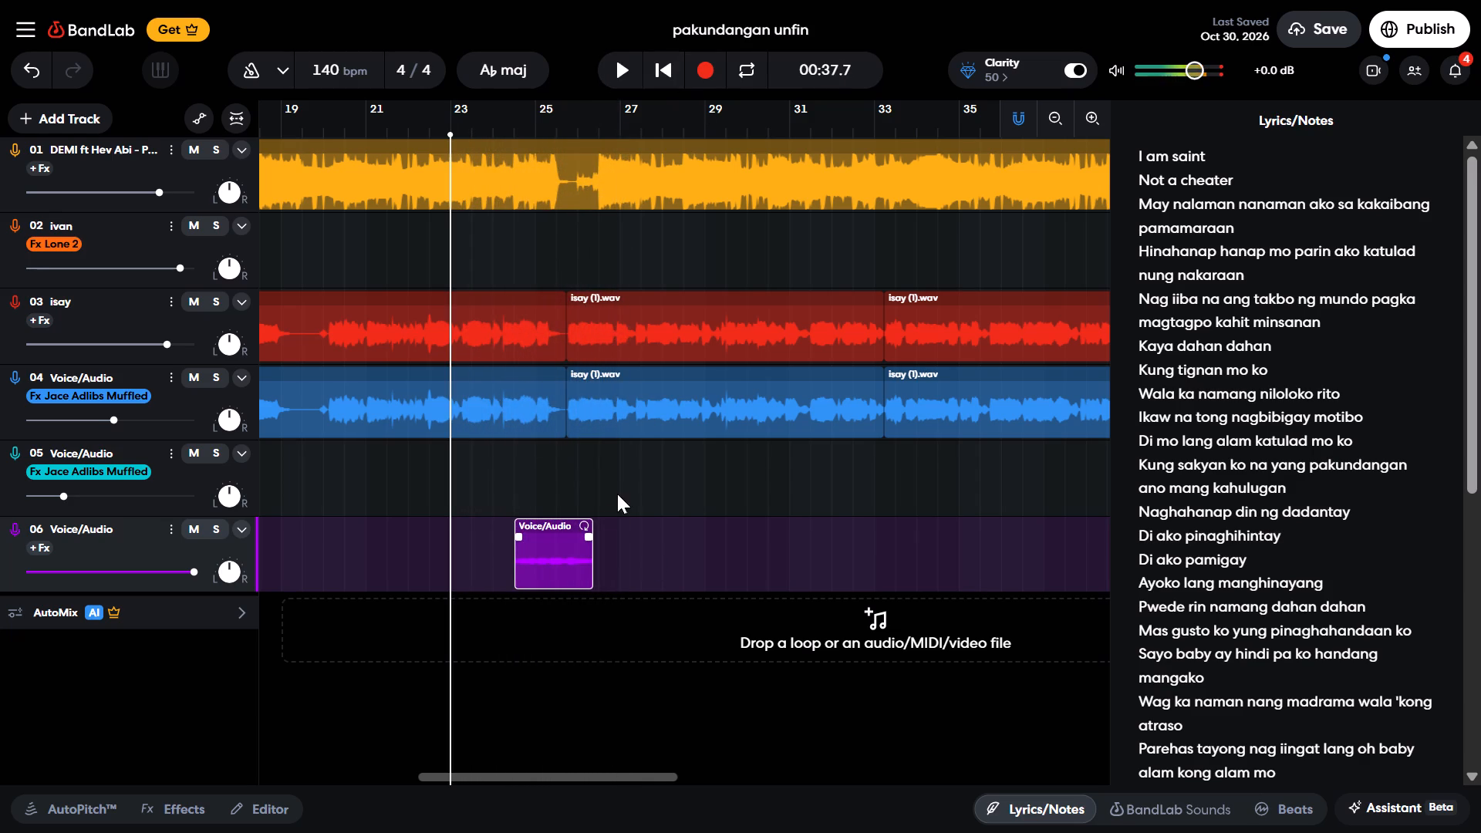
Denoise the newly recorded clip on track 06.
right_click(562, 557)
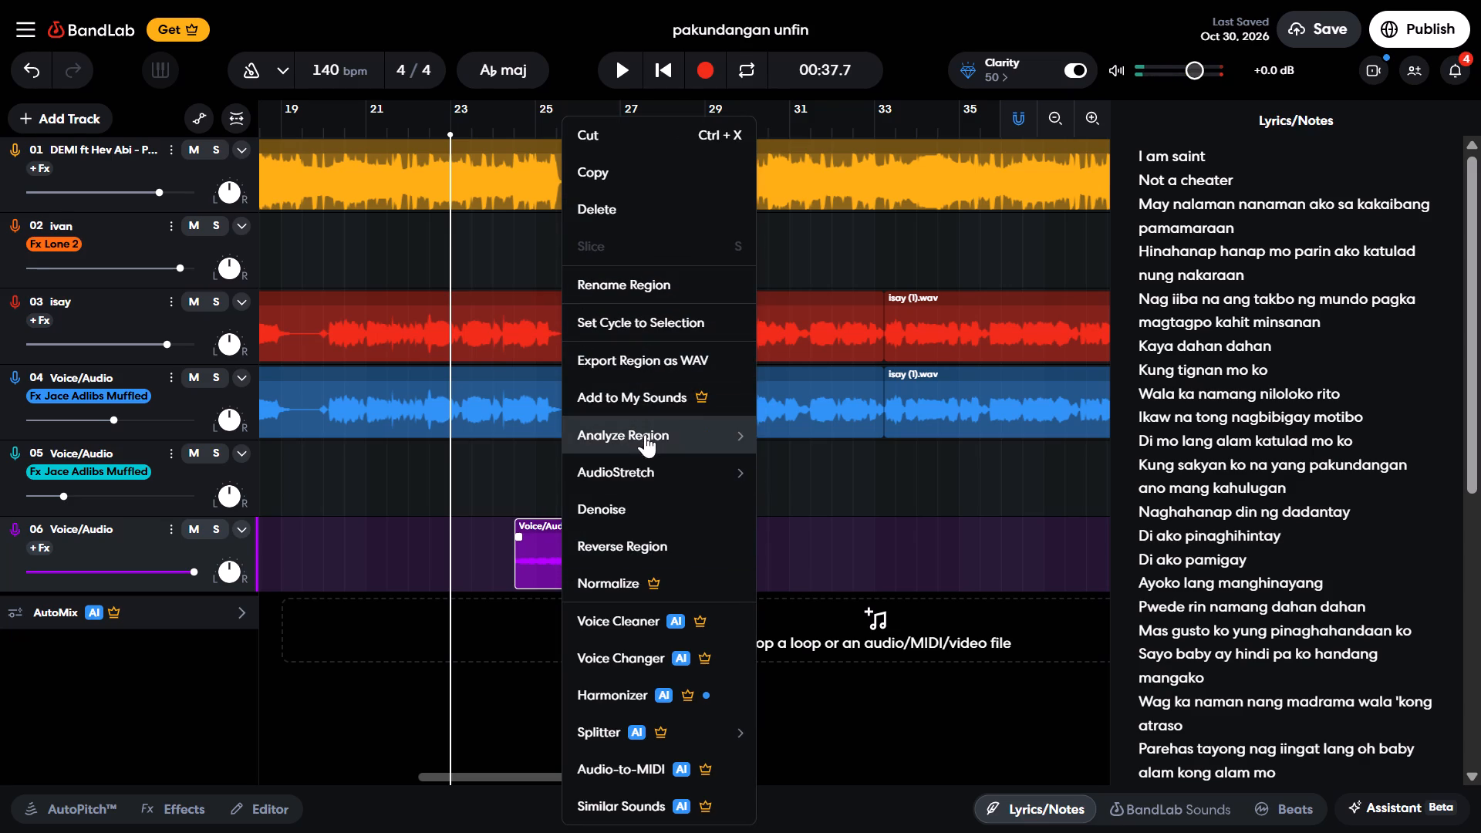
left_click(654, 500)
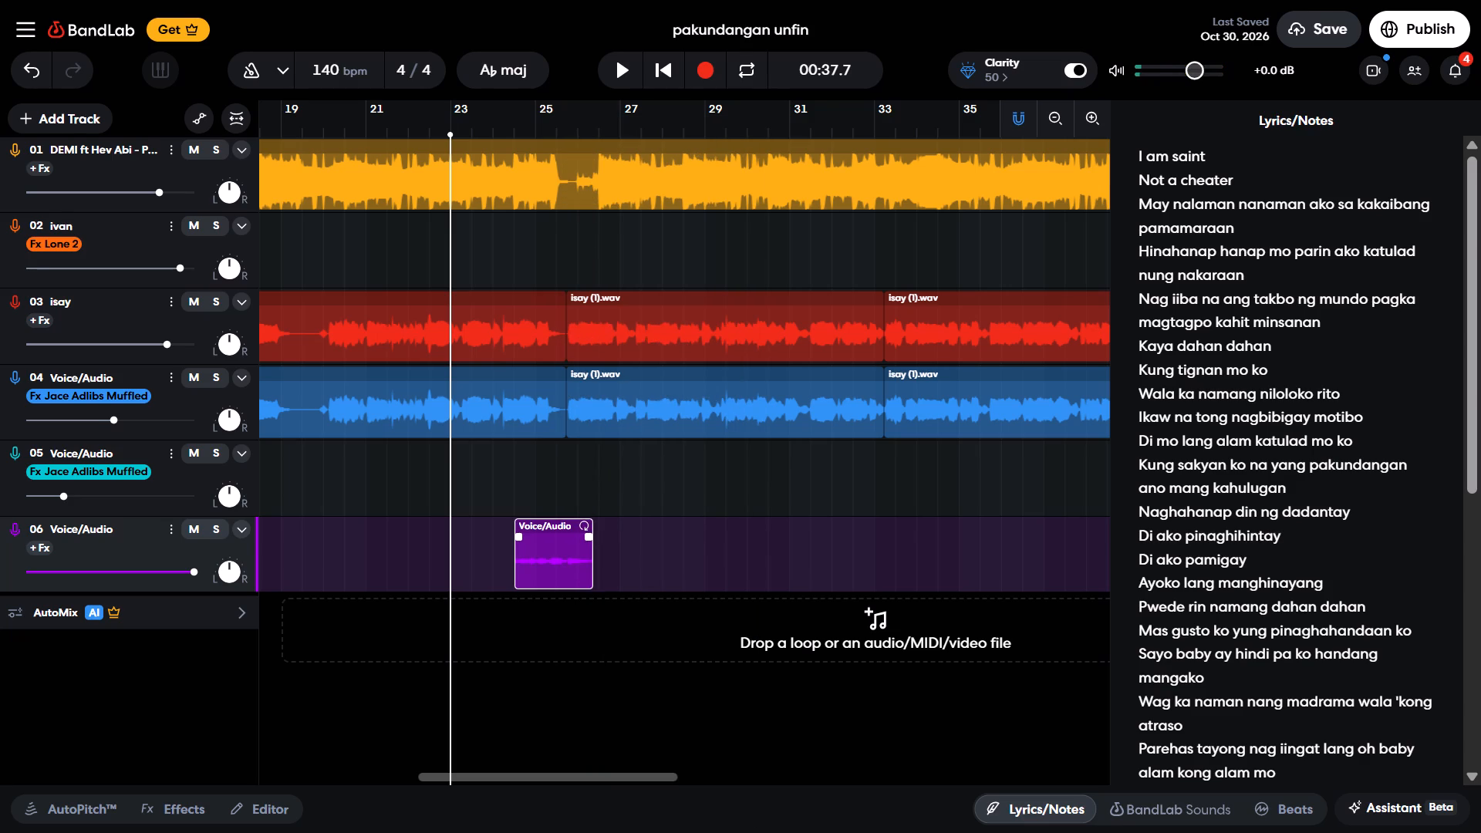
left_click(566, 555)
Solo track 06 and listen to the take on its own from 00:37.7, muting track 01.
scroll(555, 555, "up", 3, "ctrl")
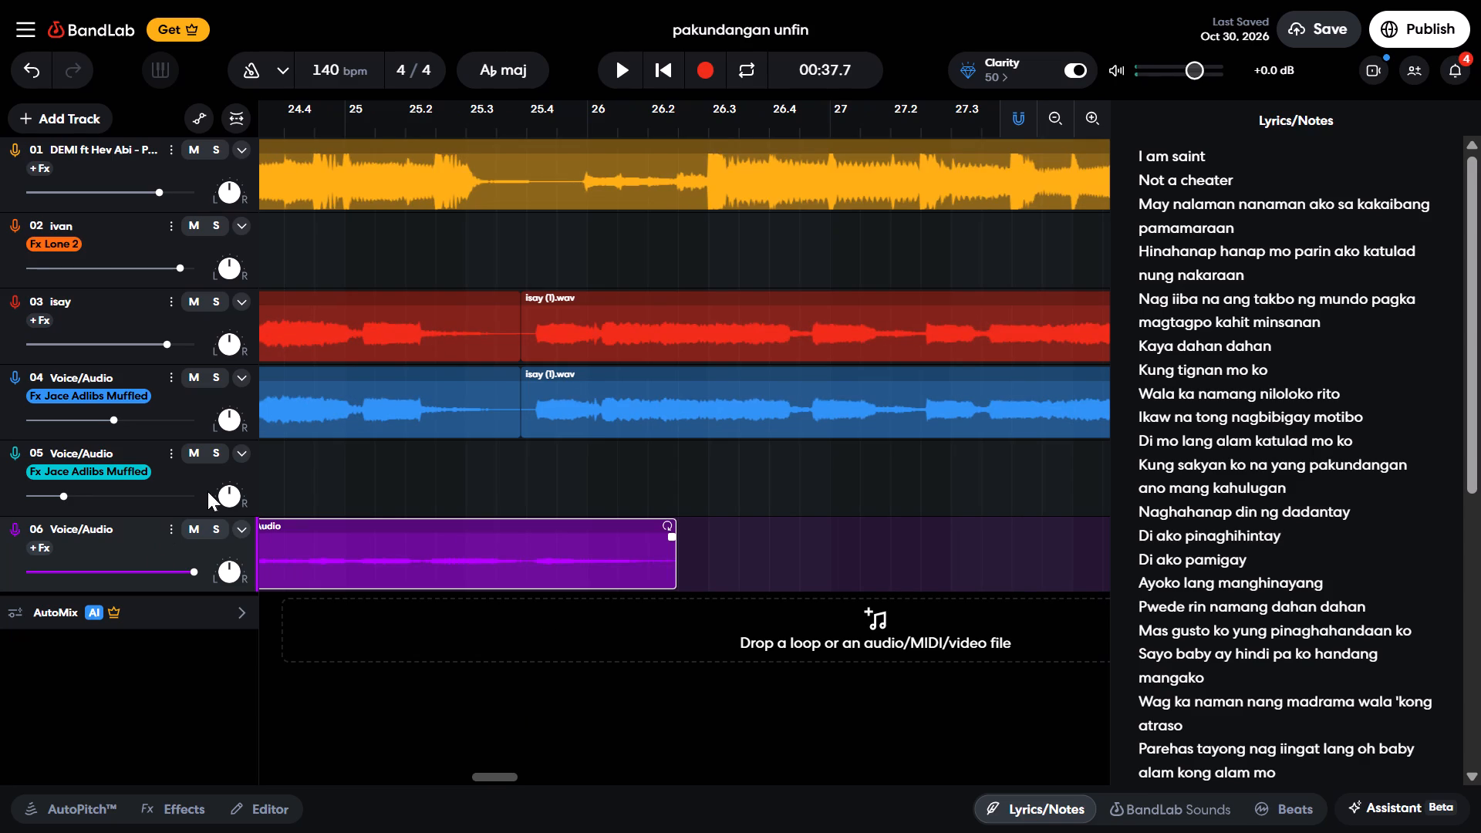
left_click(211, 527)
left_click(616, 81)
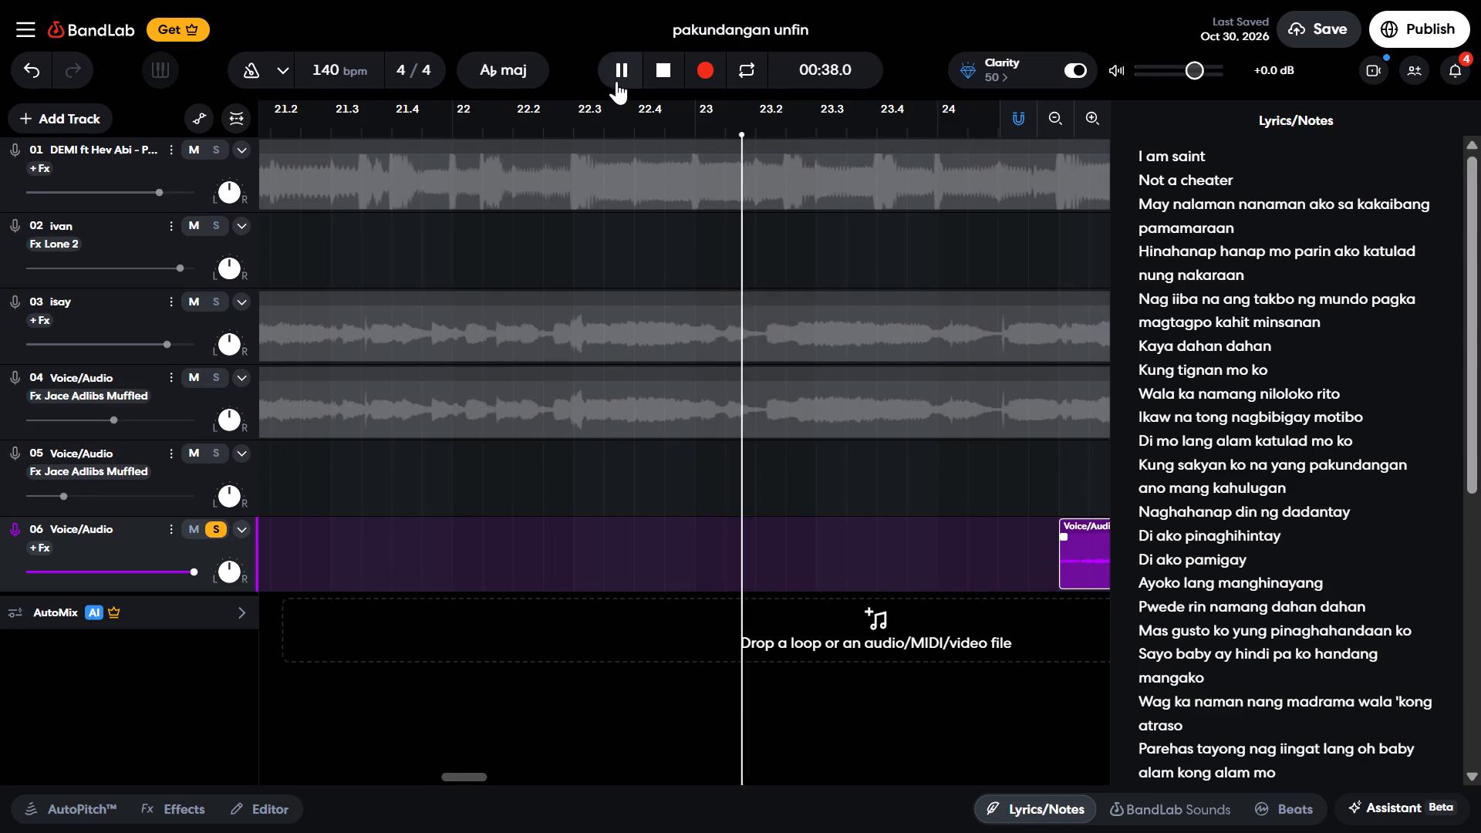
left_click(200, 150)
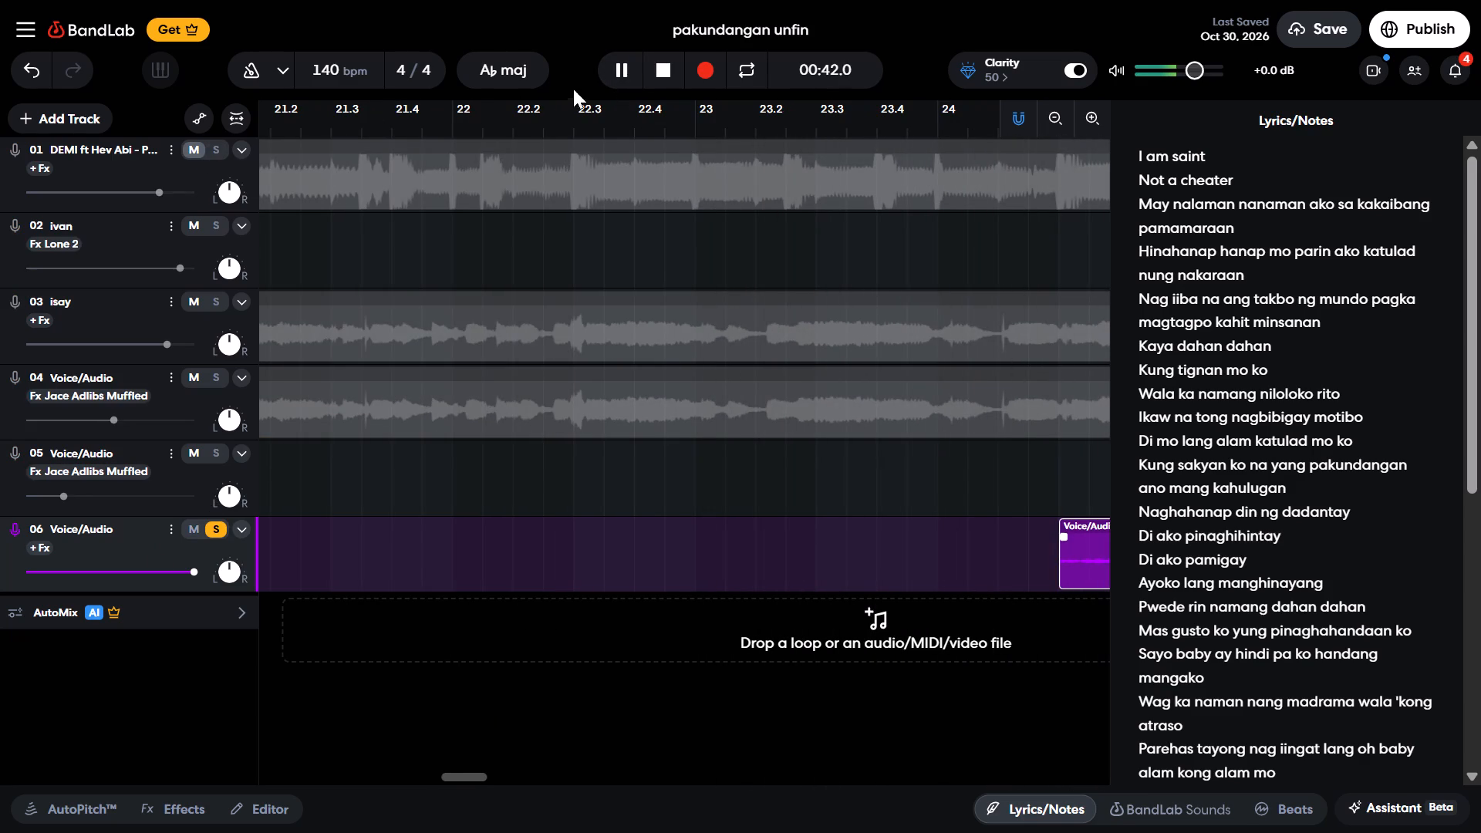
left_click(663, 78)
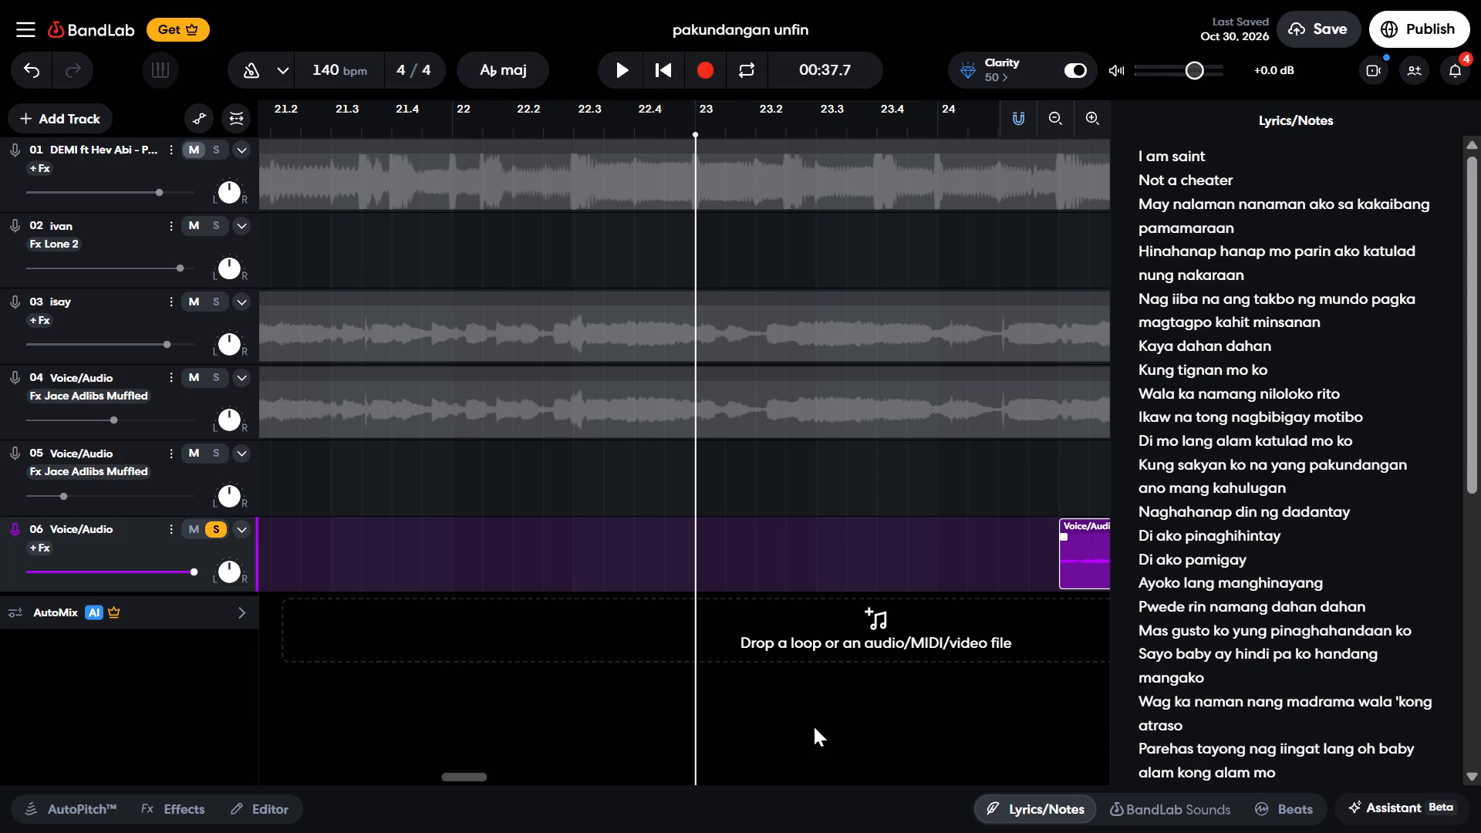
Unmute and solo track 01, play it together with the take, and nudge the track 06 clip slightly earlier.
scroll(814, 727, "down", 1, "ctrl")
left_click_drag(469, 780, 474, 780)
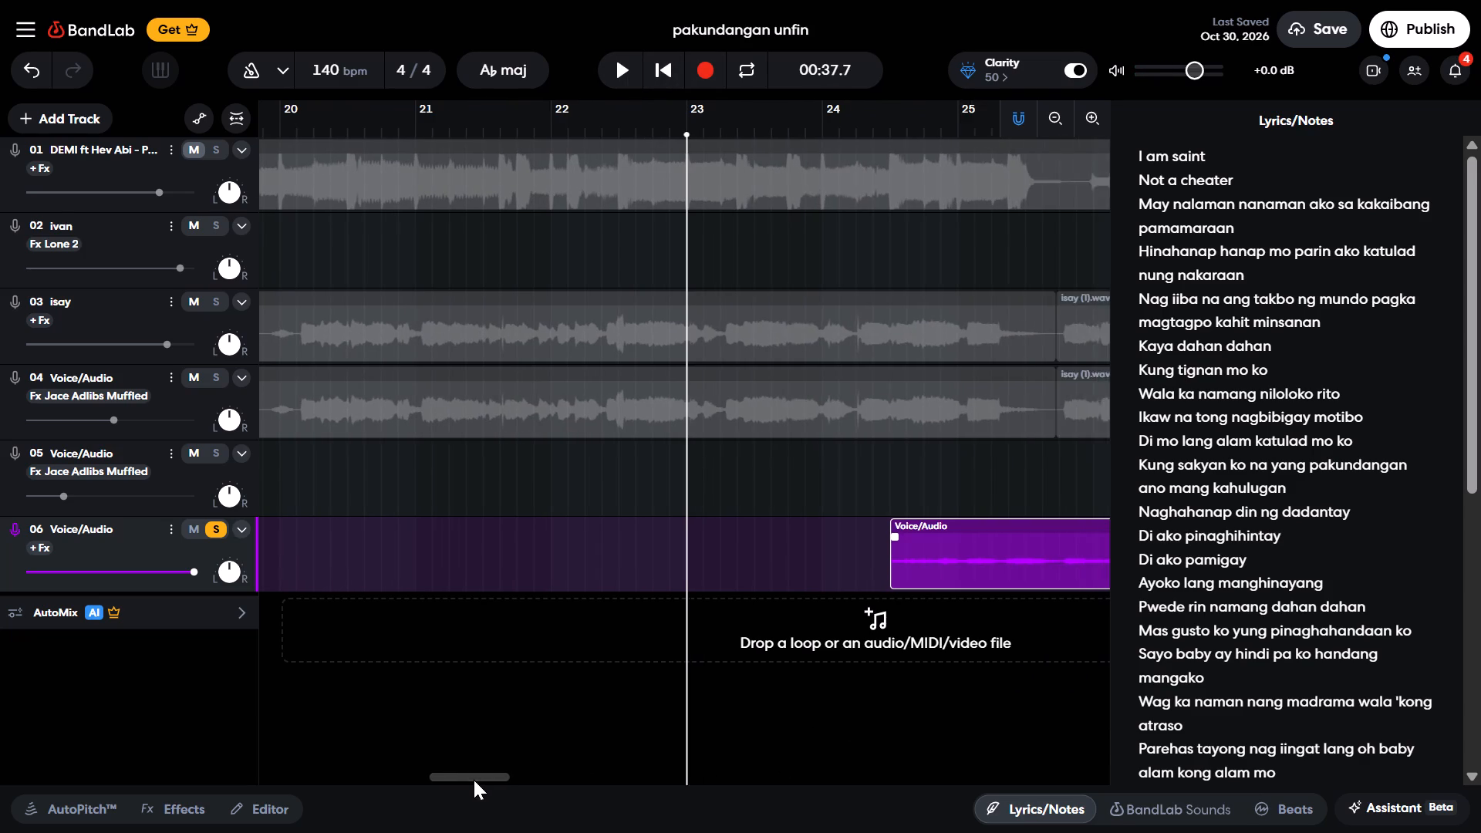
left_click_drag(474, 780, 501, 778)
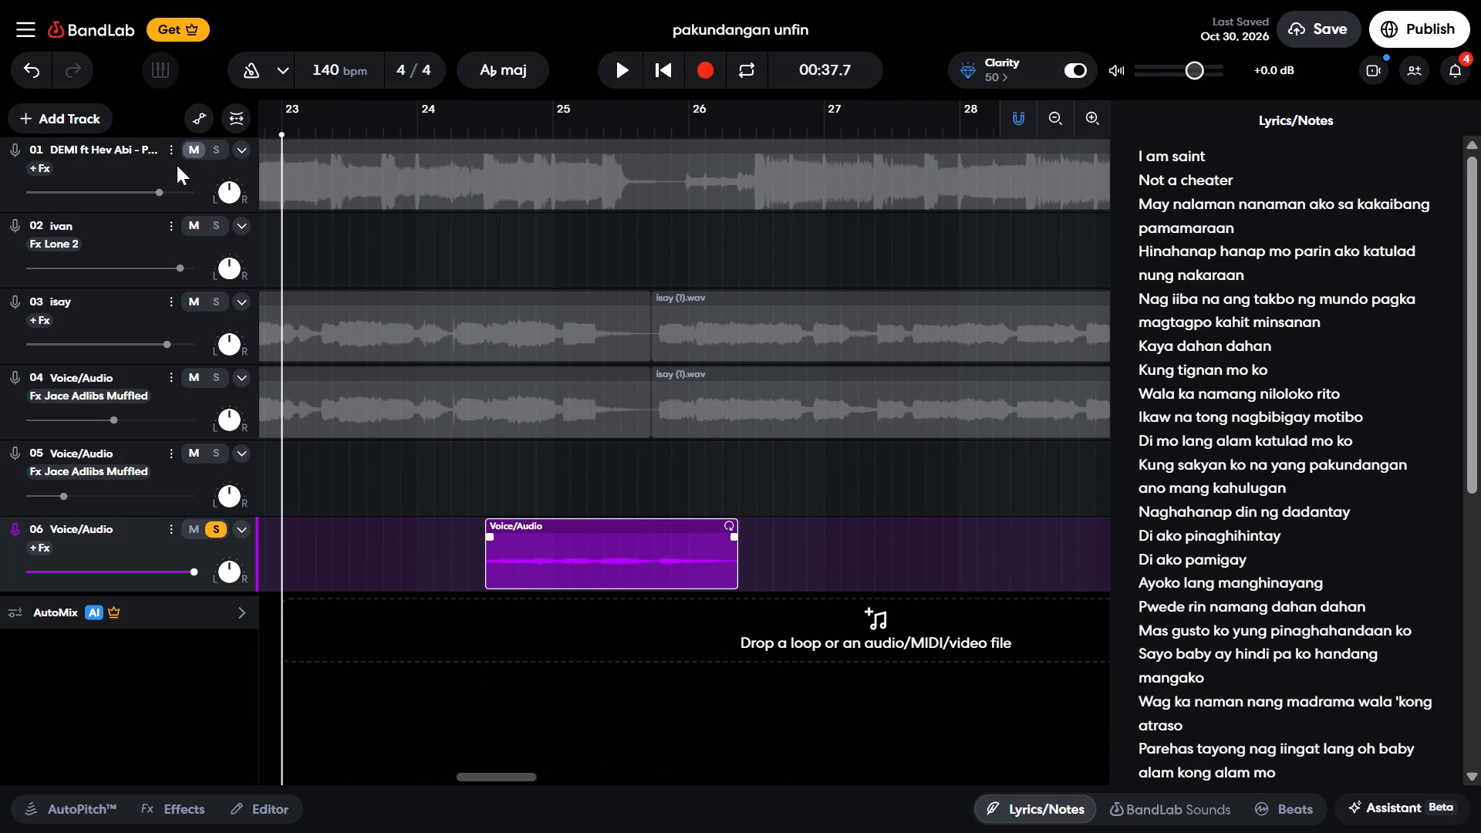
left_click(191, 148)
left_click(211, 152)
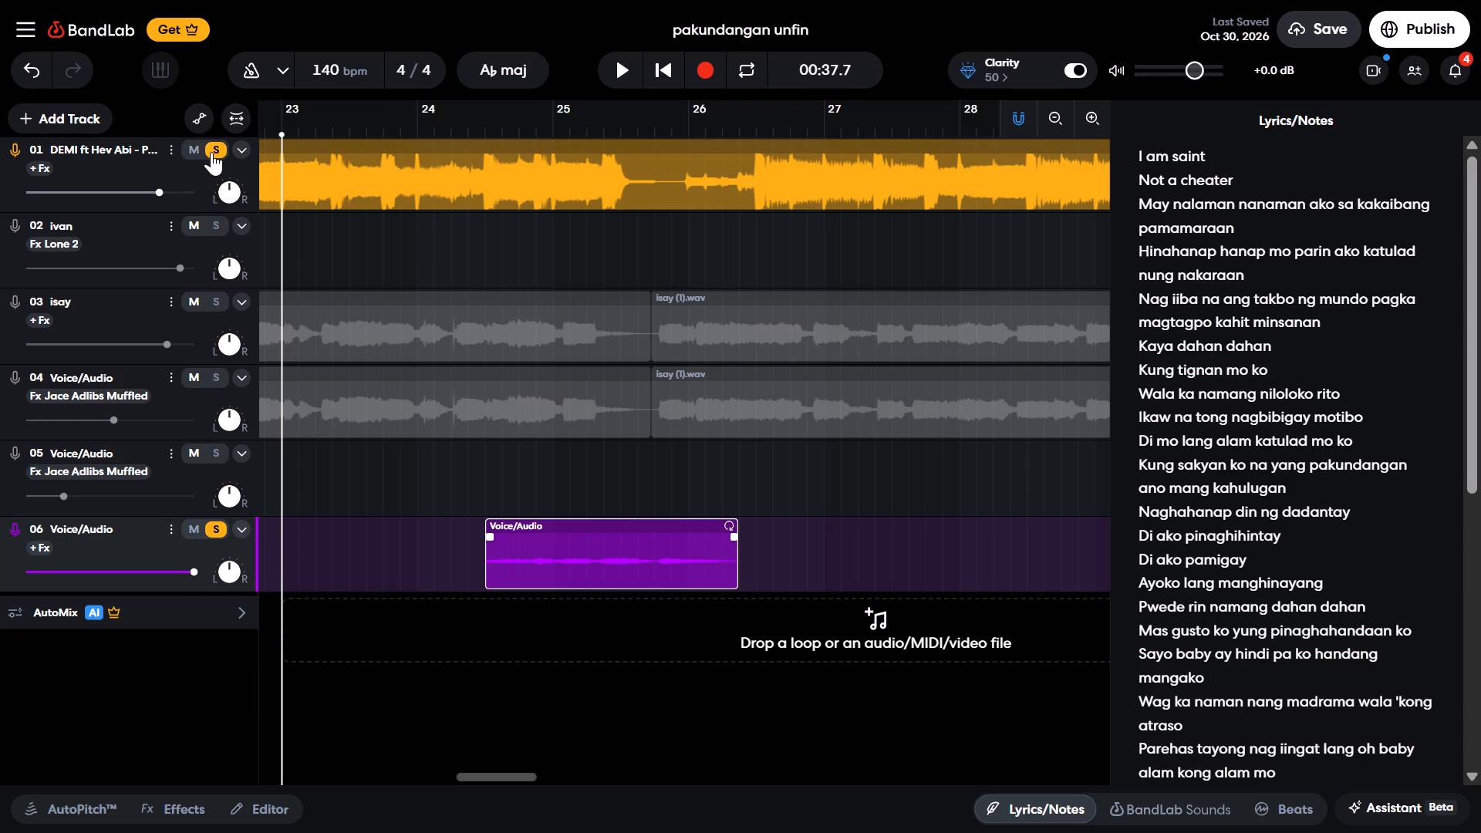
left_click(609, 62)
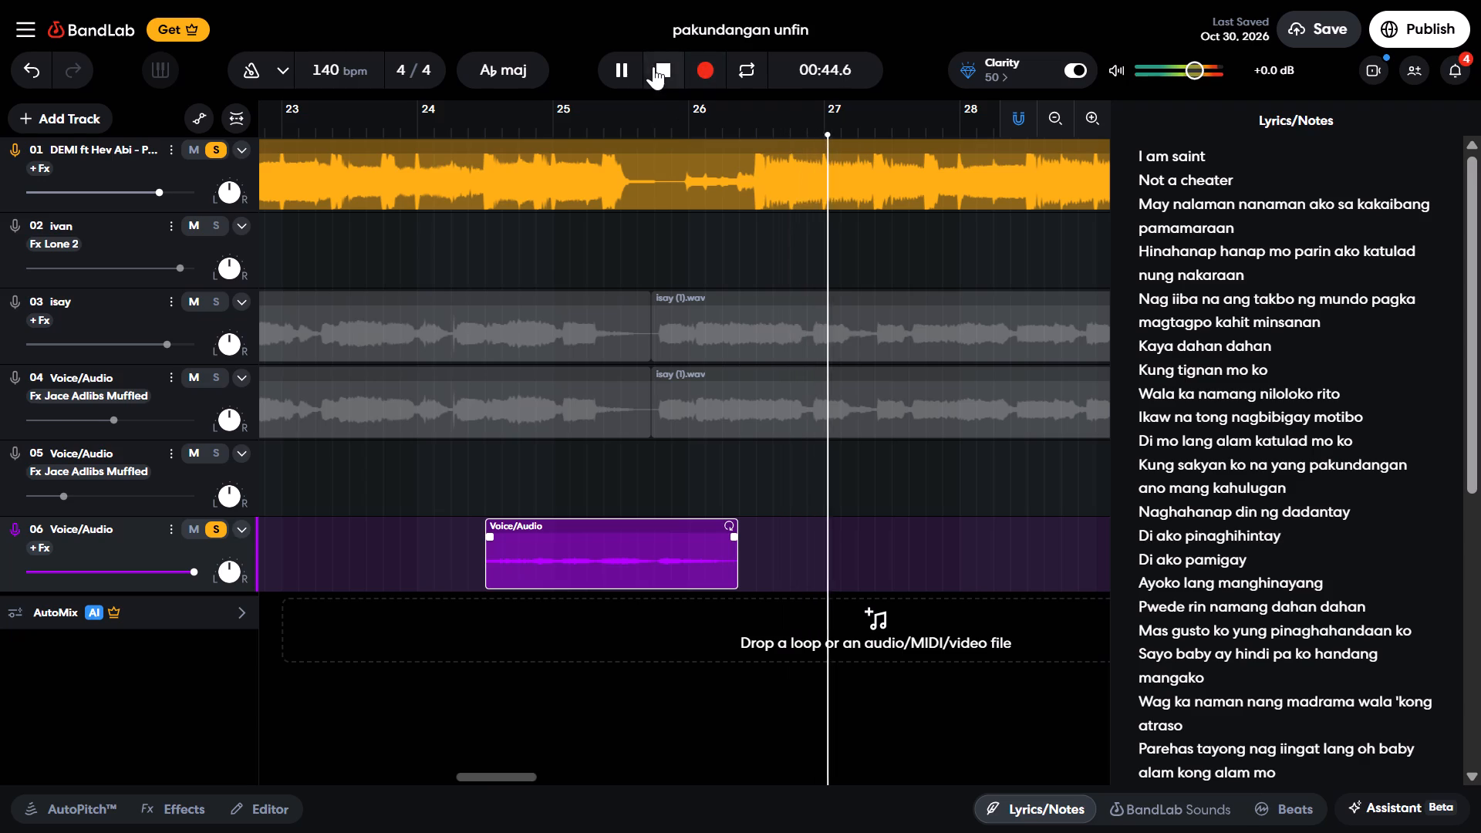
left_click_drag(653, 66, 660, 66)
left_click(596, 553)
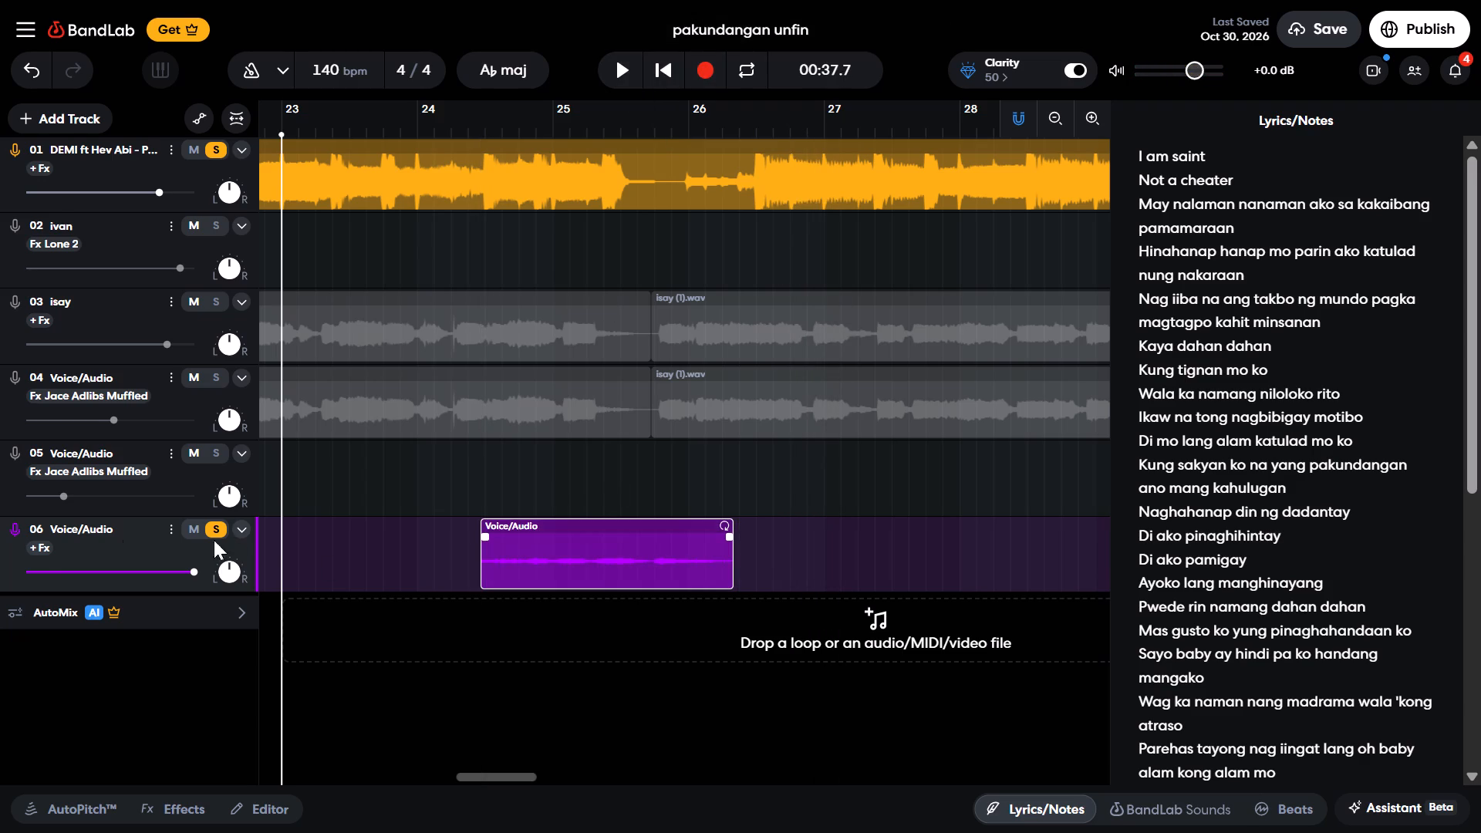
Apply the favorite effect preset My Main 4 Everythang to track 06.
left_click(38, 549)
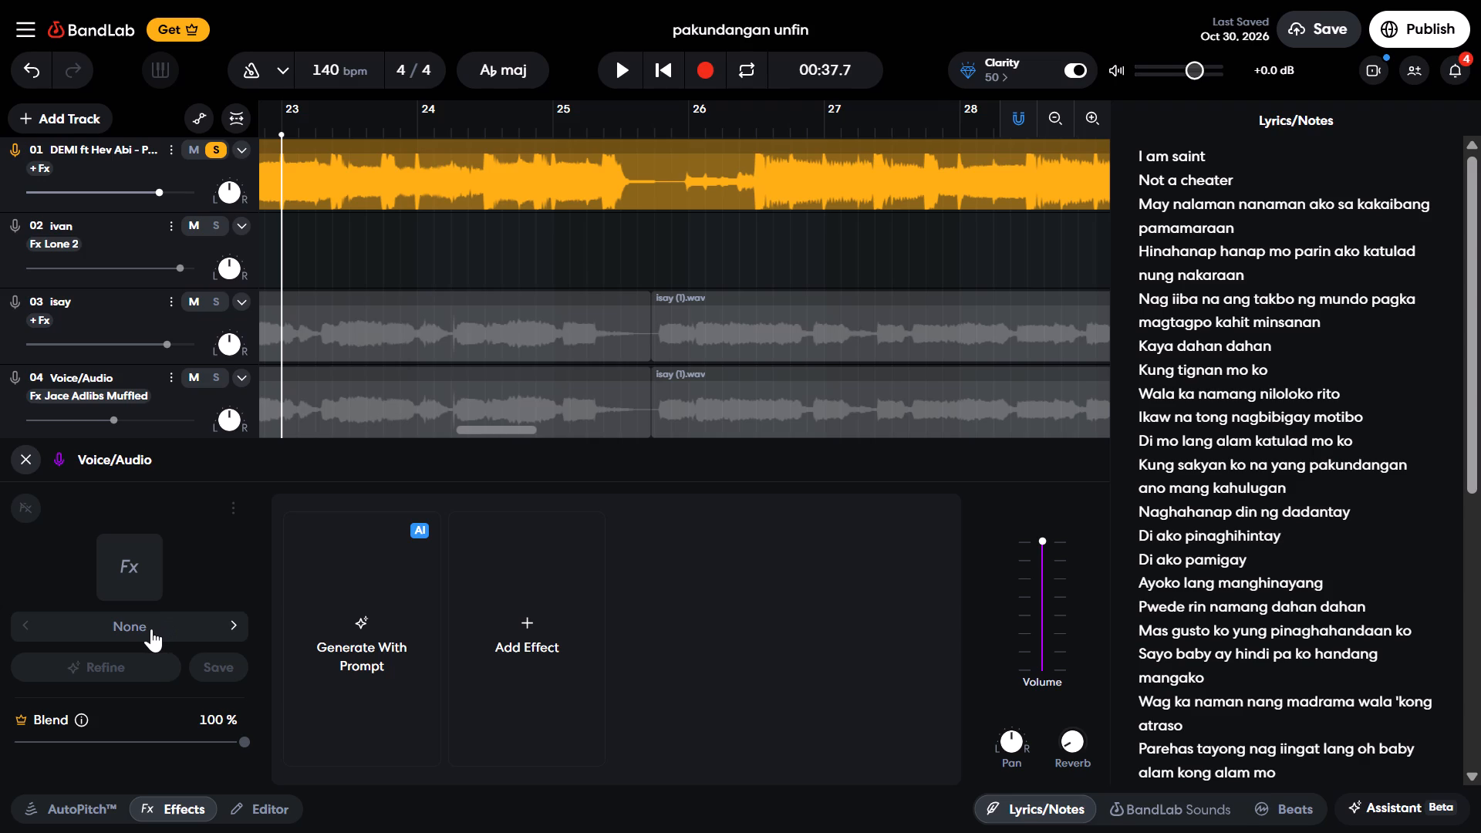
left_click(149, 629)
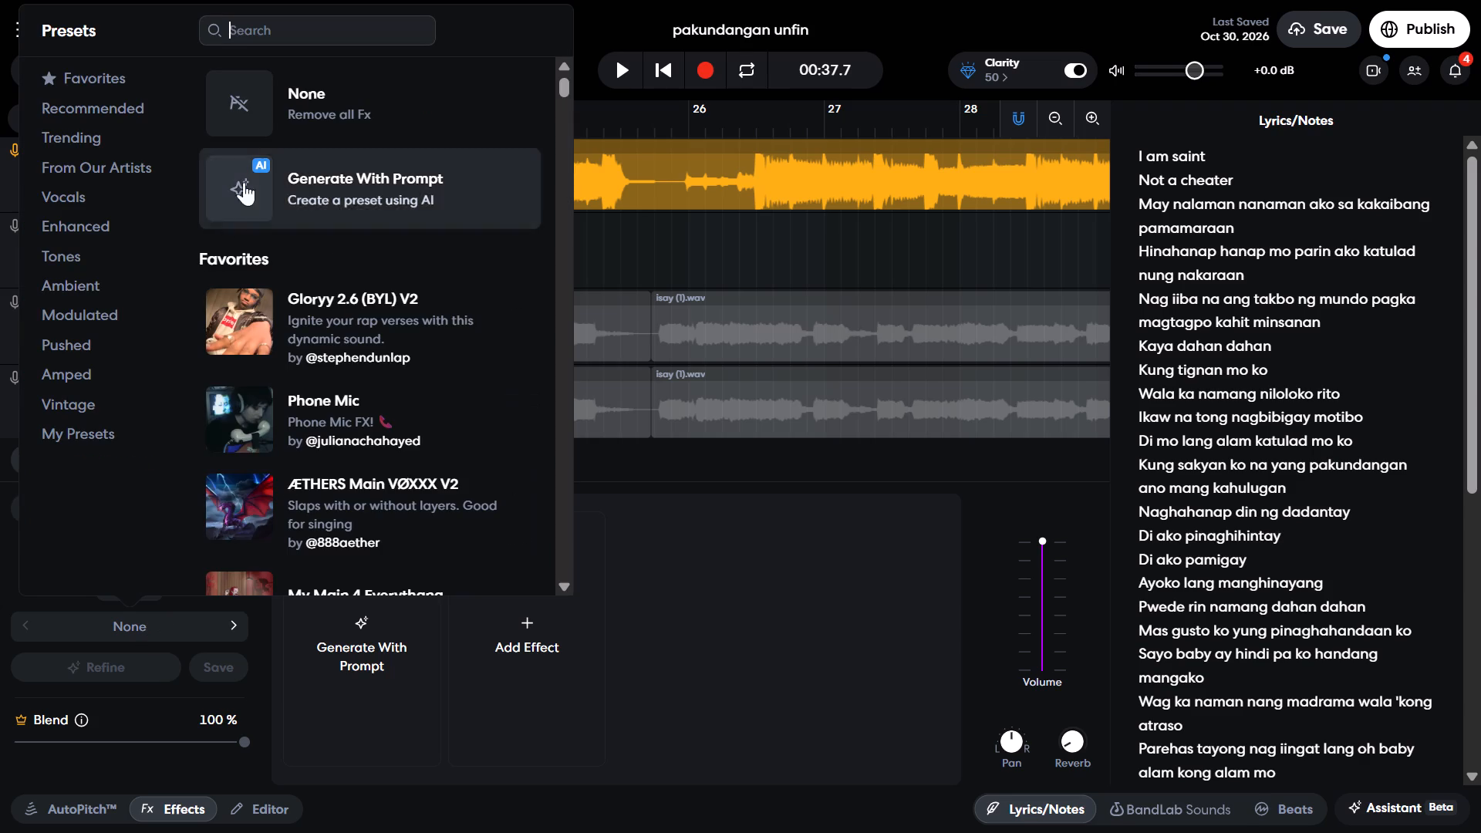
scroll(269, 394, "down", 2)
left_click(267, 369)
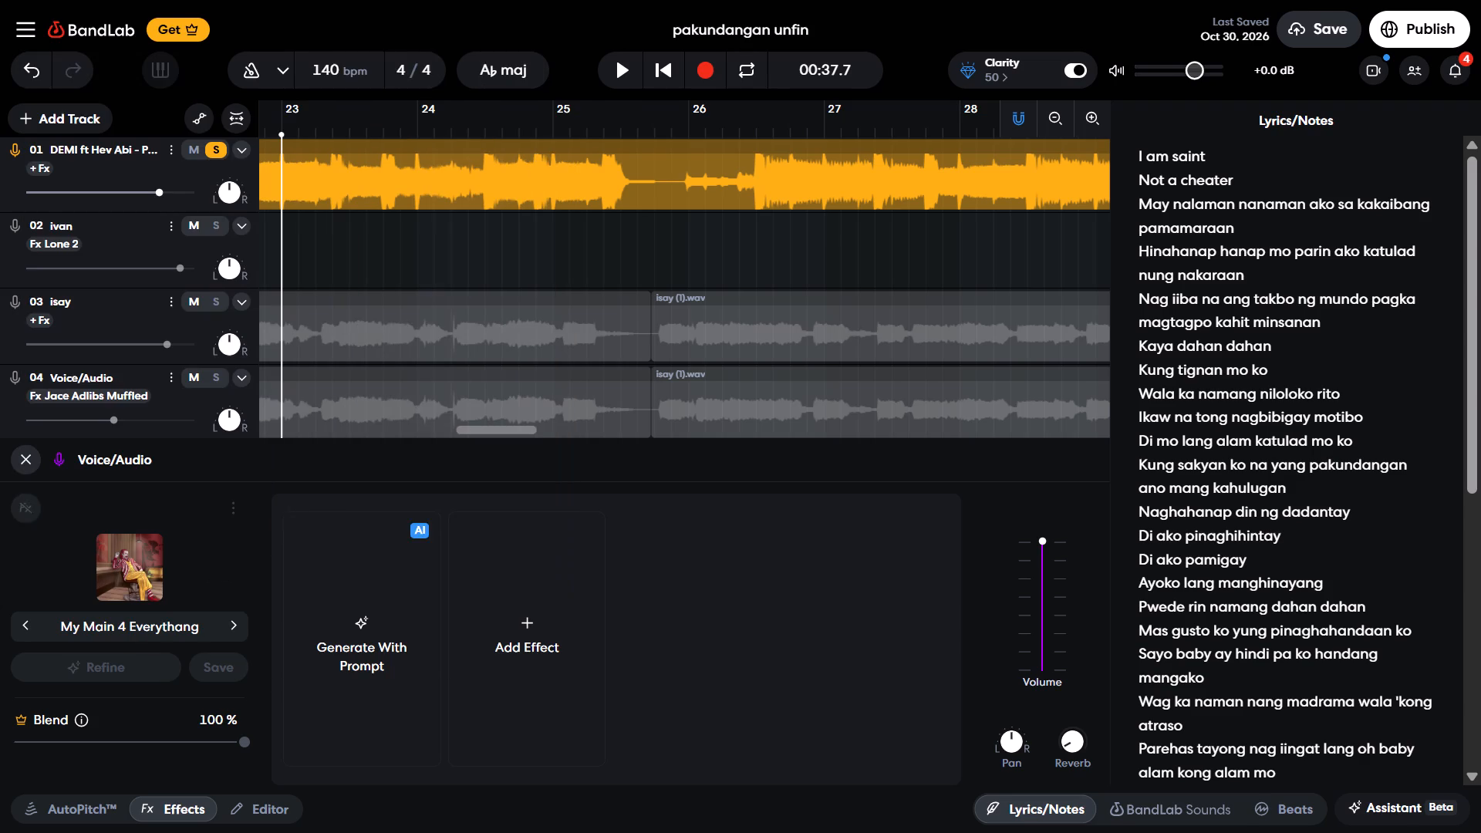
Auto-detect the key for track 06, set both AutoPitch and project key to B major, and switch AutoPitch on.
left_click(110, 802)
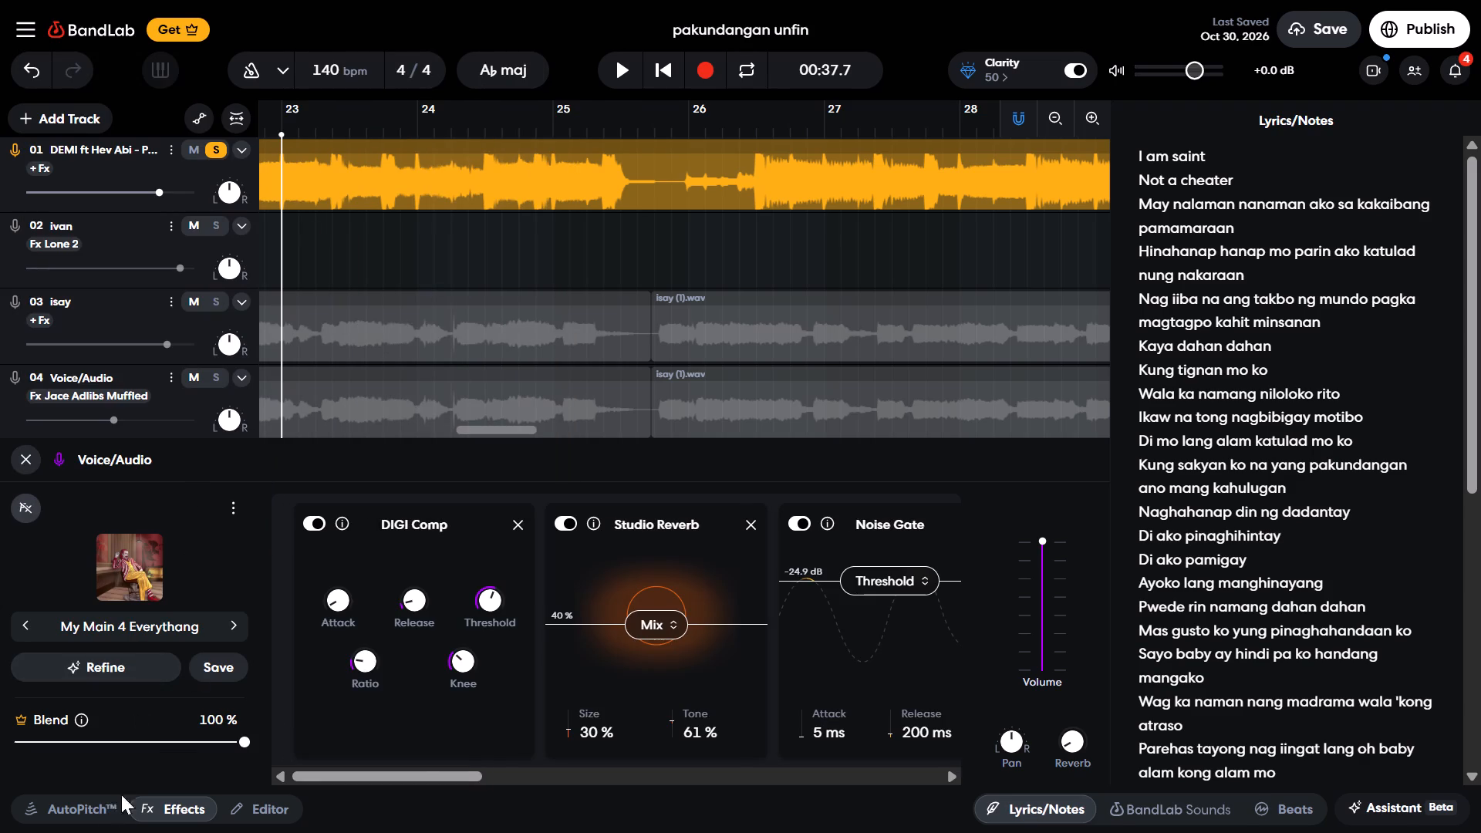
left_click(908, 516)
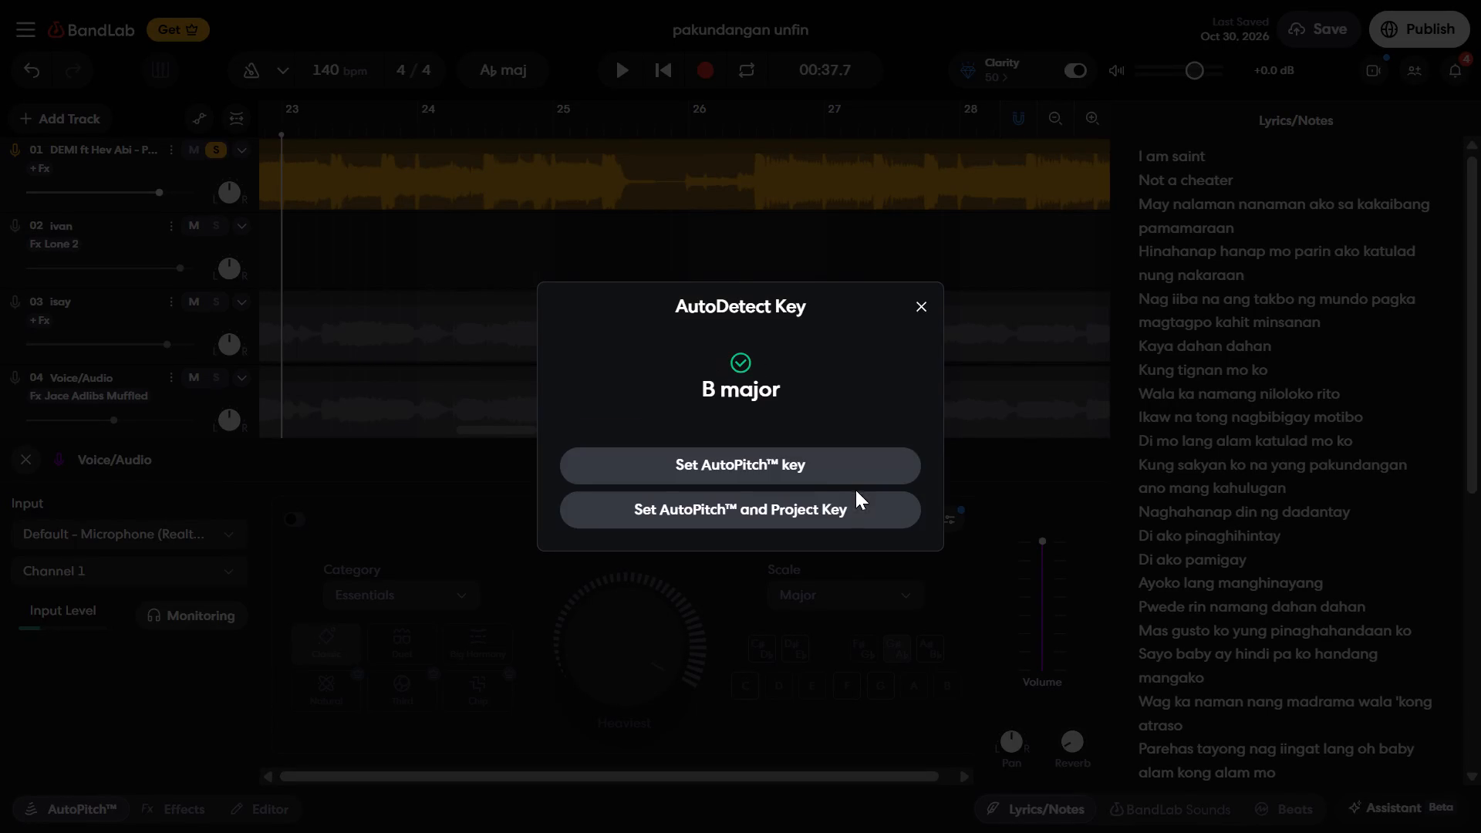
left_click(834, 503)
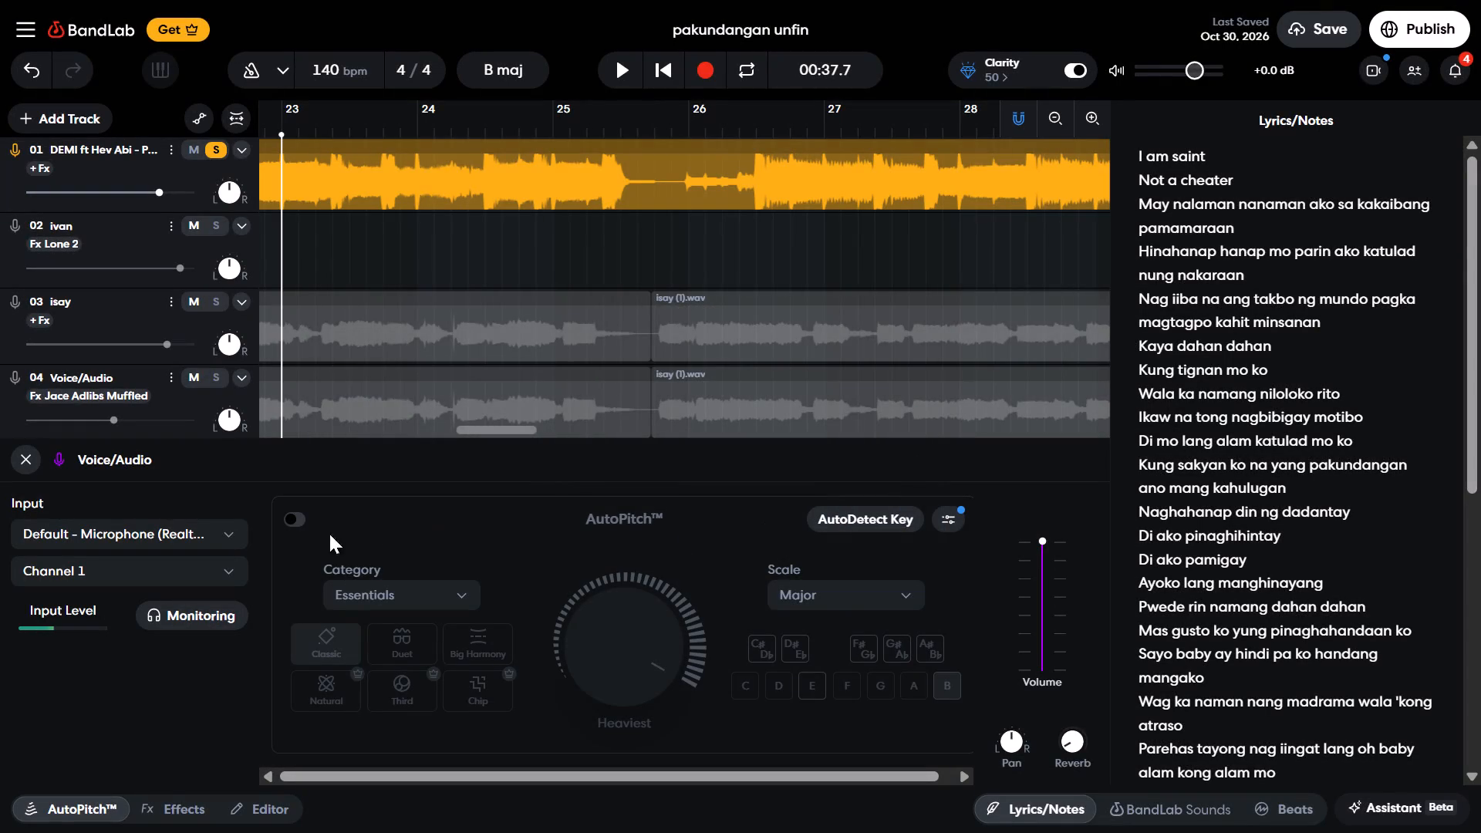
left_click(301, 521)
left_click(22, 462)
Play from 00:37.7 with track 03 also soloed, briefly adding tracks 04 and 05 to the solo for comparison.
left_click(631, 69)
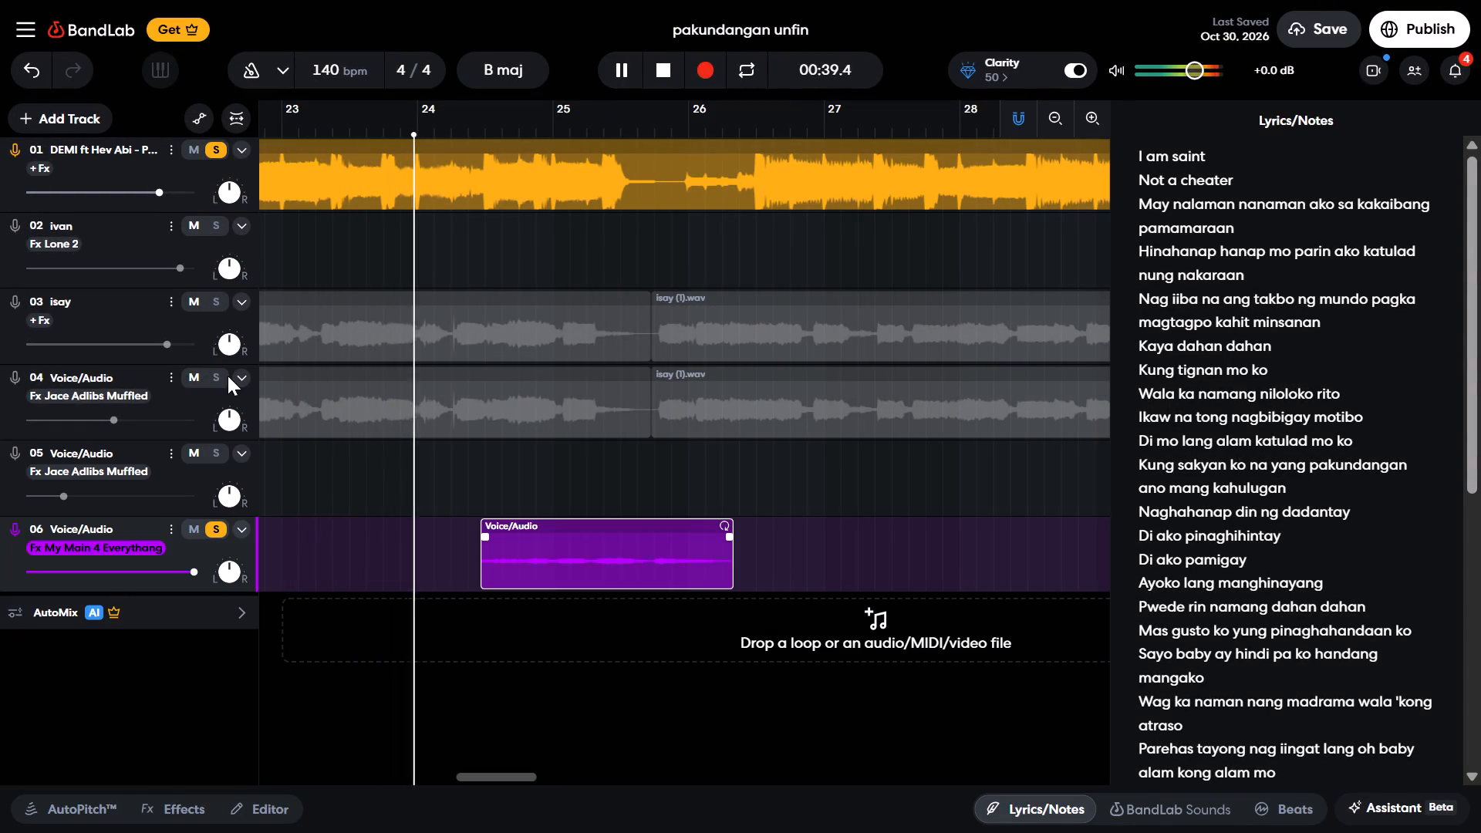
left_click(219, 293)
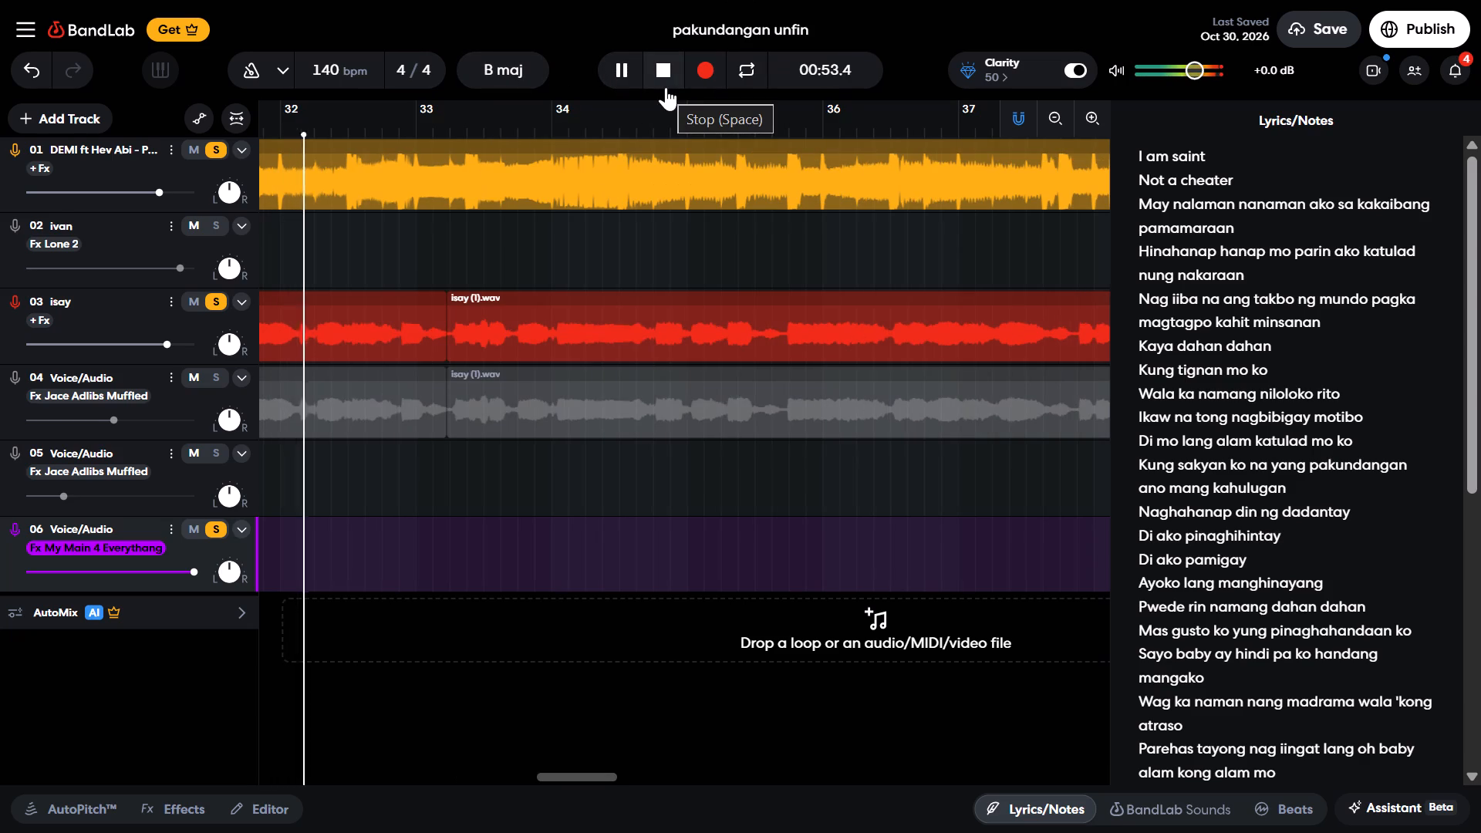
left_click(214, 381)
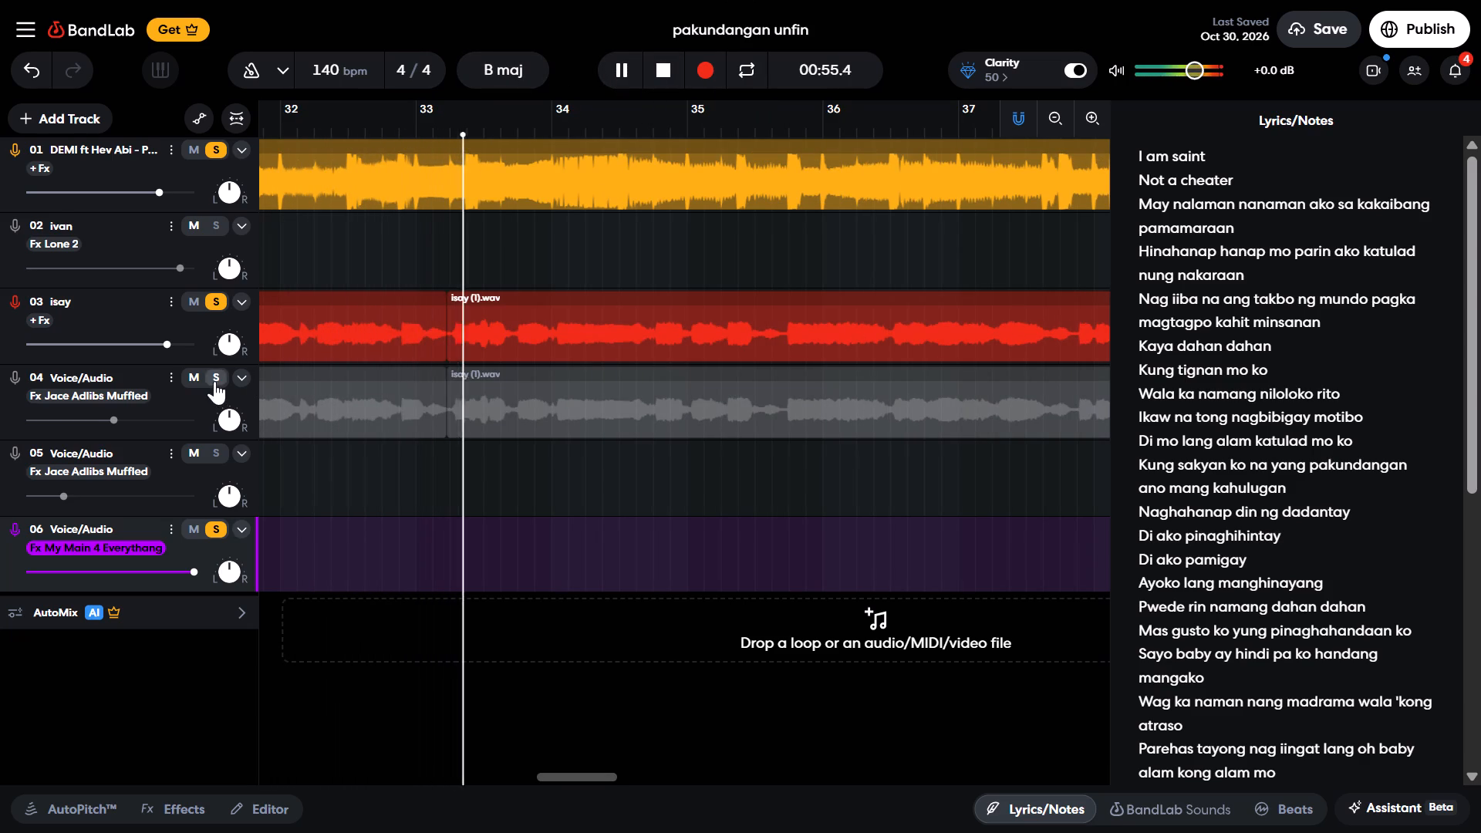
left_click(218, 455)
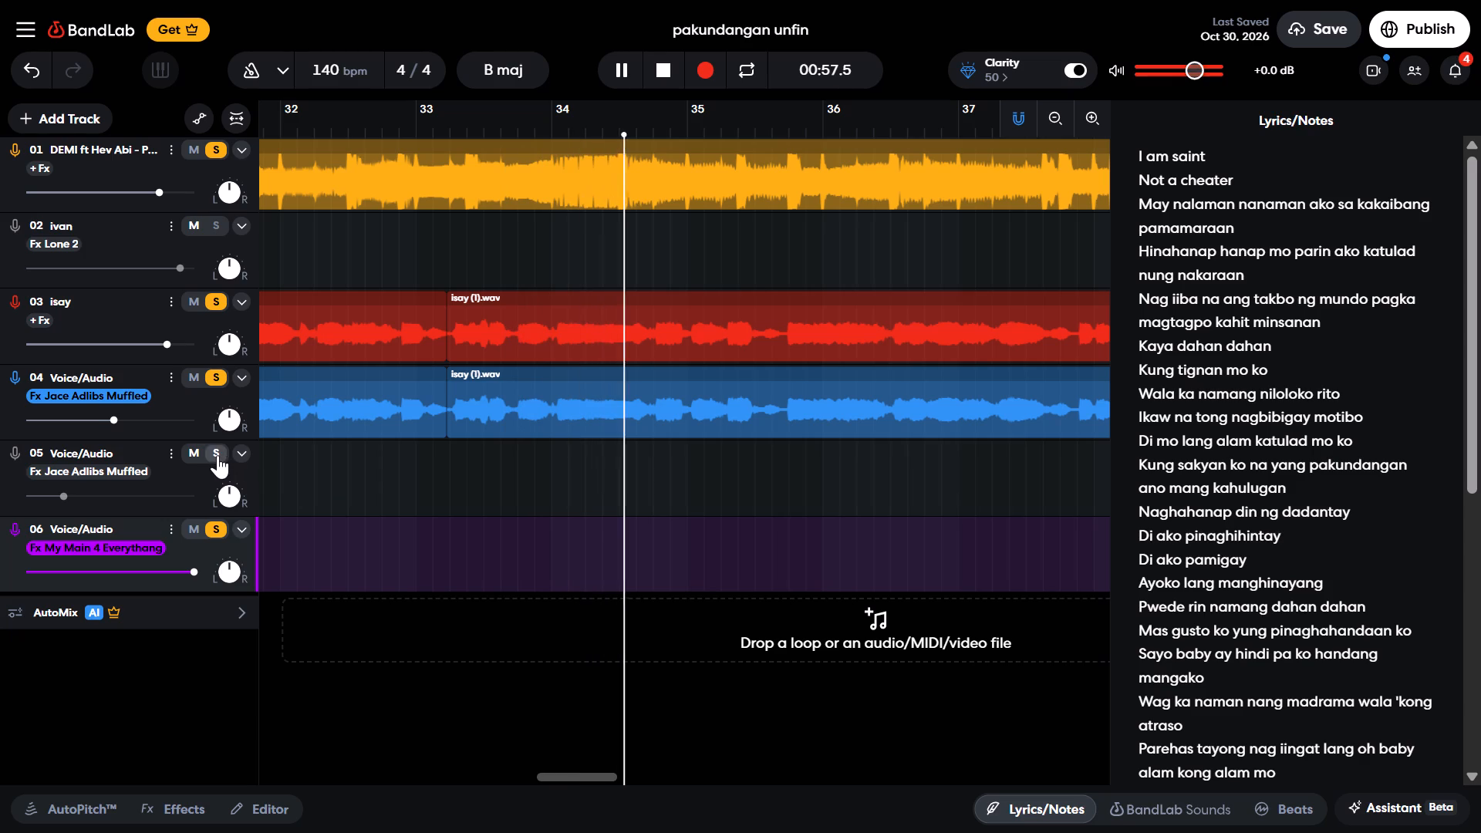
left_click(217, 454)
left_click(213, 376)
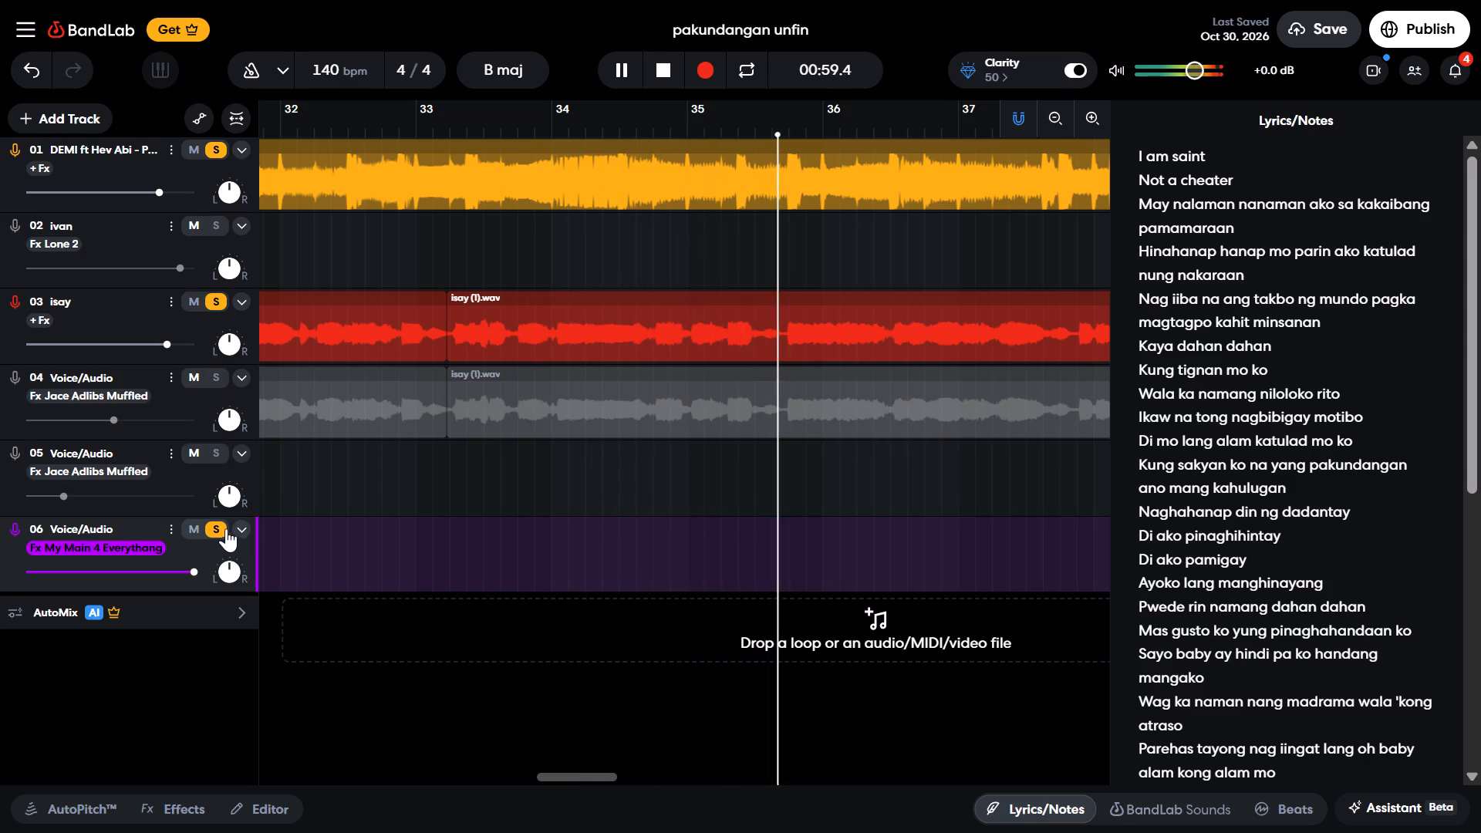
Turn off solo on tracks 06, 03 and 01, and stop playback.
left_click(224, 528)
left_click(213, 302)
left_click(211, 149)
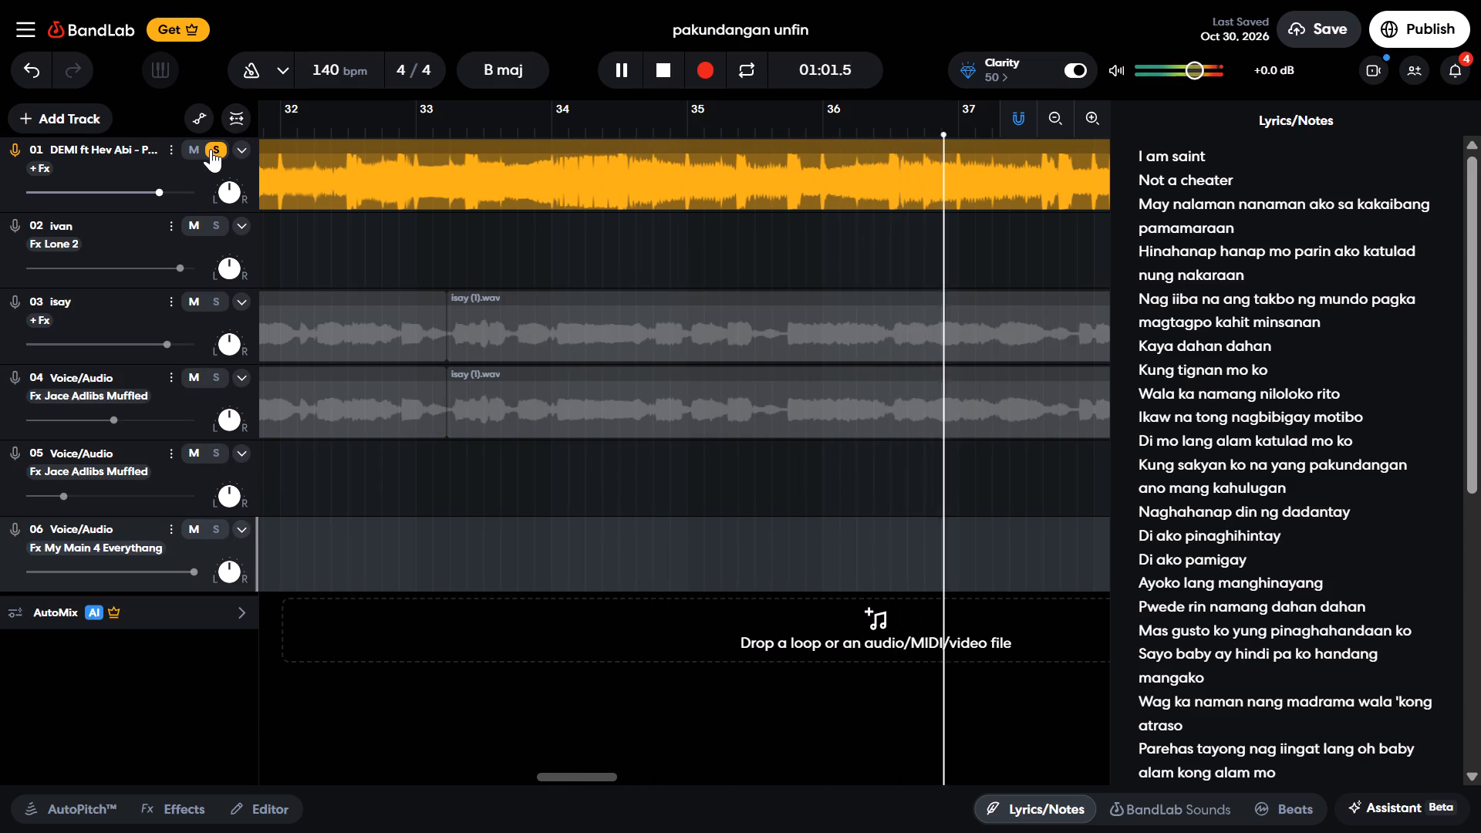
left_click(652, 63)
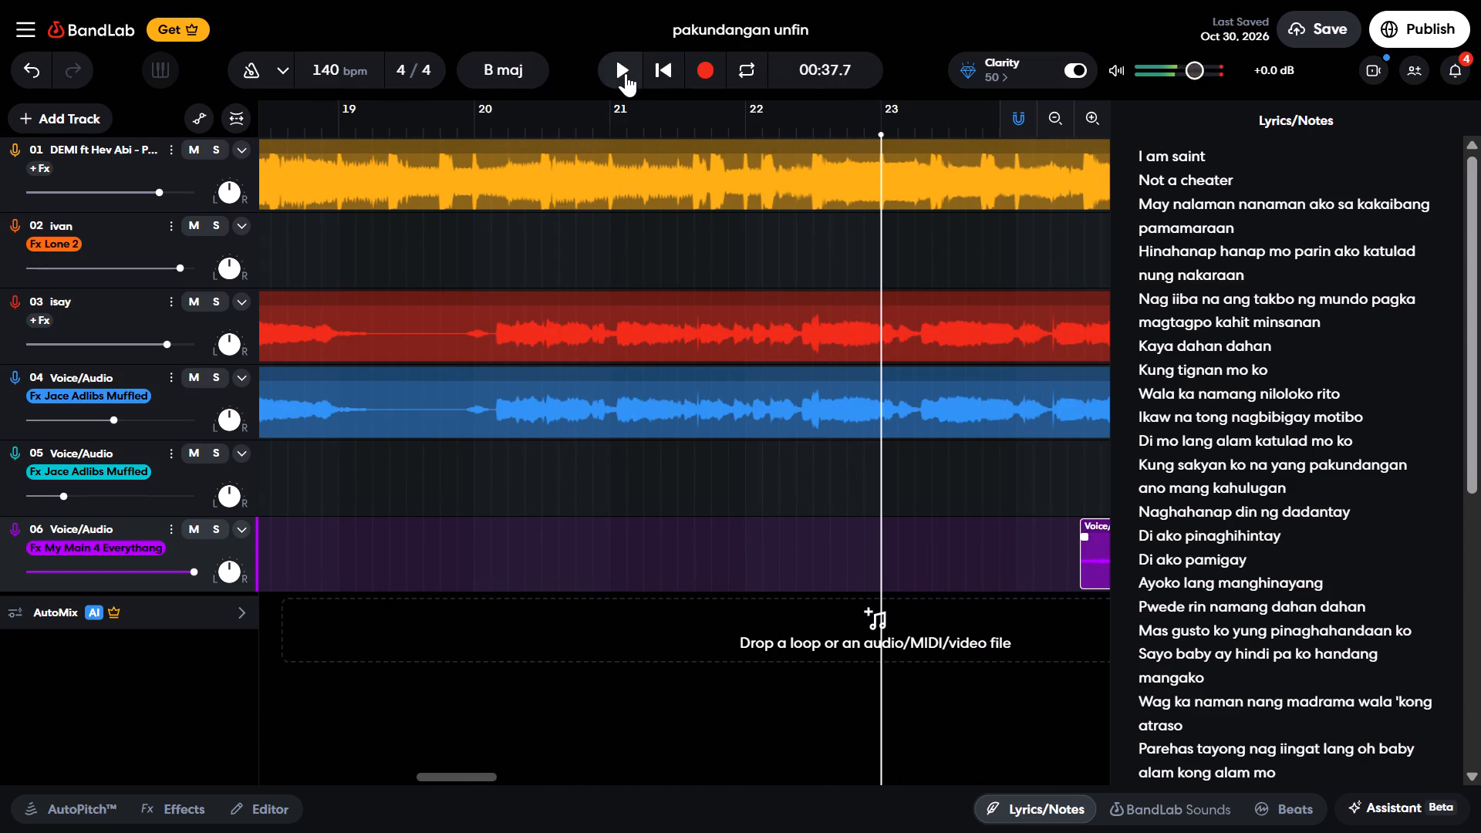
Play the full mix from 00:37.7 past the new vocal clip, and stop.
left_click(618, 73)
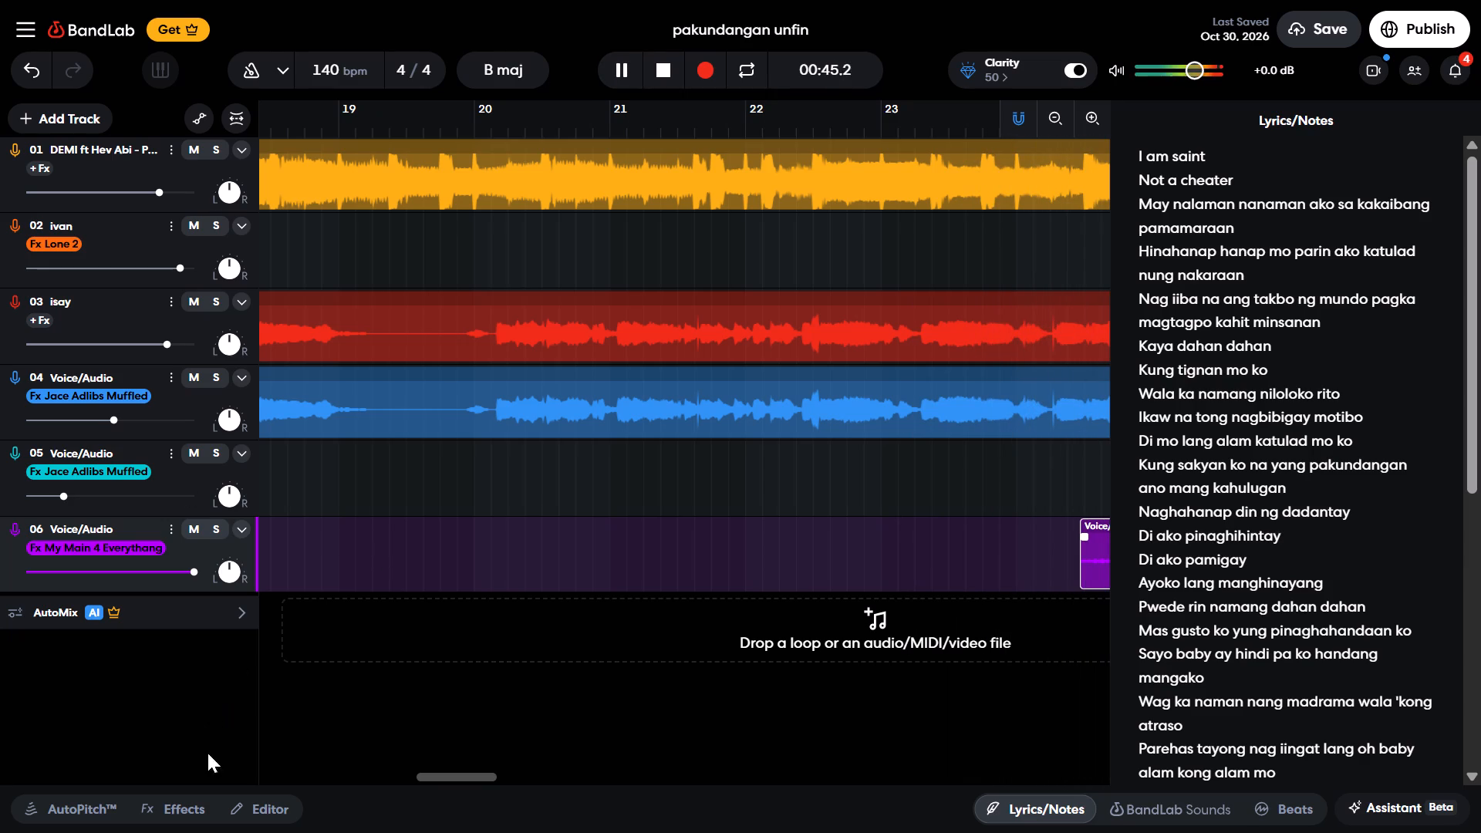
left_click(667, 68)
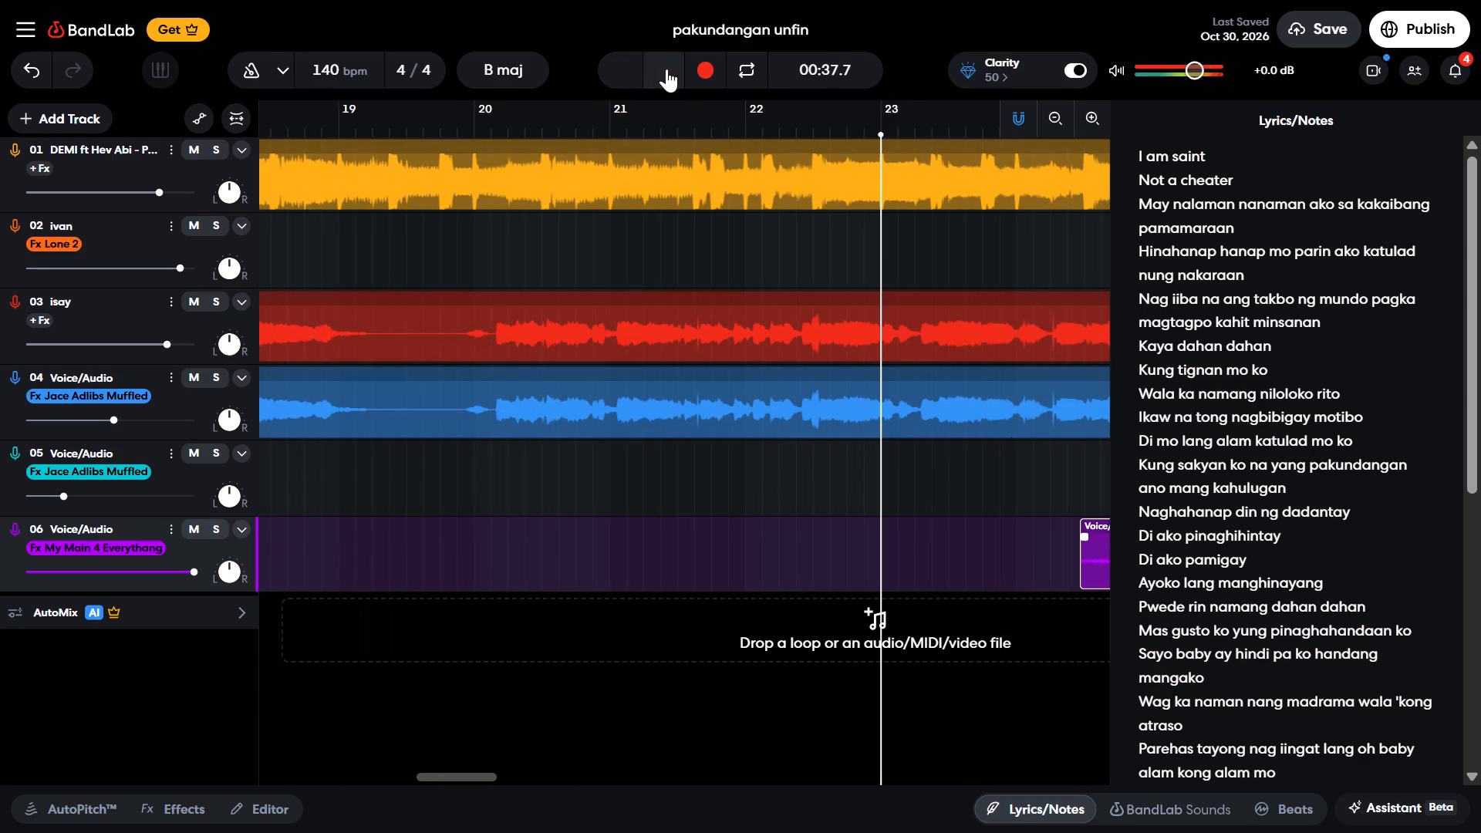
left_click_drag(469, 774, 496, 774)
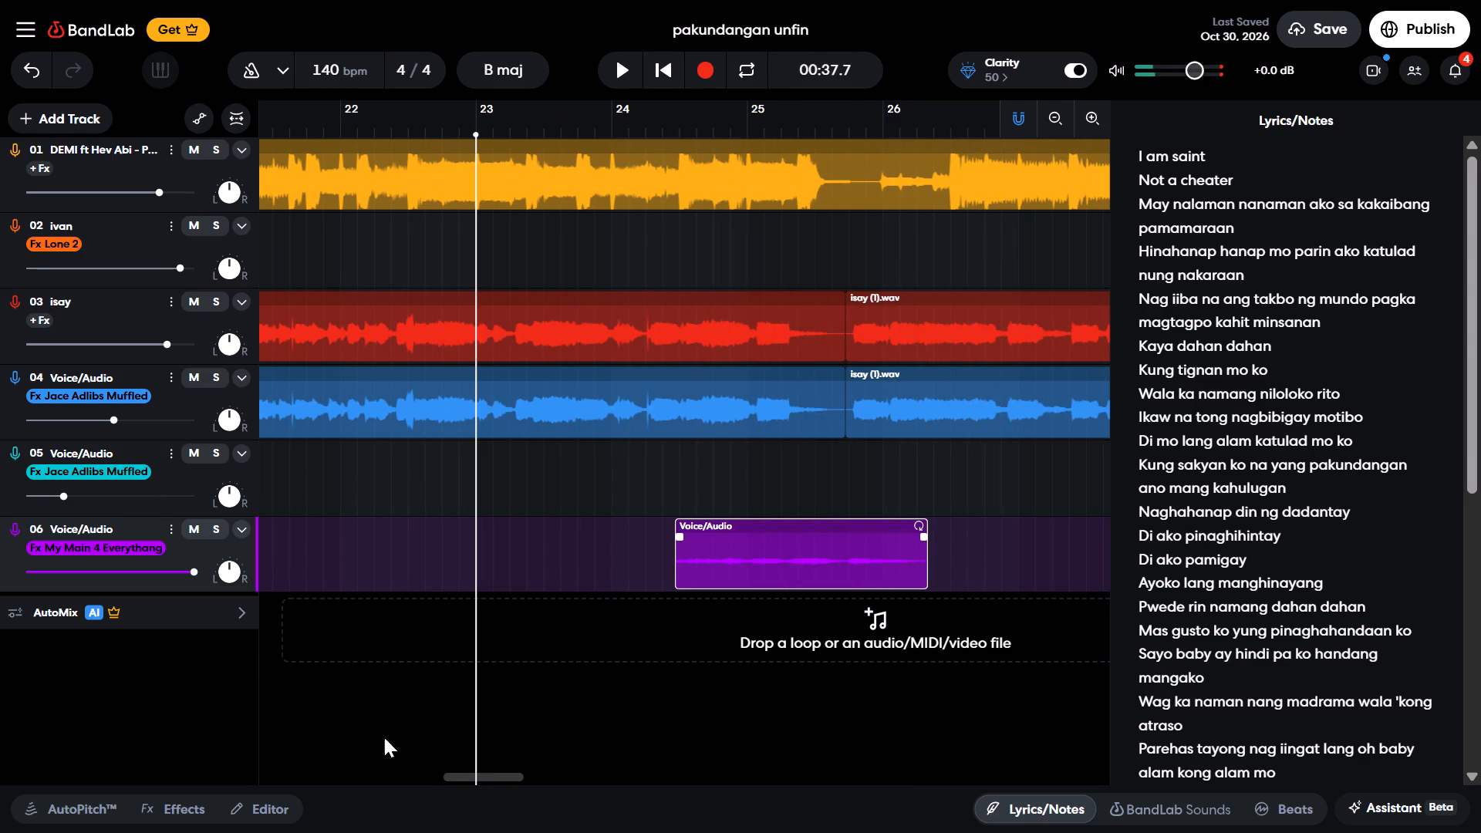
Change the AutoPitch style of track 06 from the Essentials category to Duet.
left_click(106, 552)
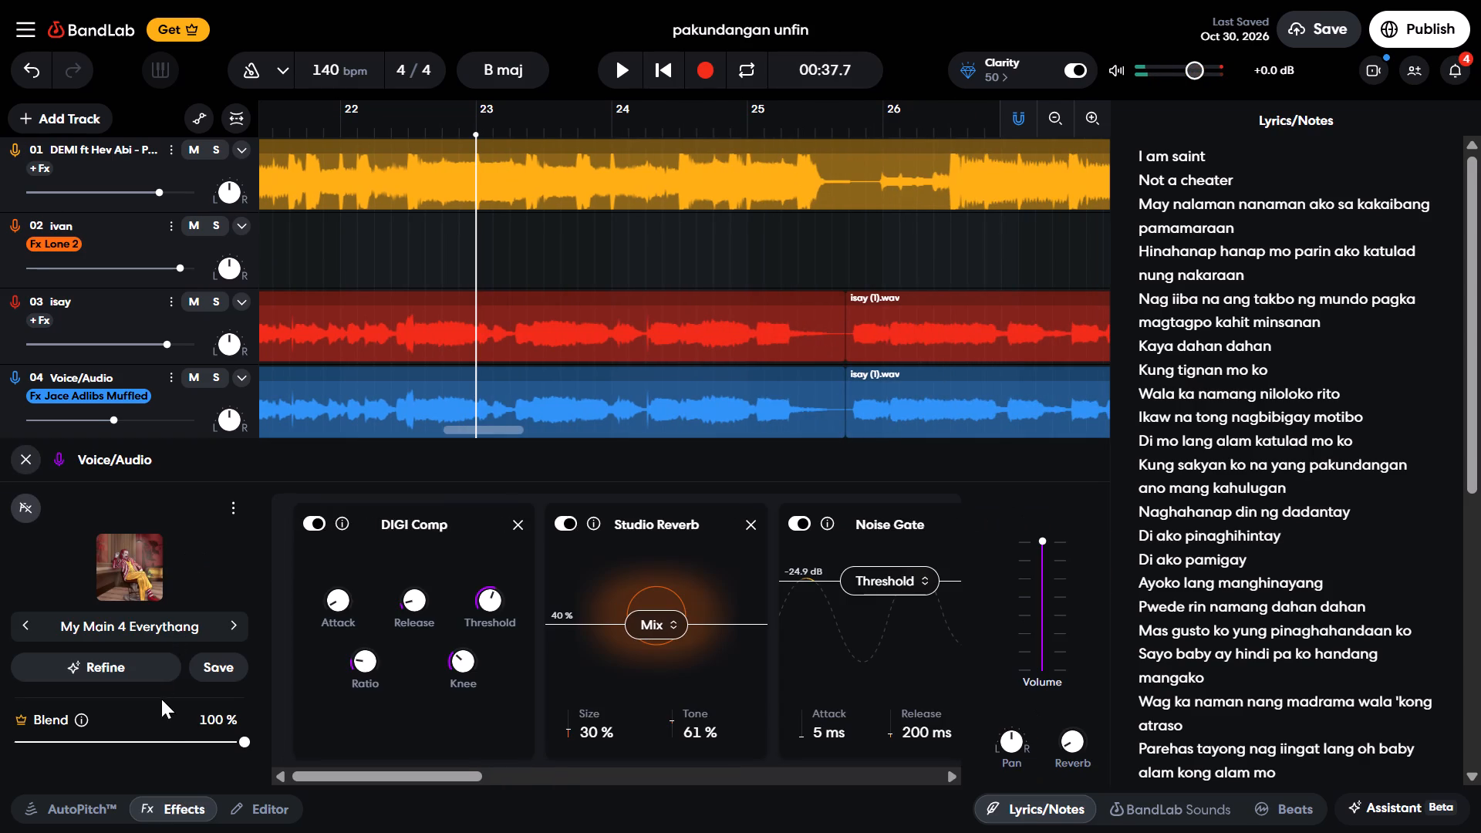
left_click(97, 808)
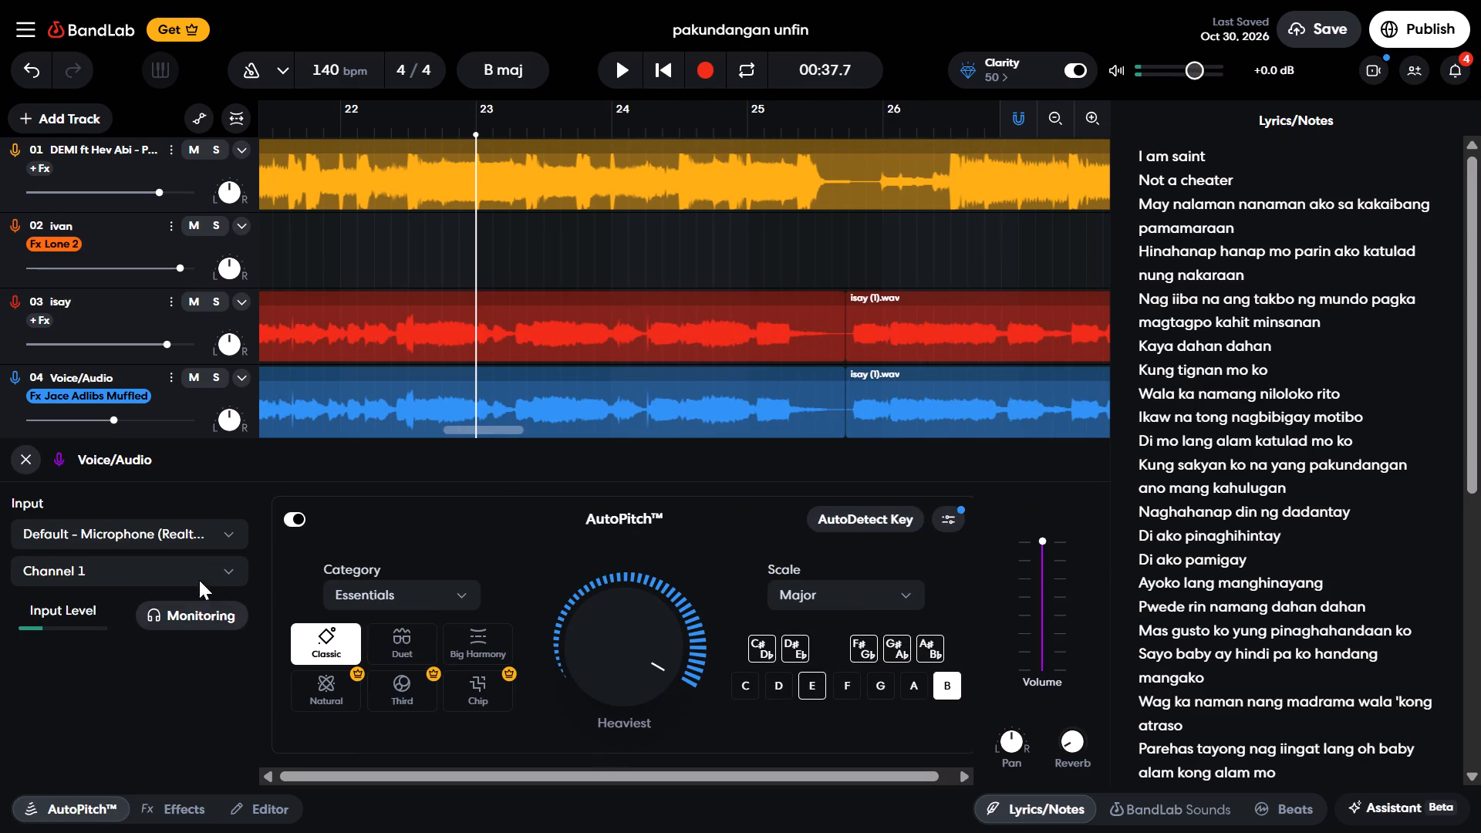
left_click(408, 634)
Play the mix from 00:37.7 to audition the Duet AutoPitch on the track 06 clip, and stop.
left_click(619, 73)
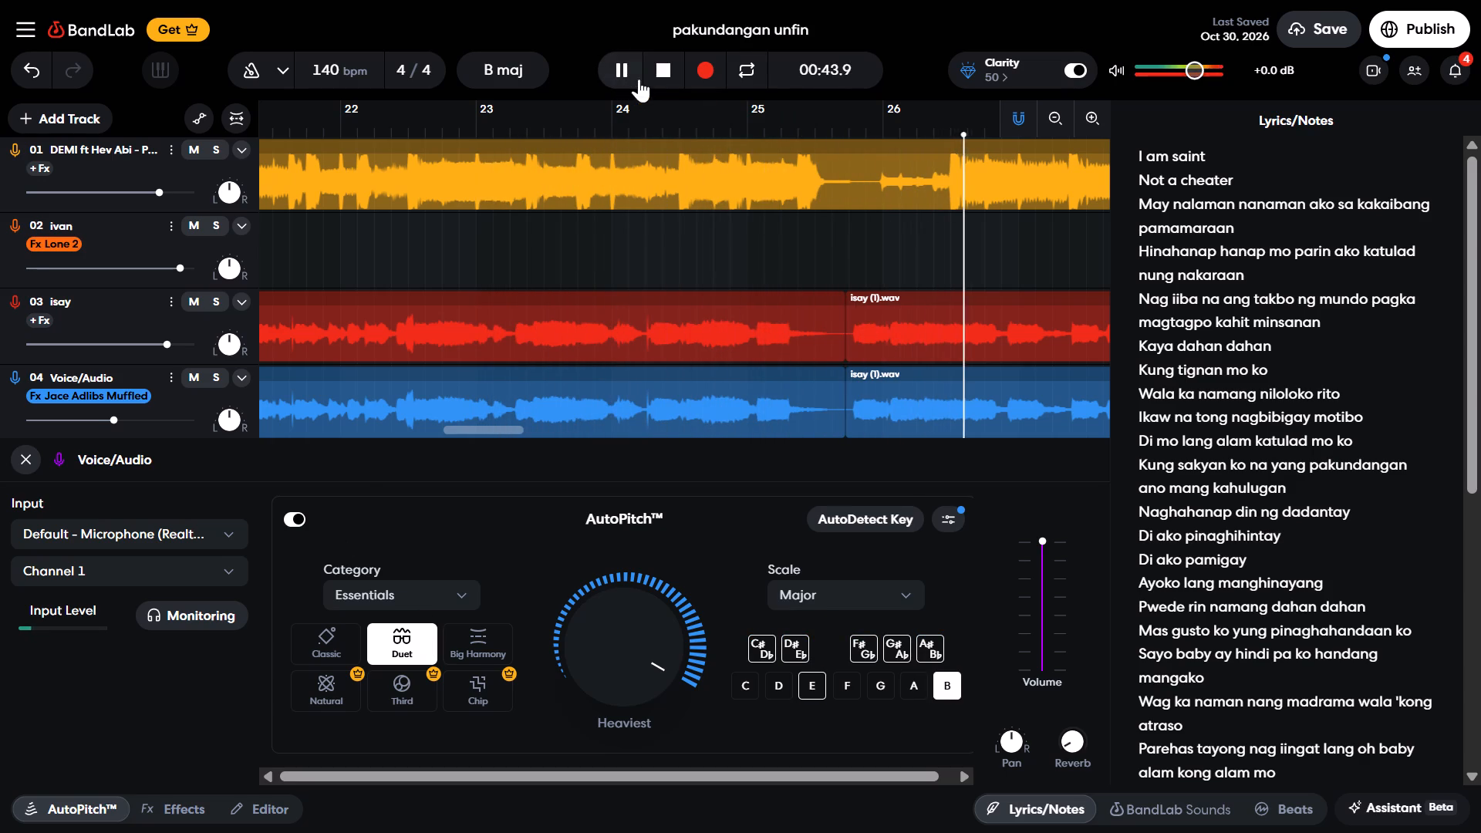
left_click(656, 75)
left_click(623, 76)
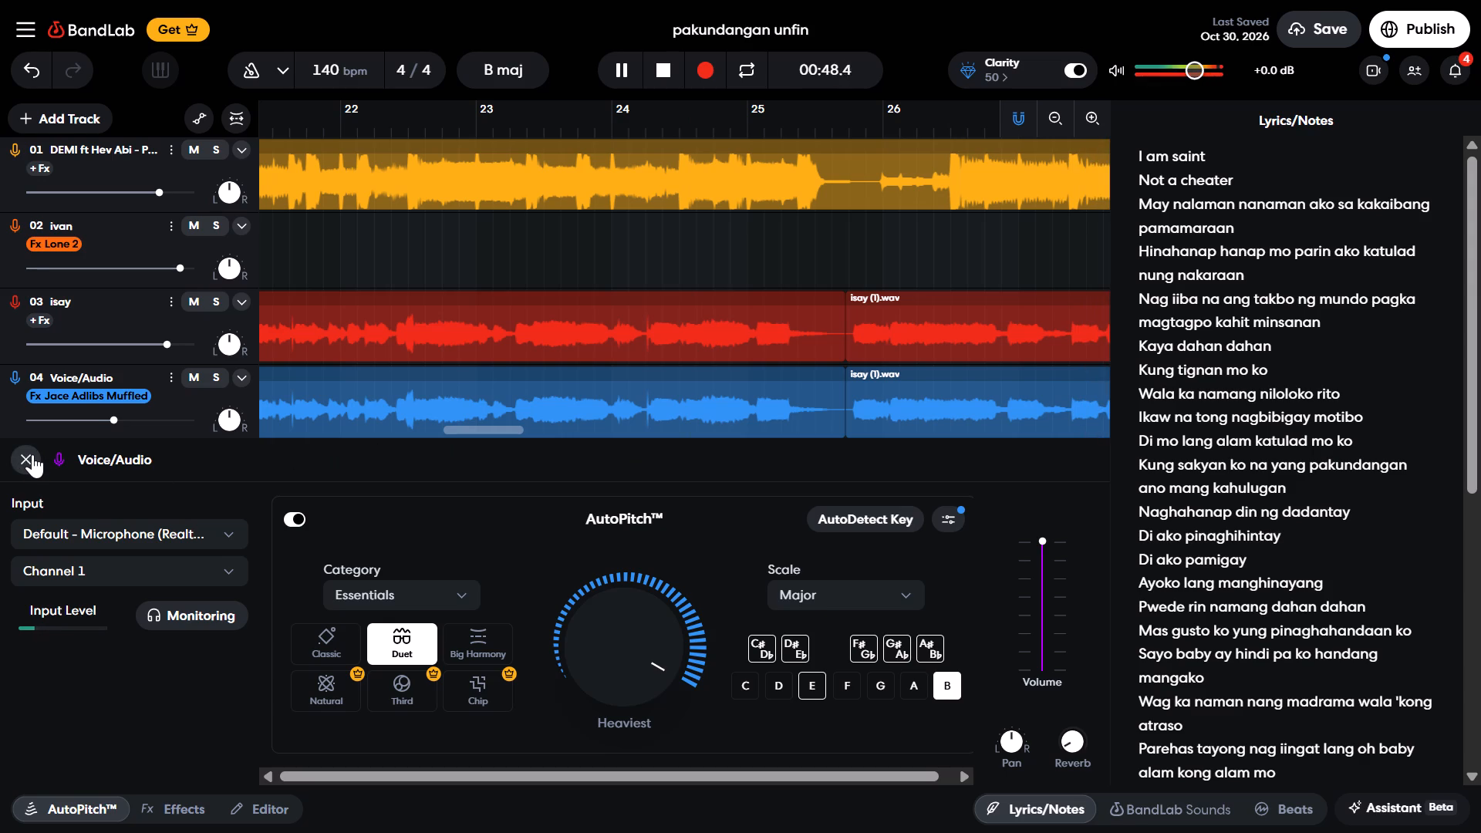
left_click(666, 80)
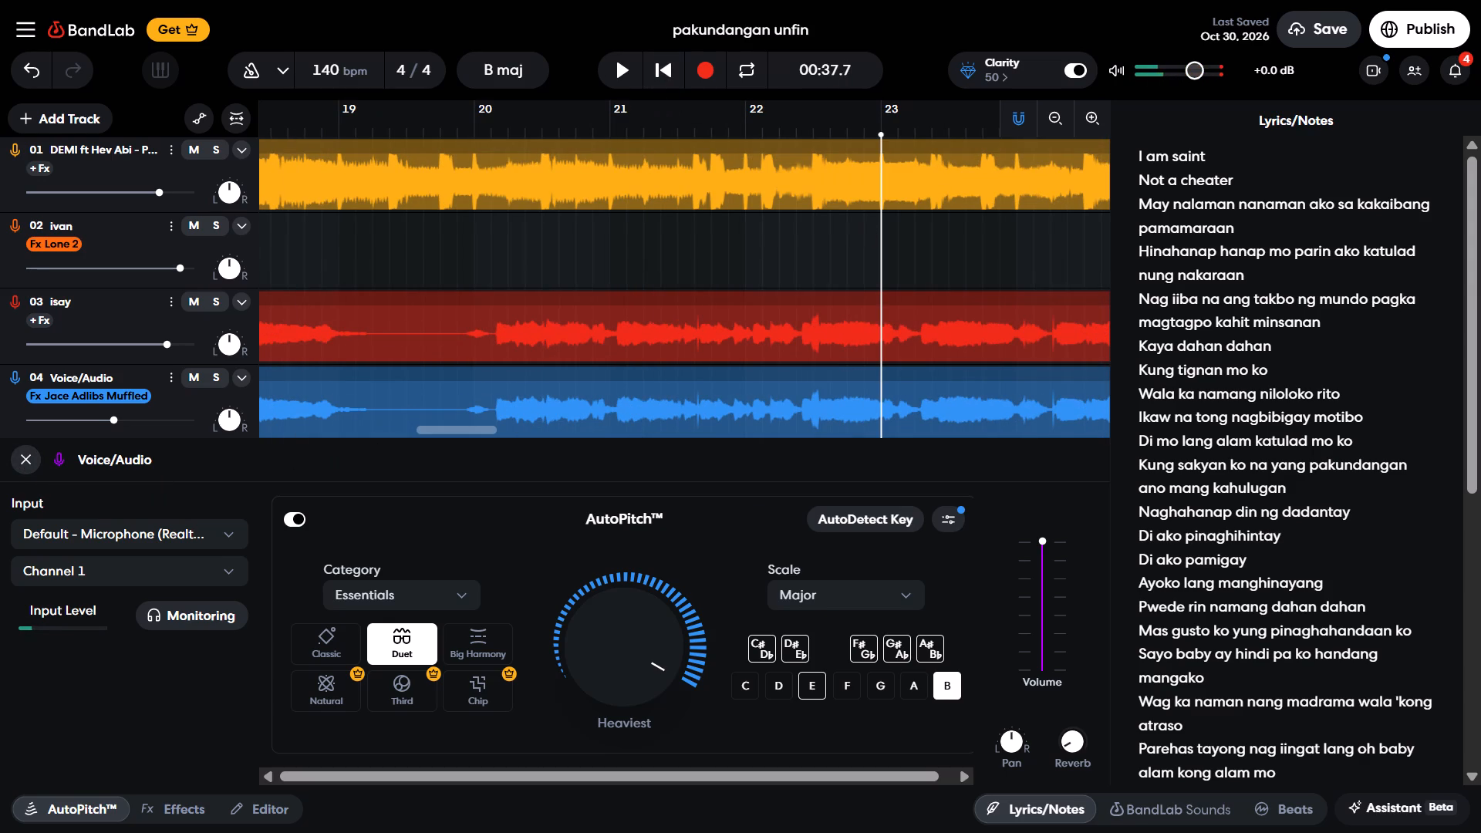
Move the playhead to 00:31.1 on track 02, play the passage from there, and stop.
left_click_drag(879, 251, 786, 265)
left_click(356, 238)
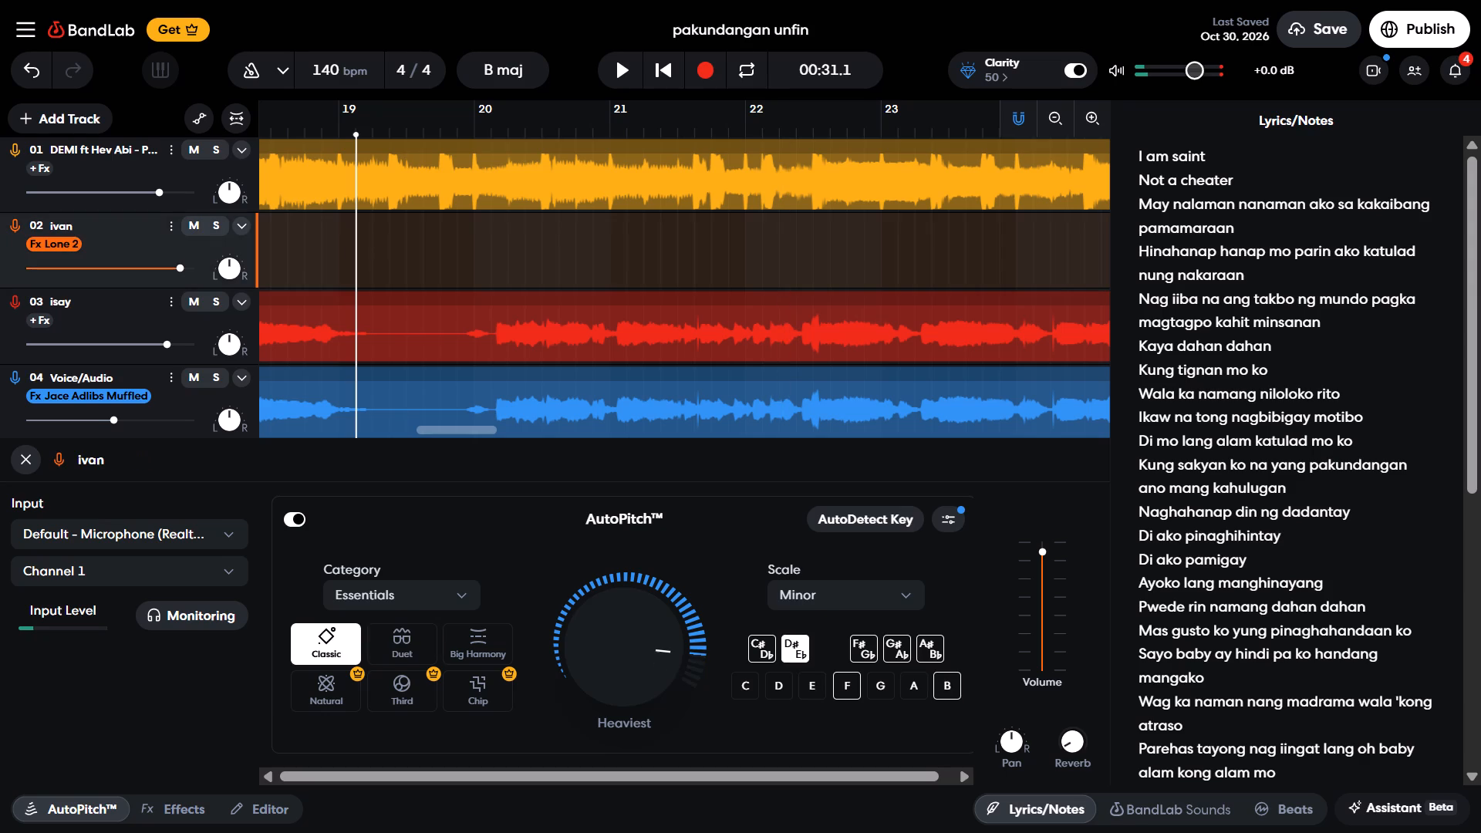
left_click(613, 75)
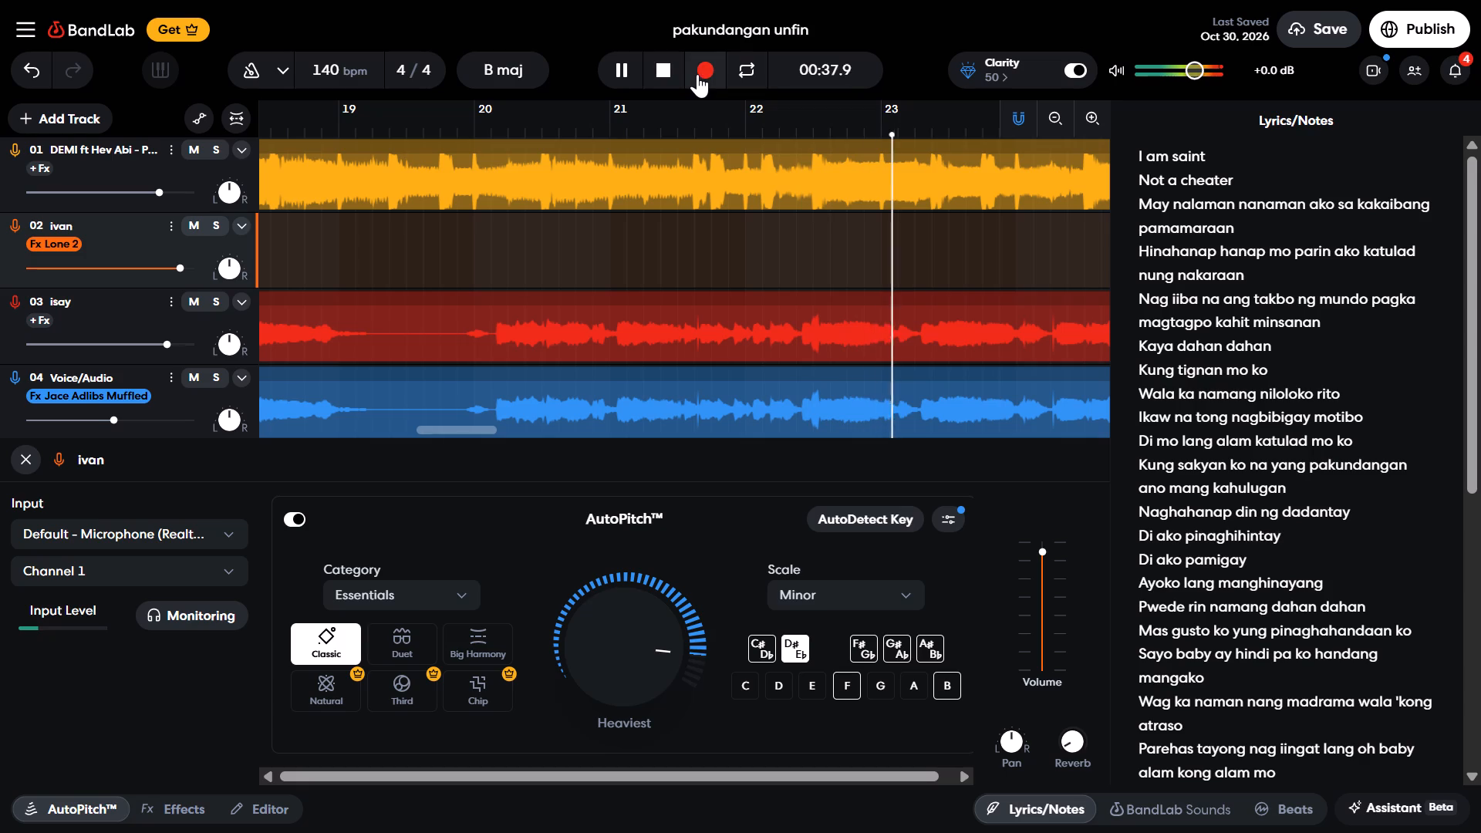
left_click(667, 78)
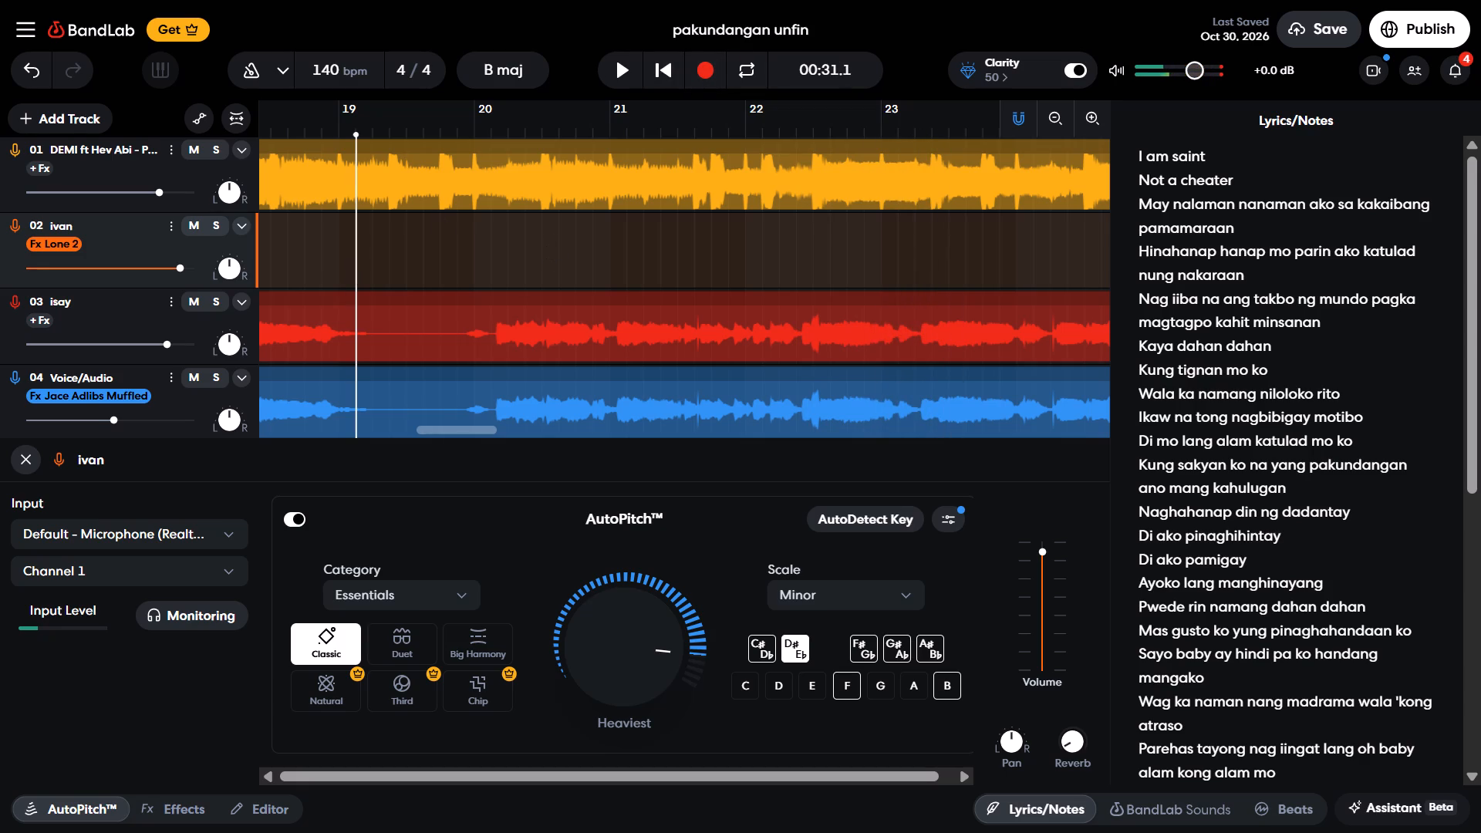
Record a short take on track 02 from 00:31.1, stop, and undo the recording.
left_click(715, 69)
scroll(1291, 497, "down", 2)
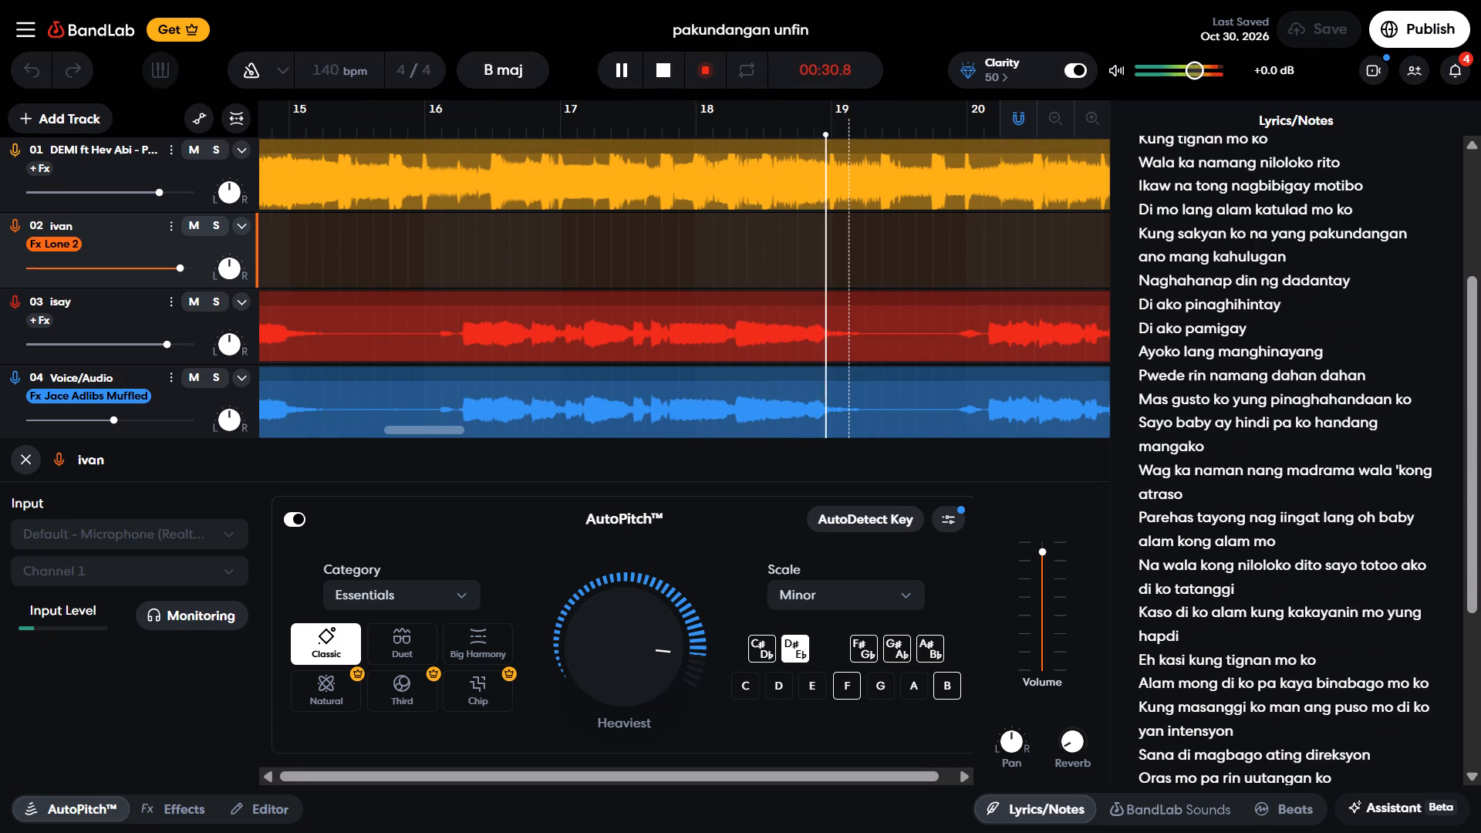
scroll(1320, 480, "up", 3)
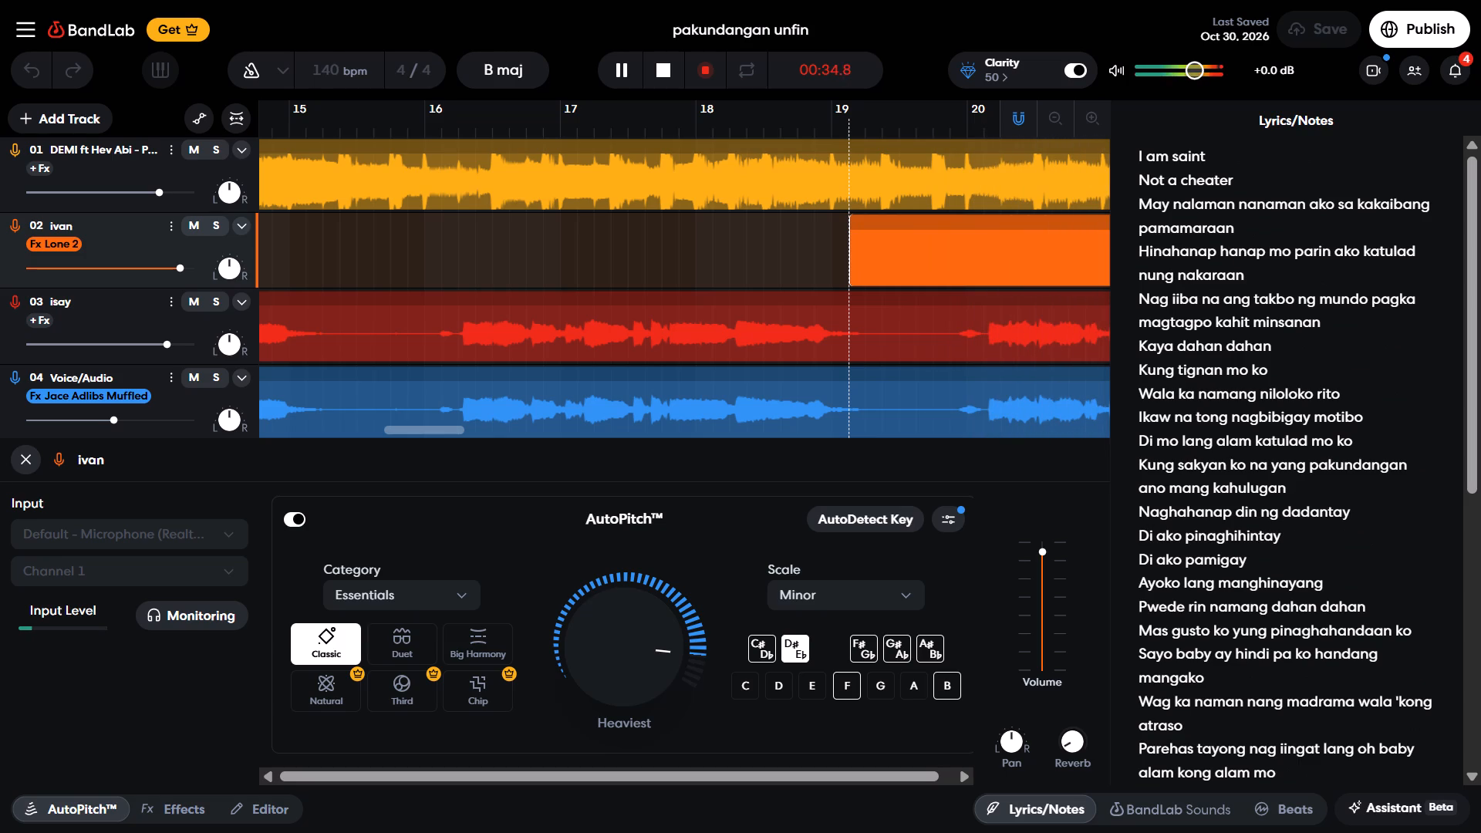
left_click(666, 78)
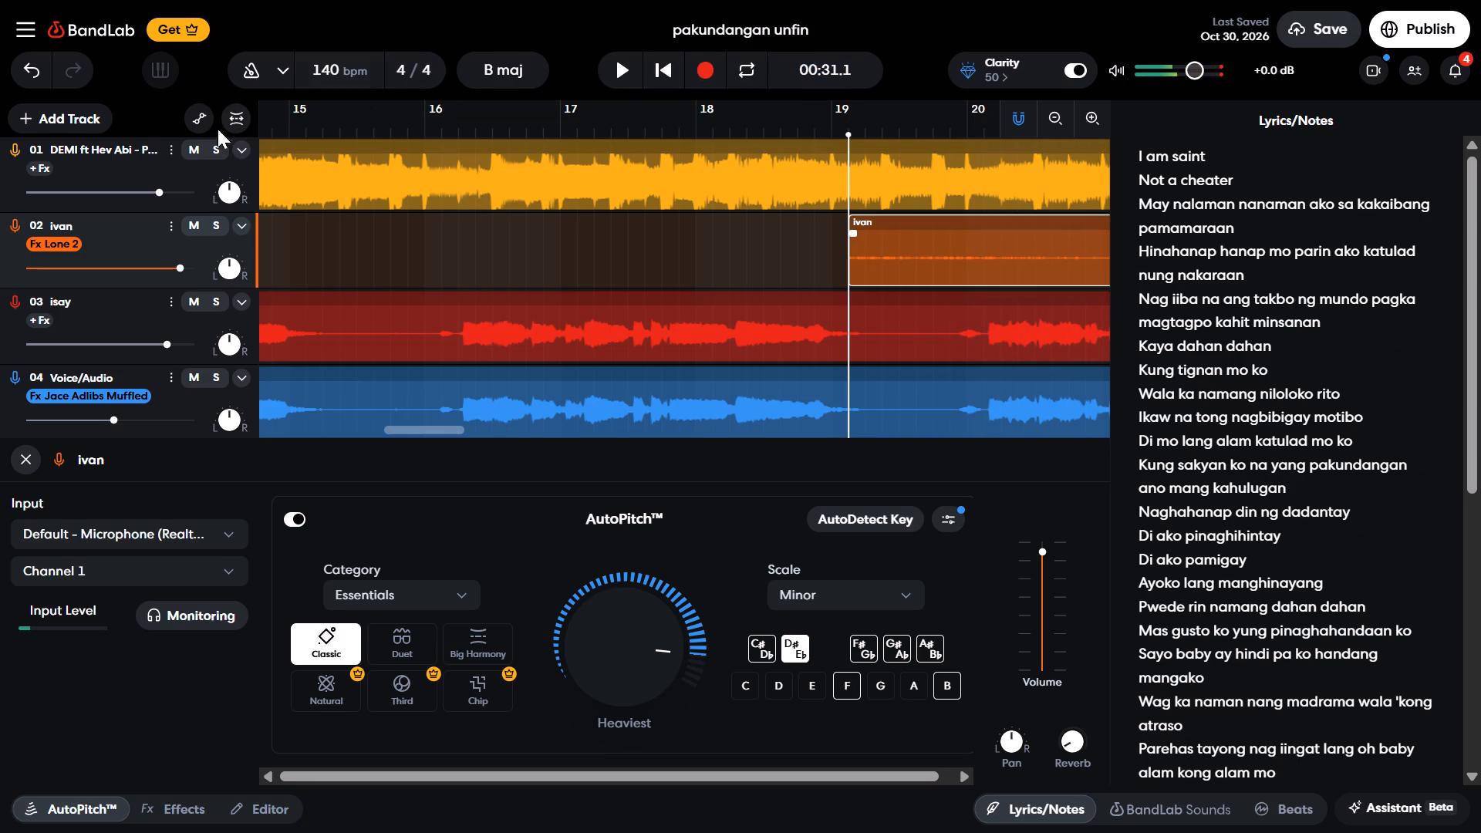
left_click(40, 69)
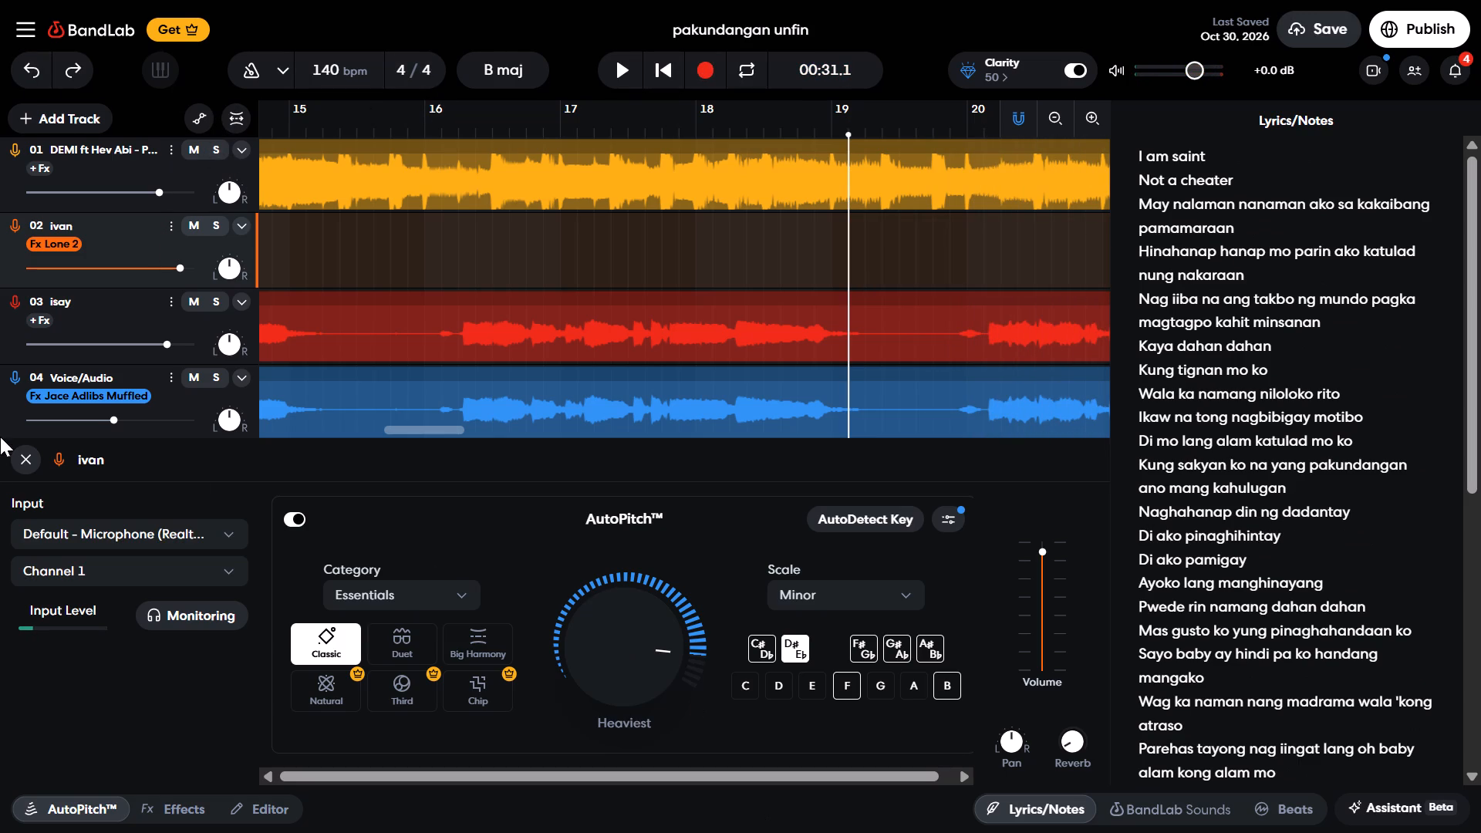
Close the AutoPitch settings and record a vocal take on track 02 from 00:31.1 to about 00:44.8.
left_click(22, 450)
left_click_drag(443, 778, 467, 776)
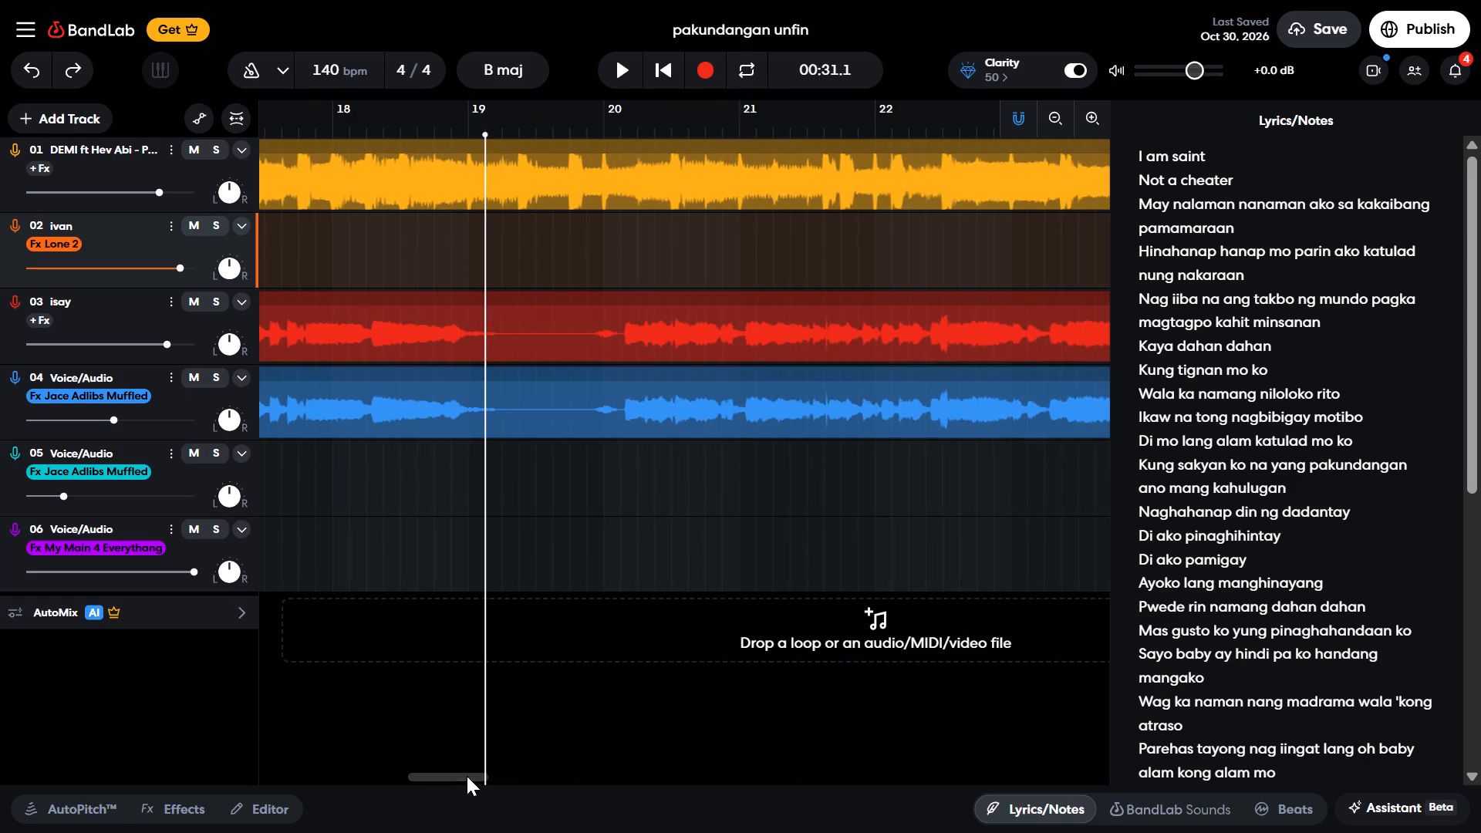
left_click_drag(467, 776, 470, 769)
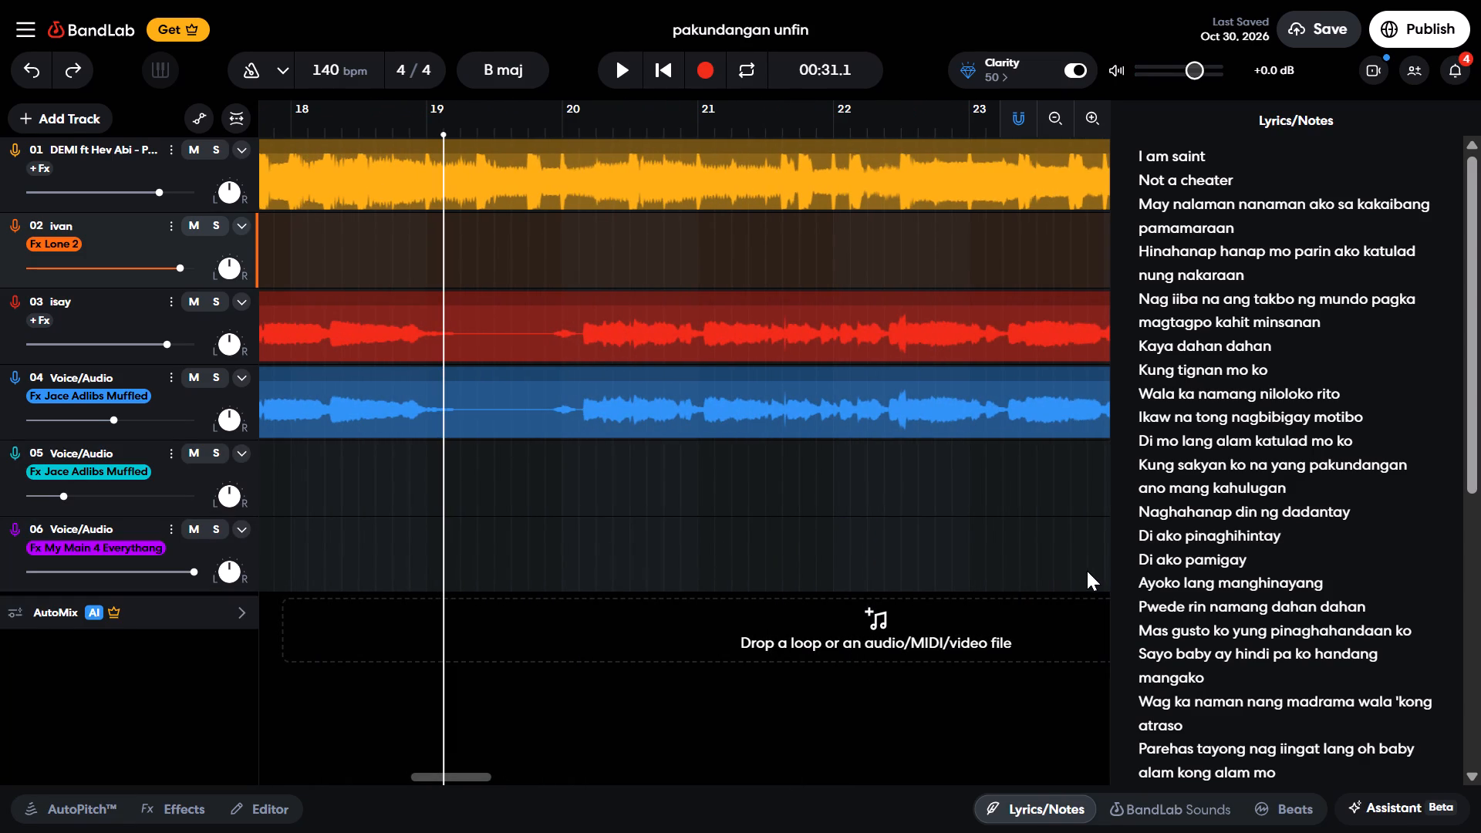
left_click(717, 75)
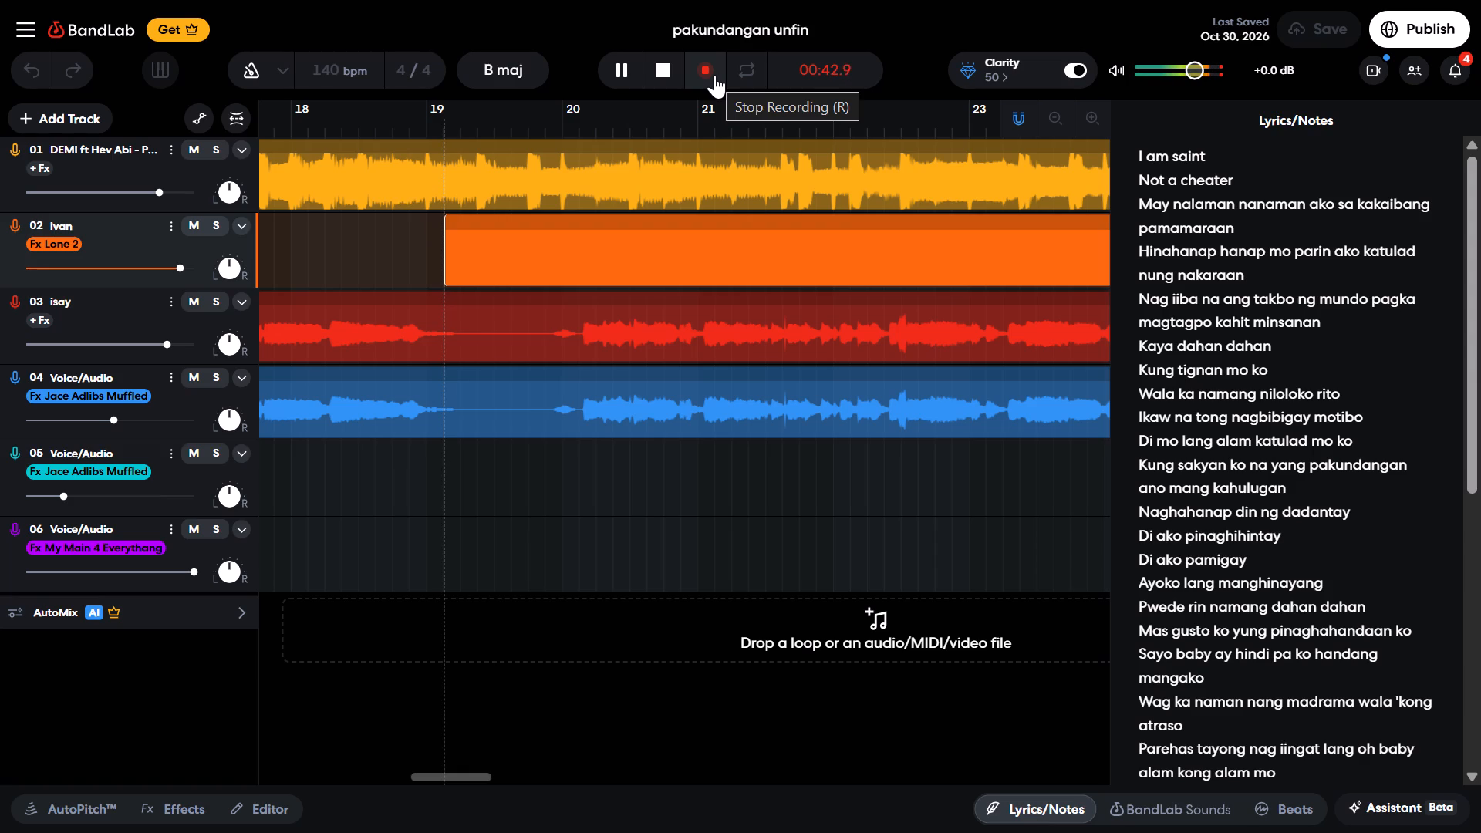
left_click(671, 64)
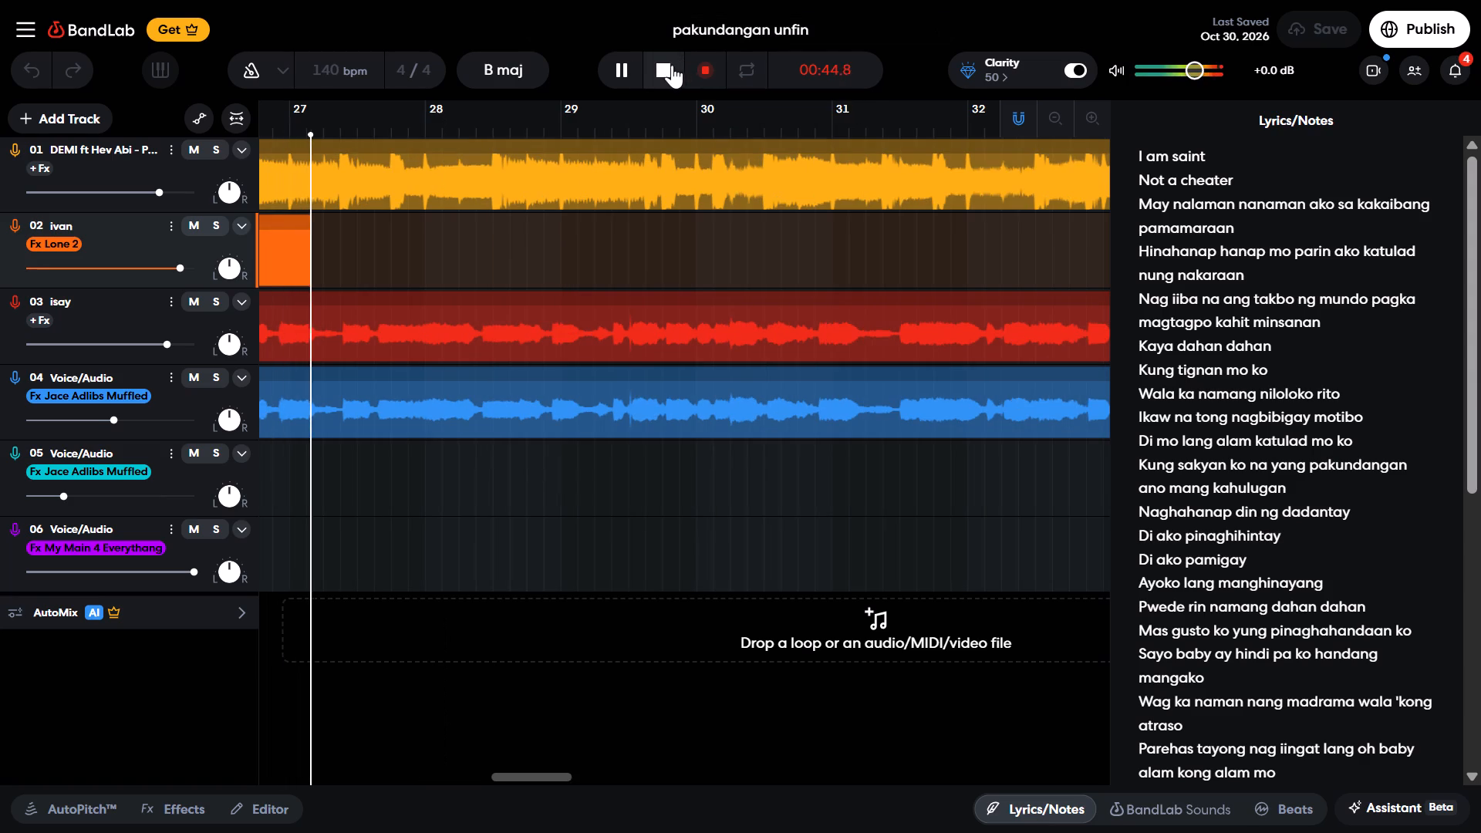
Apply Denoise to the newly recorded clip on track 02.
right_click(1048, 254)
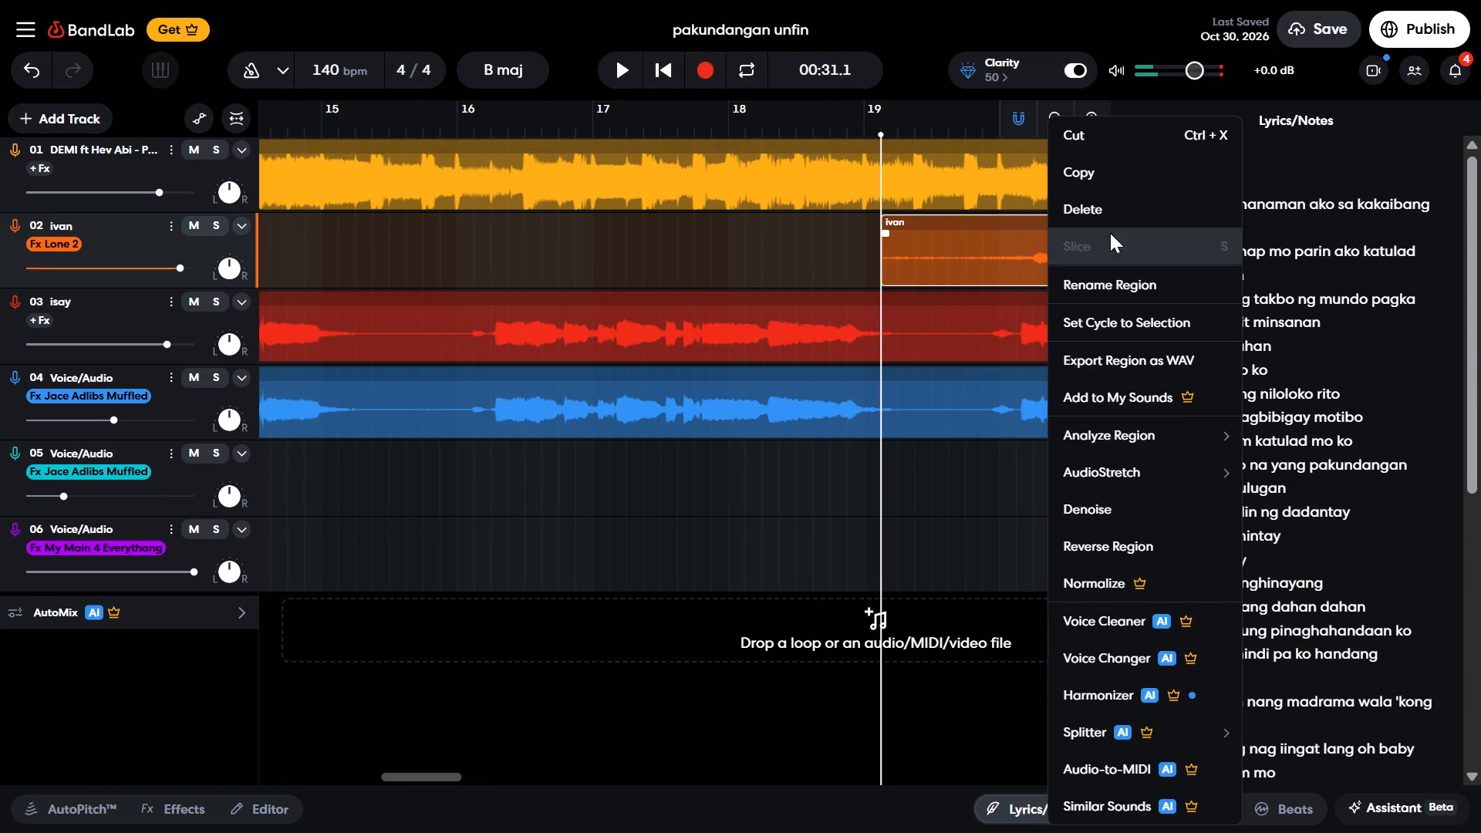
left_click(1134, 494)
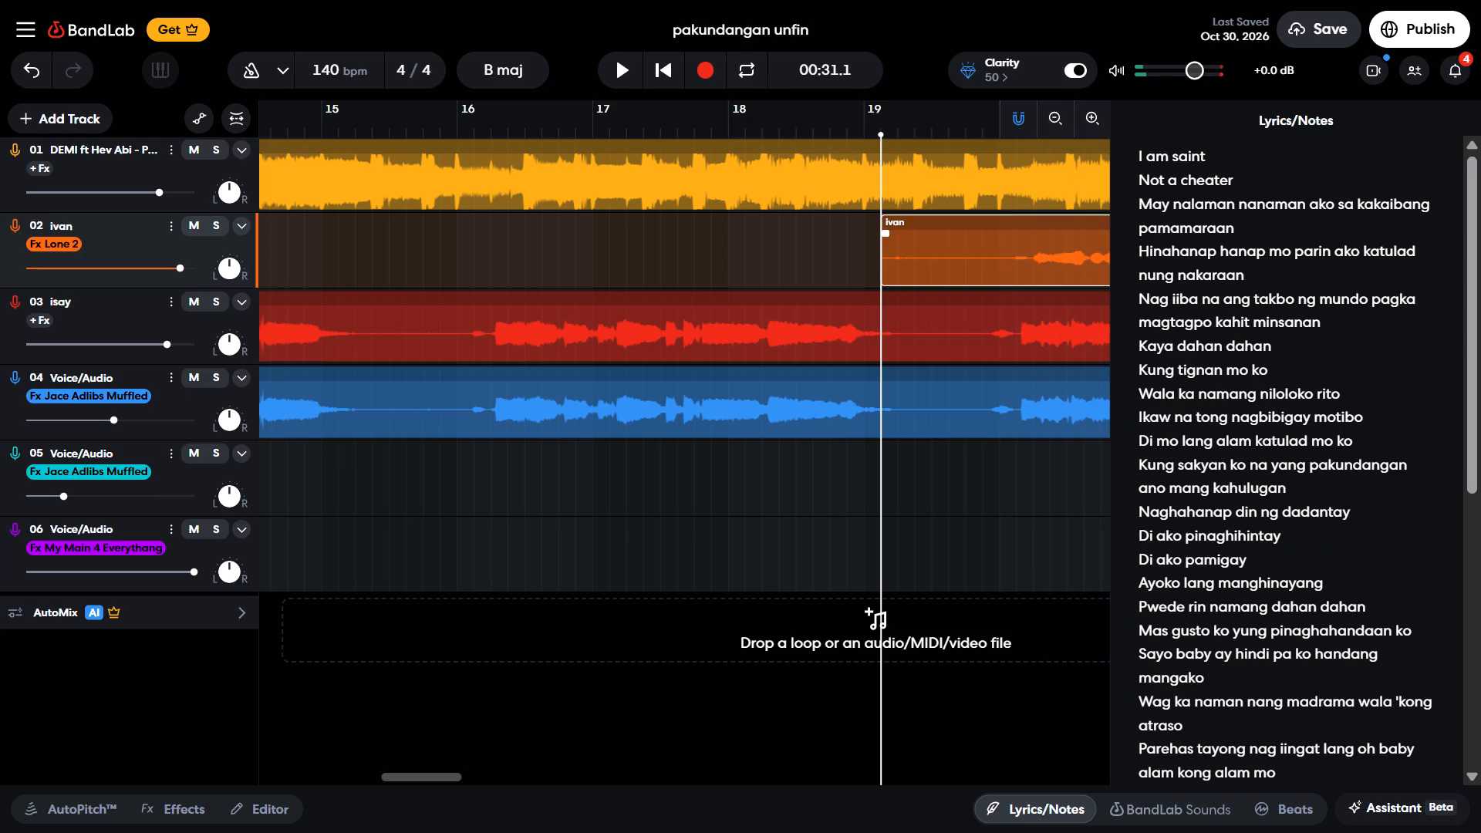
Move the track 02 clip slightly earlier so it starts just before 00:31.1.
left_click_drag(1071, 258, 1061, 260)
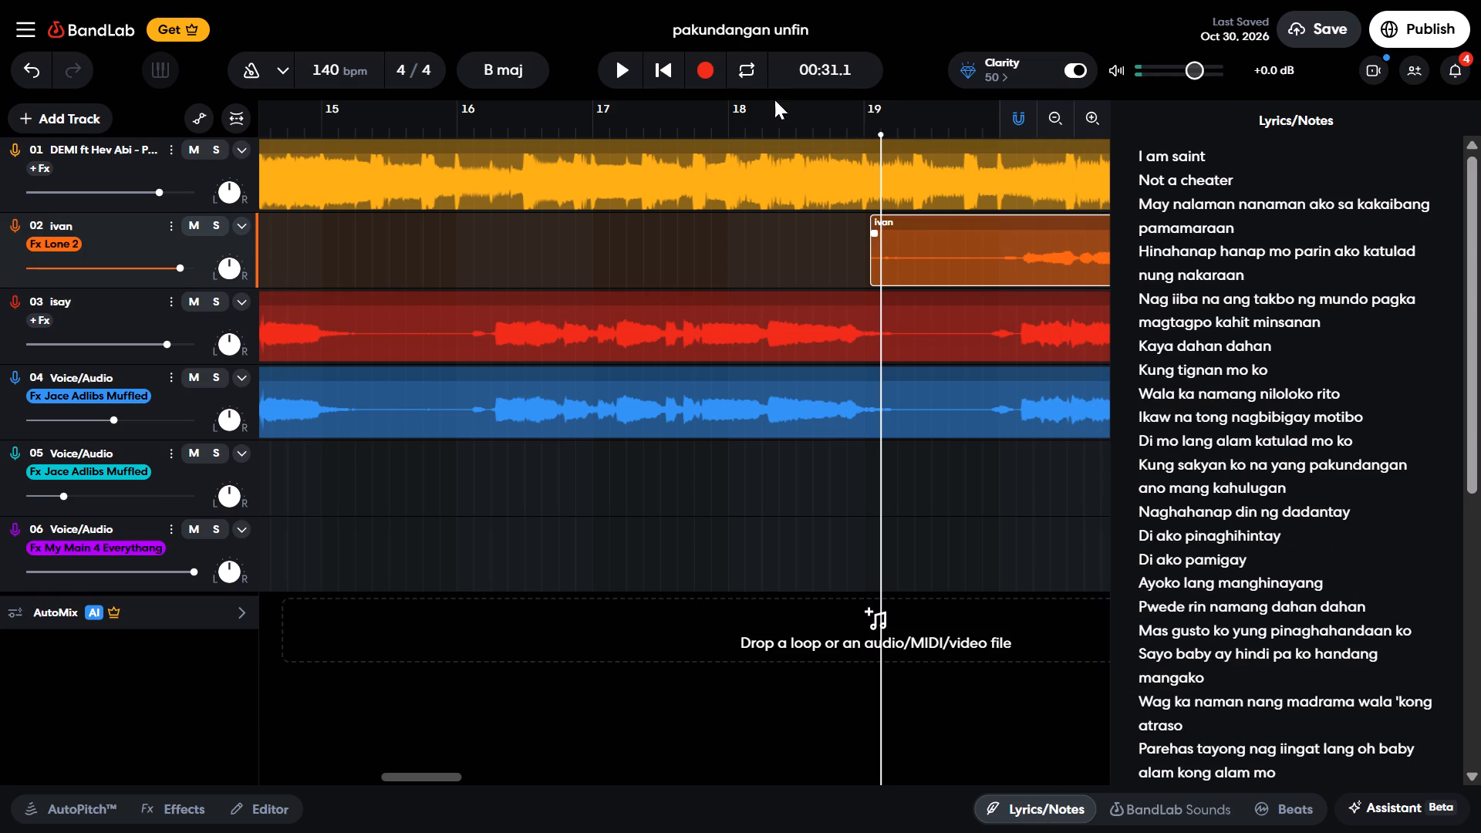
Play the mix from 00:31.1, pause at 00:36.5, and play on past the end of the new clip before stopping.
left_click(619, 75)
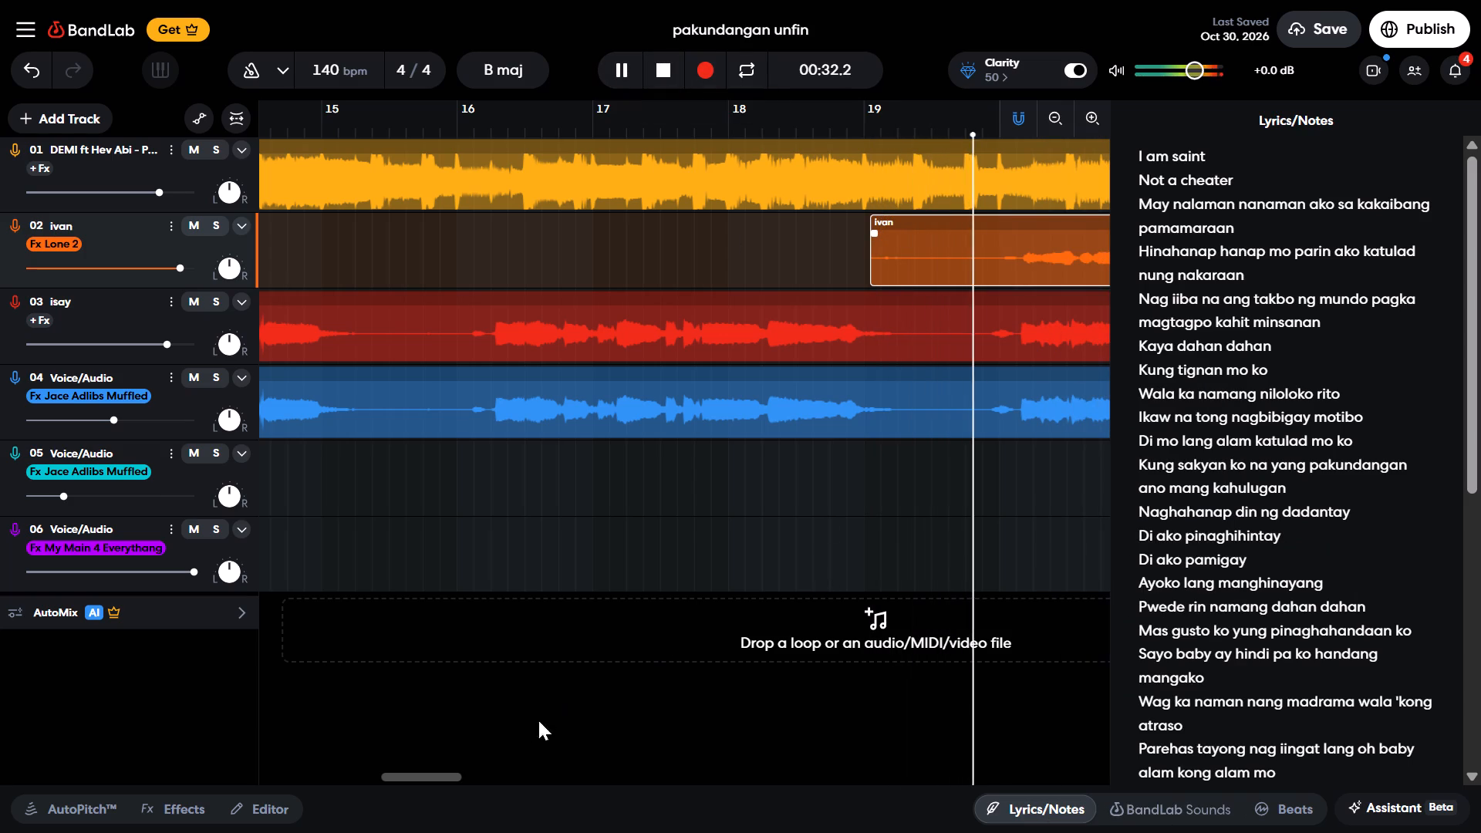
left_click_drag(437, 775, 470, 774)
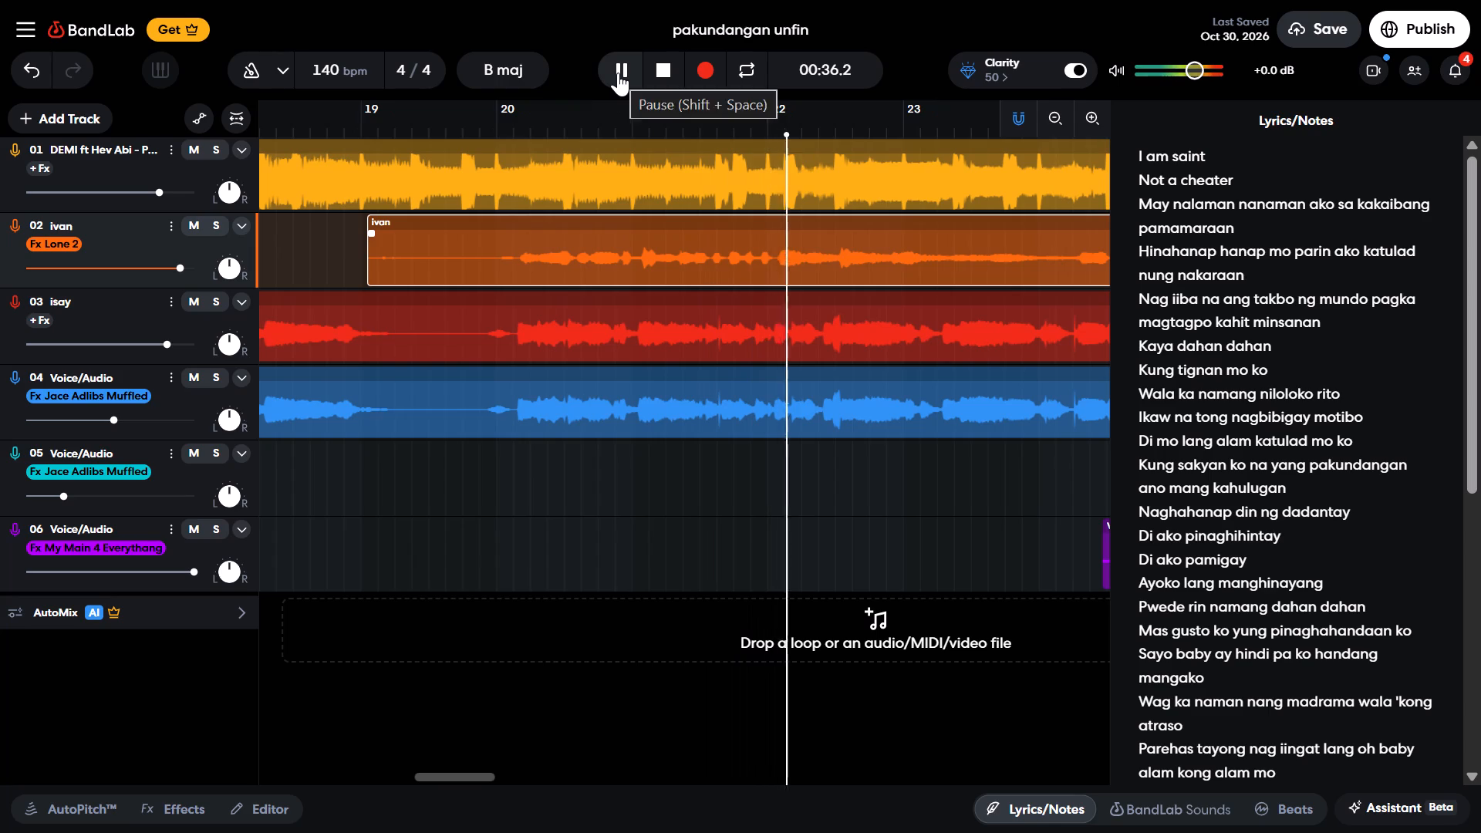
left_click(618, 73)
left_click(874, 244)
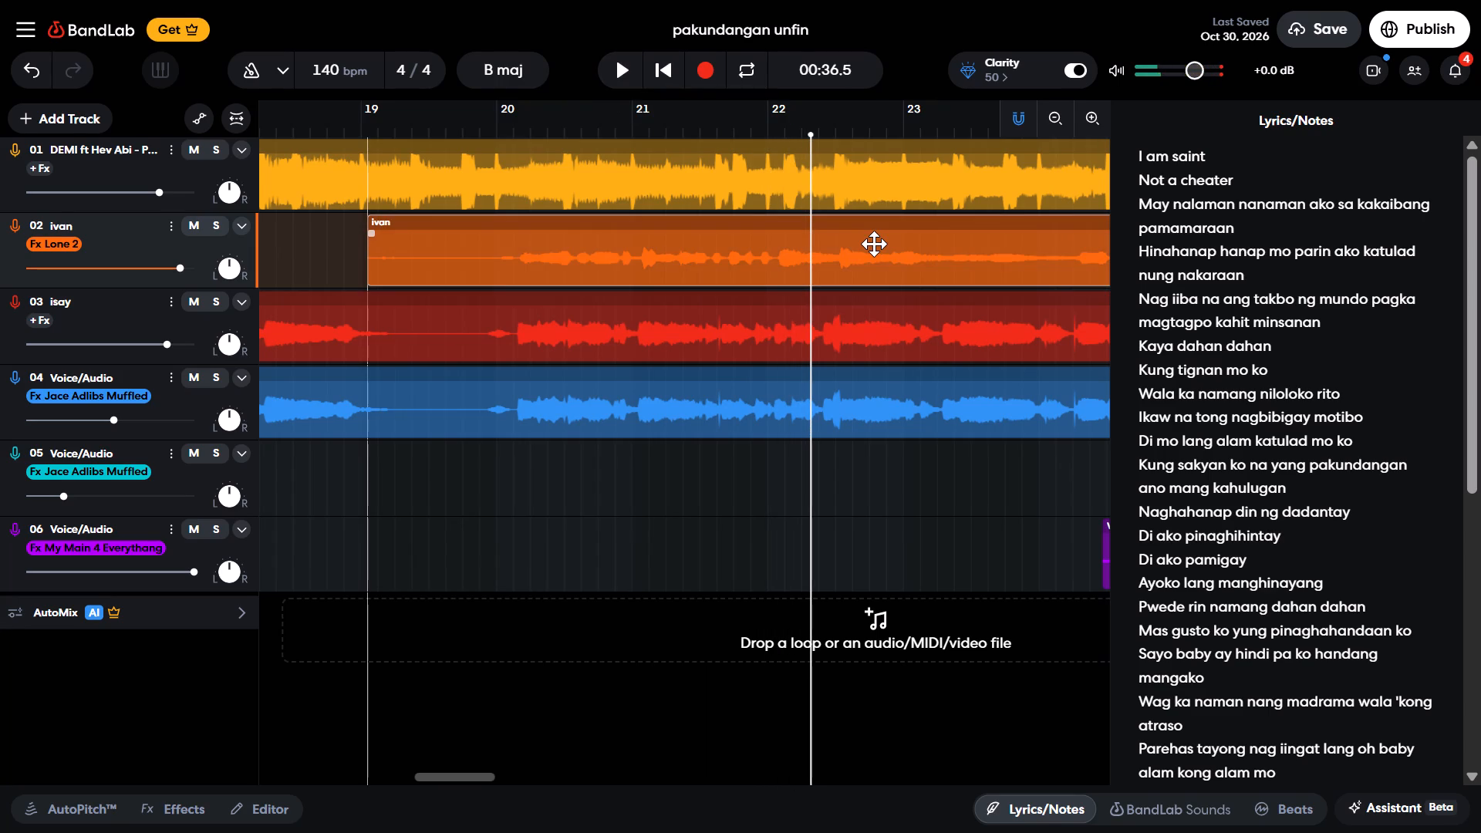
left_click(614, 71)
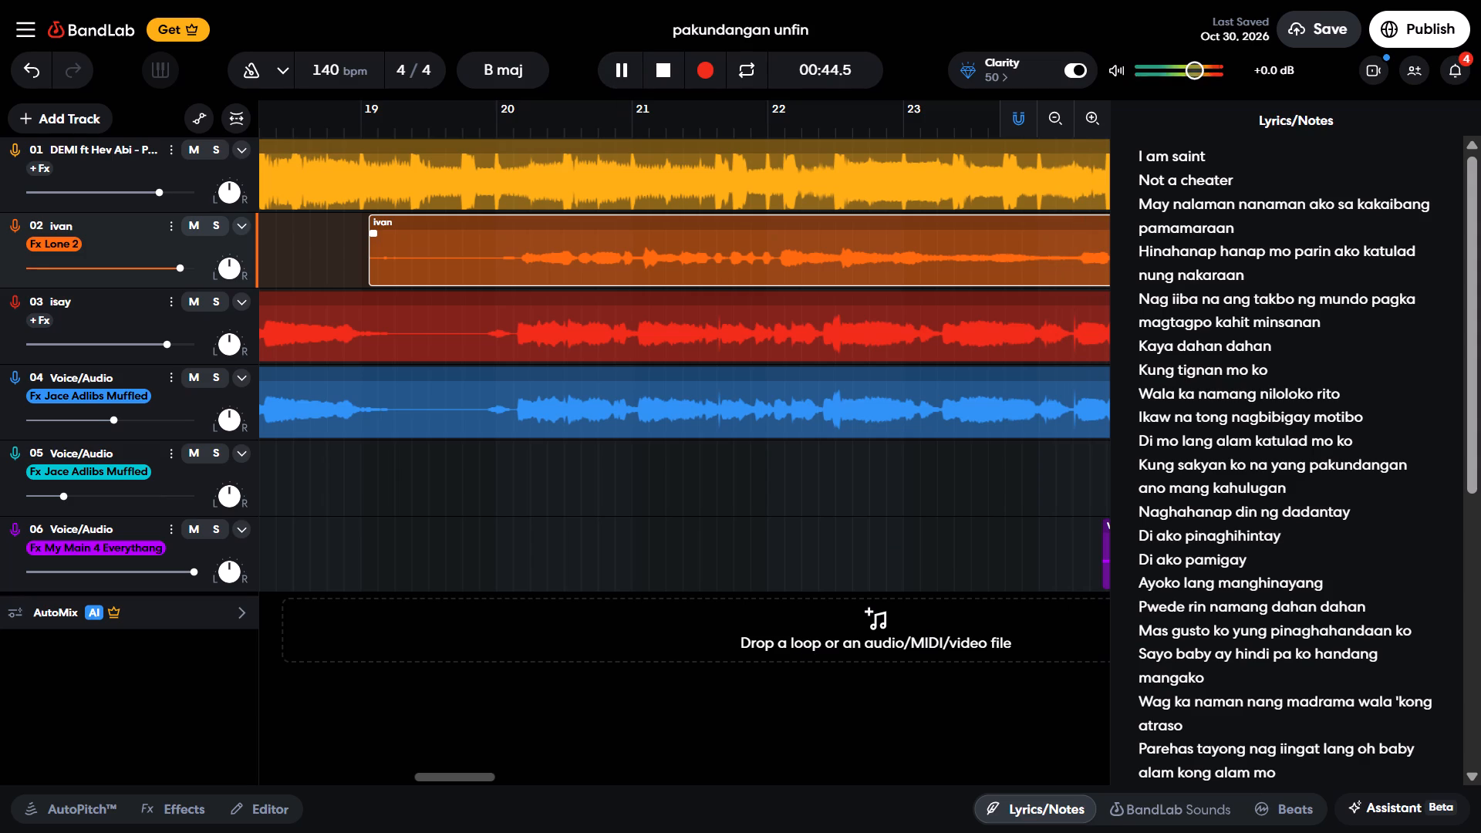
left_click(670, 72)
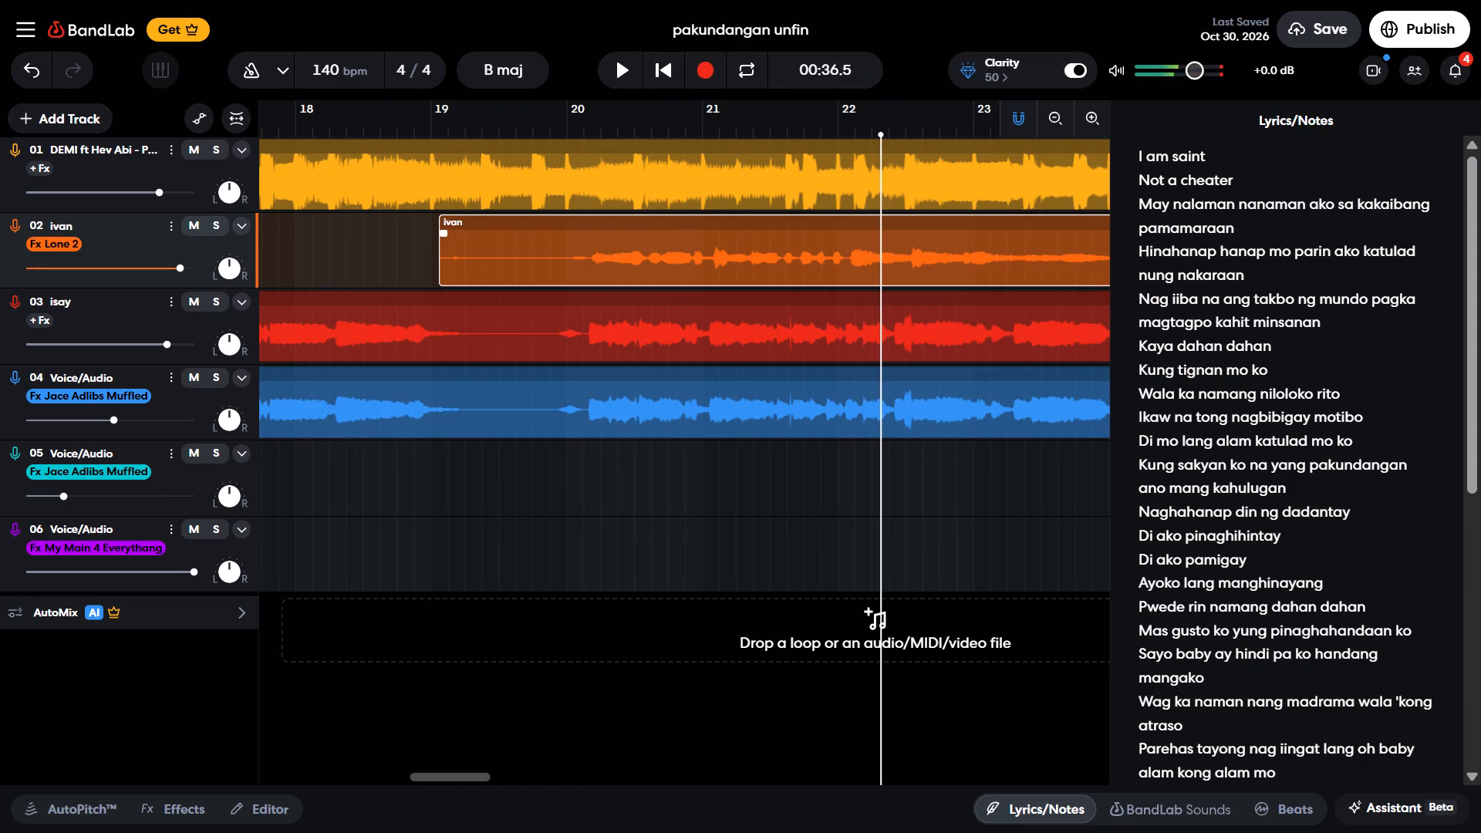
Move the new vocal clip from track 02 to track 06, keeping its start just after bar 19.
left_click_drag(940, 248, 923, 545)
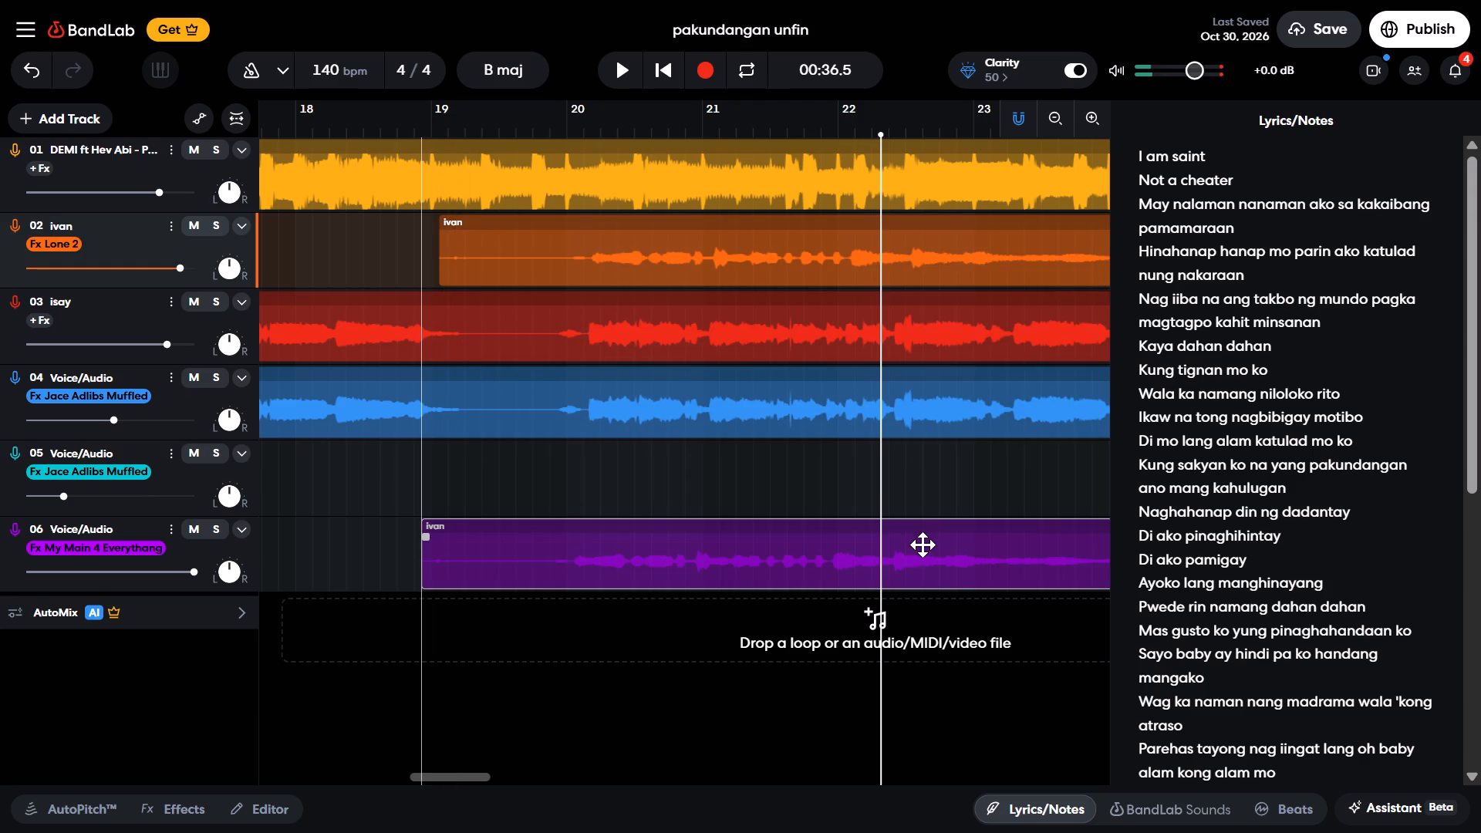
left_click_drag(923, 545, 936, 545)
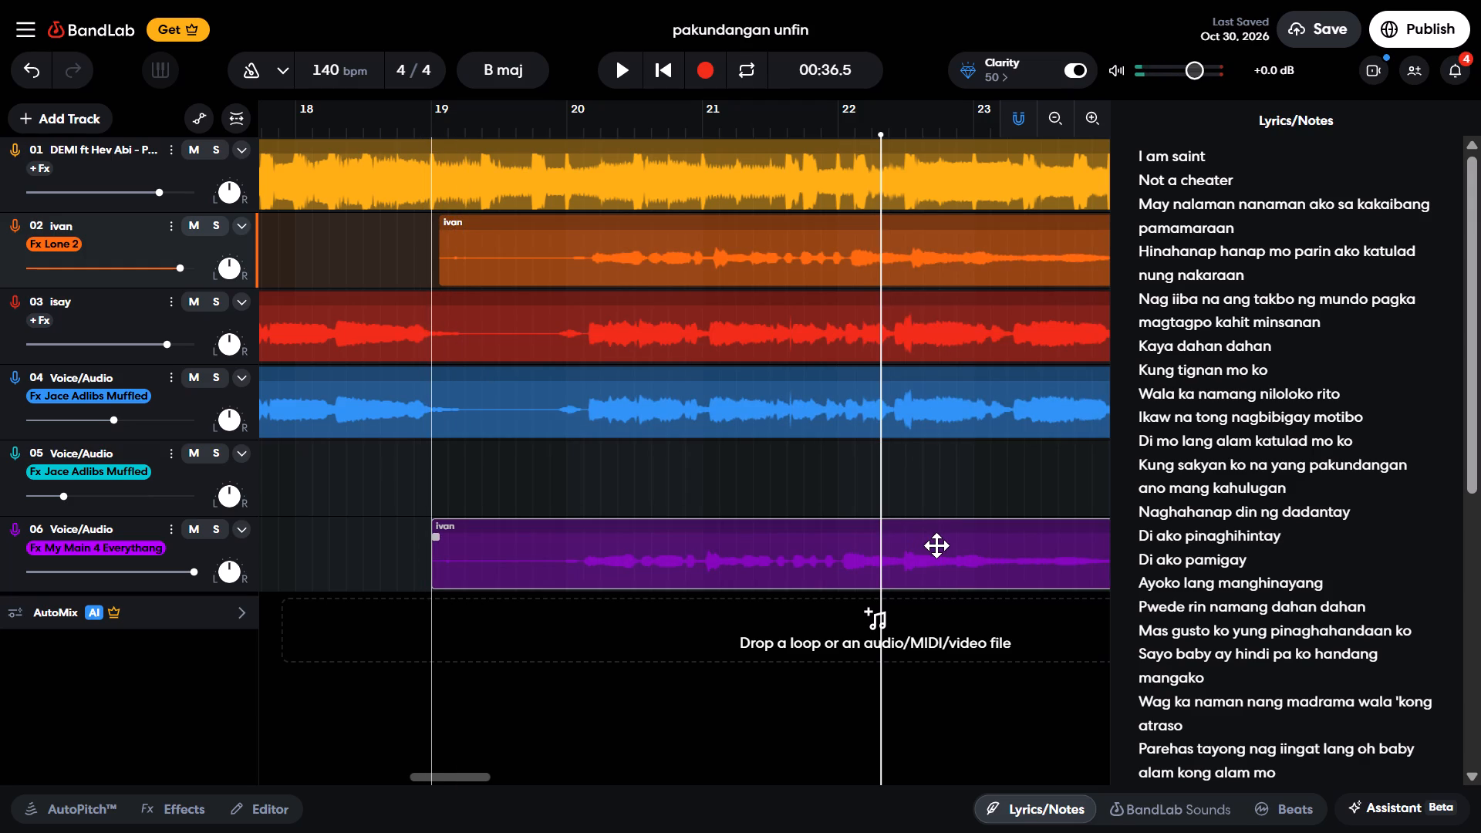
left_click_drag(936, 545, 939, 546)
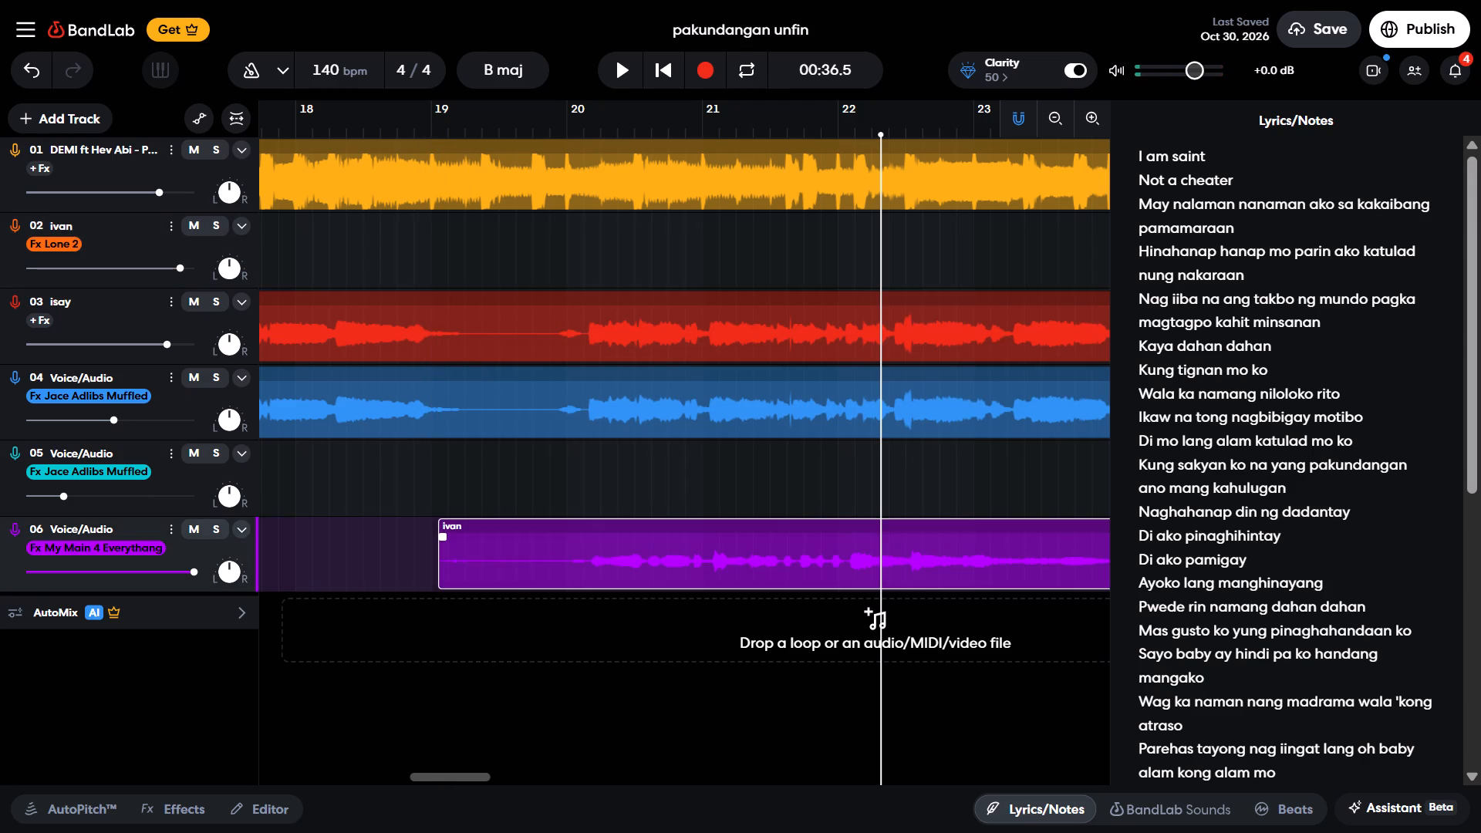
Play the moved clip in the mix briefly from 00:36.5, play it again from 00:32.4, and stop.
left_click(629, 75)
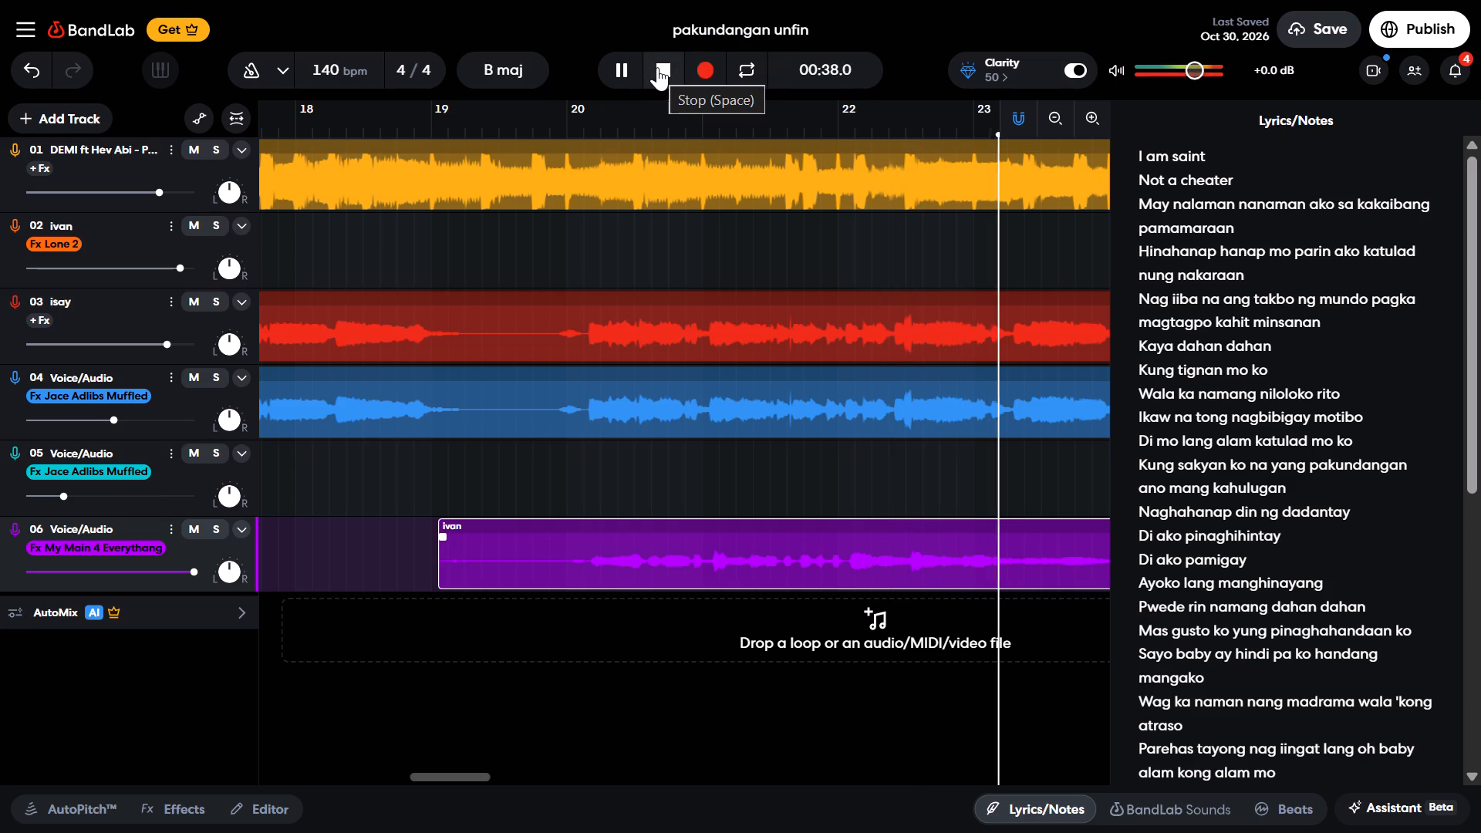
left_click(657, 67)
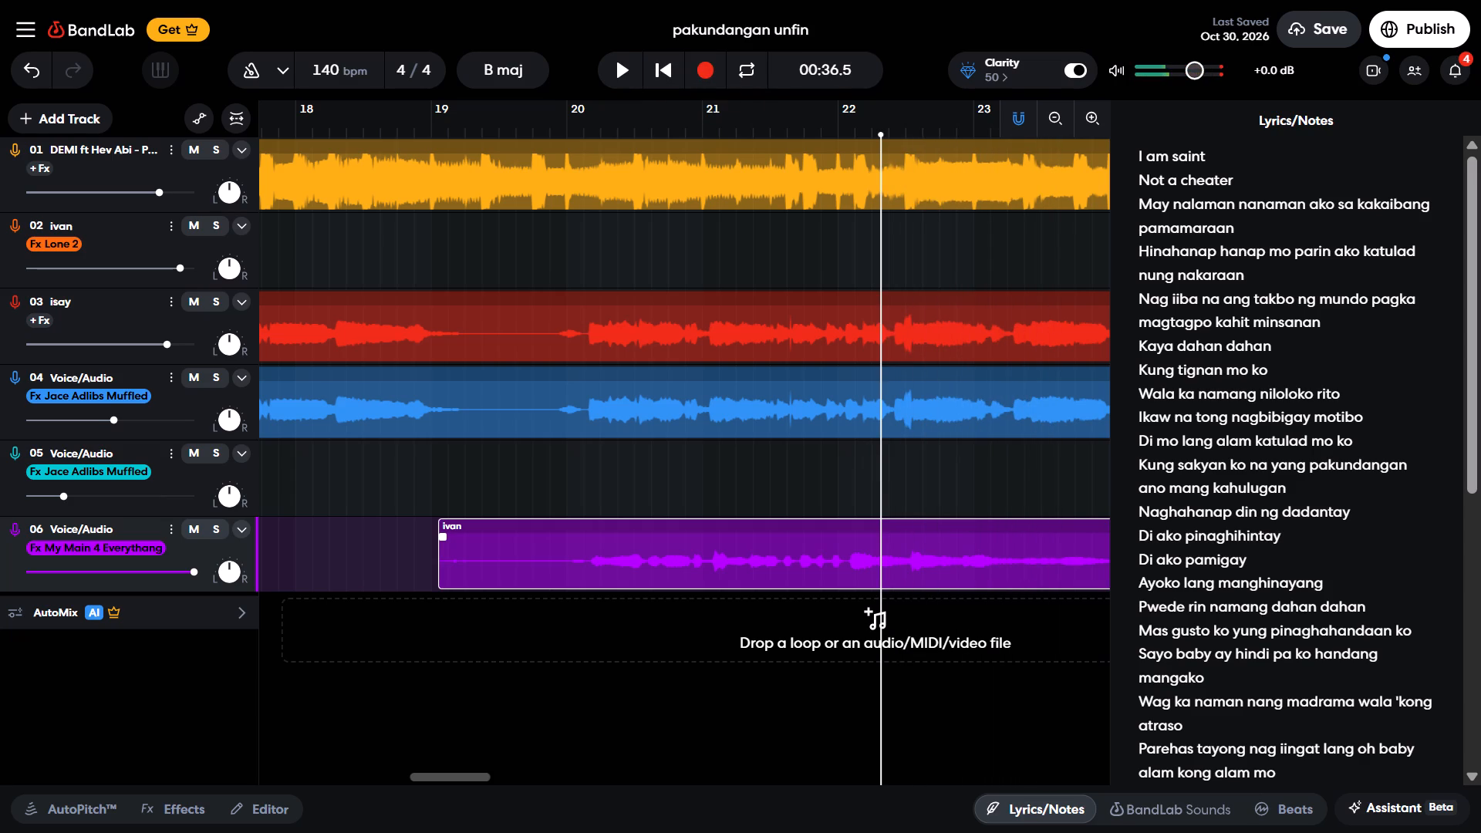
left_click_drag(879, 463, 550, 398)
left_click(619, 57)
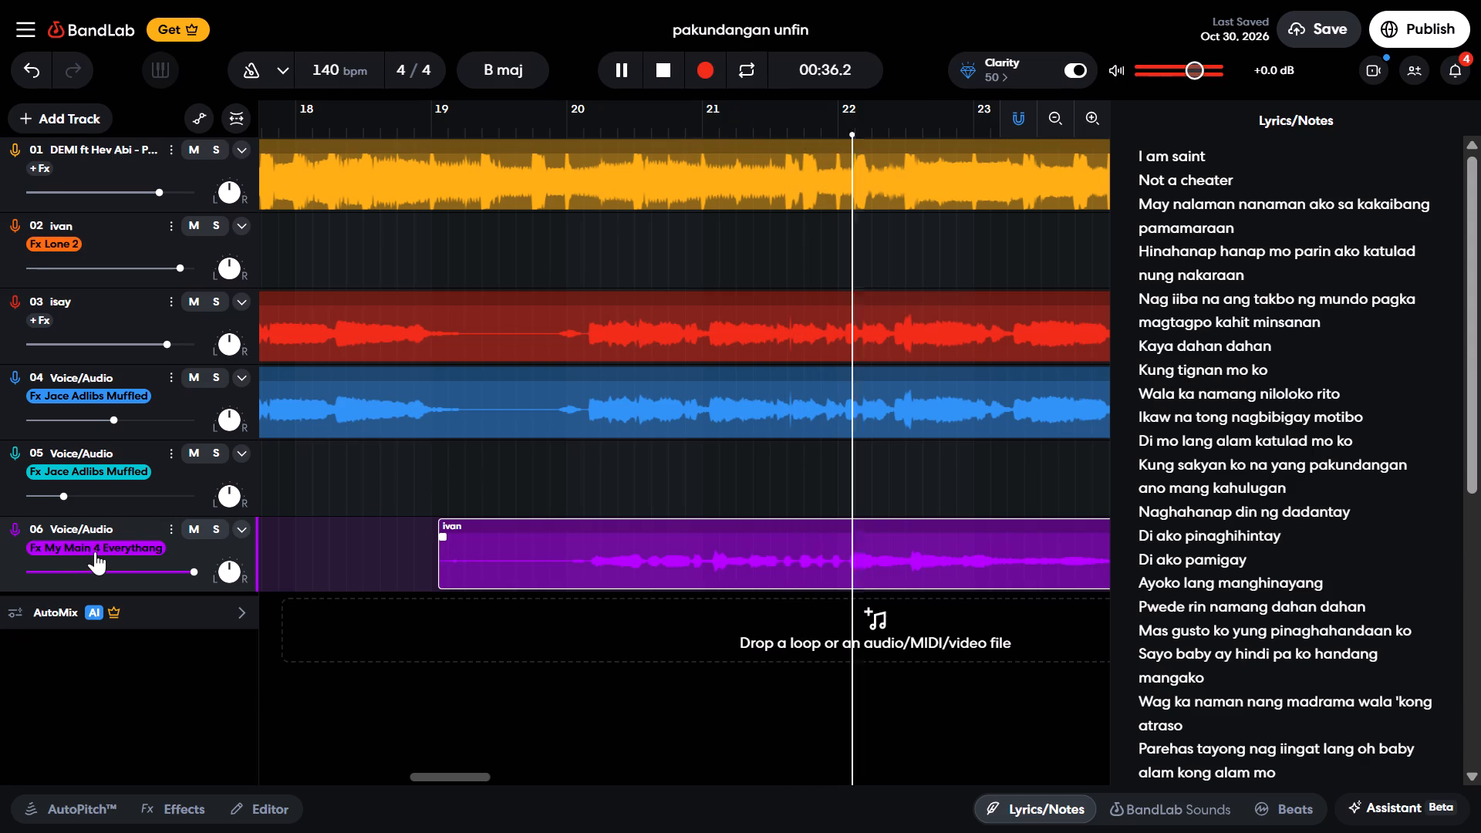
left_click(656, 80)
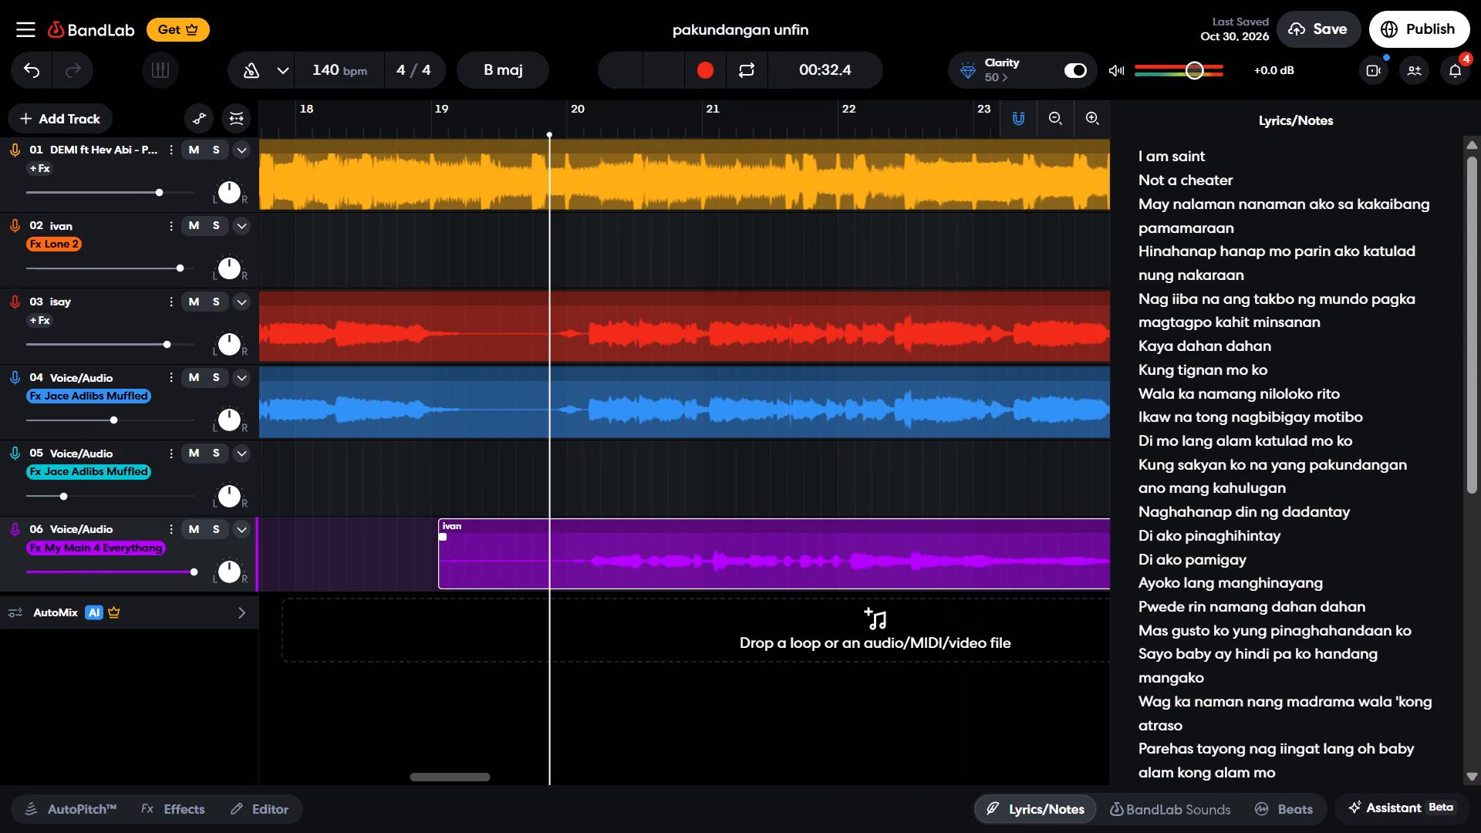
Nudge the track 06 clip slightly earlier to align its vocal onset after bar 20 with tracks 03 and 04.
scroll(554, 548, "up", 3, "ctrl")
left_click_drag(815, 551, 814, 552)
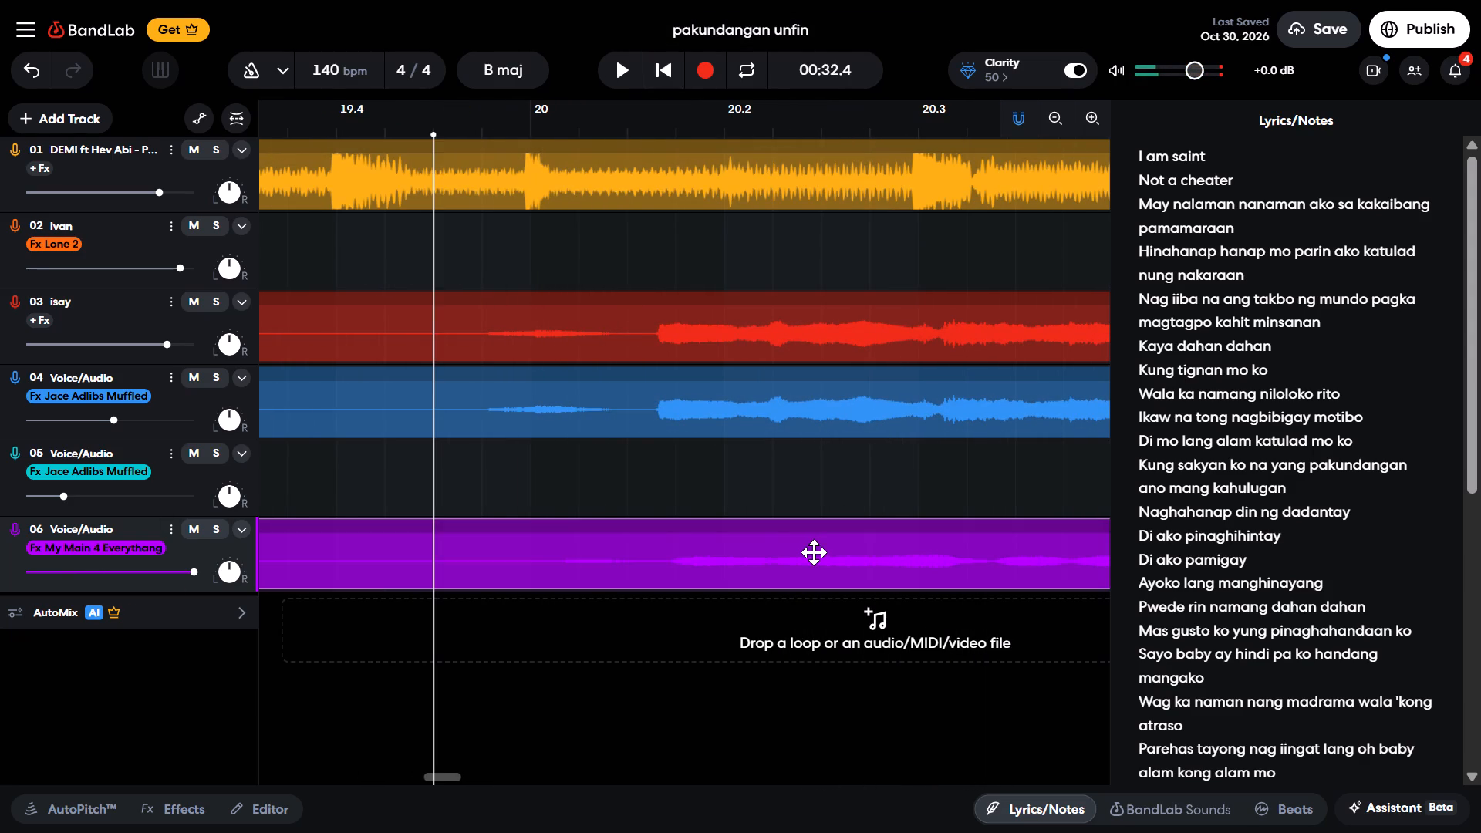
left_click_drag(814, 552, 808, 552)
left_click(807, 548)
Set track 06's AutoPitch to Classic while playing the mix from 00:32.4, and stop playback after the clip ends.
left_click(622, 76)
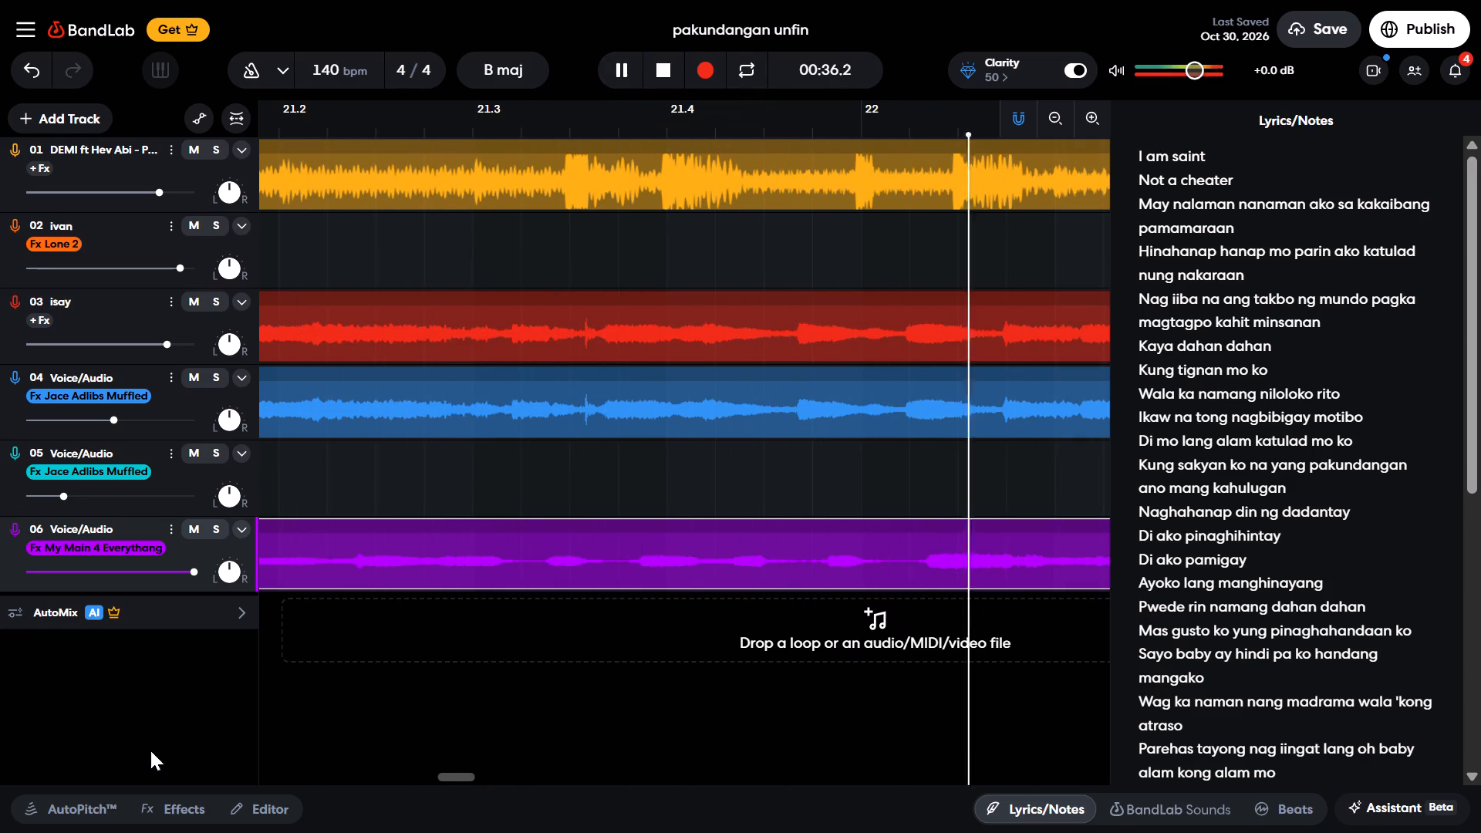
left_click(101, 805)
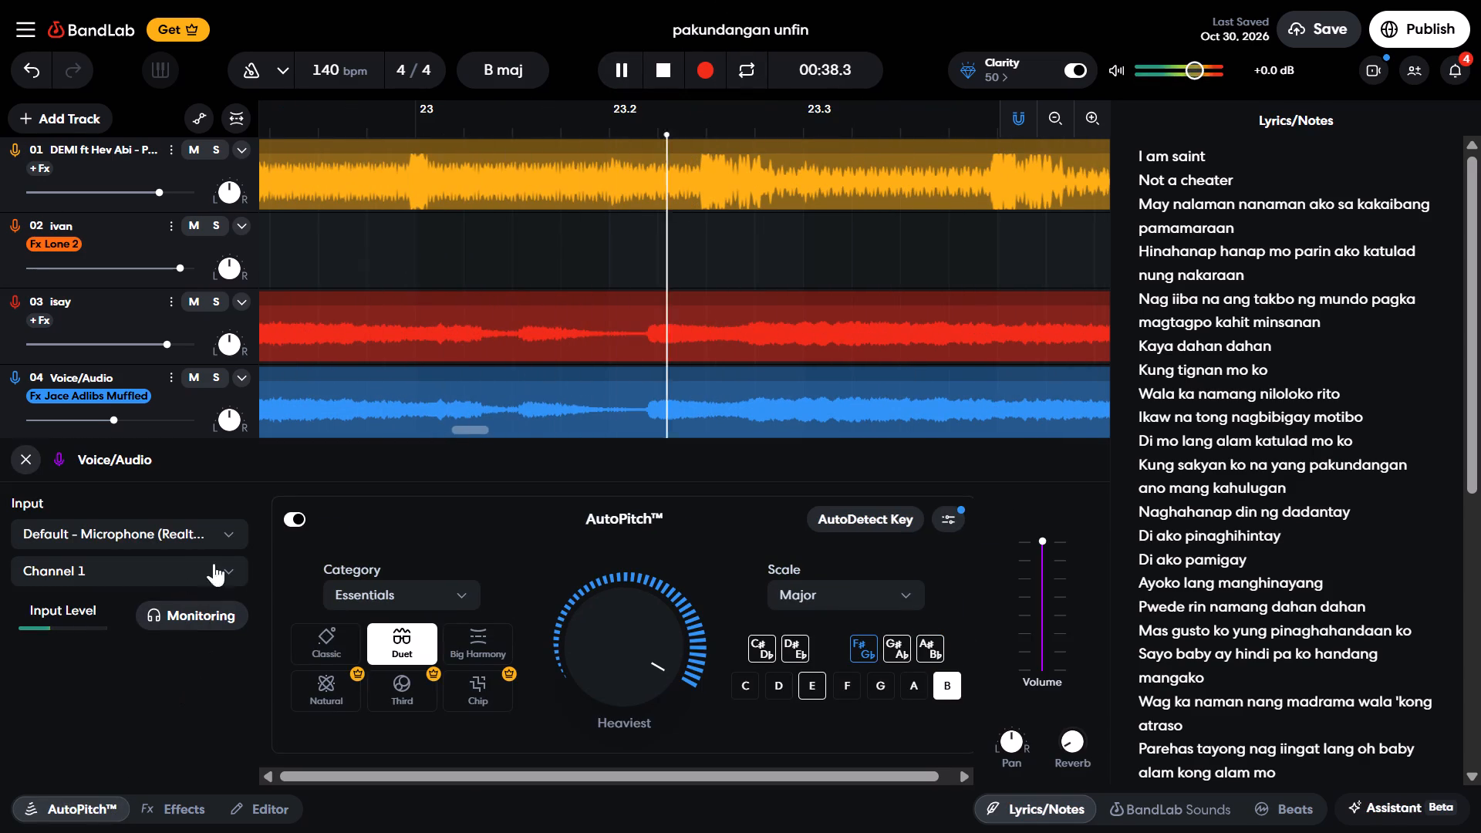
left_click(336, 651)
left_click(29, 461)
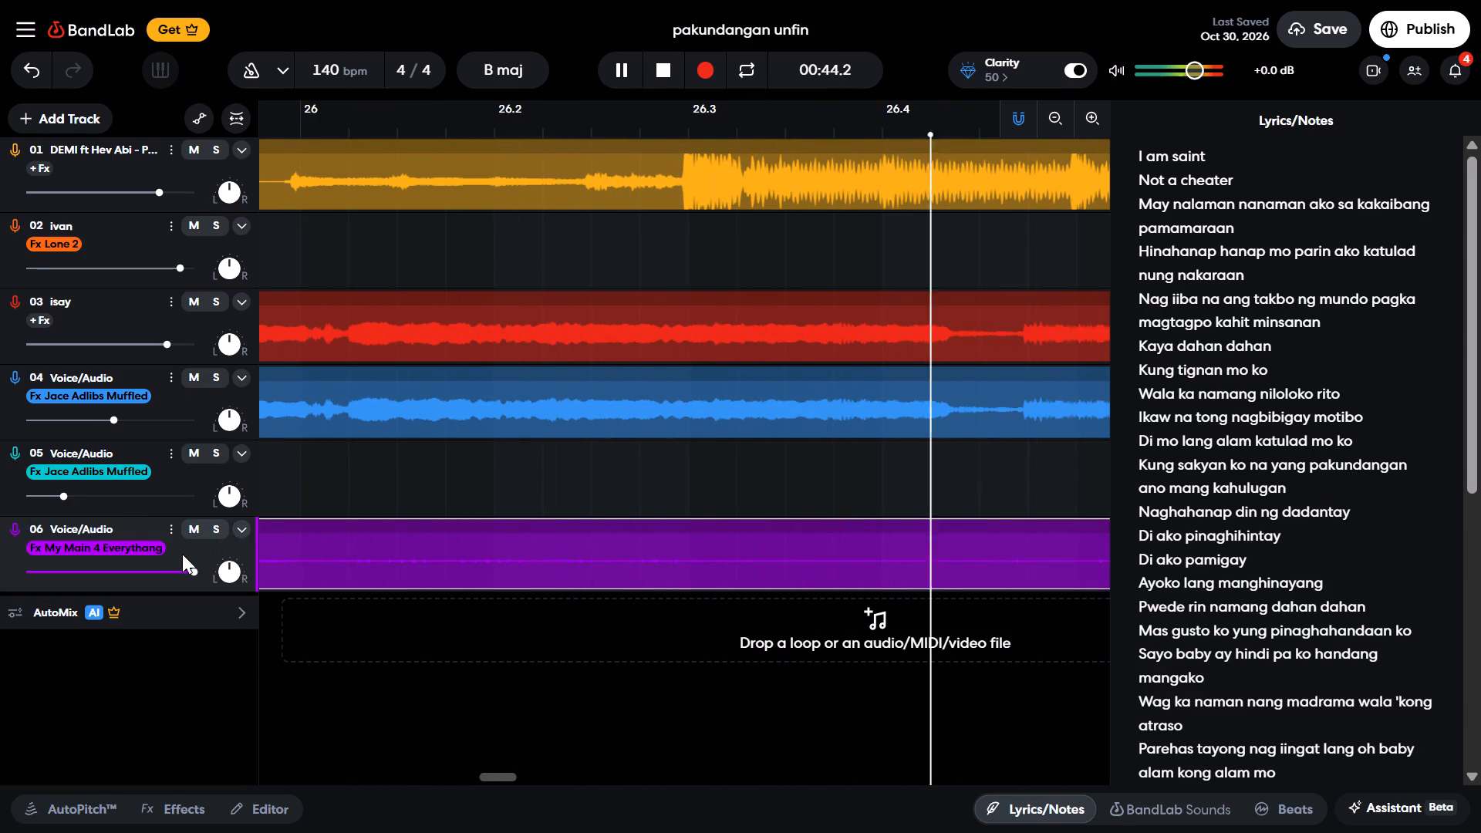
left_click(662, 76)
Trim the start of the track 06 clip to bar 20, play it briefly, and nudge it slightly earlier.
scroll(867, 707, "down", 2, "ctrl")
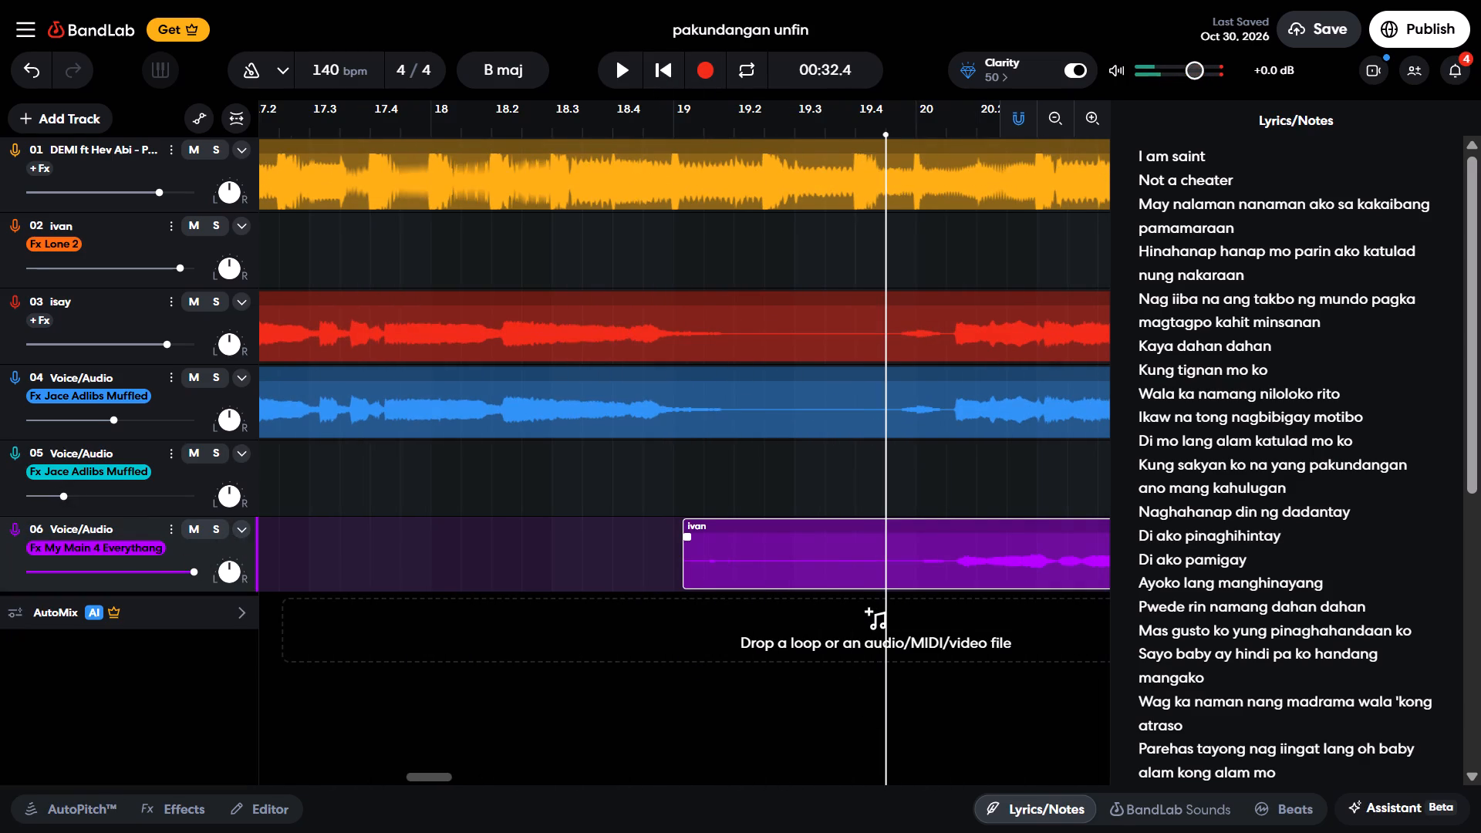
left_click_drag(683, 561, 924, 563)
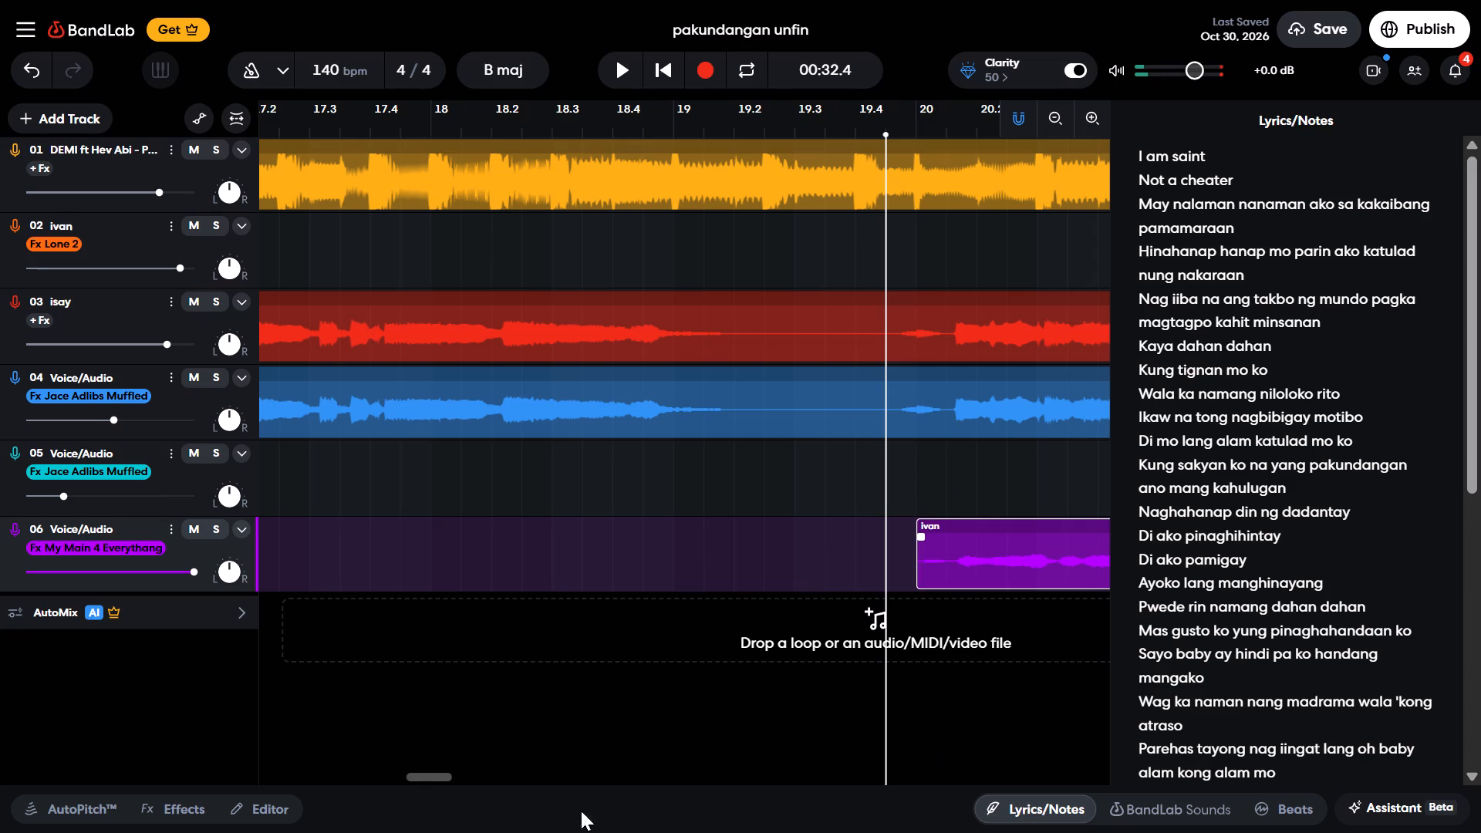
left_click_drag(444, 771, 461, 771)
scroll(492, 616, "up", 1, "ctrl")
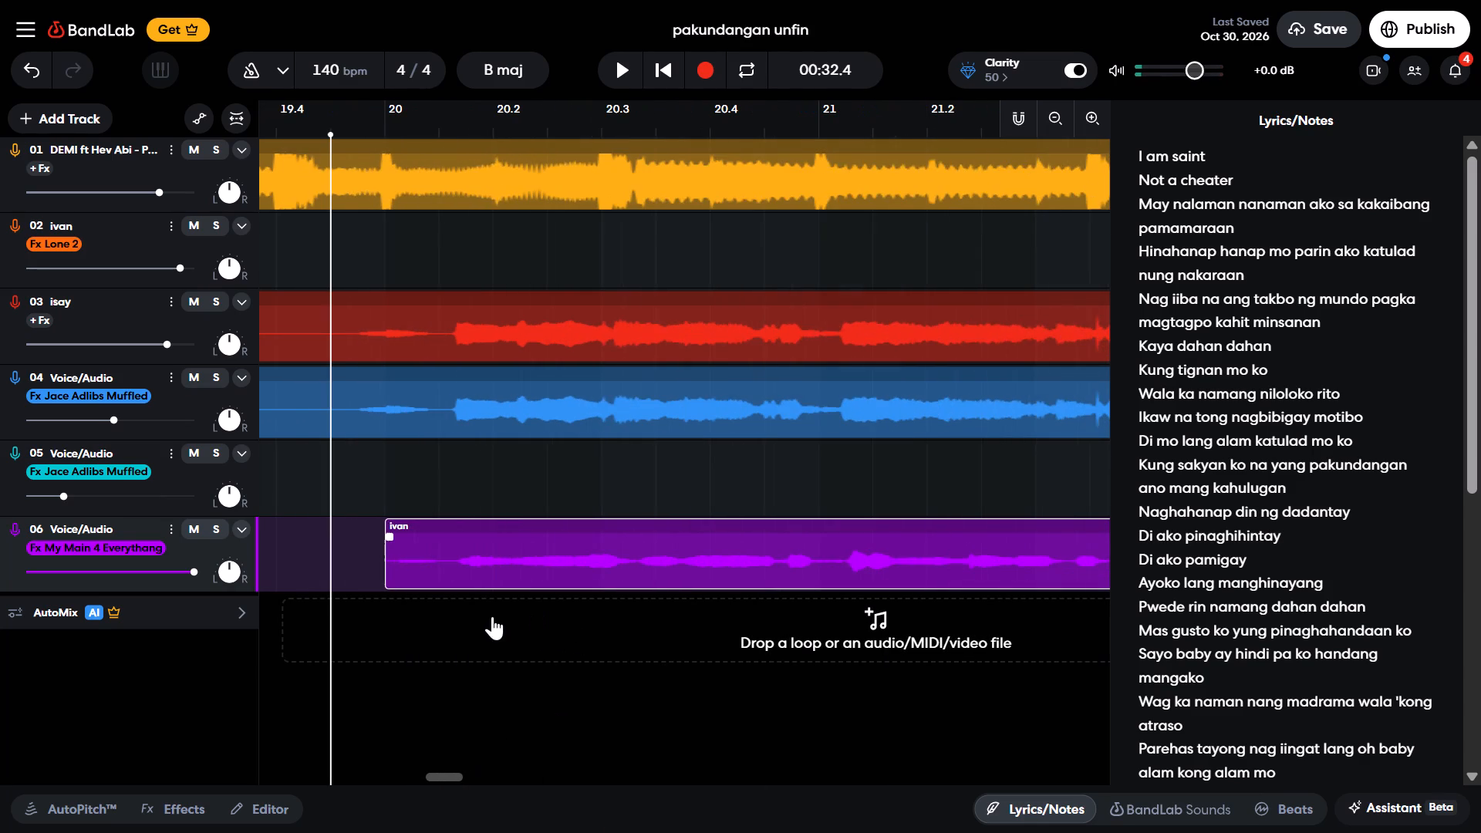
left_click(616, 67)
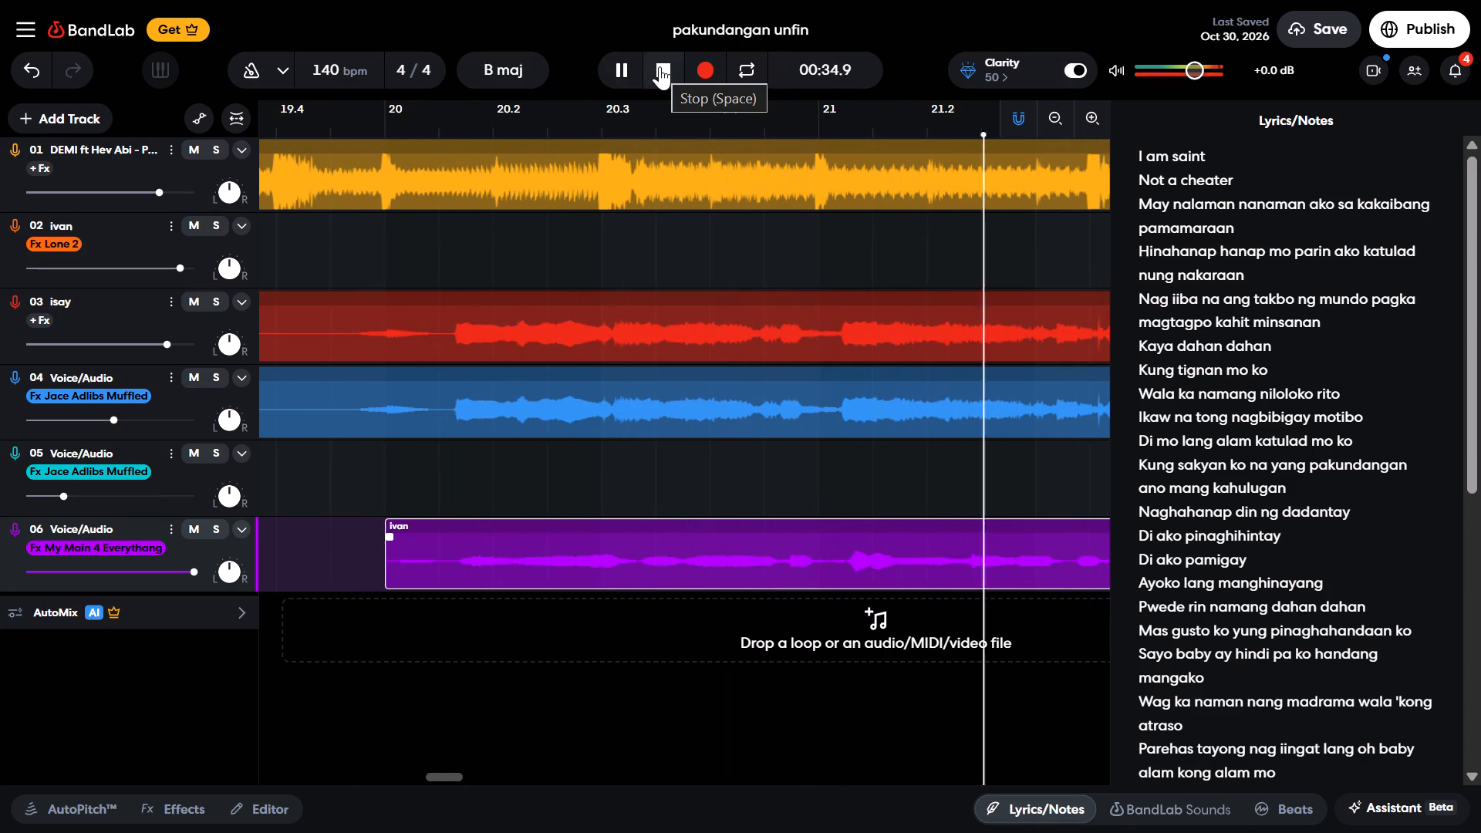
left_click(660, 66)
left_click(577, 555)
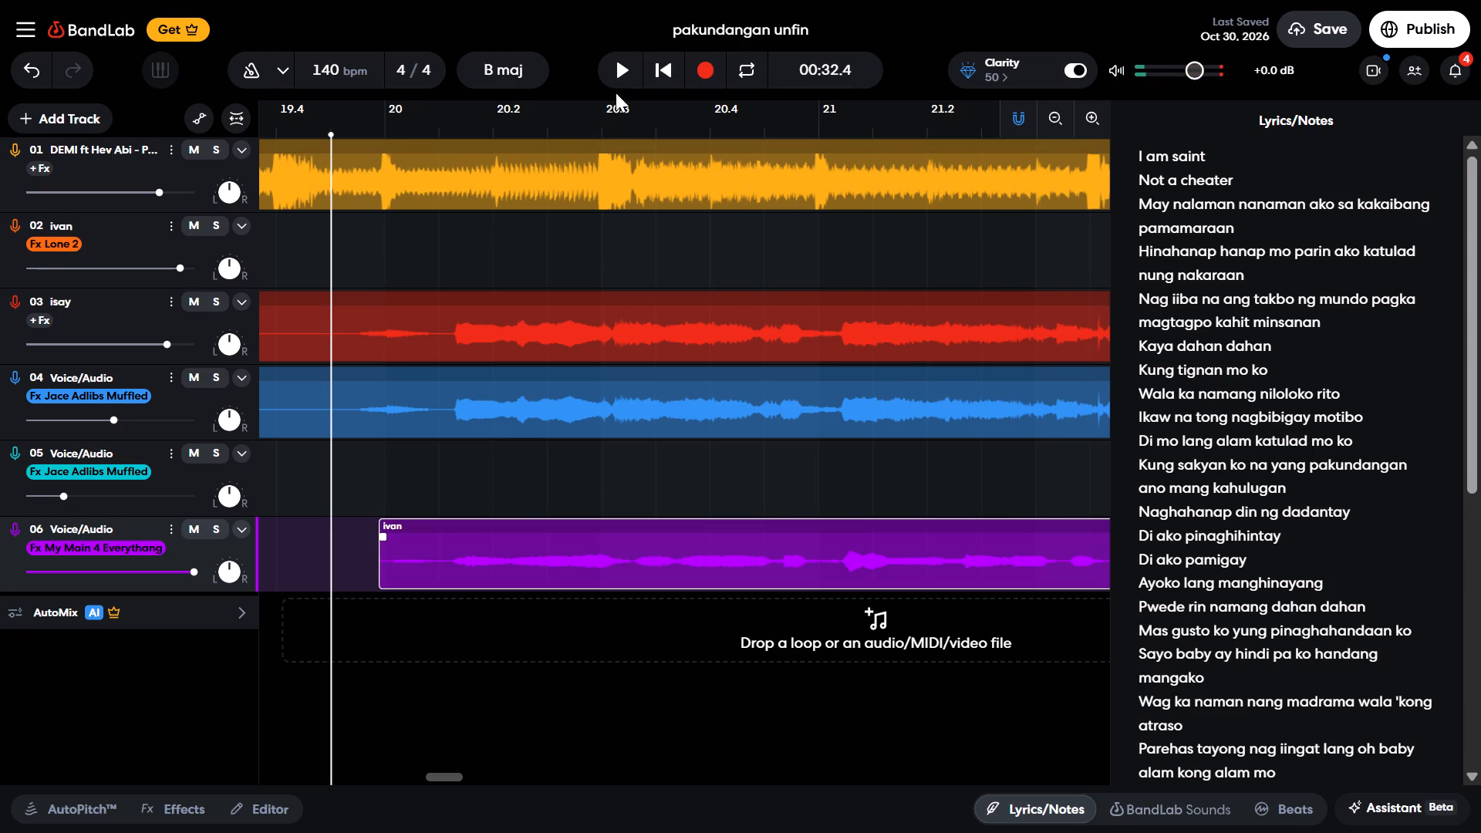
Play the nudged track 06 clip in the mix from 00:32.4 and stop around 00:41.9.
left_click(622, 74)
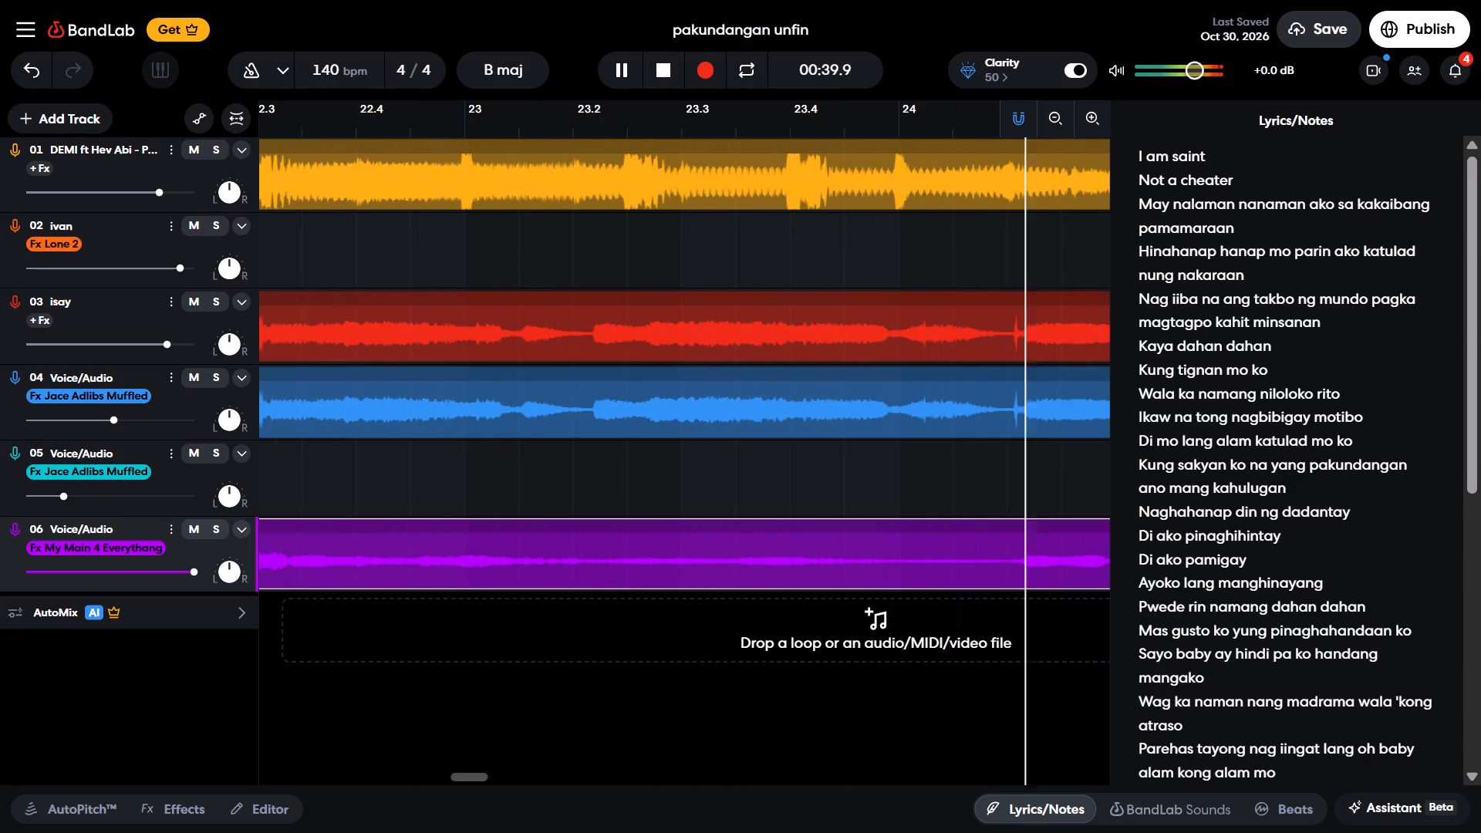
left_click(667, 65)
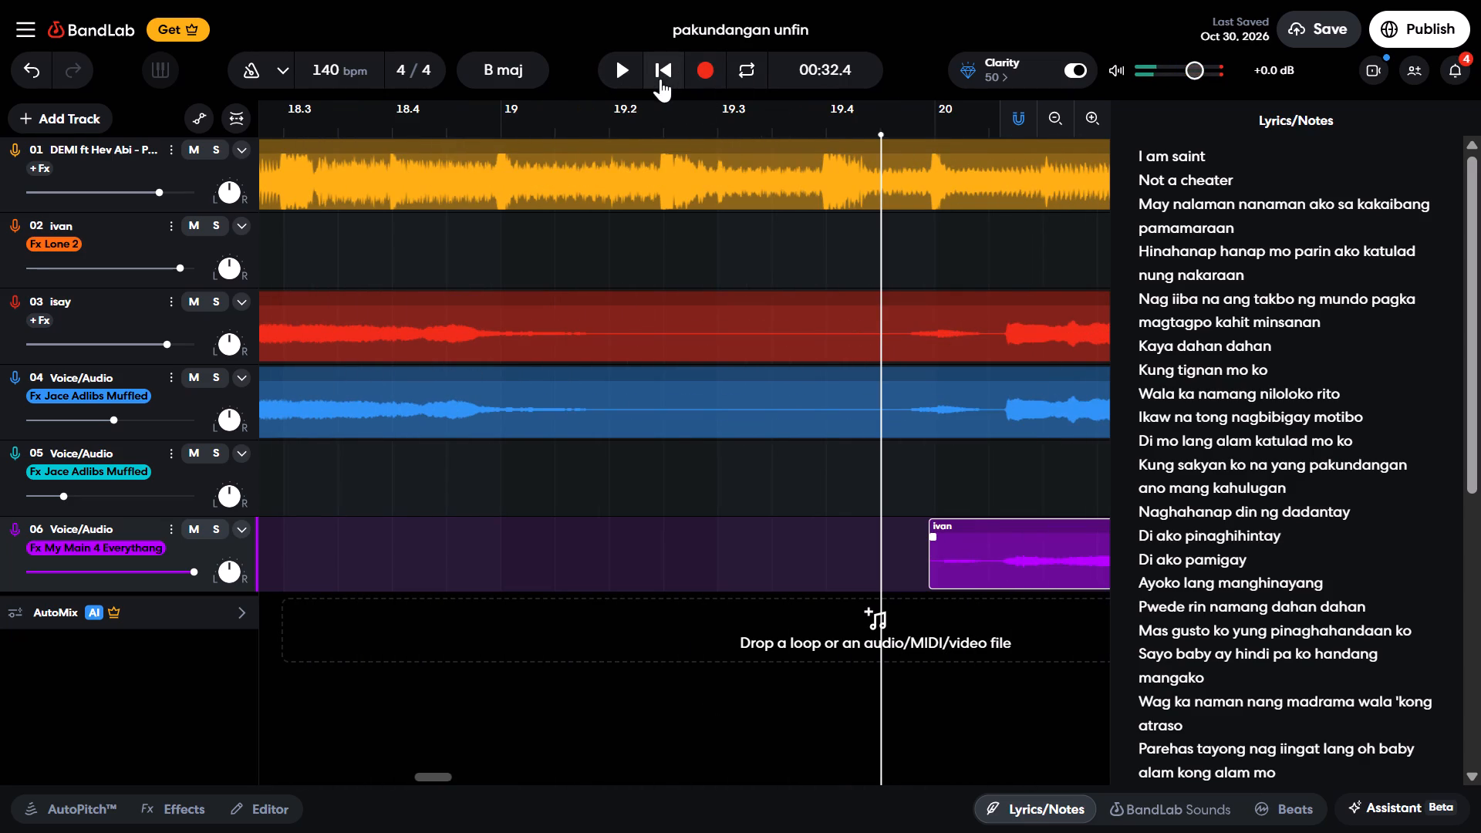
Move the playhead back to 00:31.0, ahead of the track 06 clip.
left_click_drag(882, 518, 670, 519)
left_click_drag(670, 519, 538, 514)
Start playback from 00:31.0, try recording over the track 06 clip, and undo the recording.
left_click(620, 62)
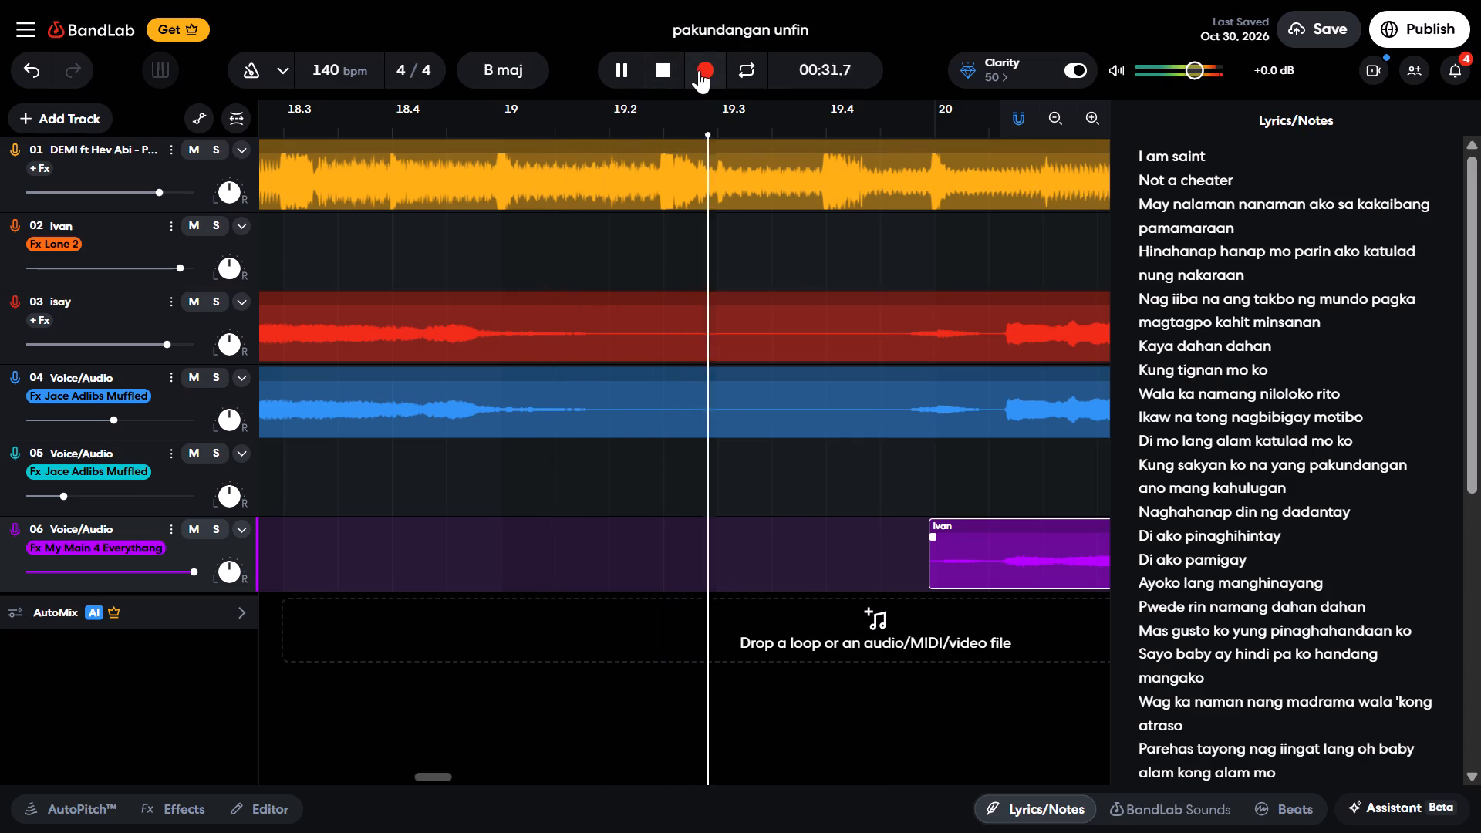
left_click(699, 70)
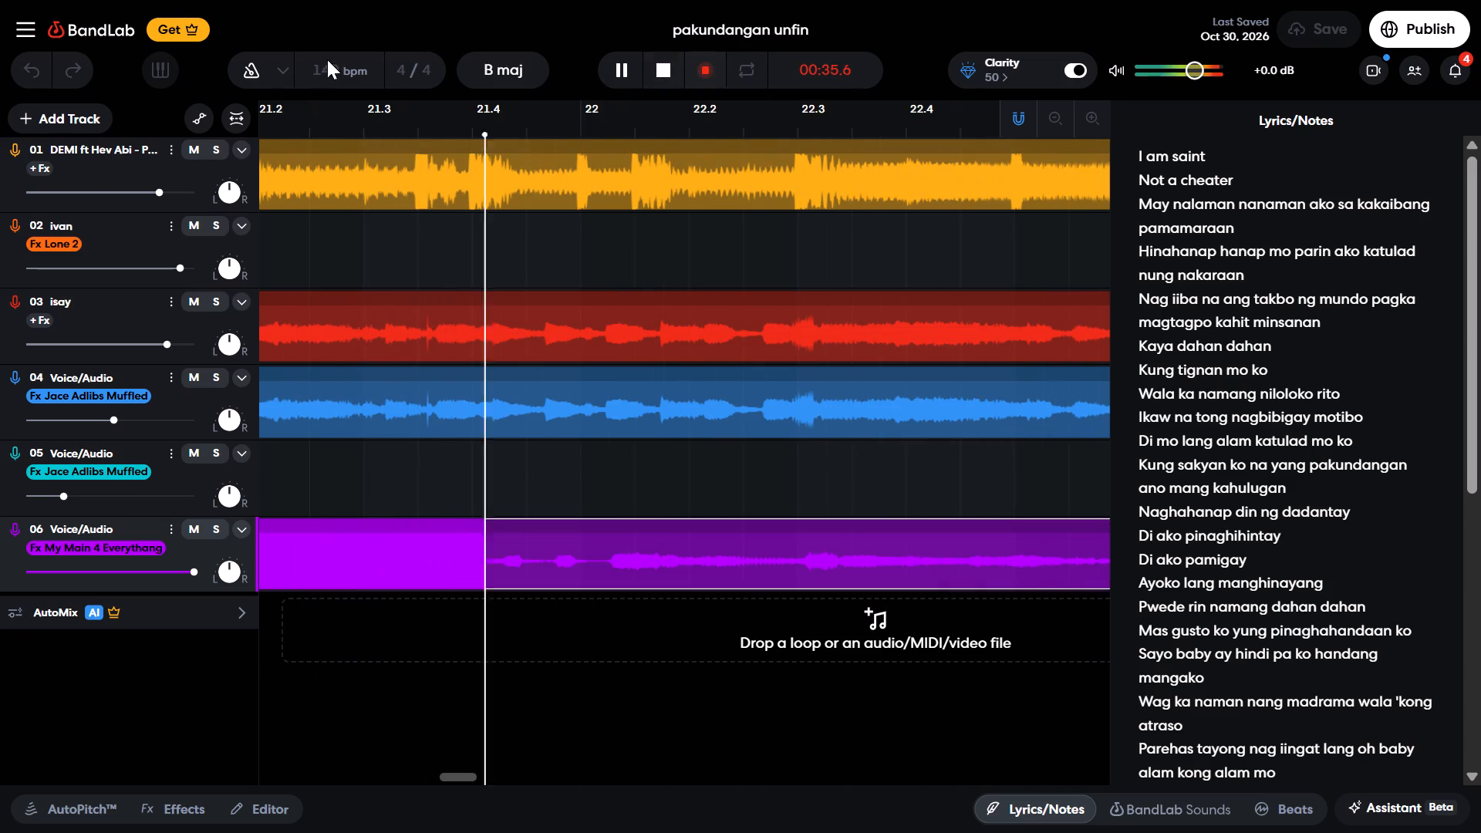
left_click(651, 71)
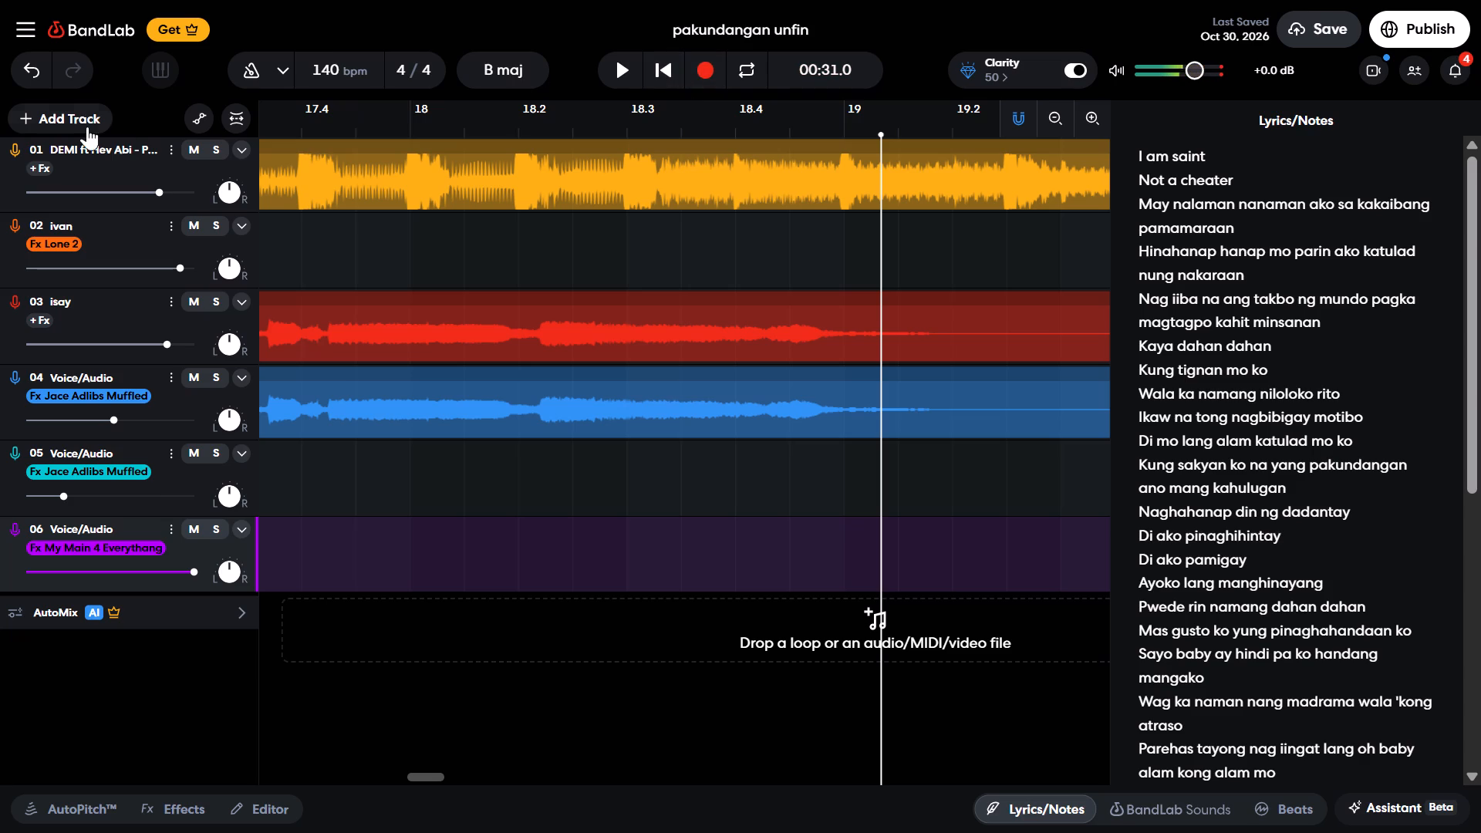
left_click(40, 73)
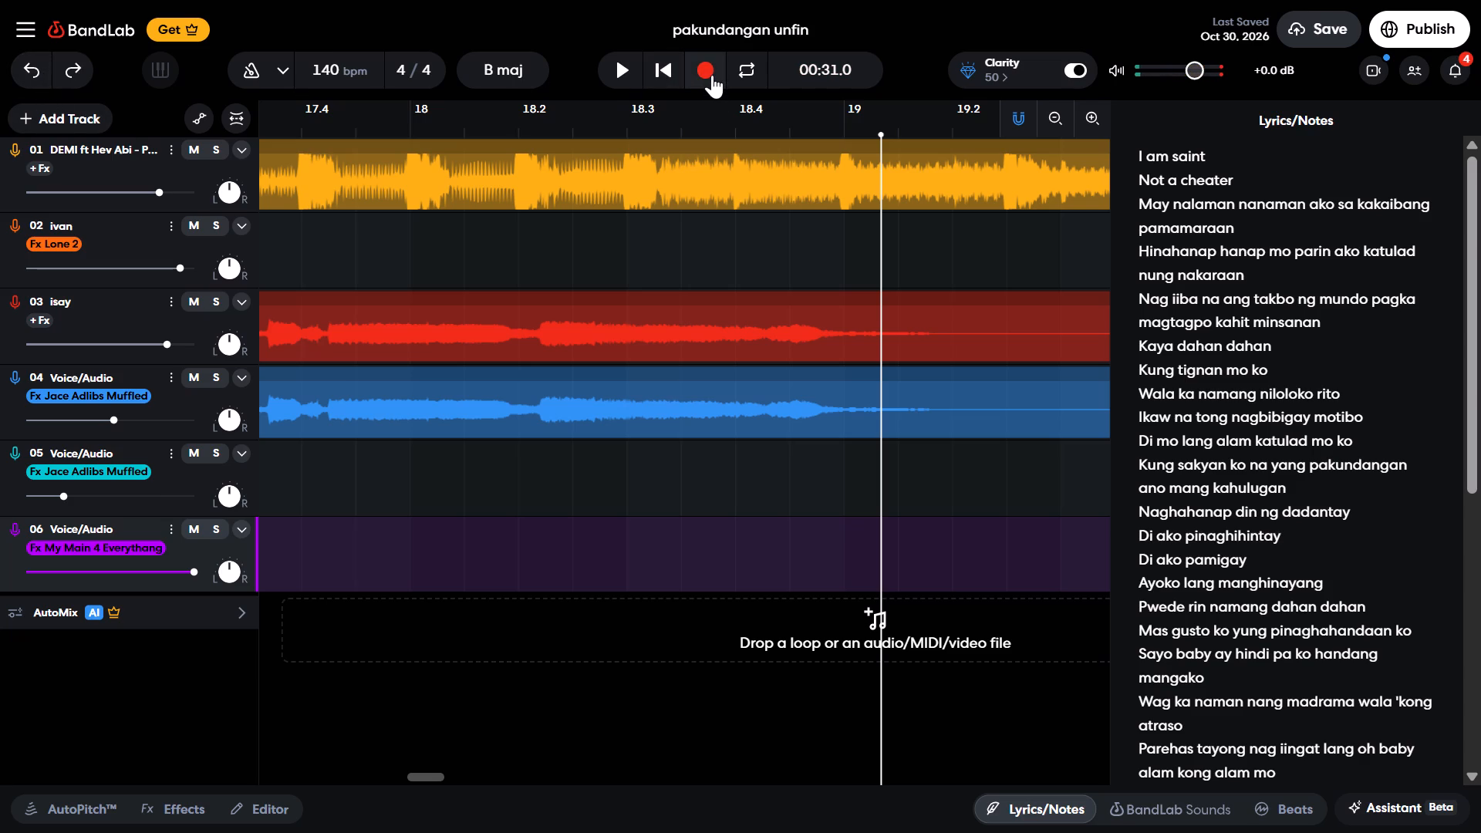
Record a new vocal take on track 06 from 00:31.0 to about 00:43.7 and stop.
left_click(711, 74)
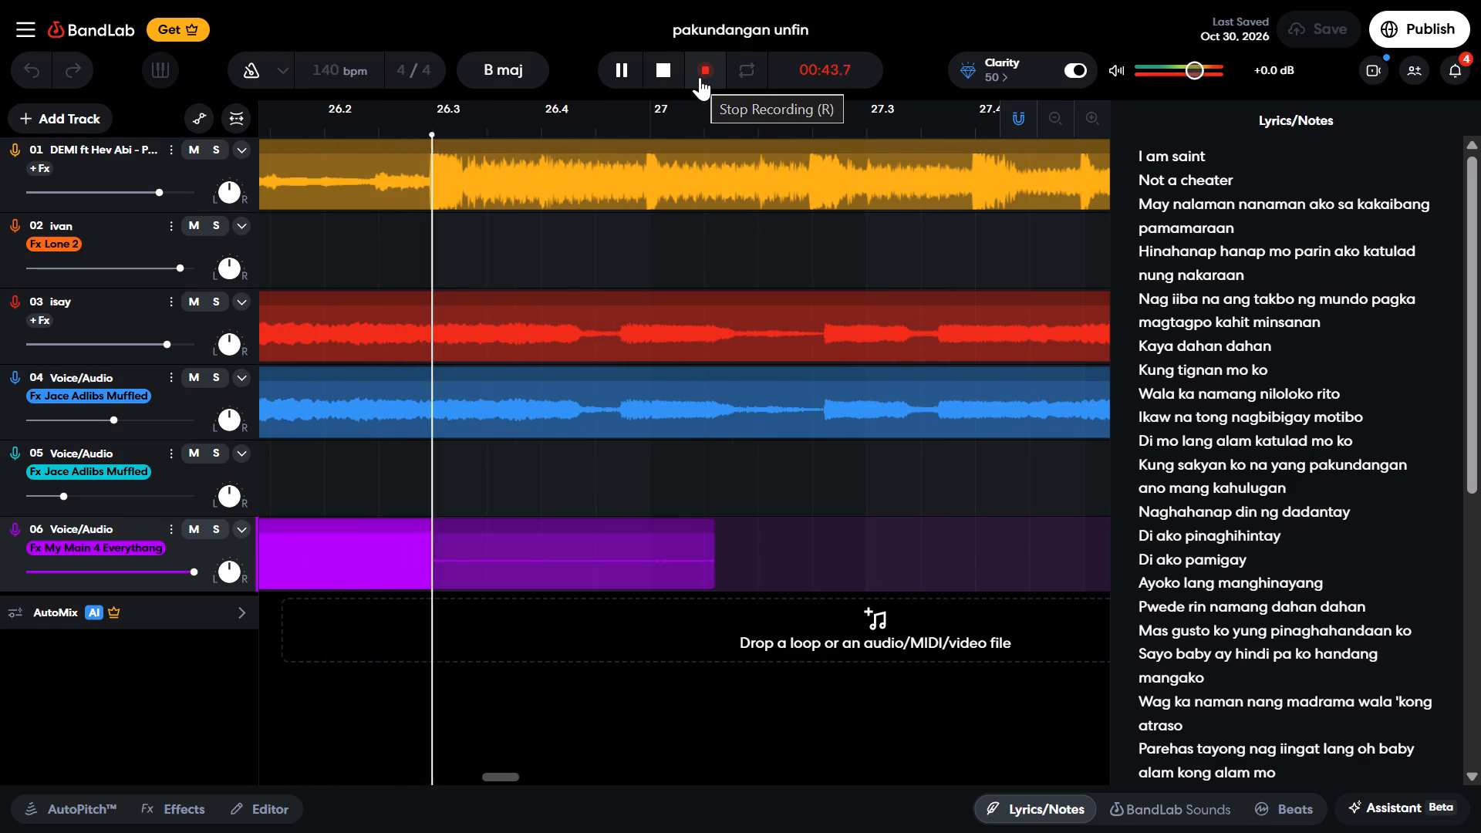
left_click(700, 77)
left_click(668, 79)
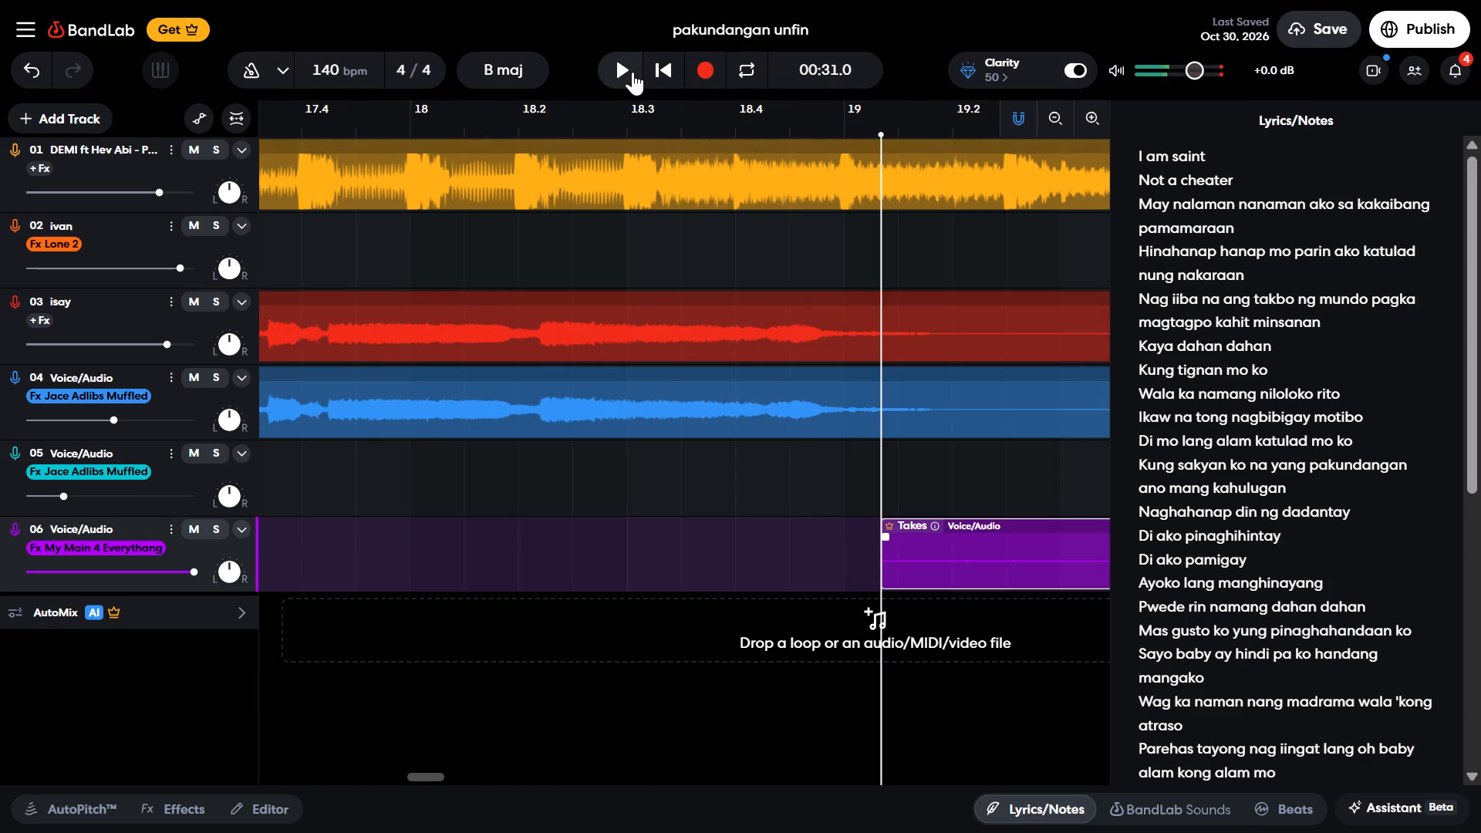
Play the new track 06 take in the mix from 00:31.0 and stop around 00:34.7.
left_click(633, 72)
left_click_drag(419, 774, 440, 775)
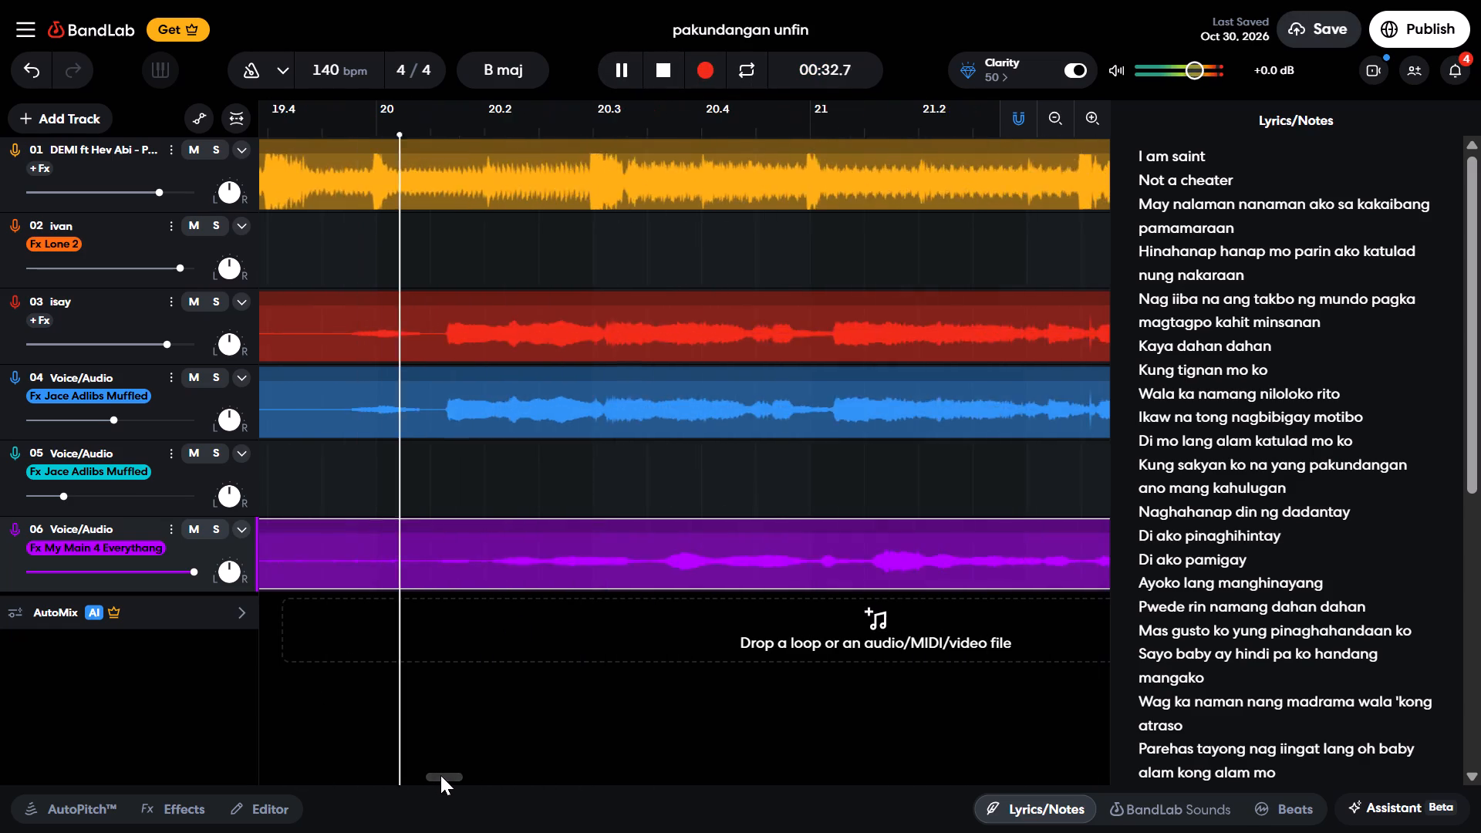
left_click_drag(440, 775, 436, 775)
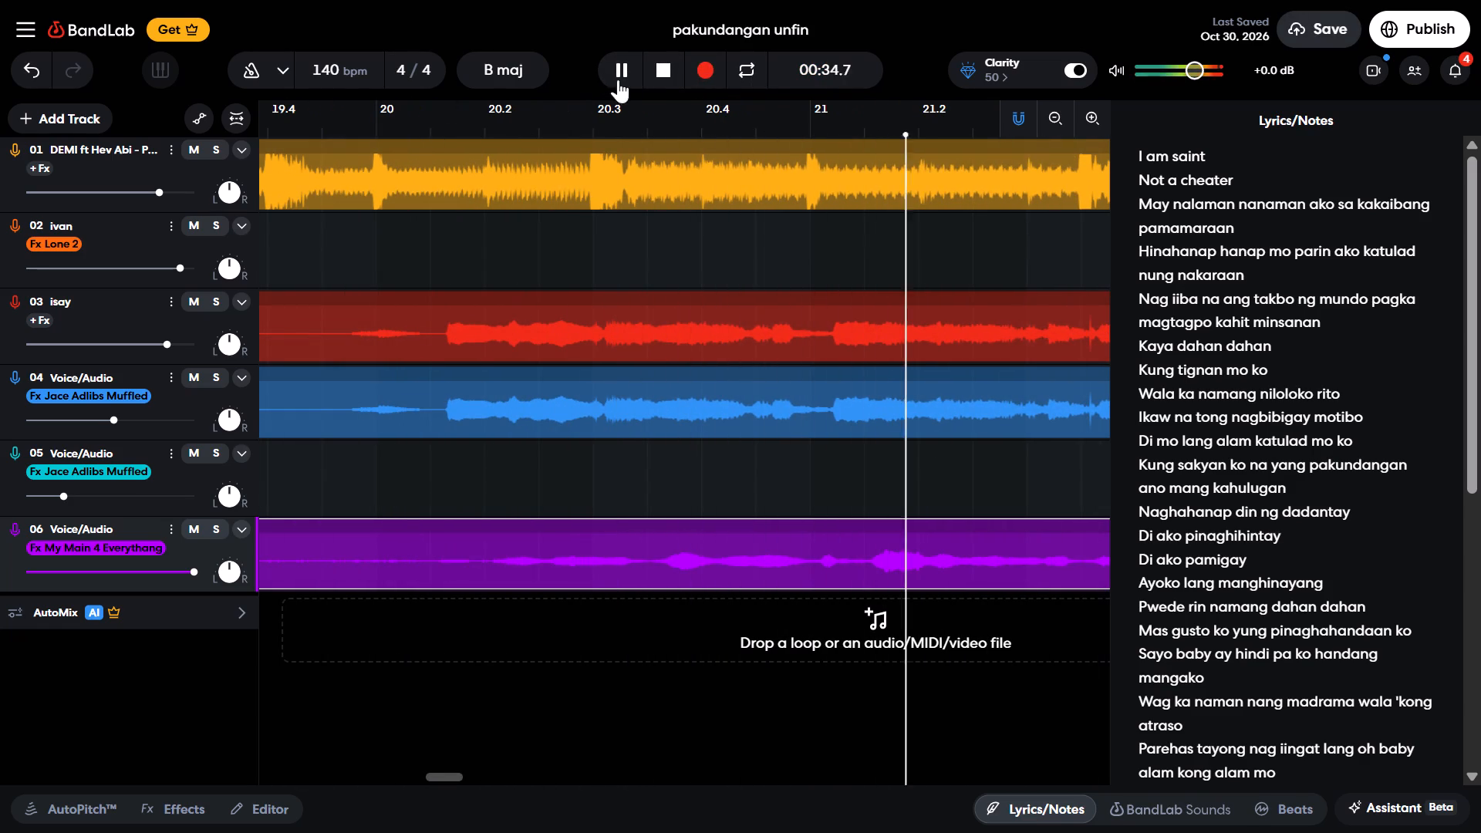
left_click(657, 75)
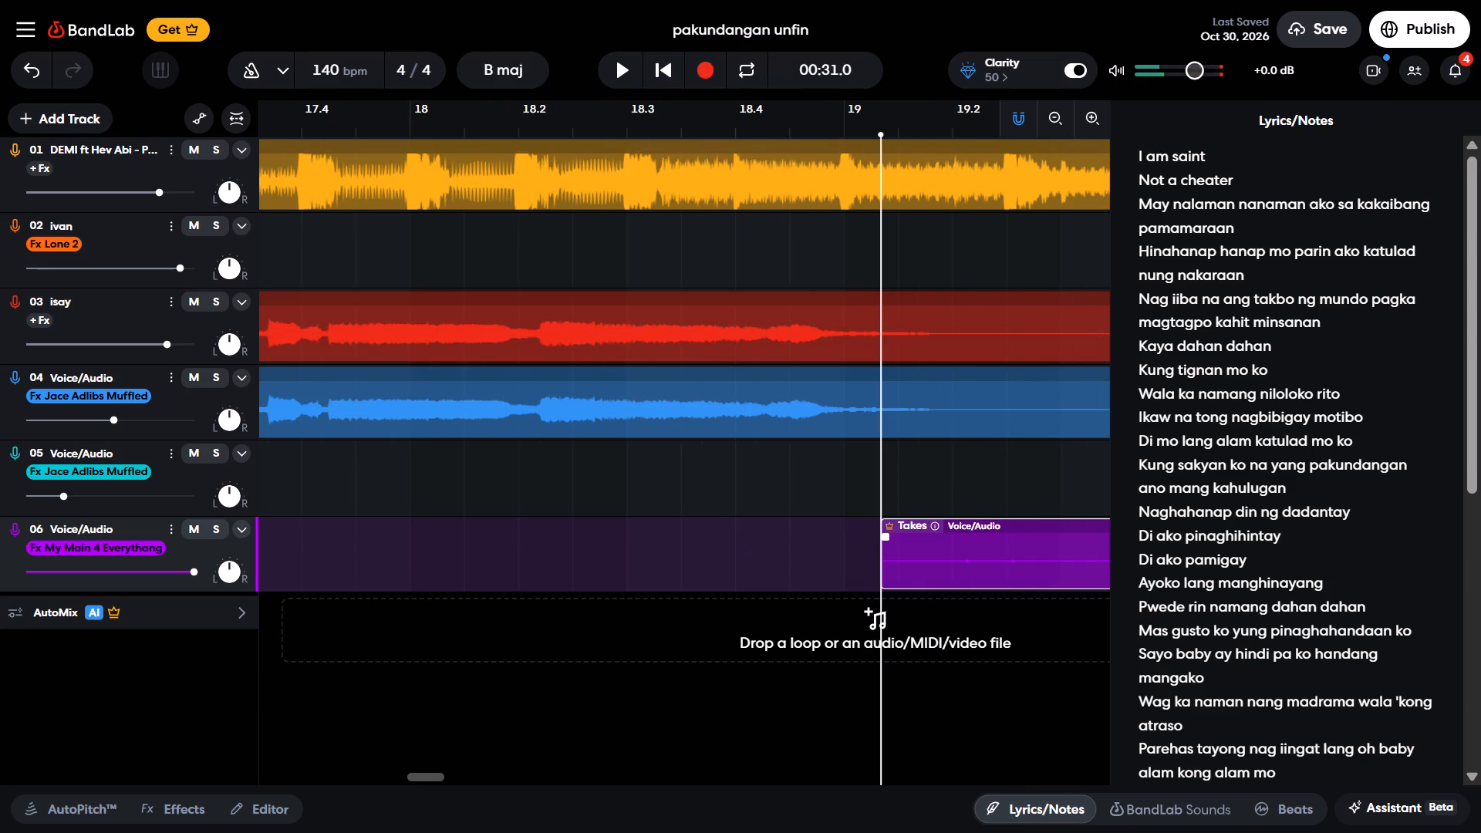
Hide the lyrics and notes beside the timeline.
left_click(1074, 810)
Replay the new take to 00:33.8, shift it earlier to begin just before bar 19, and trim its start to bar 20.
left_click(429, 777)
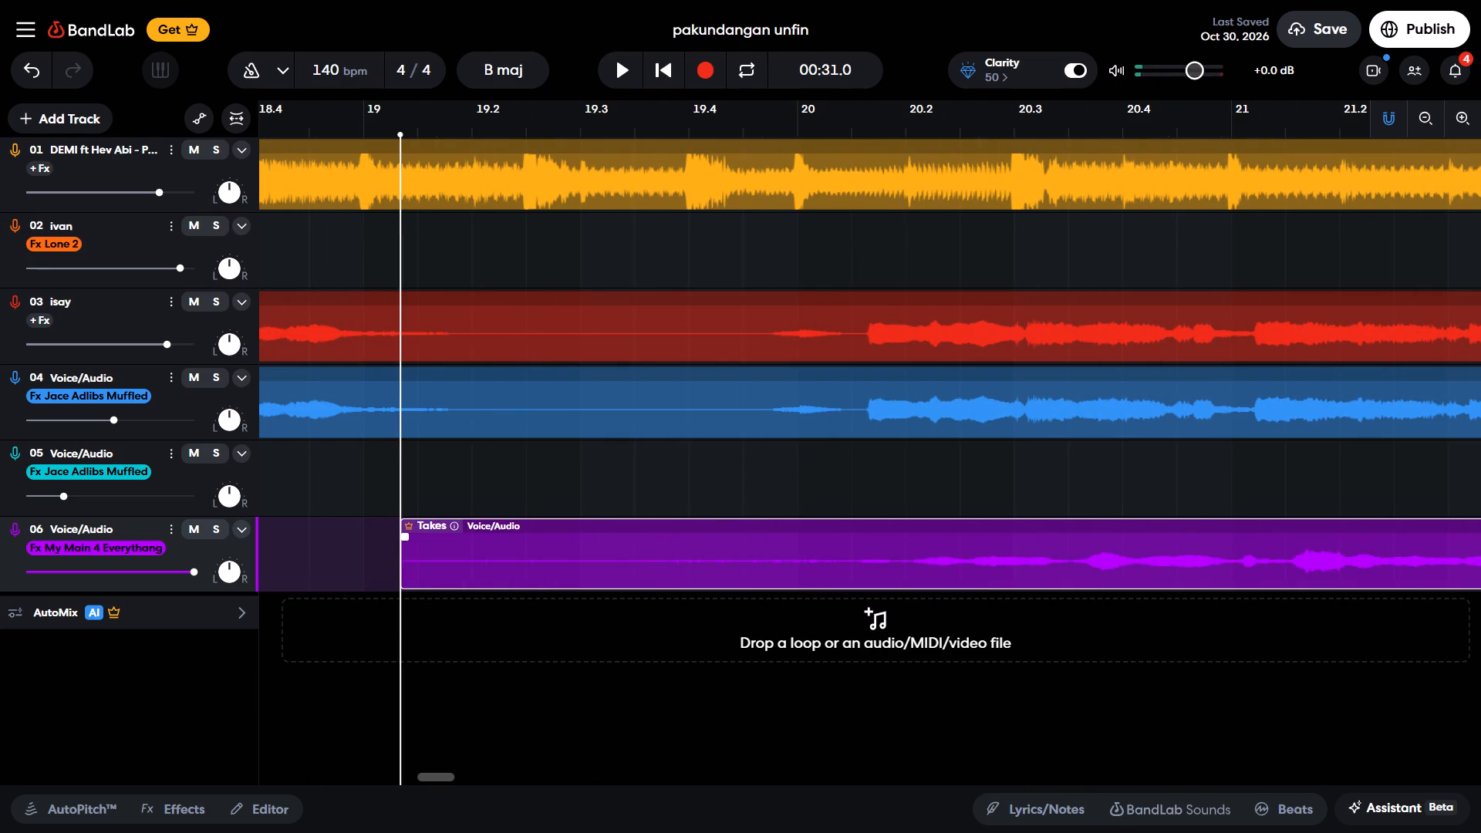
left_click(631, 62)
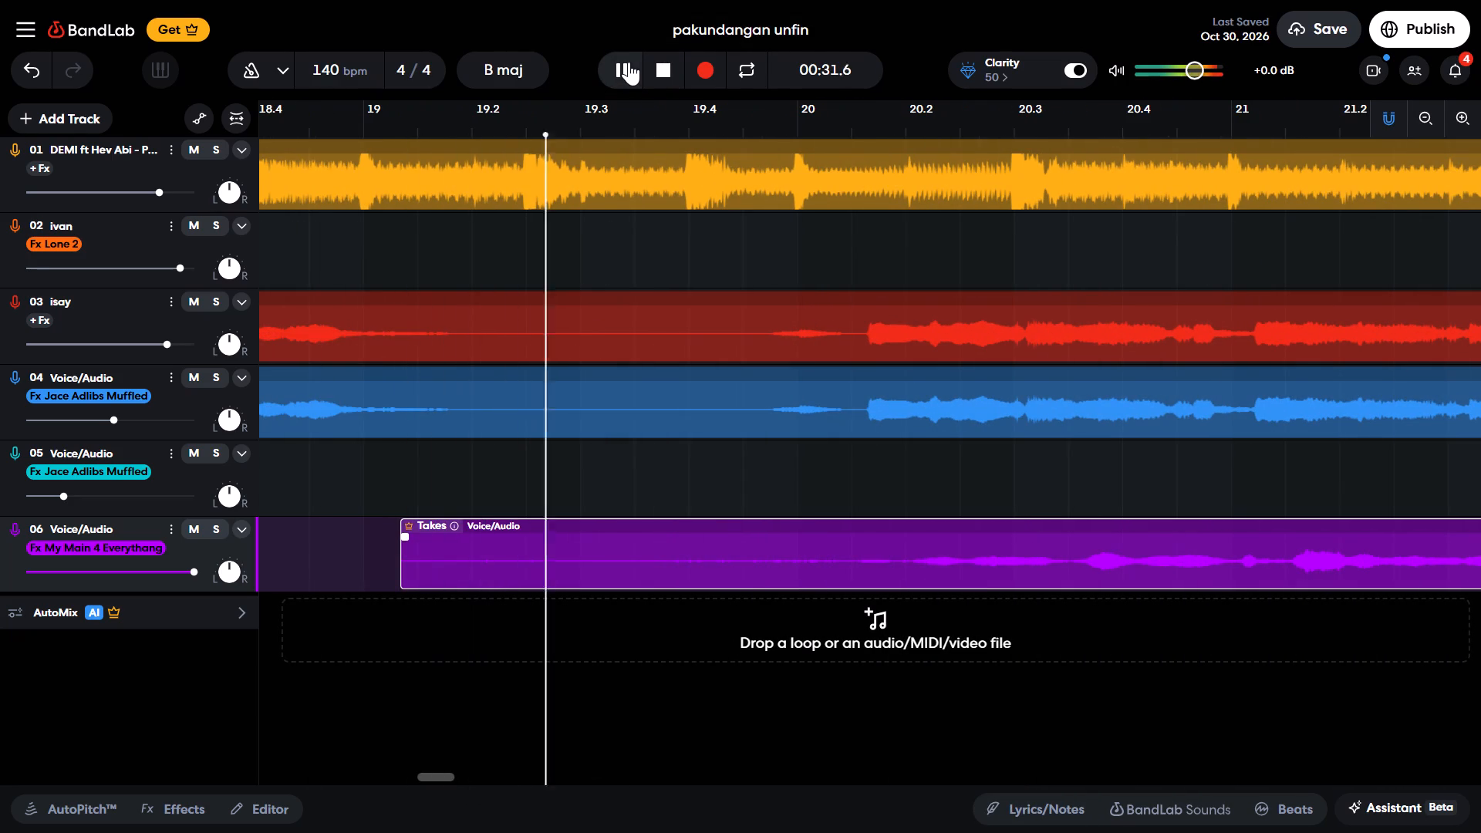
left_click(626, 54)
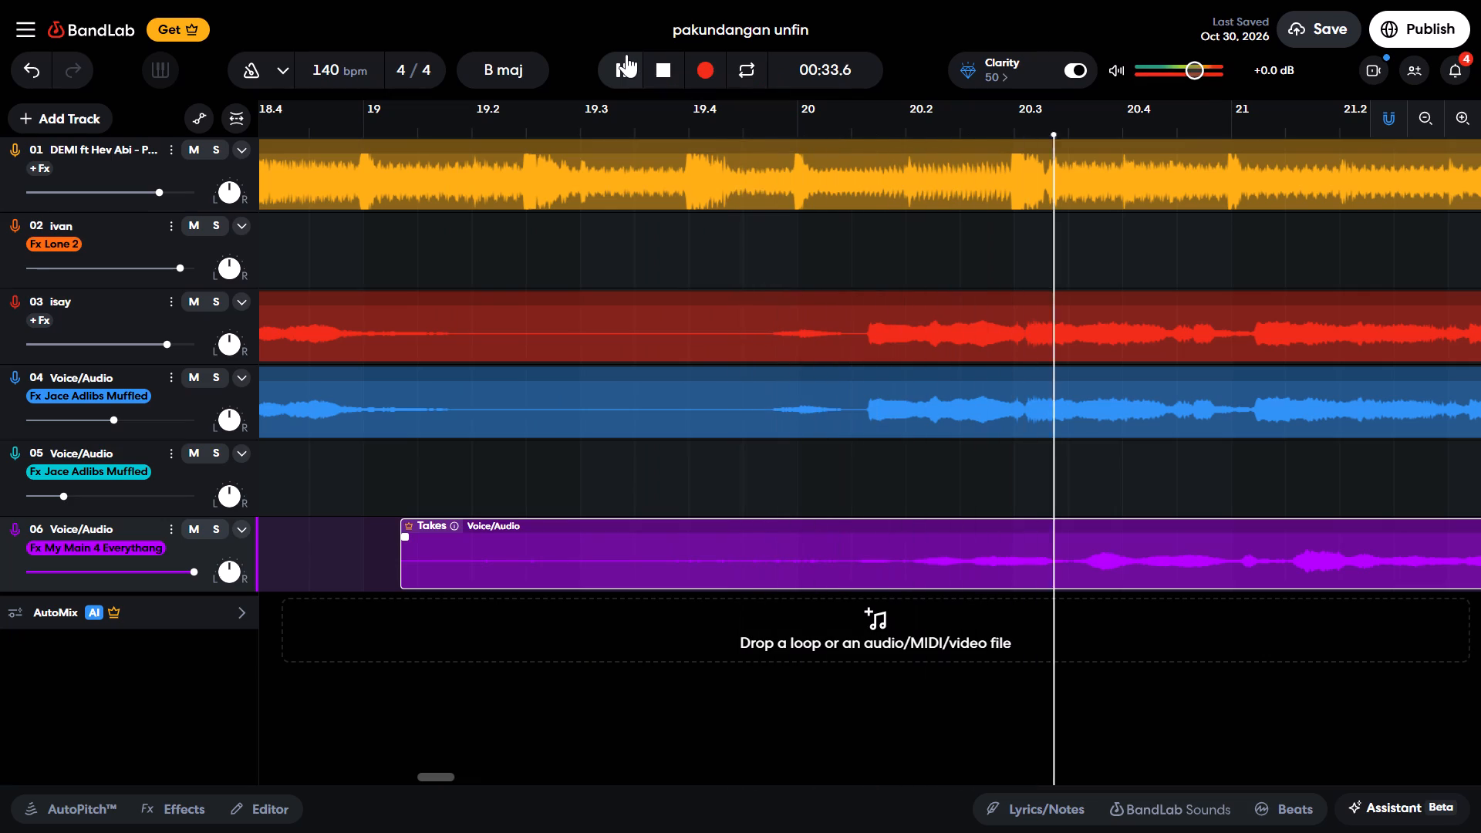
left_click_drag(1045, 546, 986, 547)
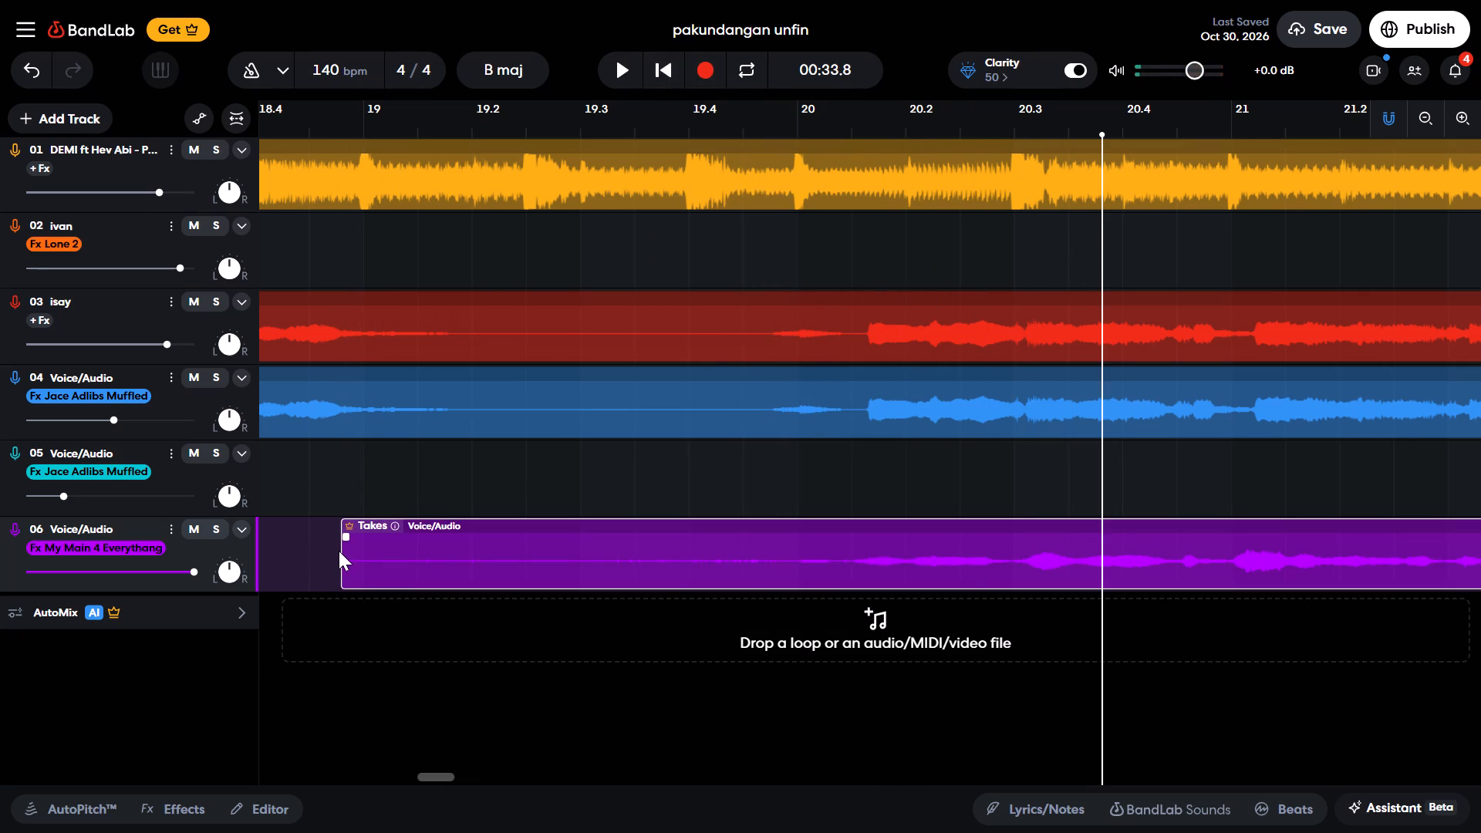
left_click_drag(341, 555, 788, 543)
Move the playhead to 00:32.3 and play the trimmed take in the mix.
left_click_drag(1105, 348, 717, 346)
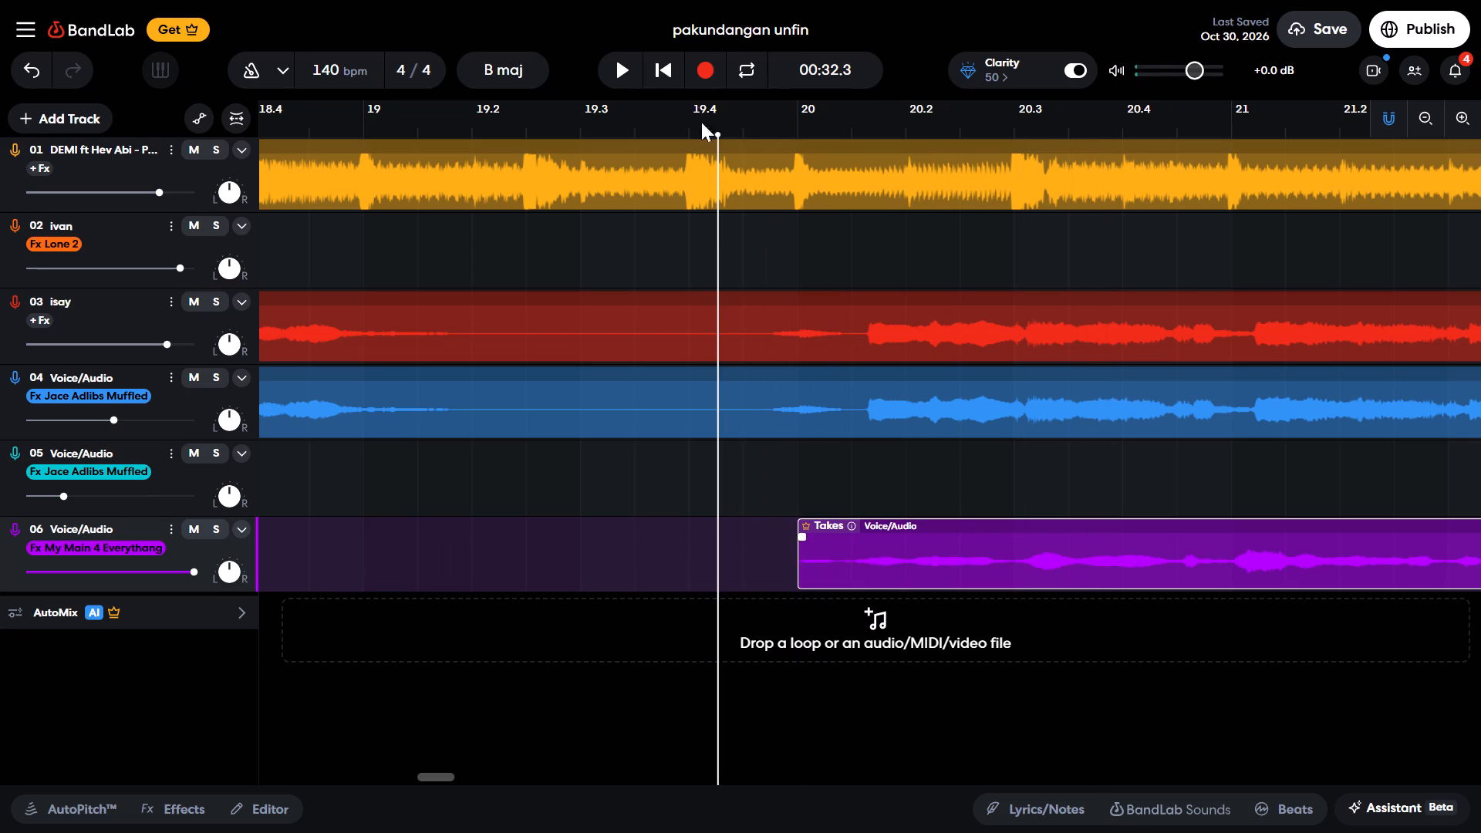
left_click(628, 67)
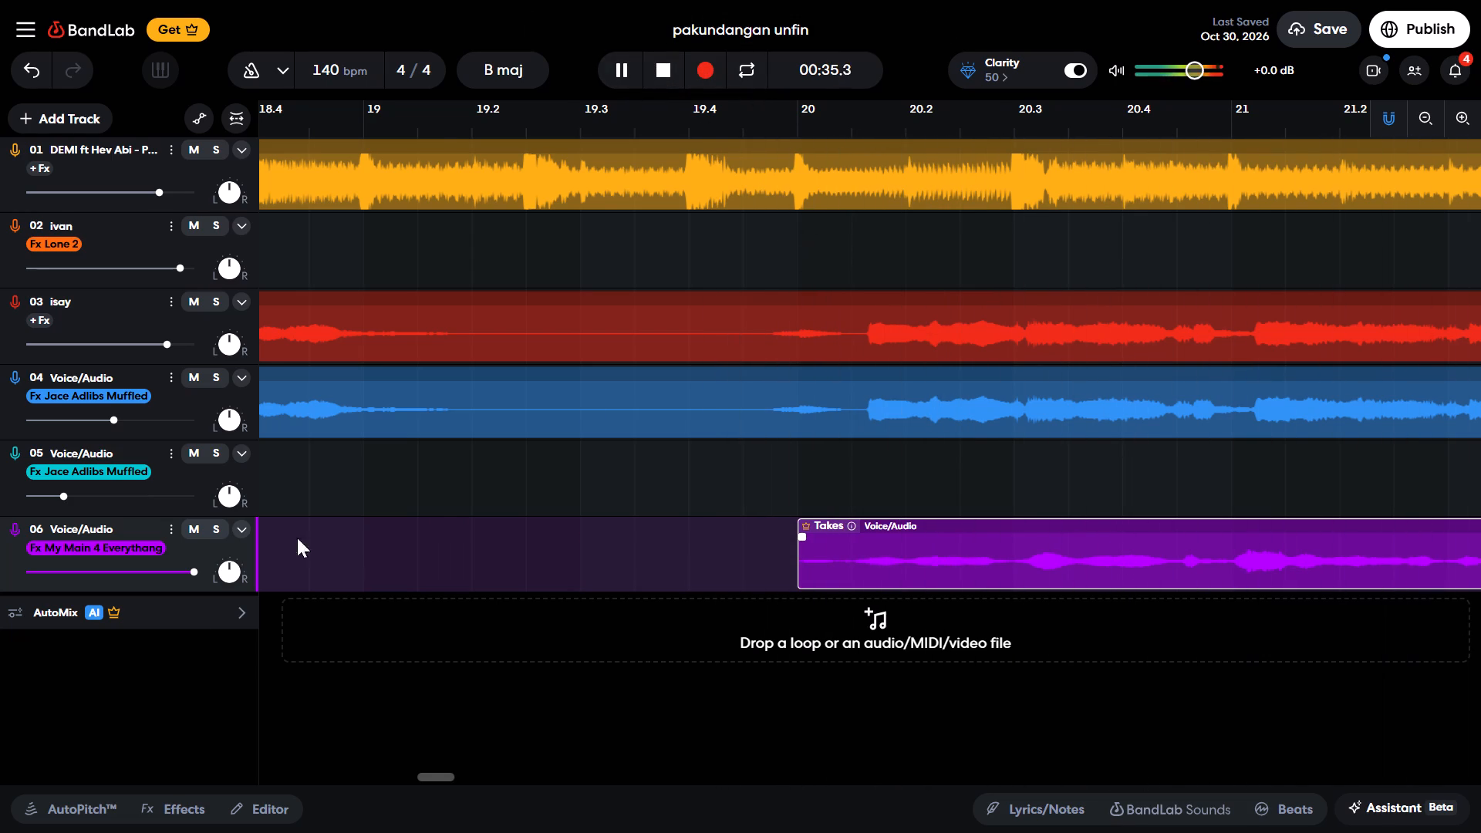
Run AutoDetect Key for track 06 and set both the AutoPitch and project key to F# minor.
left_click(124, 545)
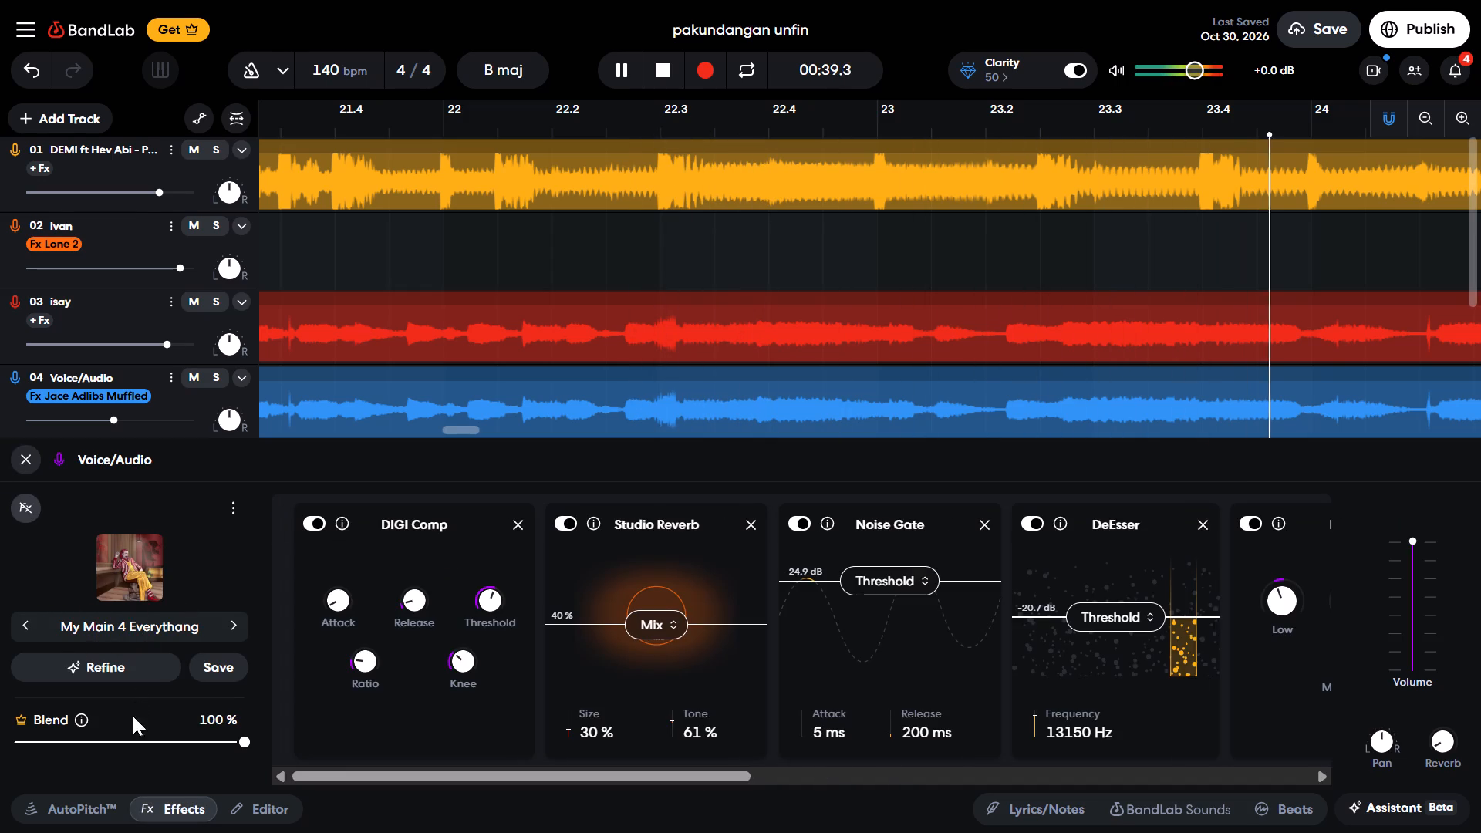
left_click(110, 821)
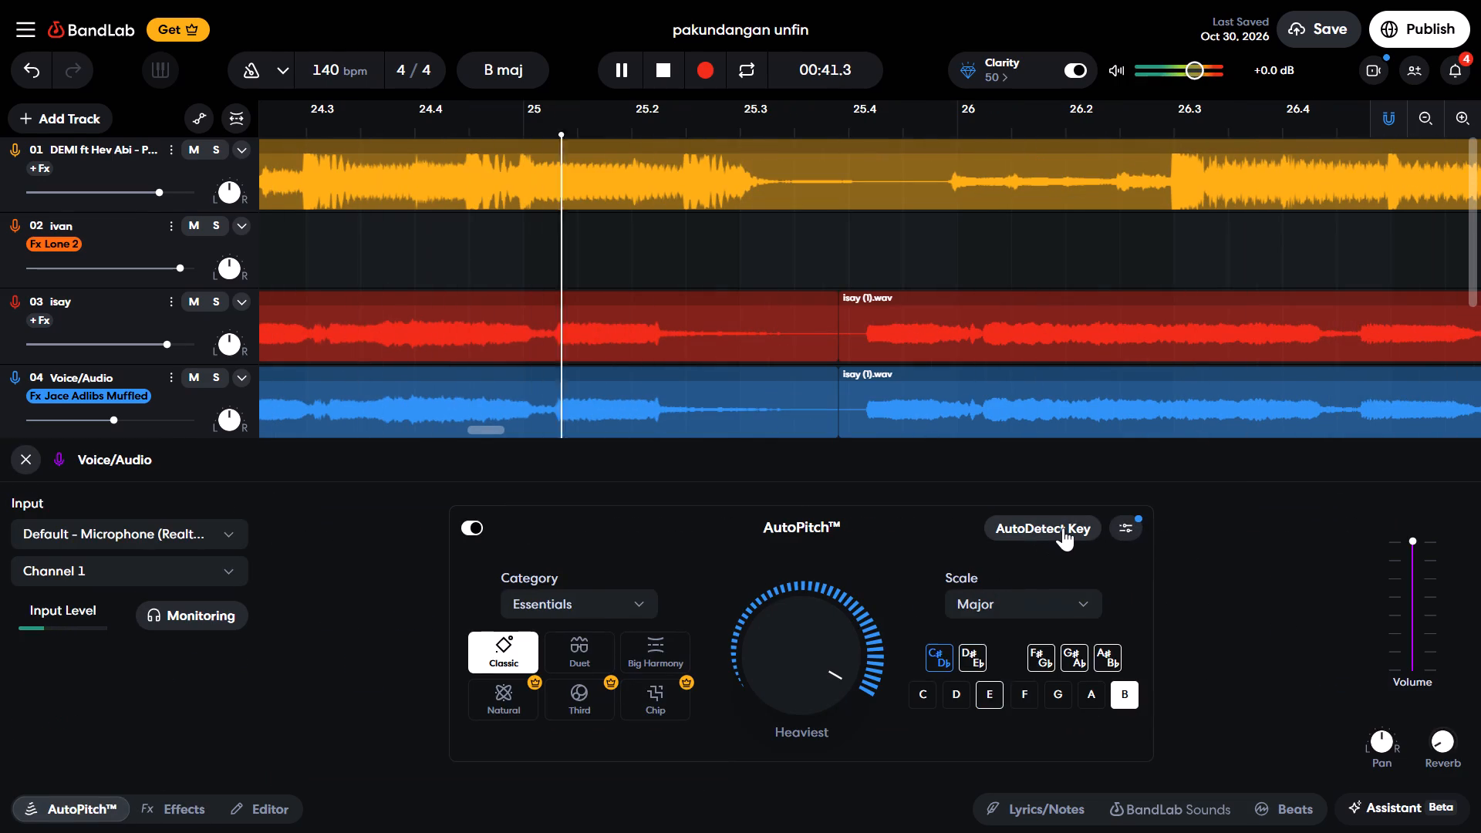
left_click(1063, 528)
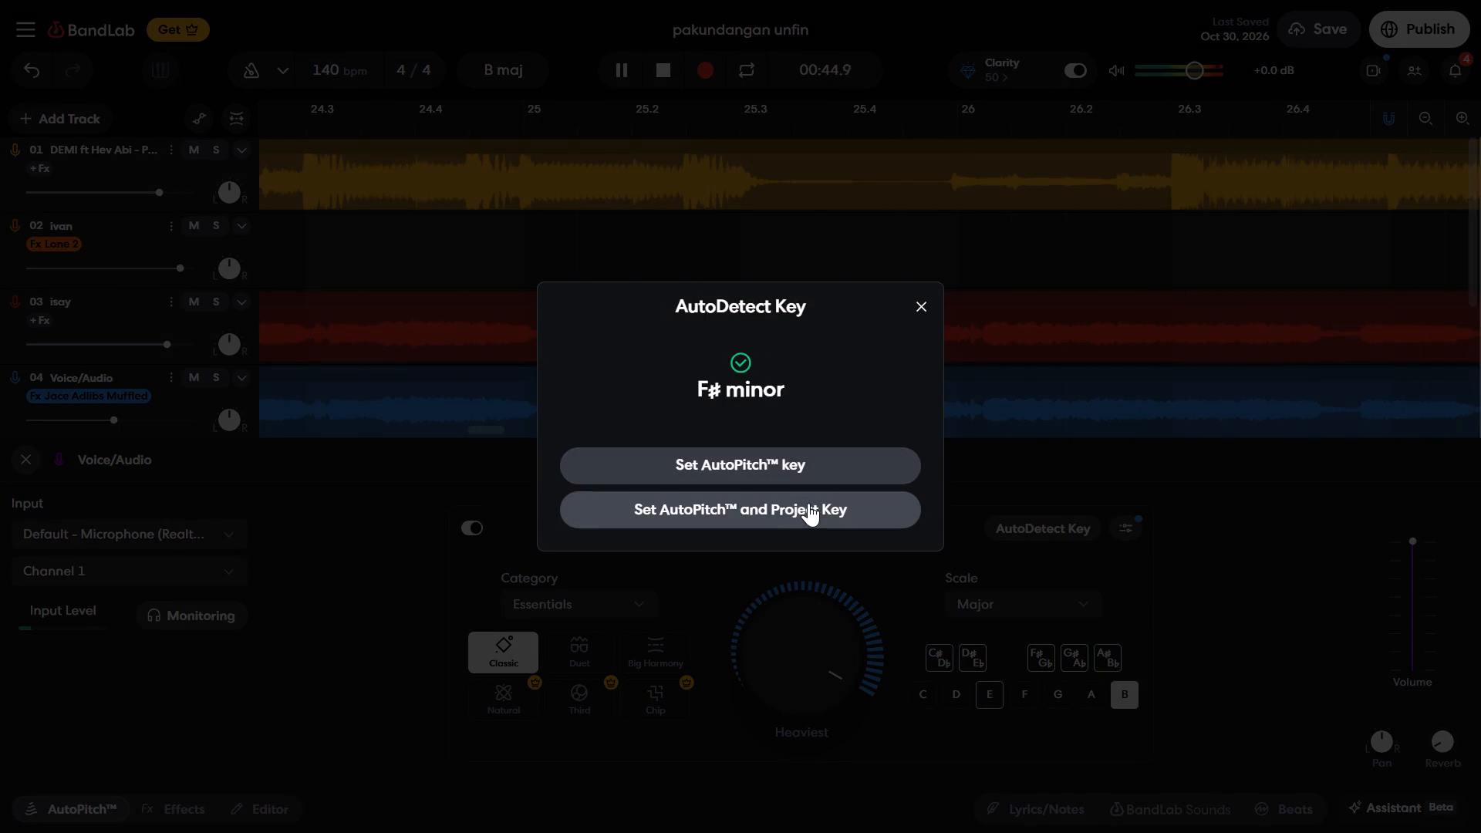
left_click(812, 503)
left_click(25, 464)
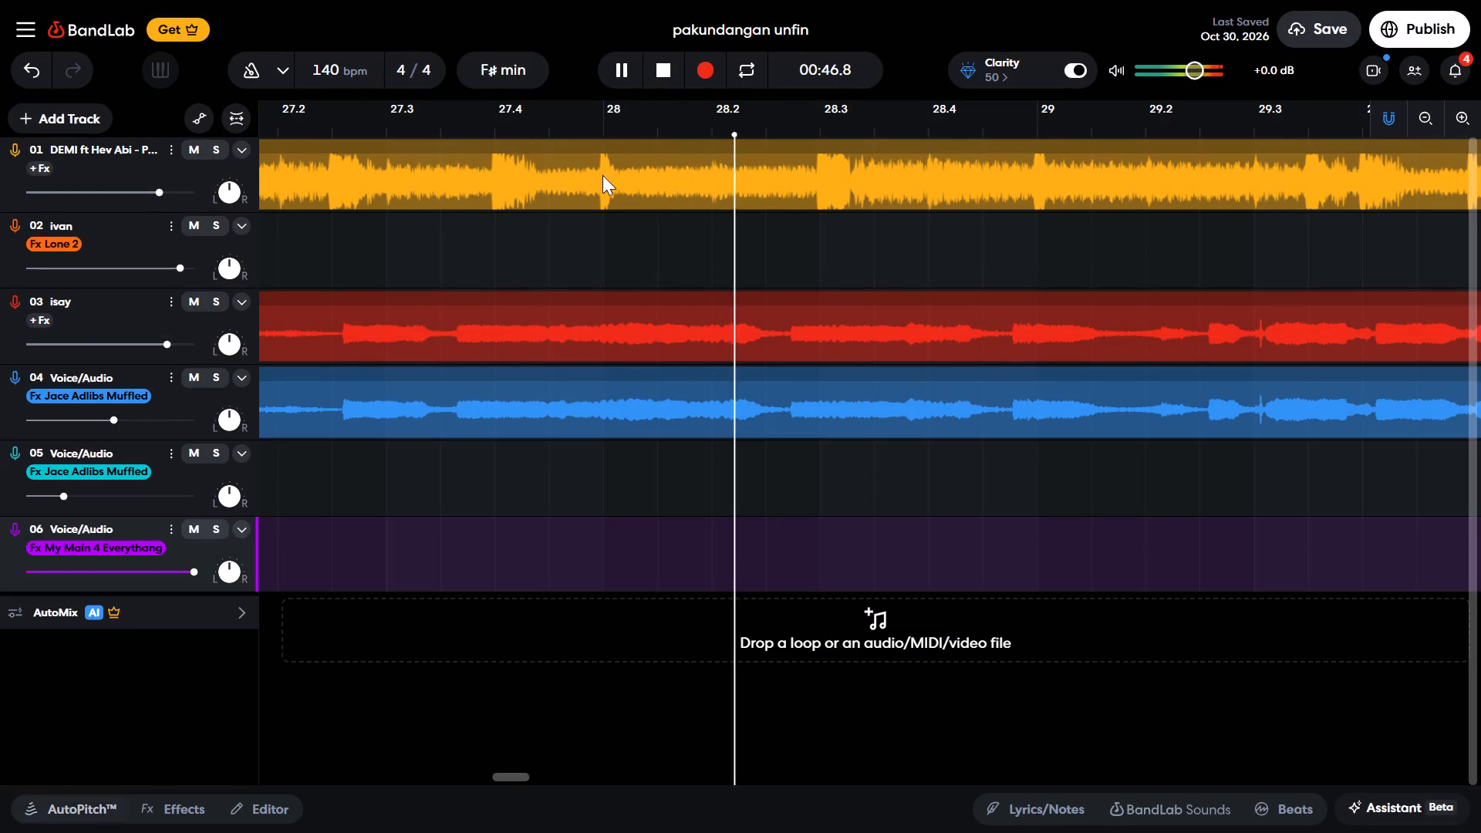
Stop playback, replay the track 06 take from 00:32.3 with the F# minor key, and stop.
left_click(670, 66)
left_click(629, 63)
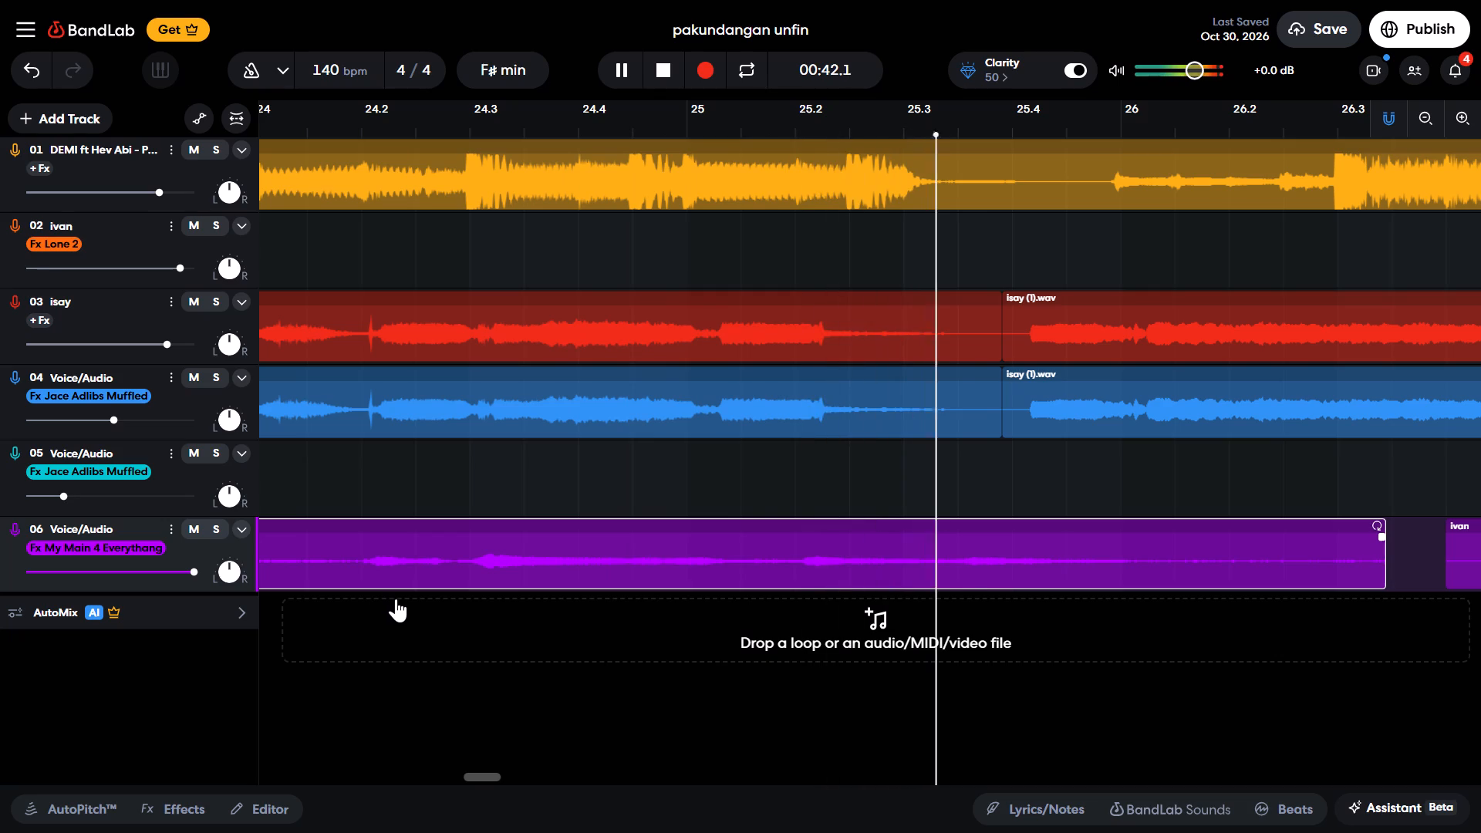
left_click(662, 73)
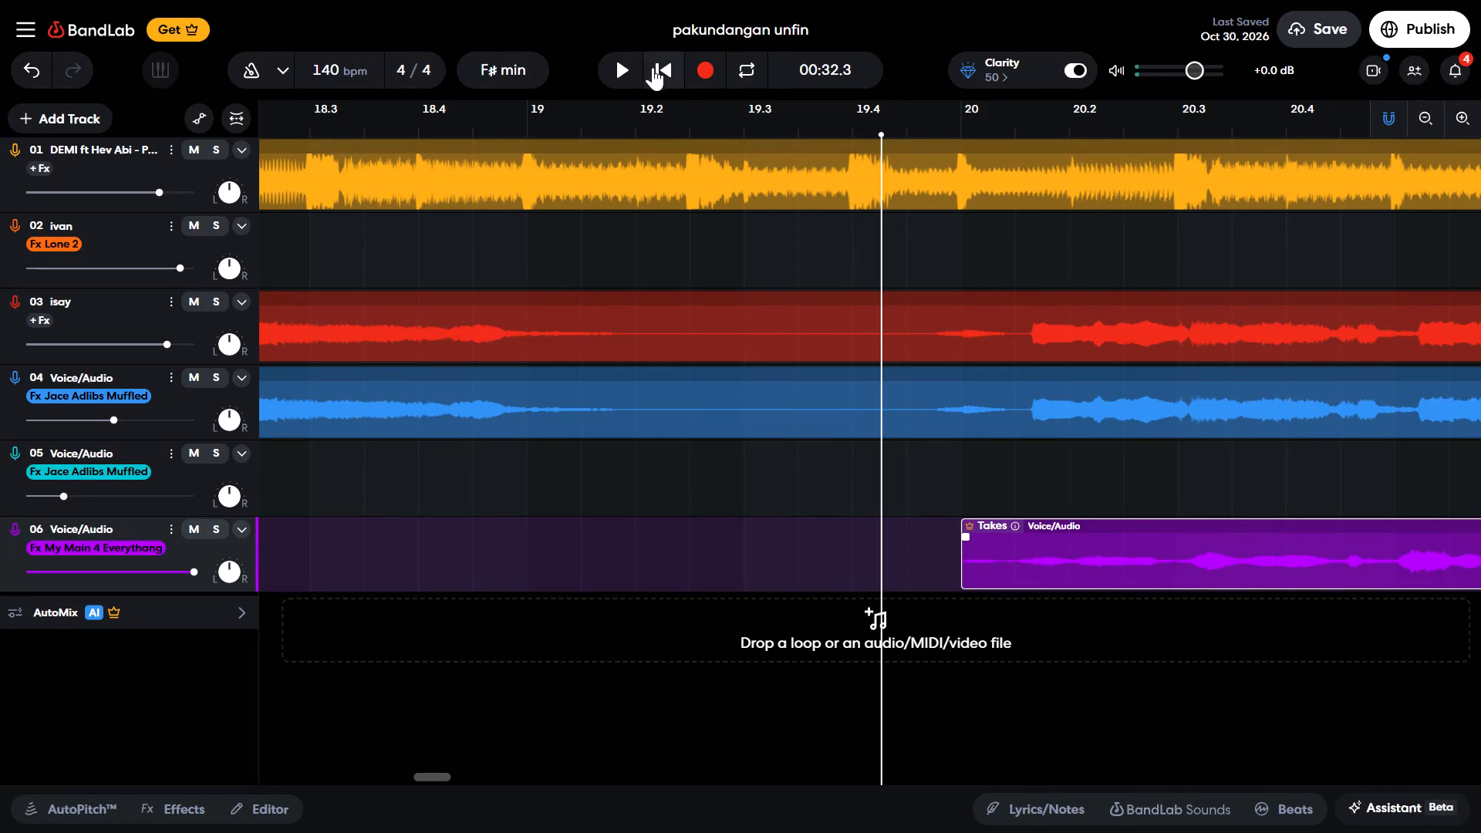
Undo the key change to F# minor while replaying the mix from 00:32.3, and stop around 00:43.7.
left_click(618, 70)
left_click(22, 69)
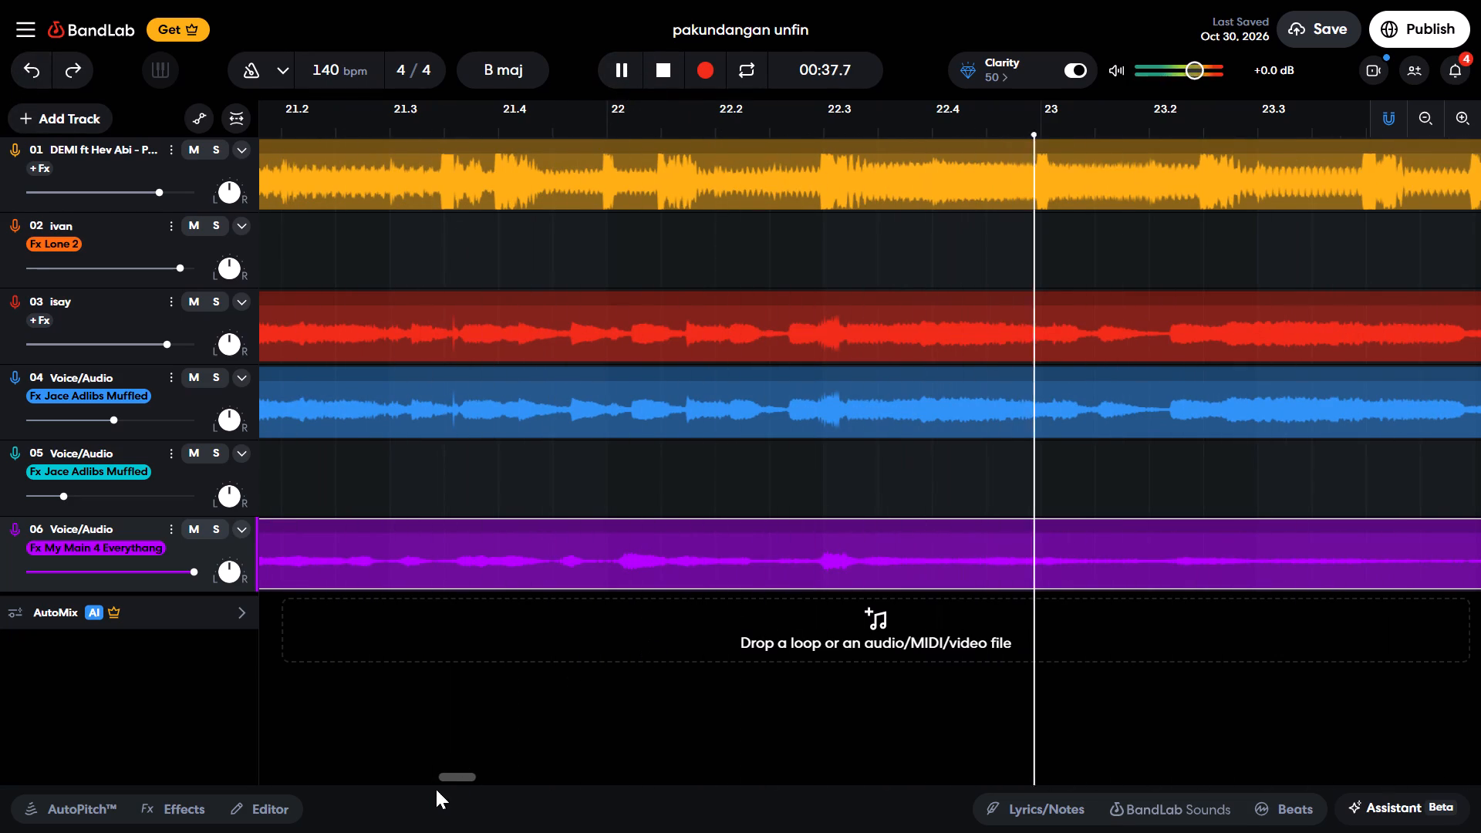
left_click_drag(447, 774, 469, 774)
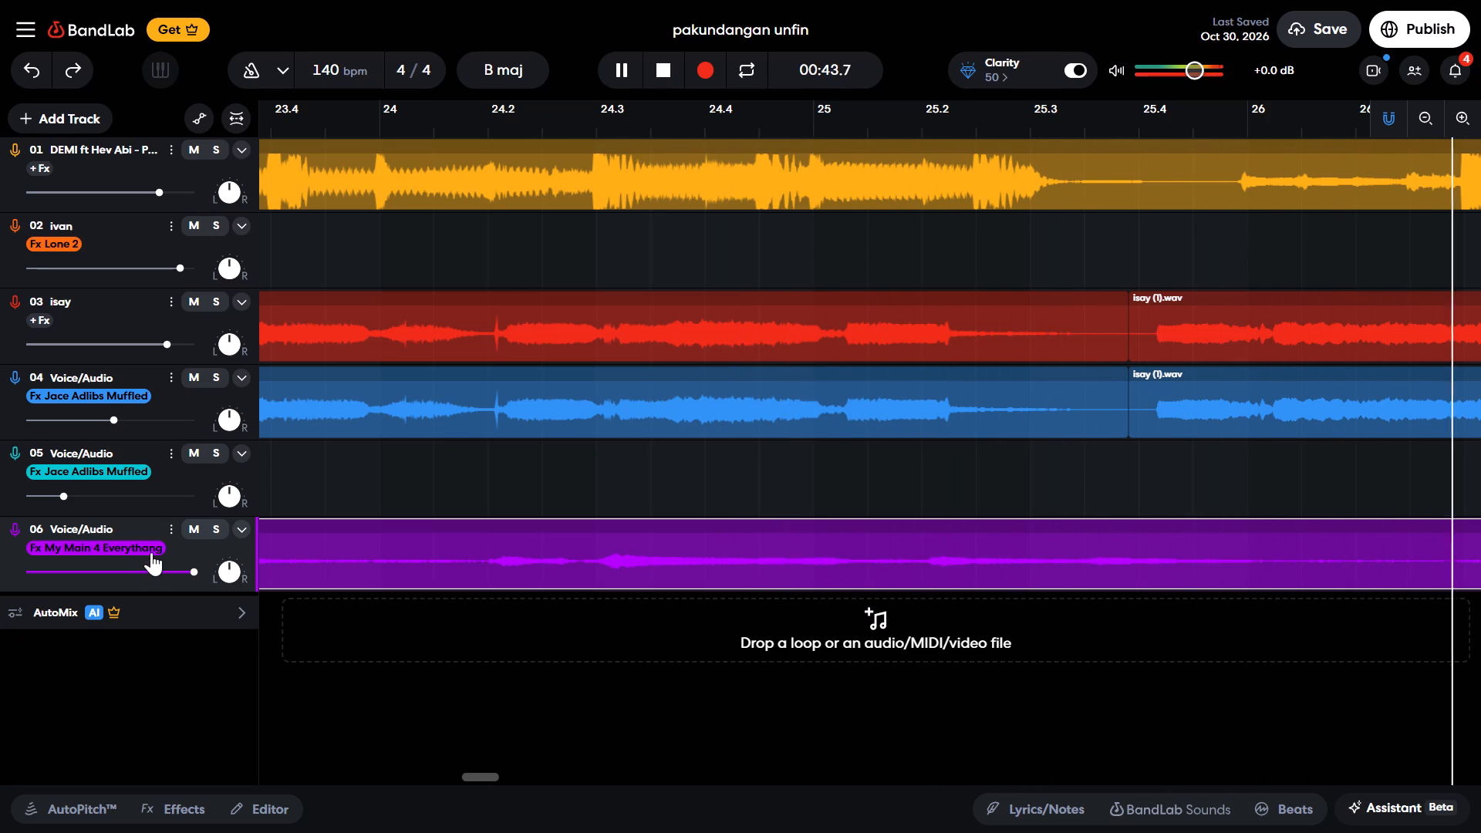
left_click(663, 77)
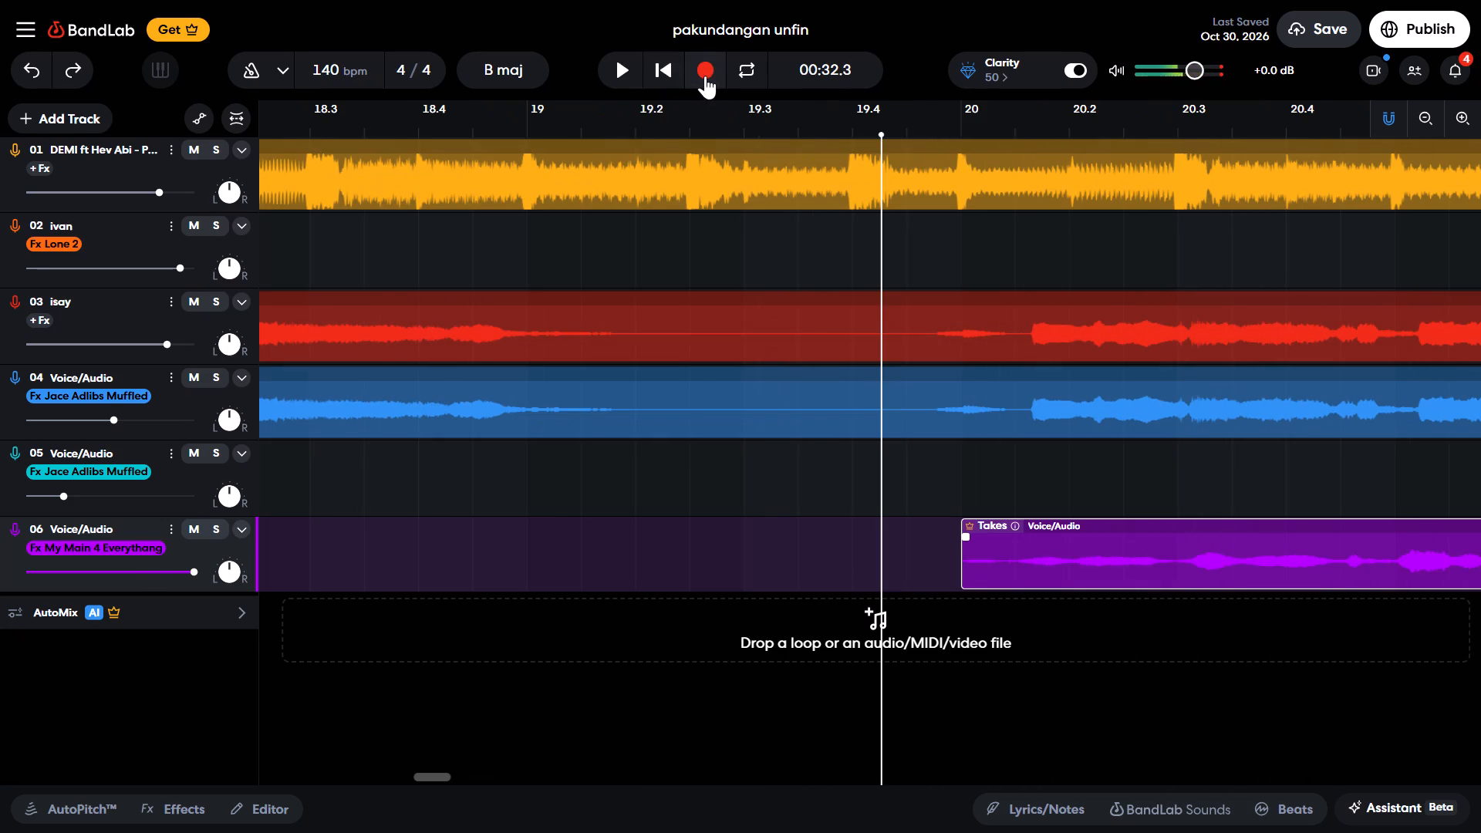
Show the song's Lyrics/Notes beside the timeline.
left_click(1041, 816)
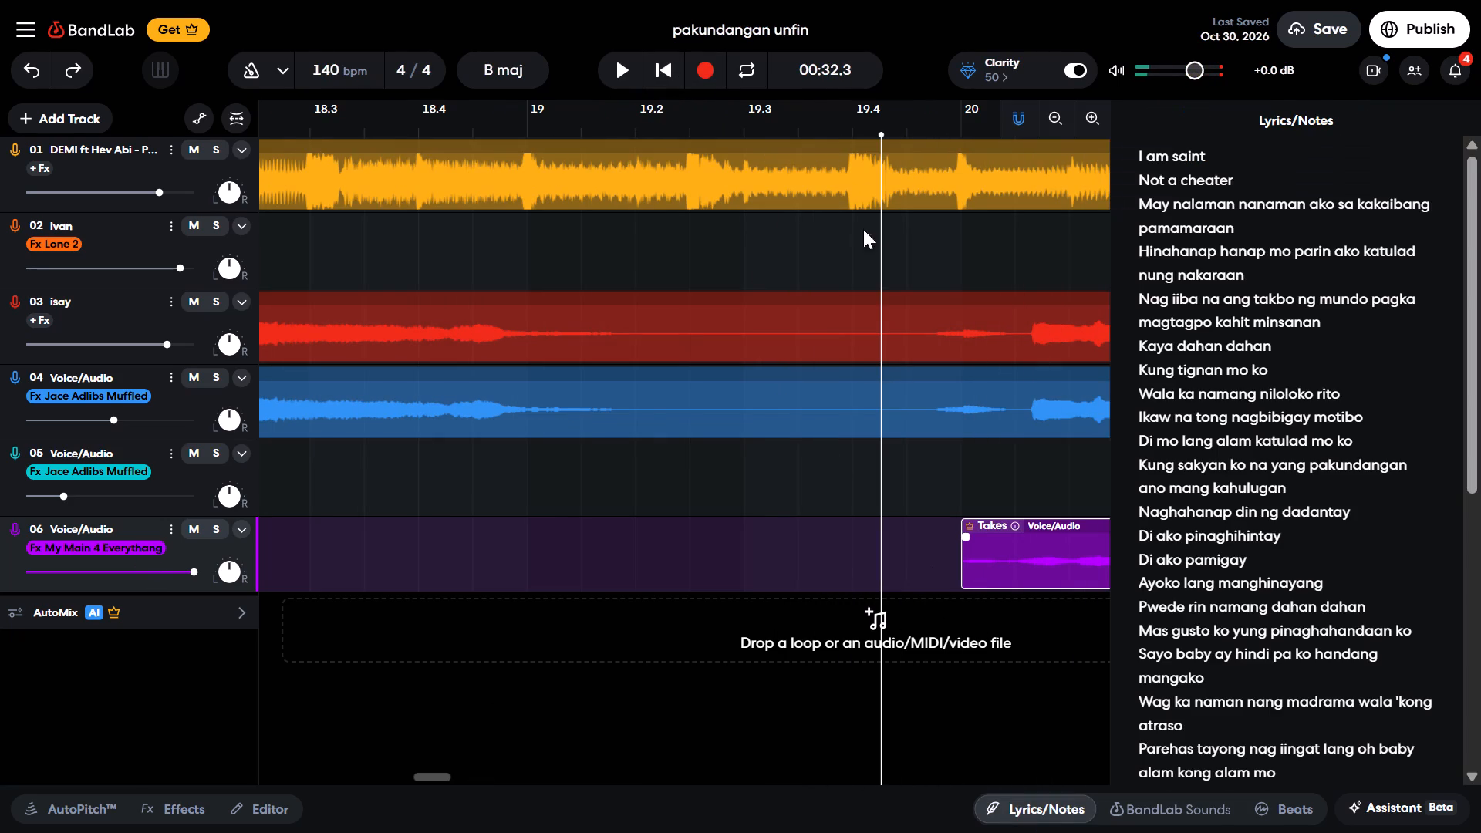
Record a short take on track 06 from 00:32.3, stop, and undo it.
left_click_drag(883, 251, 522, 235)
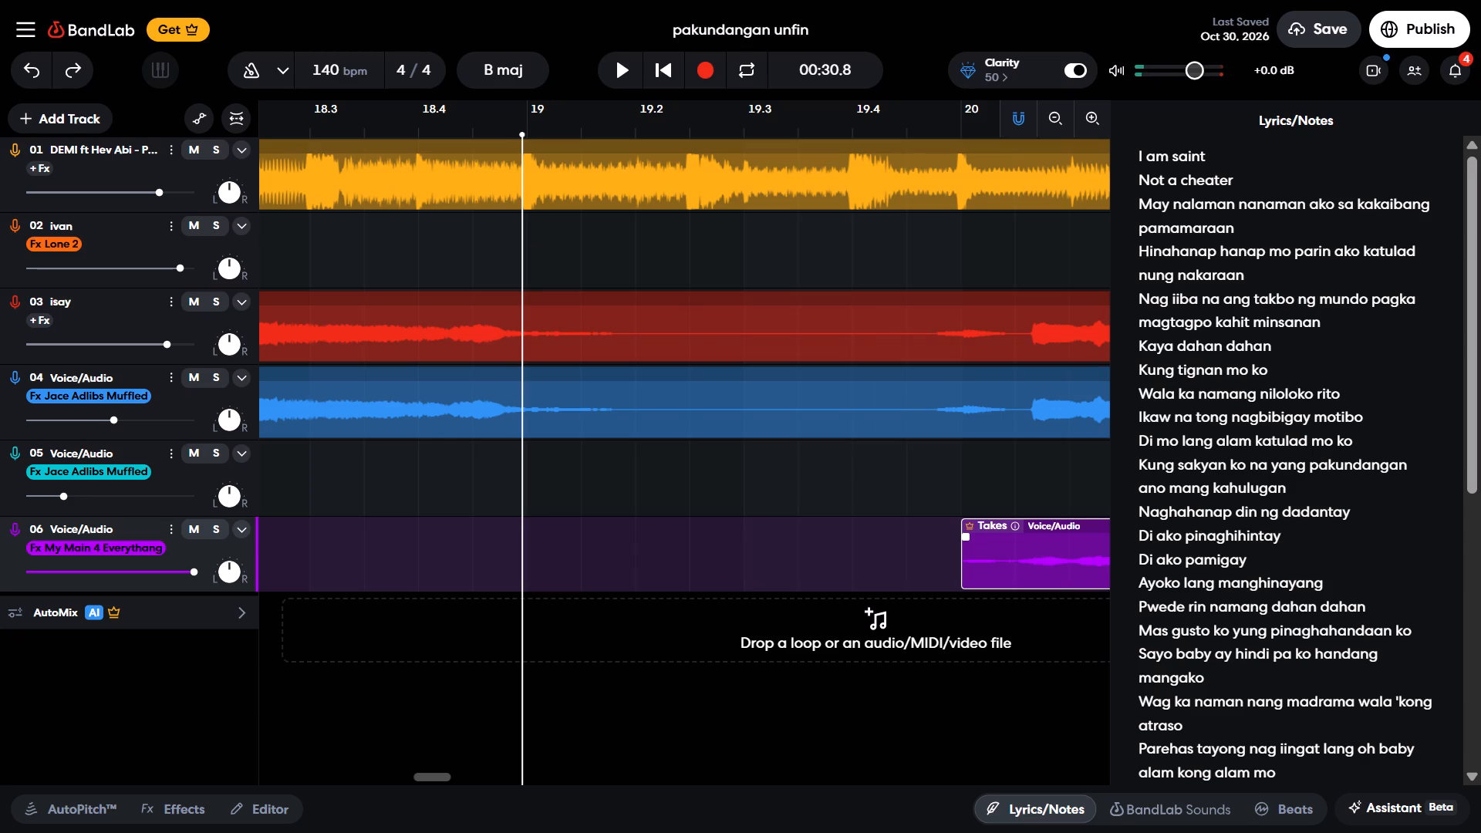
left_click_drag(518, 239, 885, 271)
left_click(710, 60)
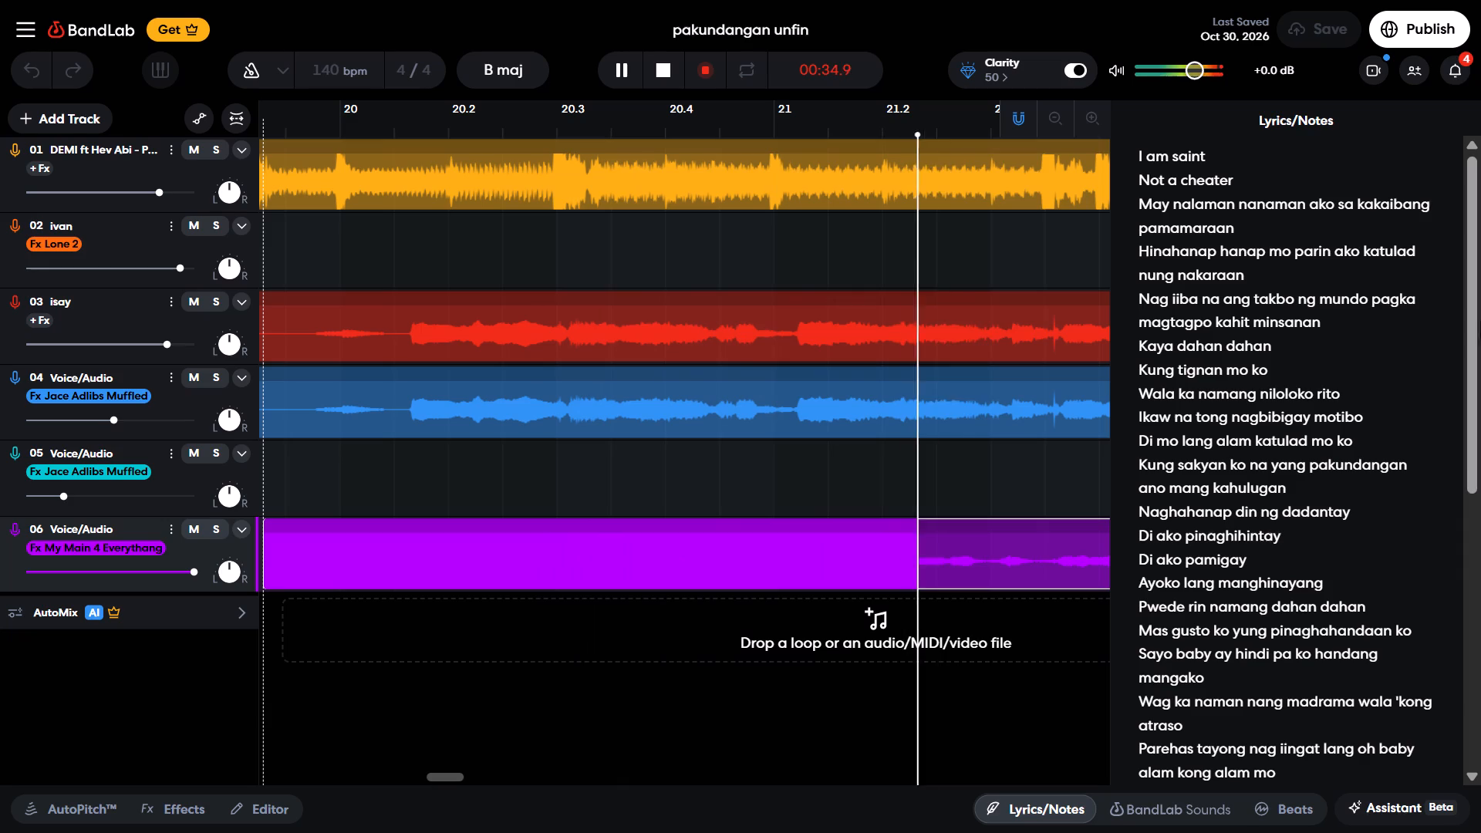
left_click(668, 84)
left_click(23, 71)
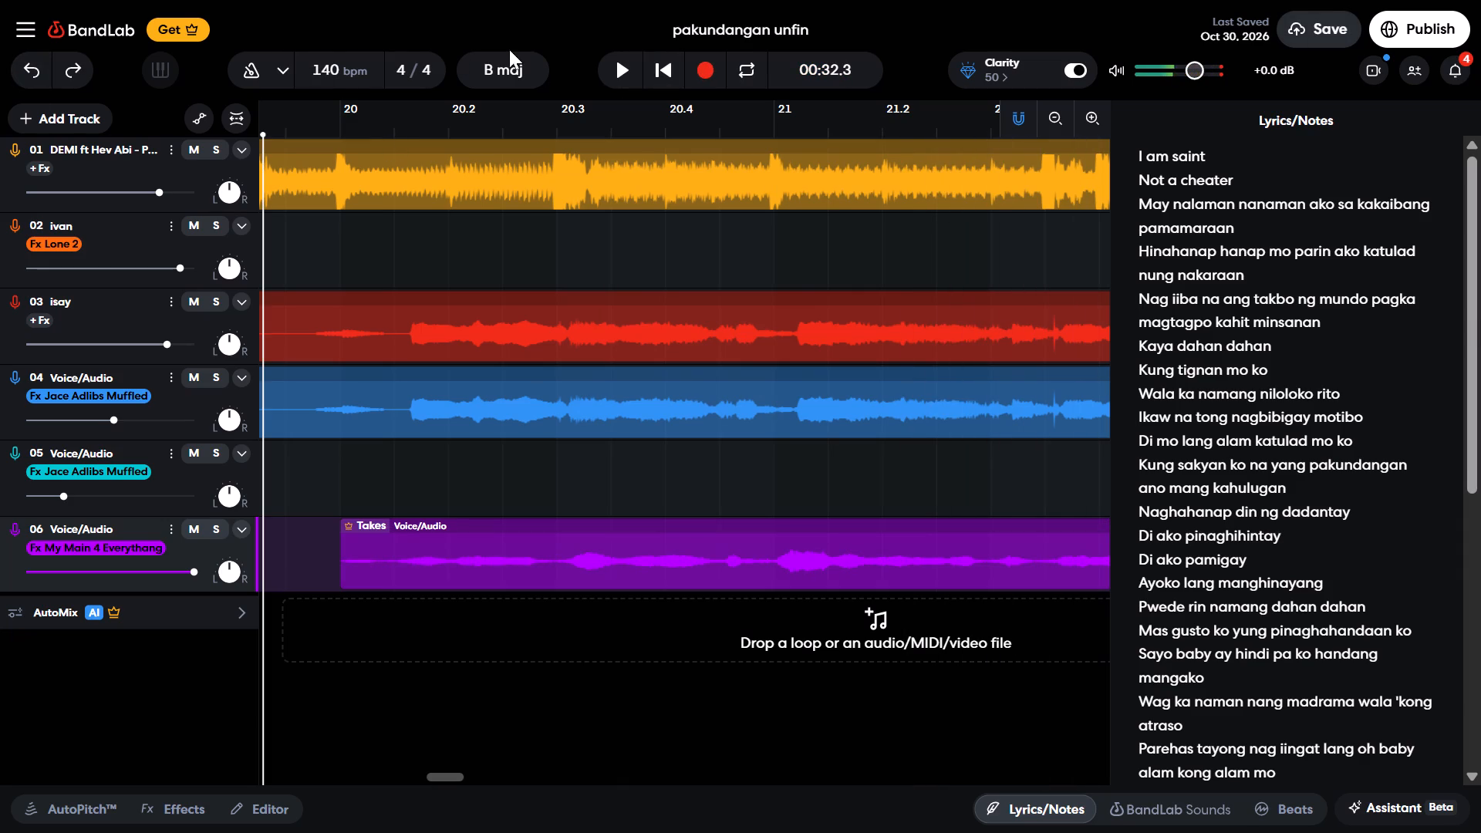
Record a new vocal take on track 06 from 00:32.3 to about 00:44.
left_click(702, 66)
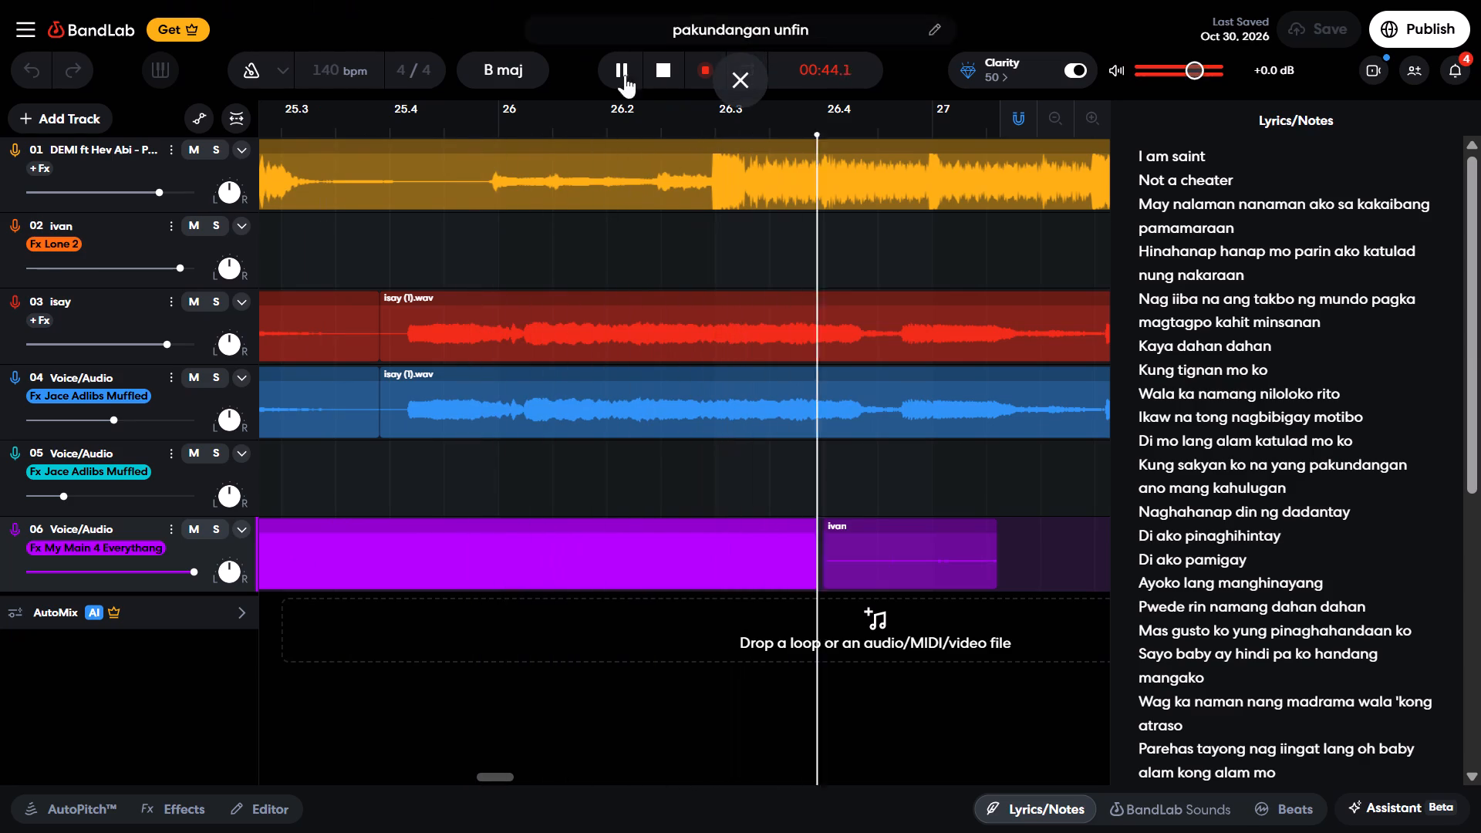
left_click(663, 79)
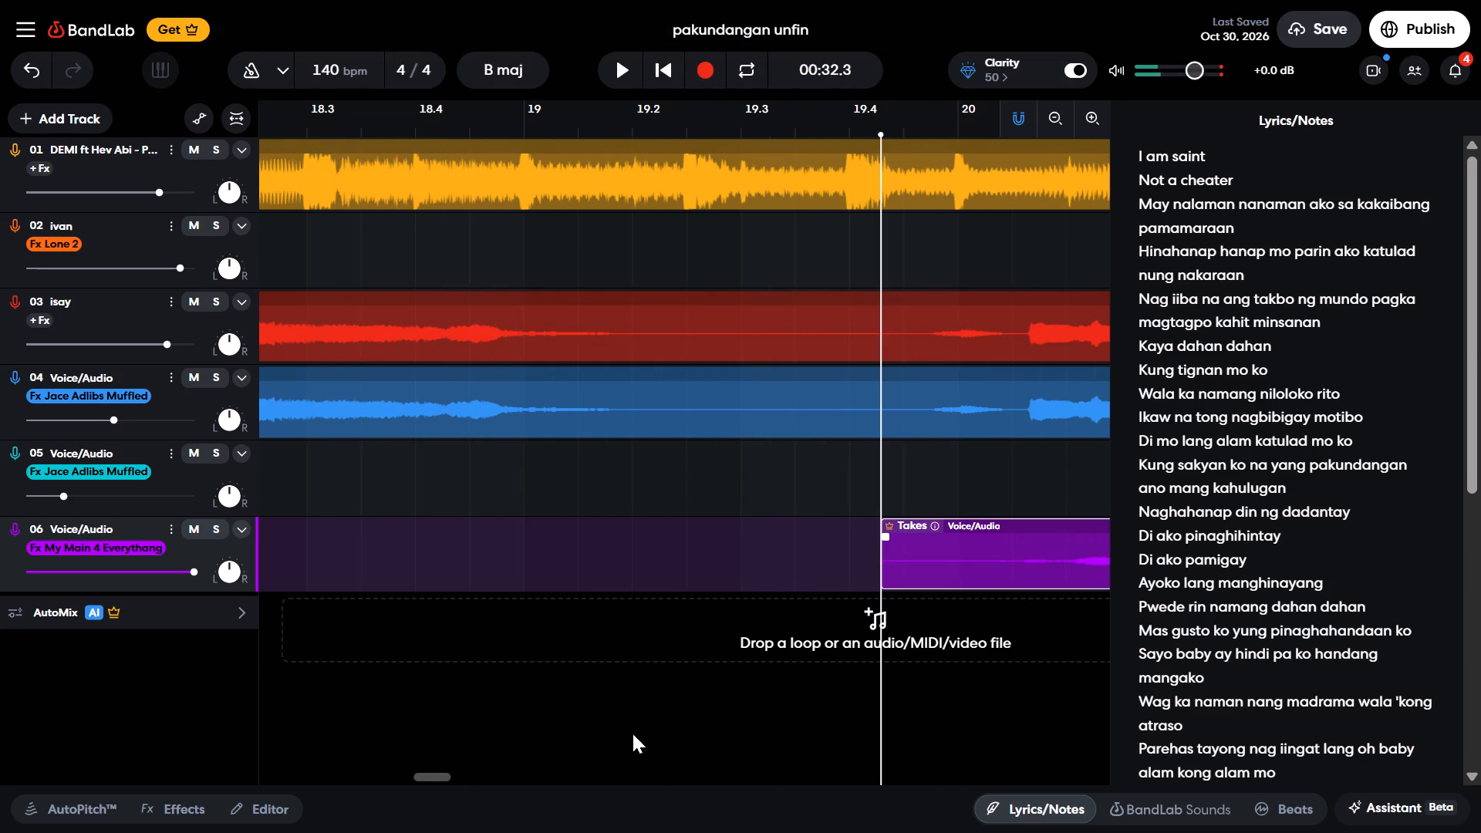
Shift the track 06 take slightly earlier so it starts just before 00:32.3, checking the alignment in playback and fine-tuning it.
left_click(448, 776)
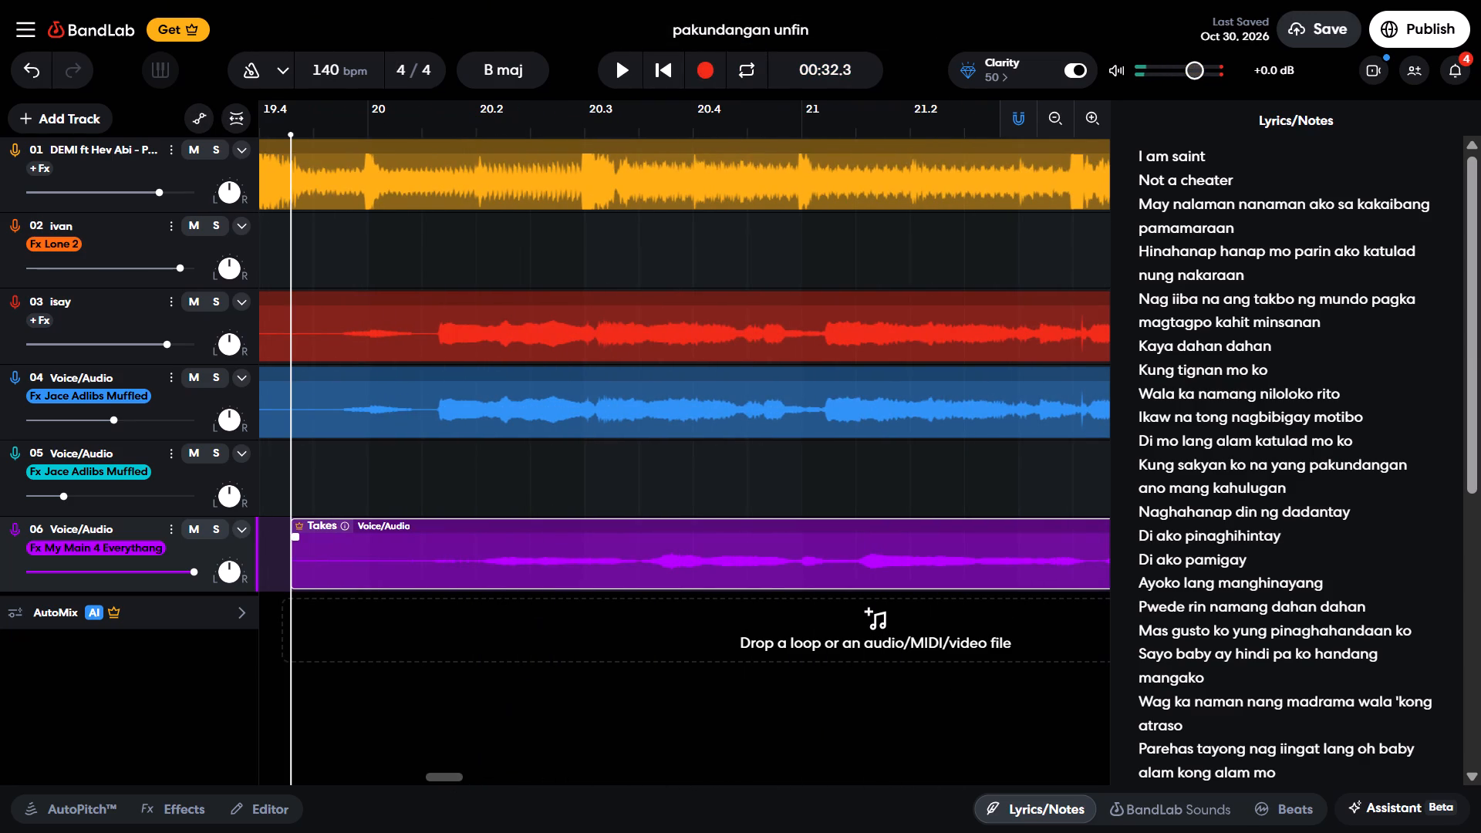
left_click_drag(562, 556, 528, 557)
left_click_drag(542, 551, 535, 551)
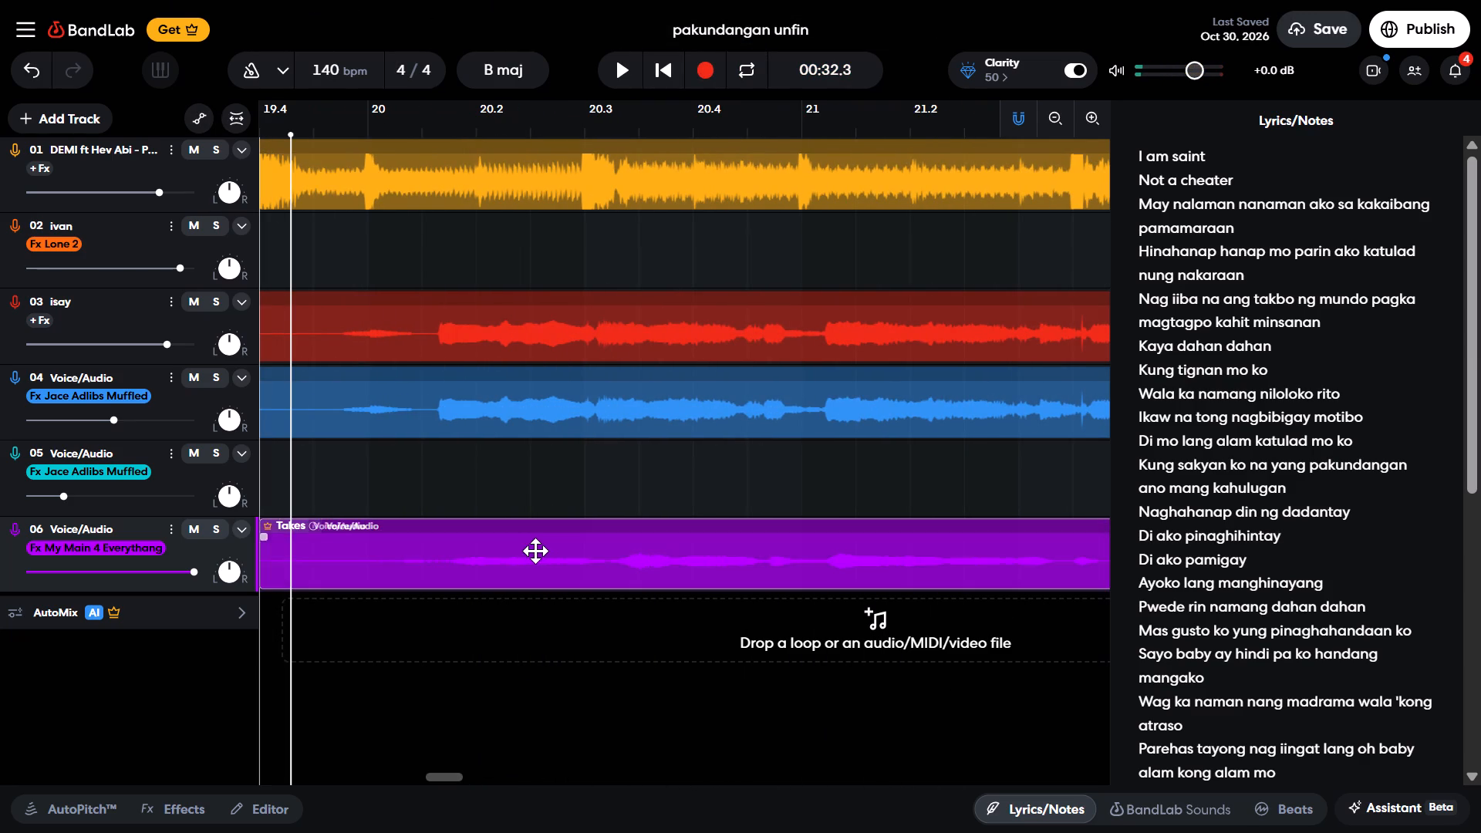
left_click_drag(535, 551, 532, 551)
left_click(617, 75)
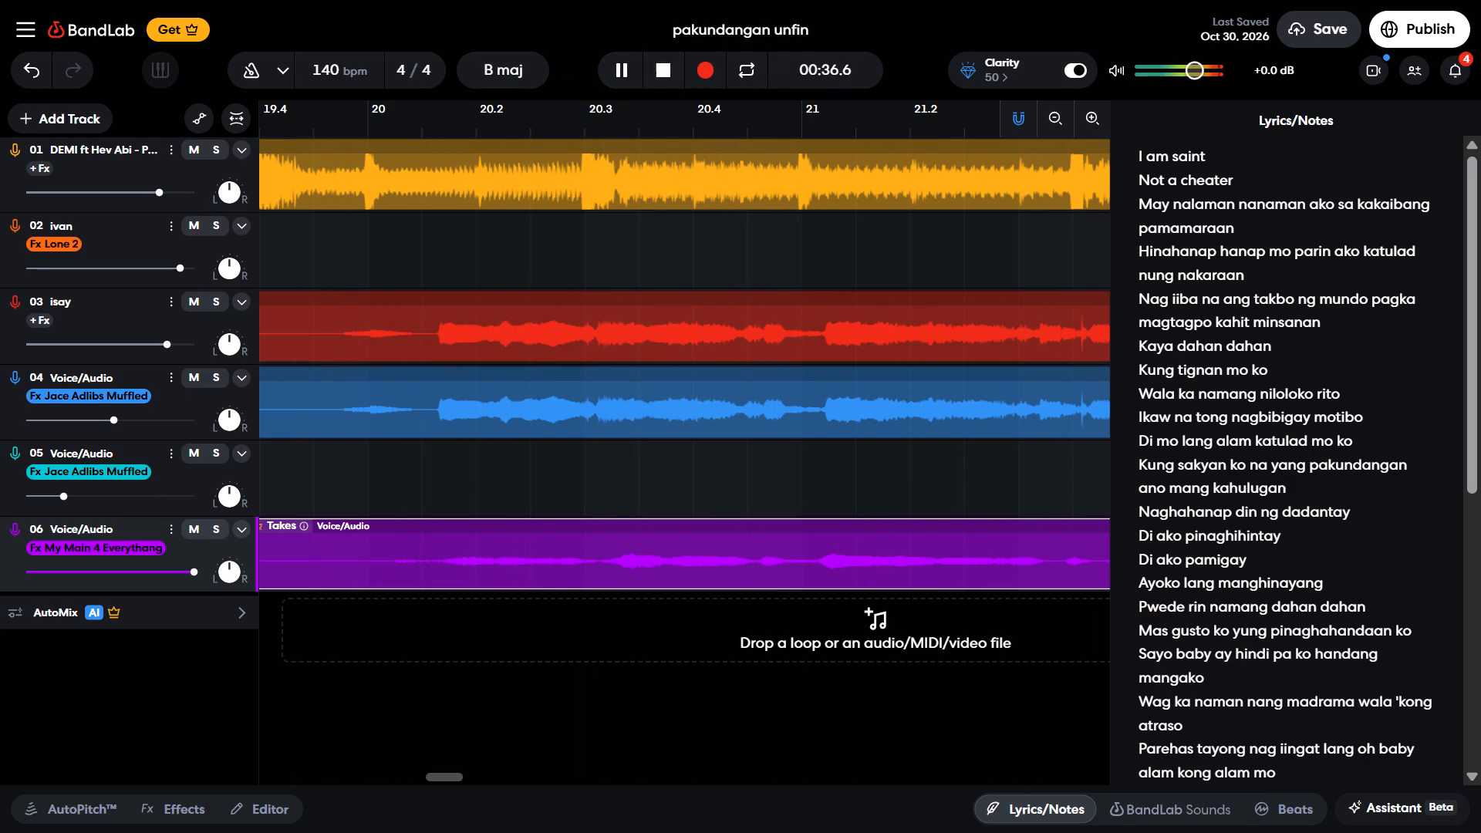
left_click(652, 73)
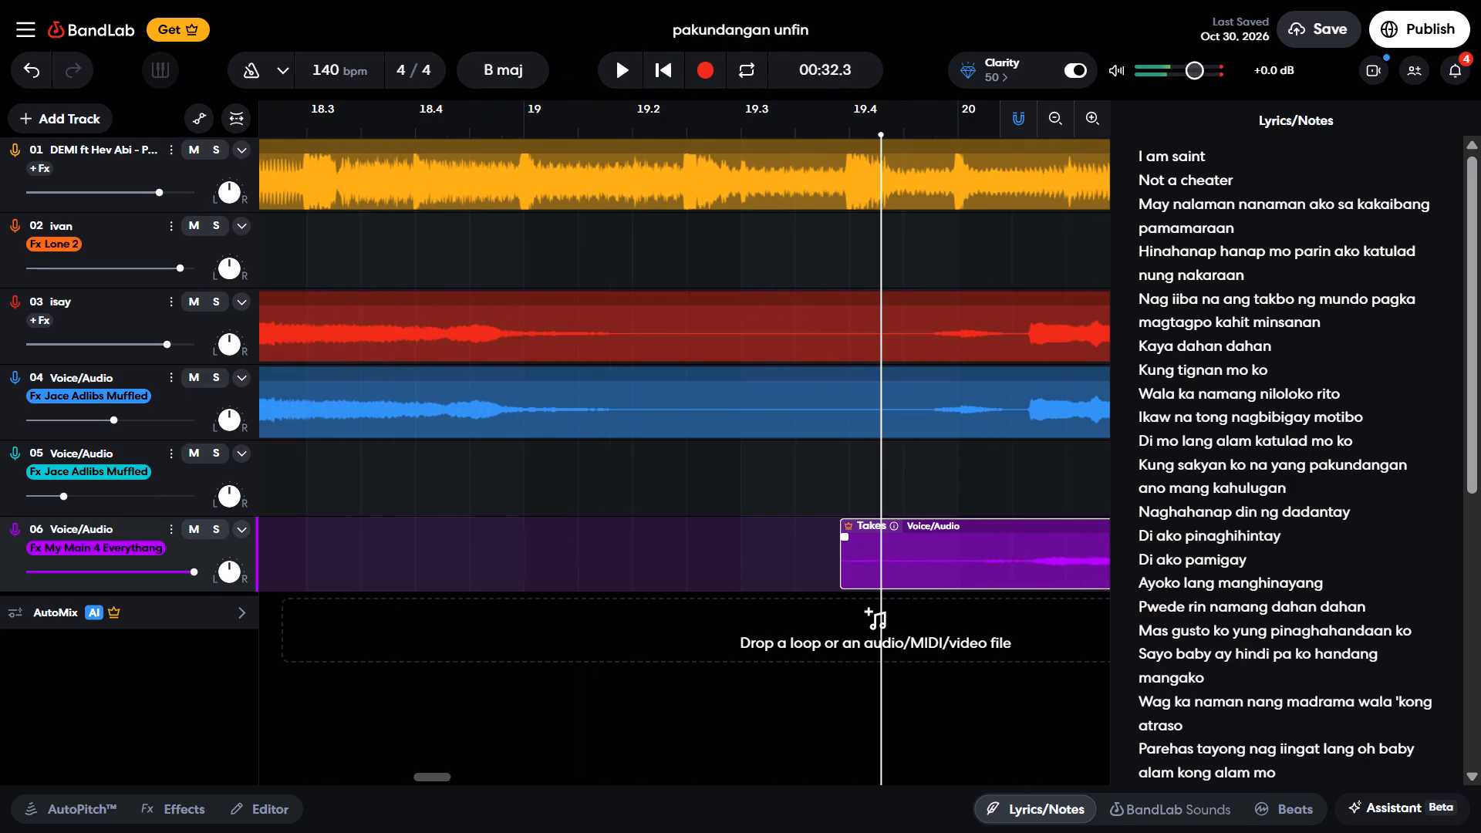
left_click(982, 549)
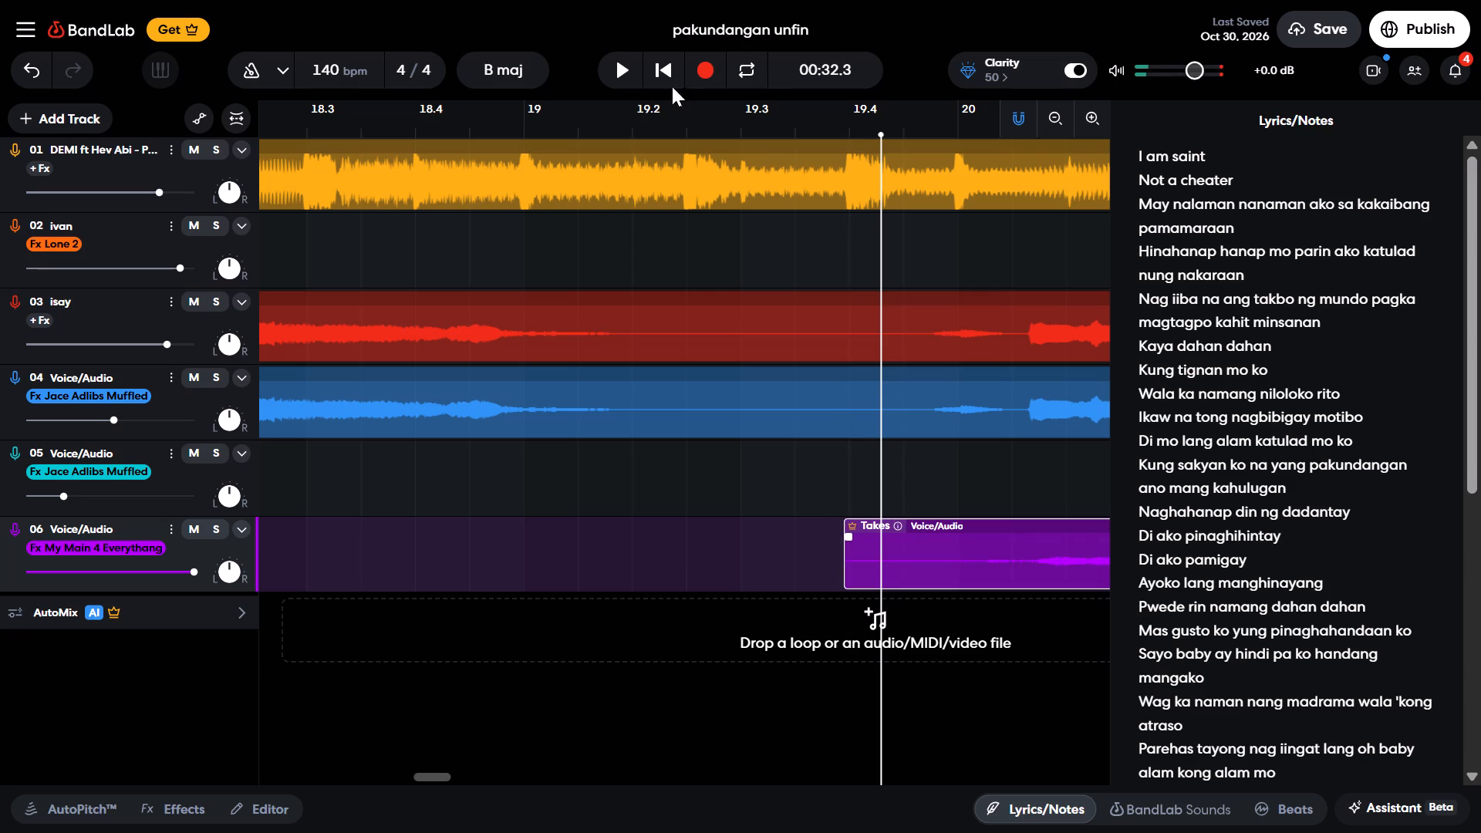
Play the mix from 00:32.3 to check the shifted track 06 take, and stop.
left_click(625, 72)
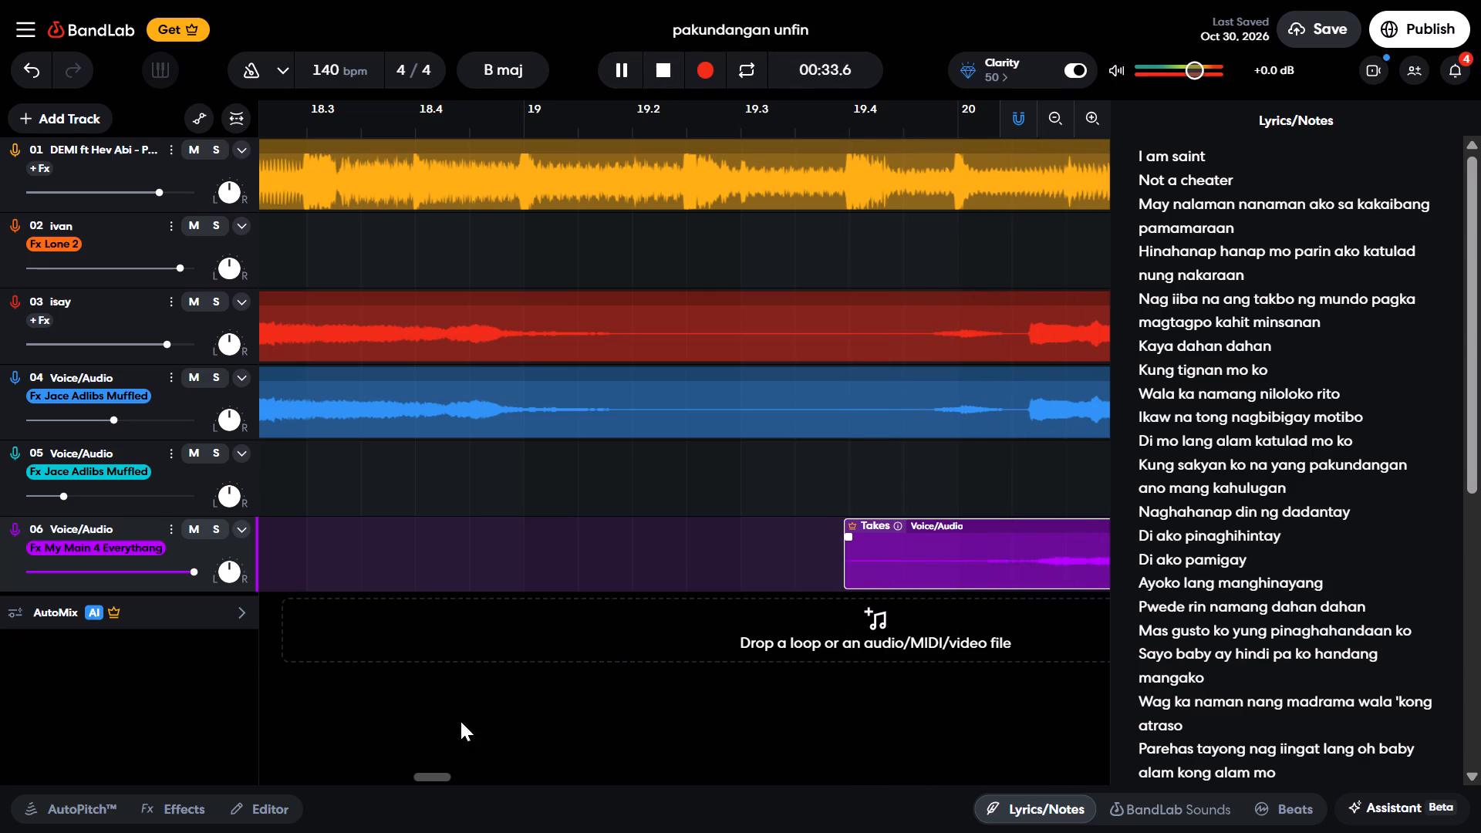
left_click_drag(422, 775, 445, 775)
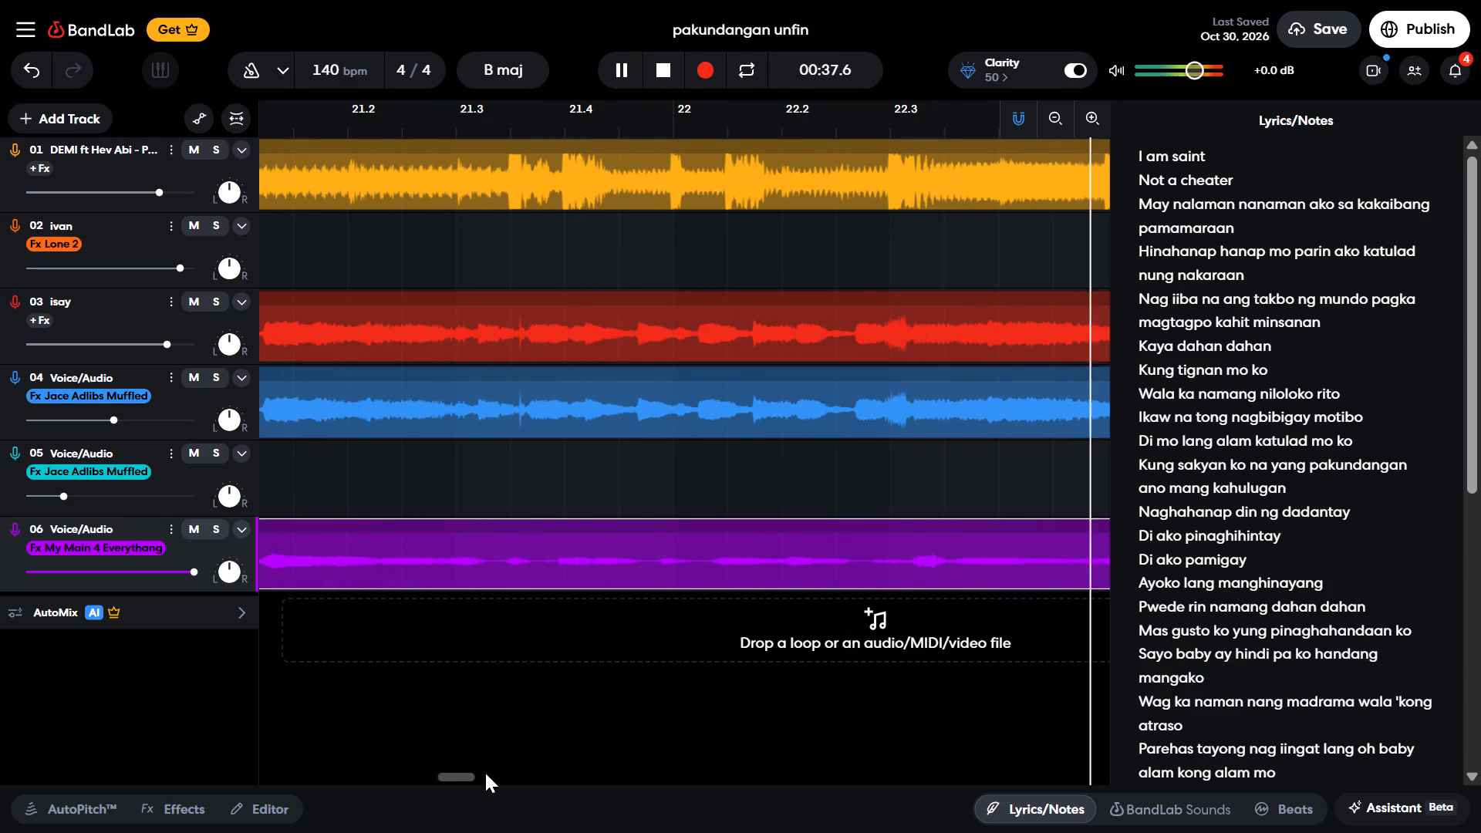
left_click_drag(461, 777, 467, 776)
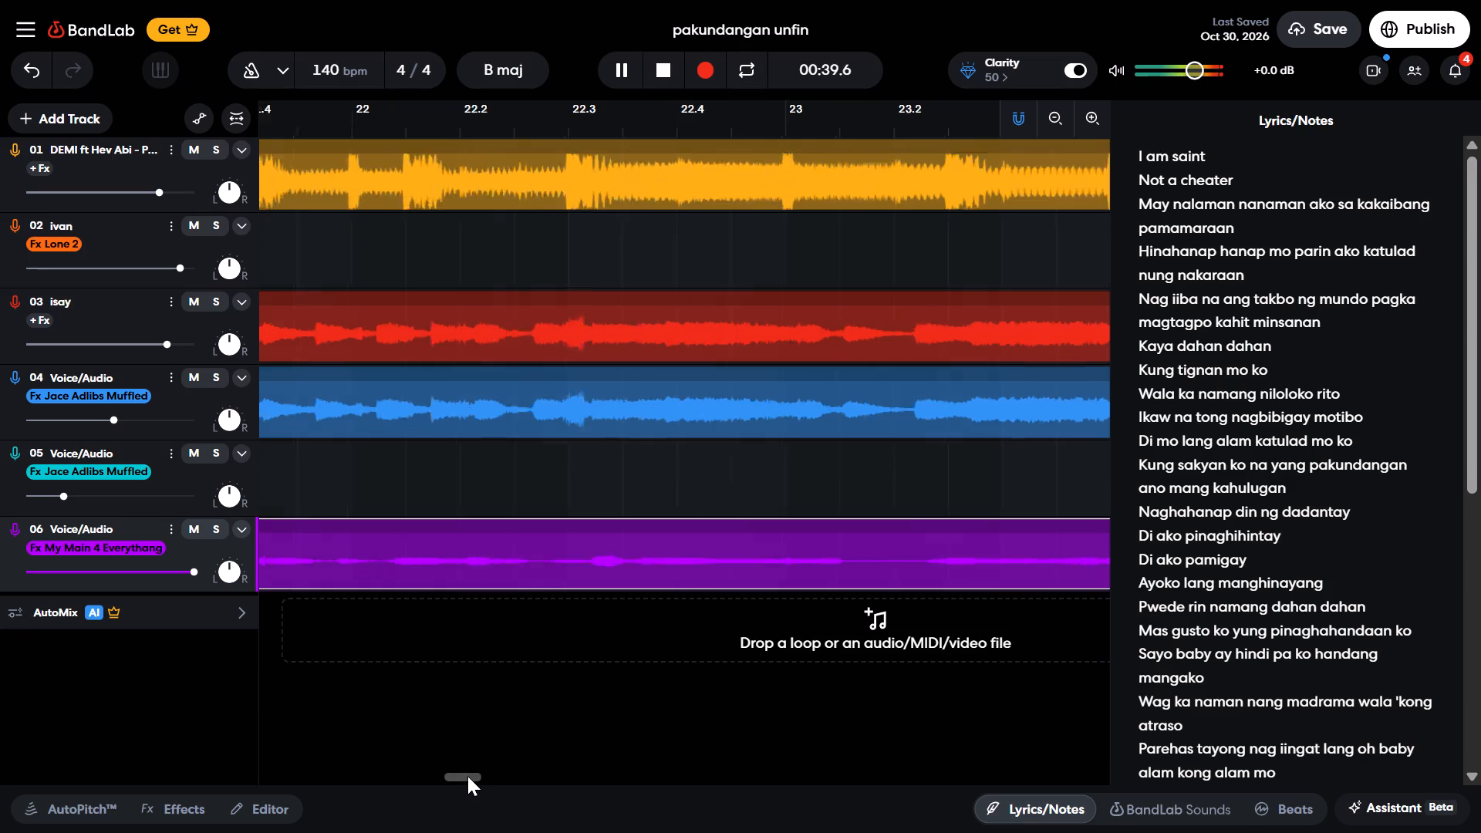
left_click_drag(467, 776, 450, 778)
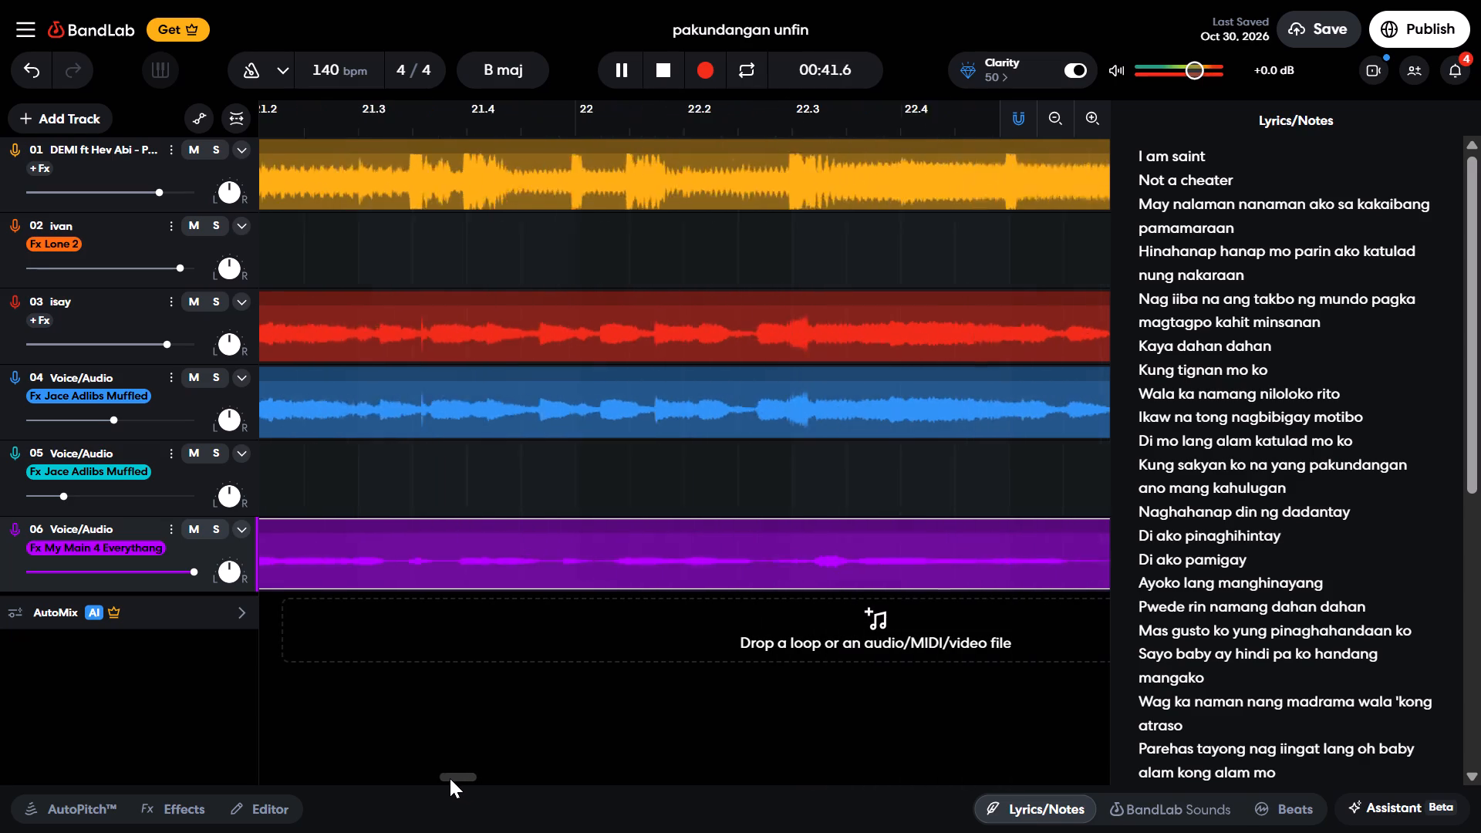
left_click_drag(450, 778, 440, 777)
left_click(654, 65)
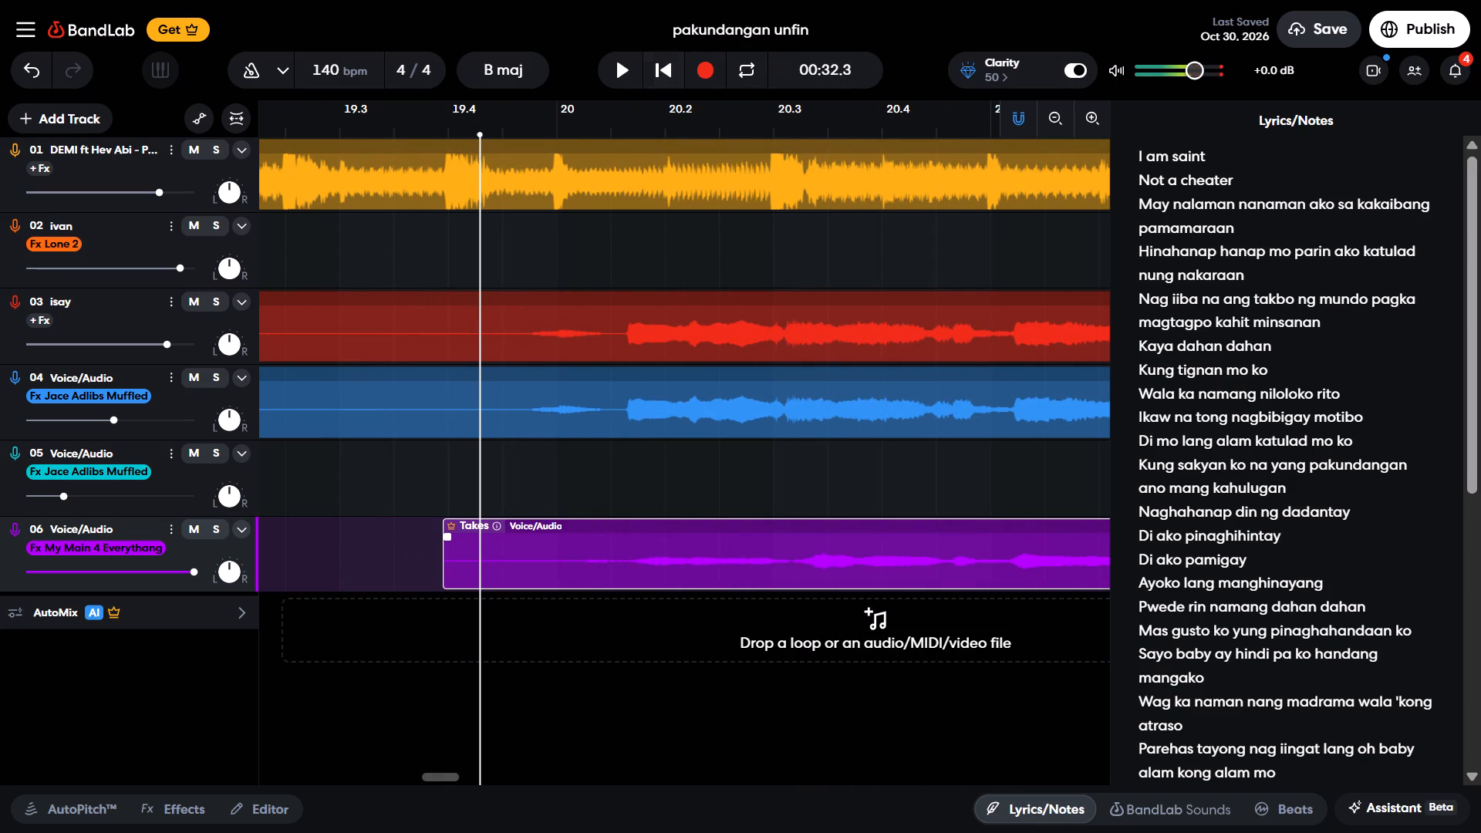
Delete the take at 00:32.3 from track 06.
right_click(686, 551)
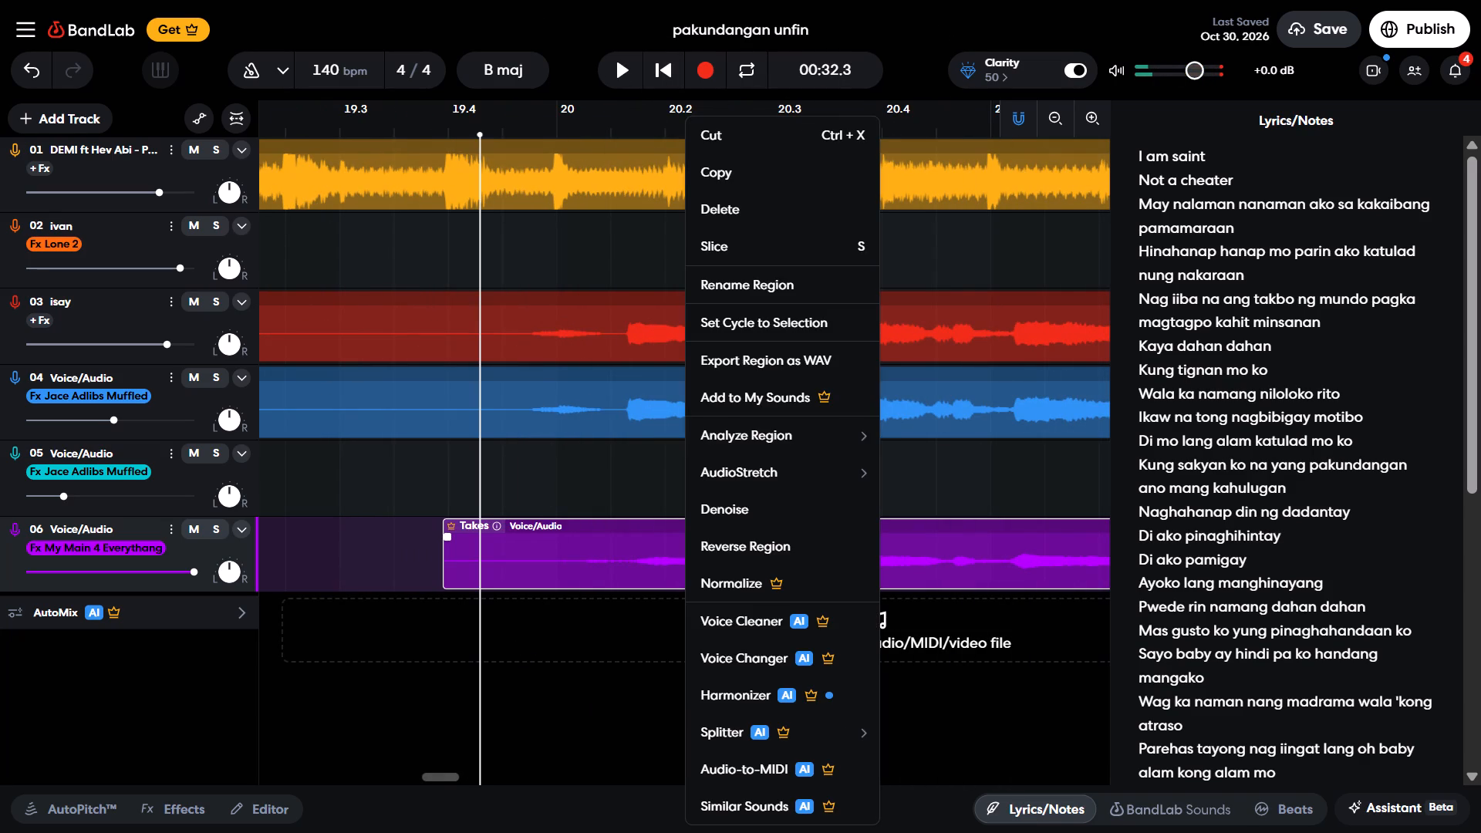
left_click(770, 204)
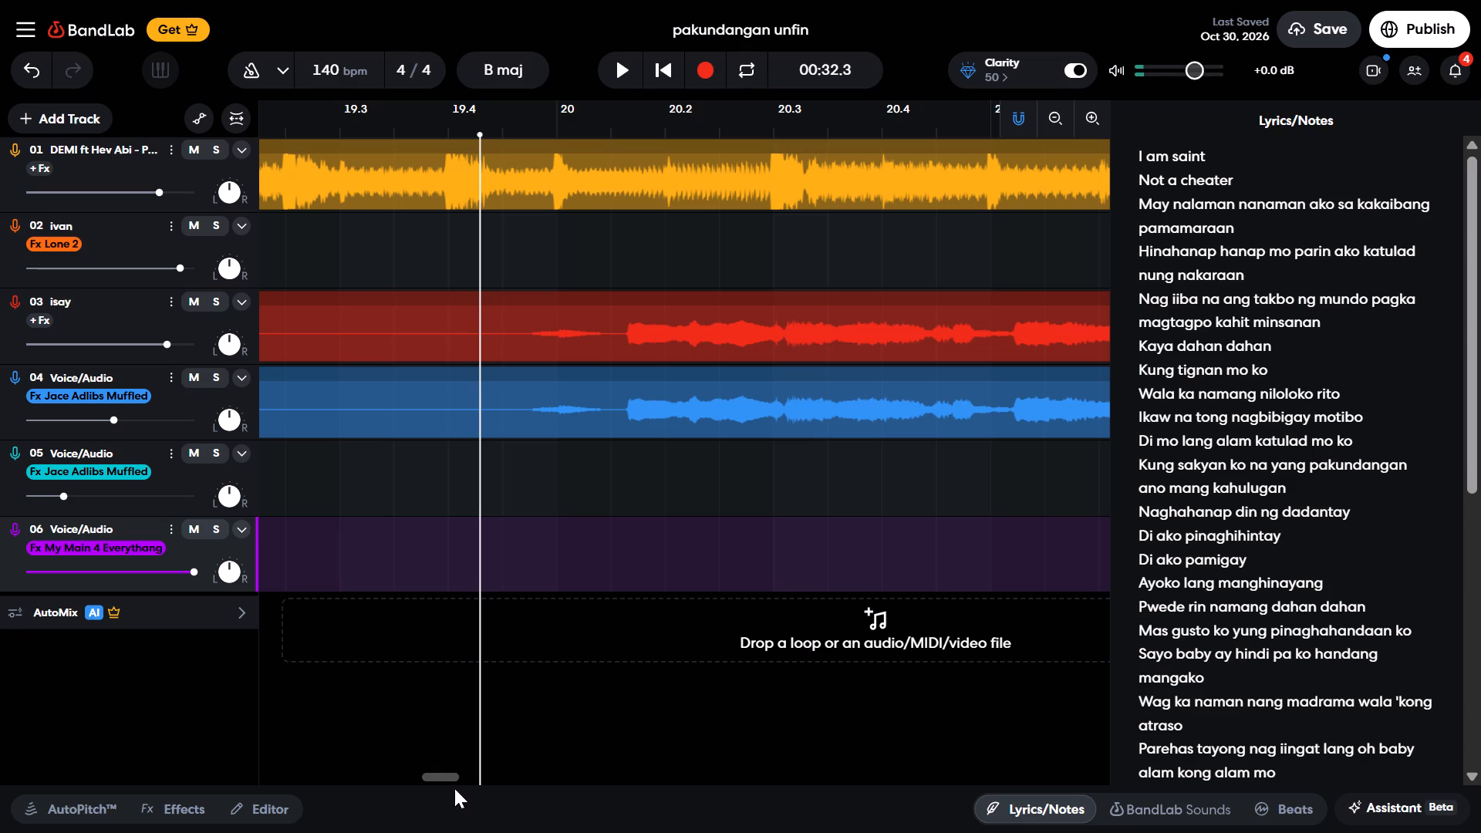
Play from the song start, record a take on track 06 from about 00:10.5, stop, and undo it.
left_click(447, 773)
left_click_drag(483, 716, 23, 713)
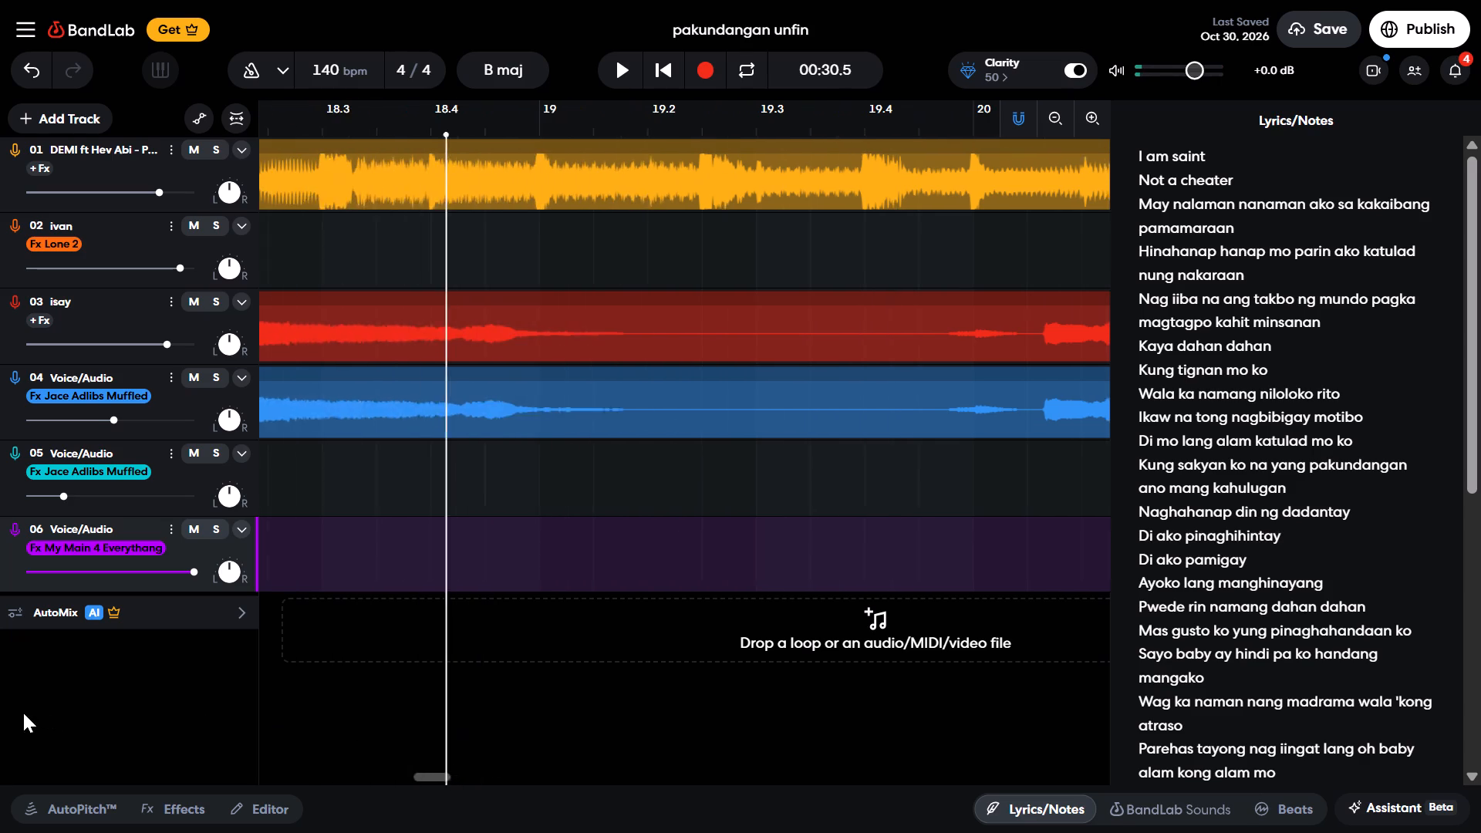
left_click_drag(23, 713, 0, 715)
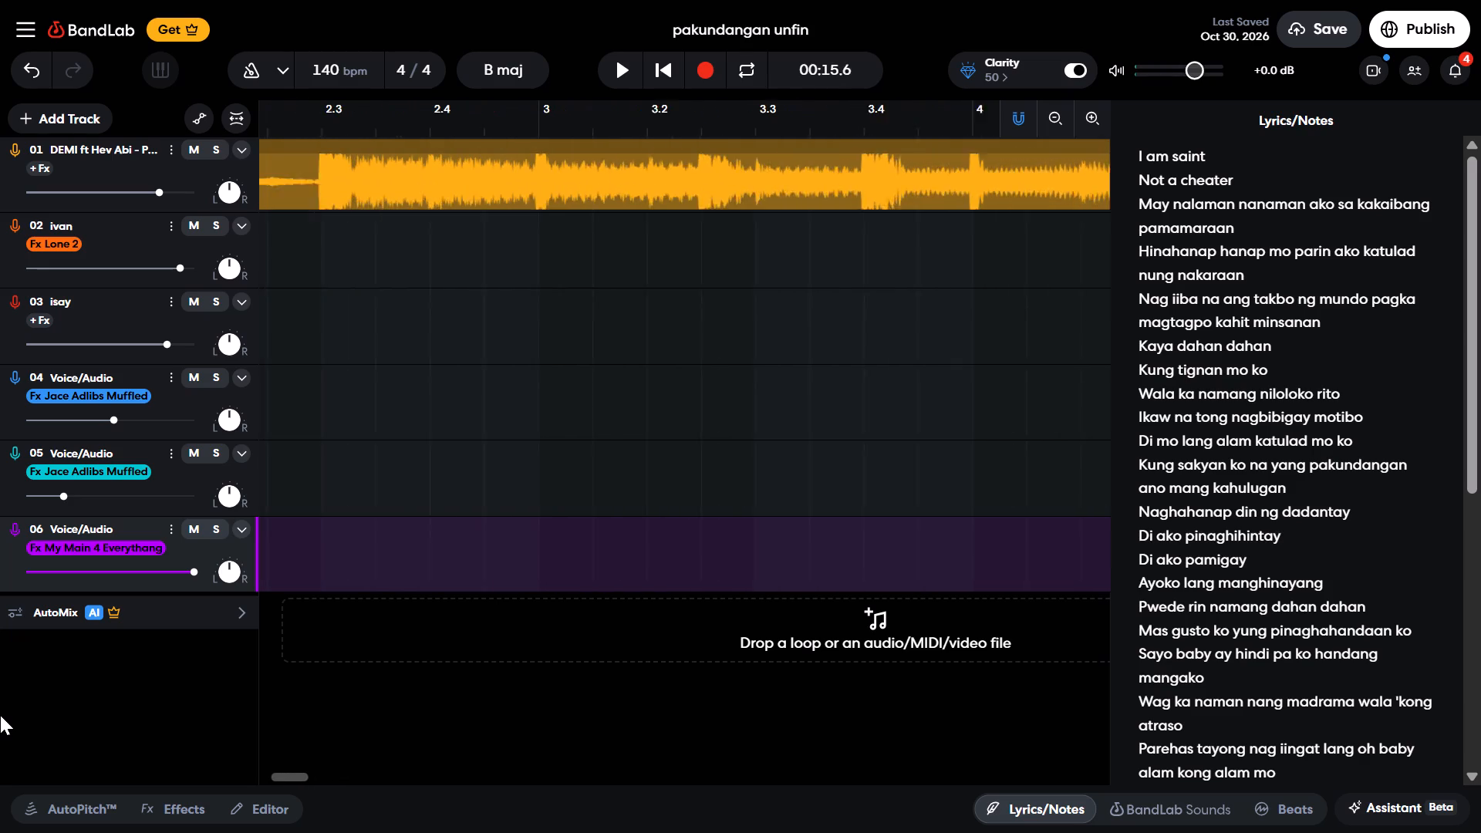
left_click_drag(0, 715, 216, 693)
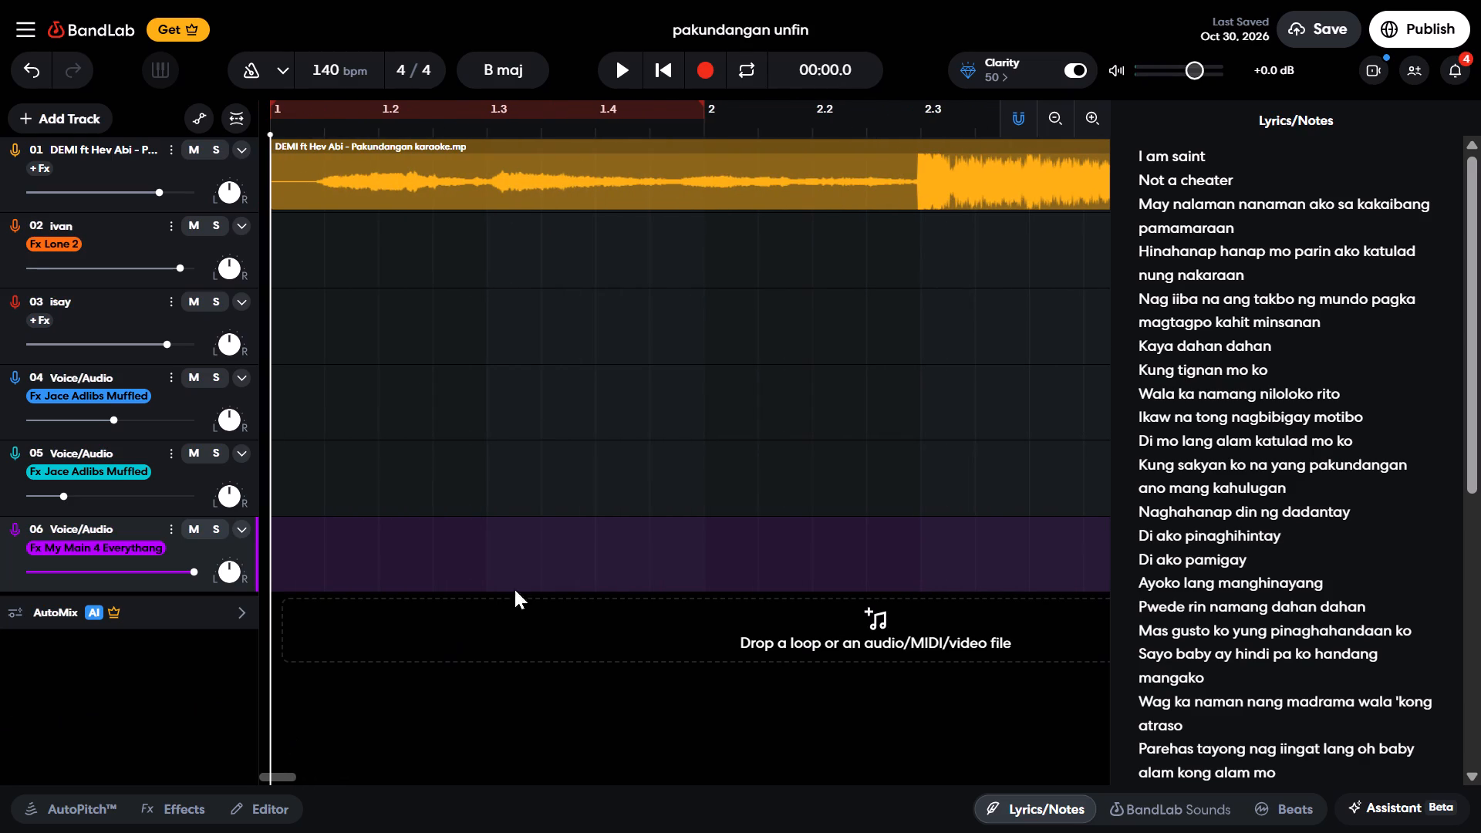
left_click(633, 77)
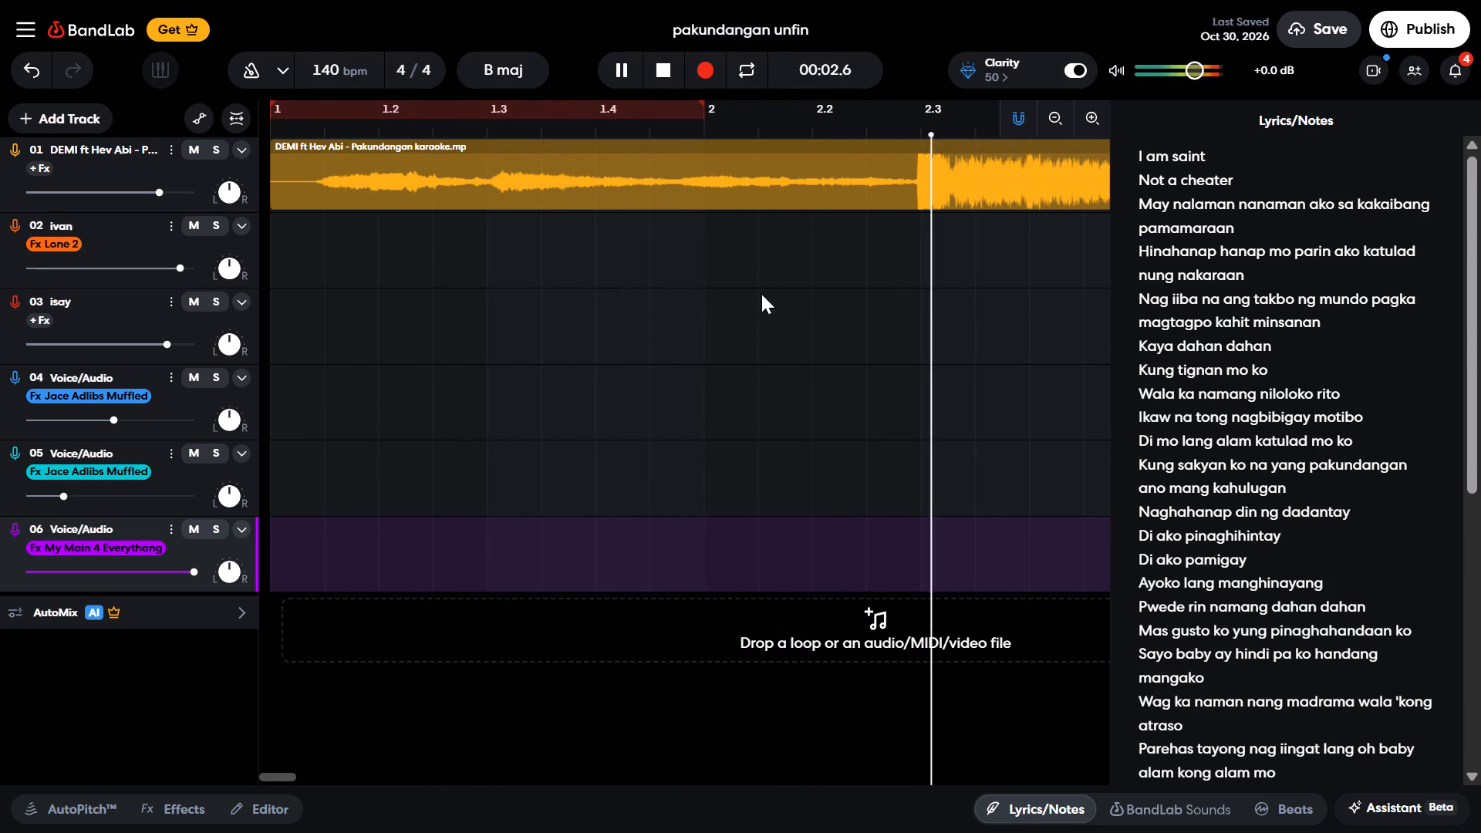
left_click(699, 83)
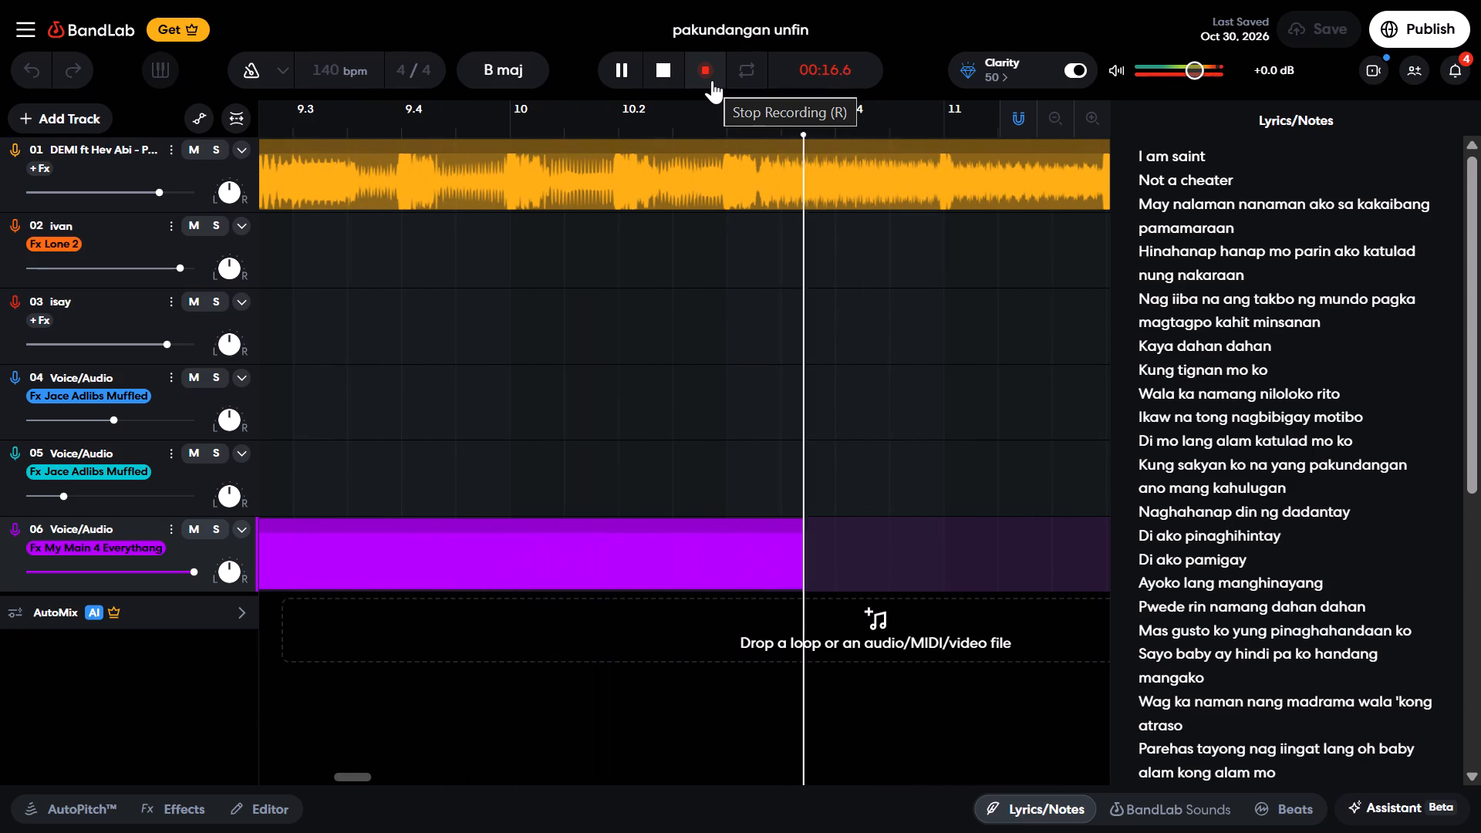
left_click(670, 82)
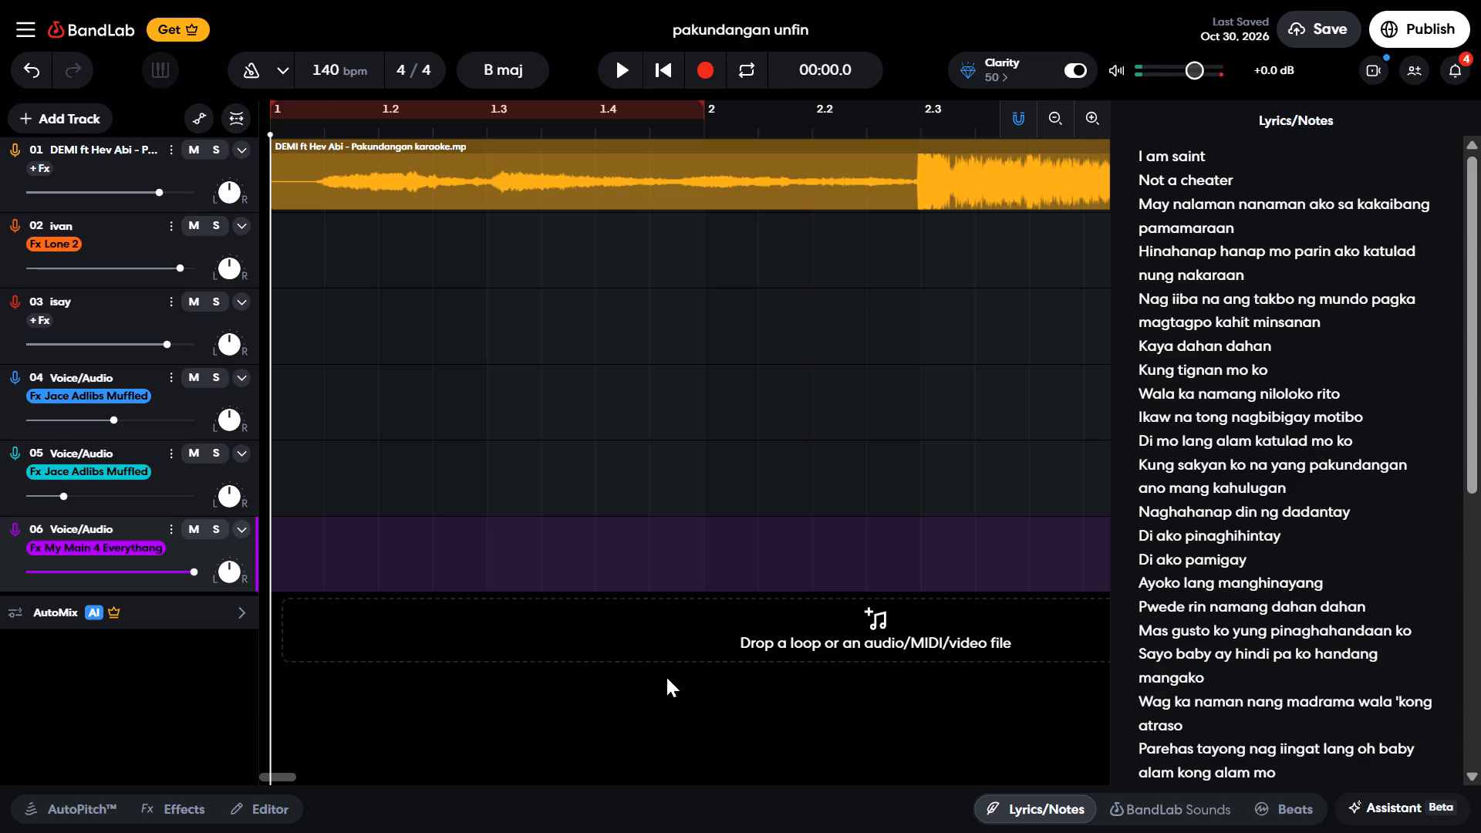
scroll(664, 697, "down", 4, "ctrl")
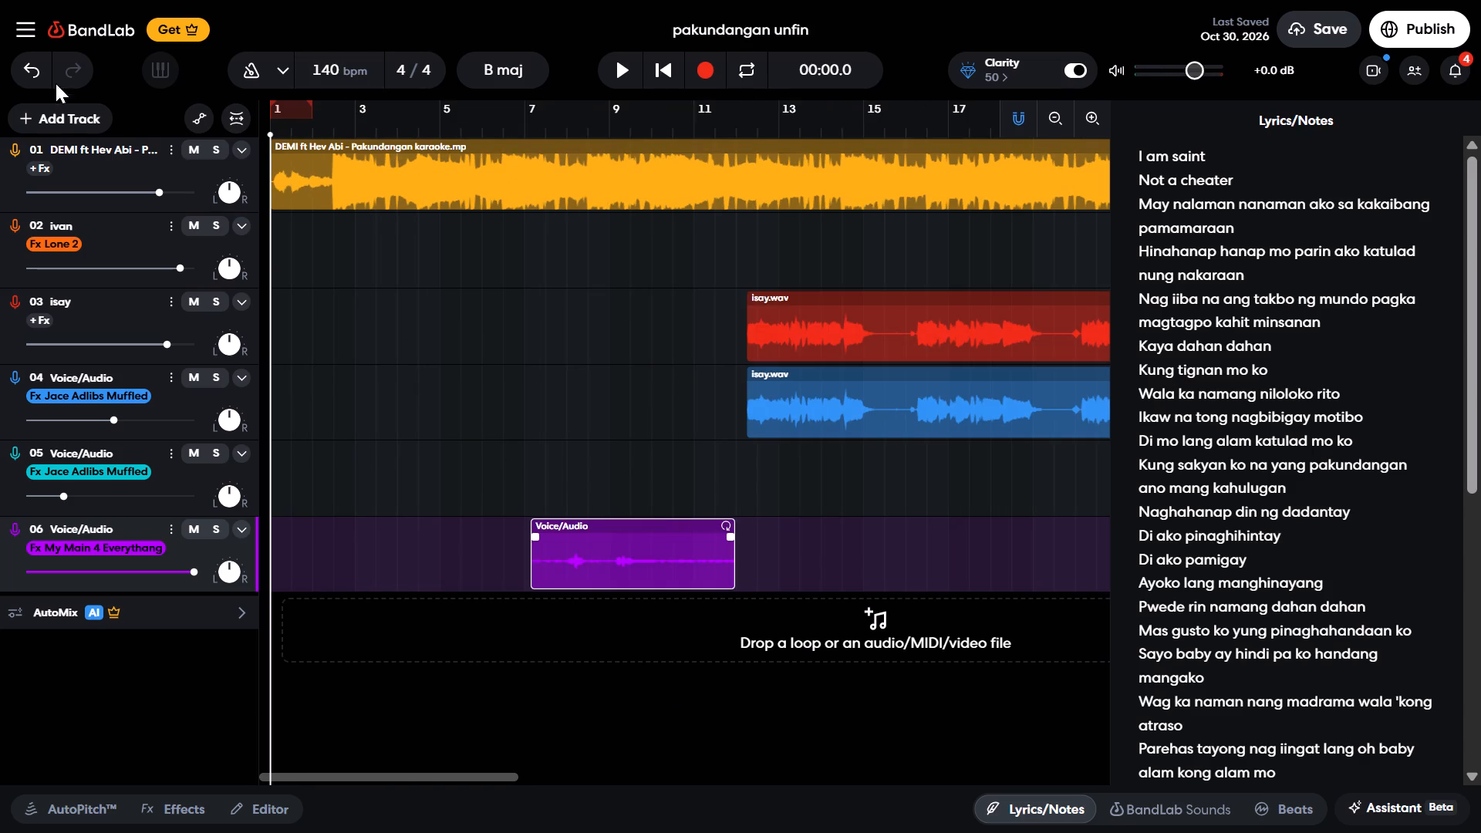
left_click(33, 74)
Play the backing track from 00:12.5 with track 06 selected to listen for the vocal entry point, and stop.
double_click(533, 478)
left_click(545, 539)
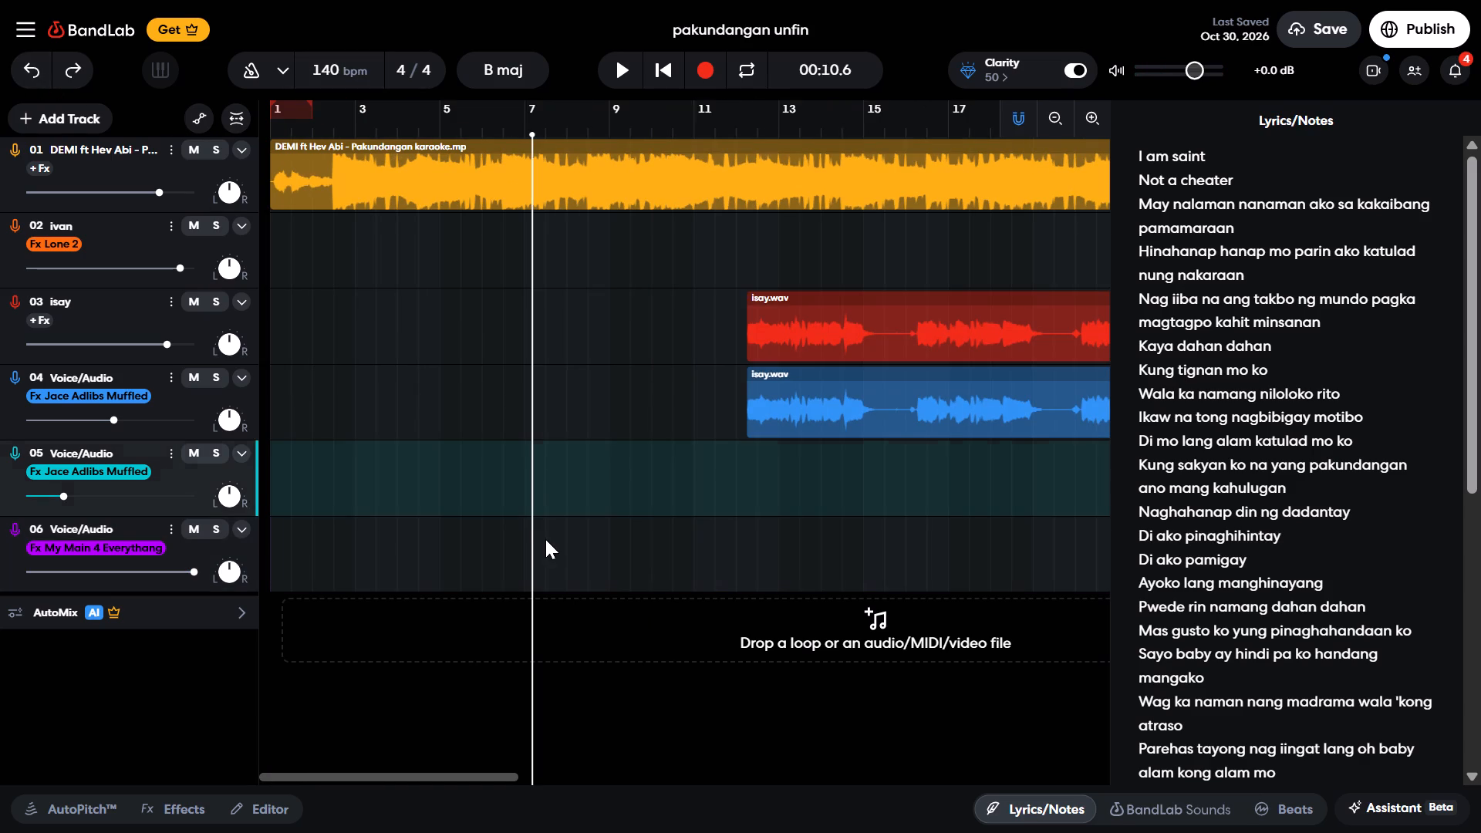
double_click(579, 542)
left_click(626, 67)
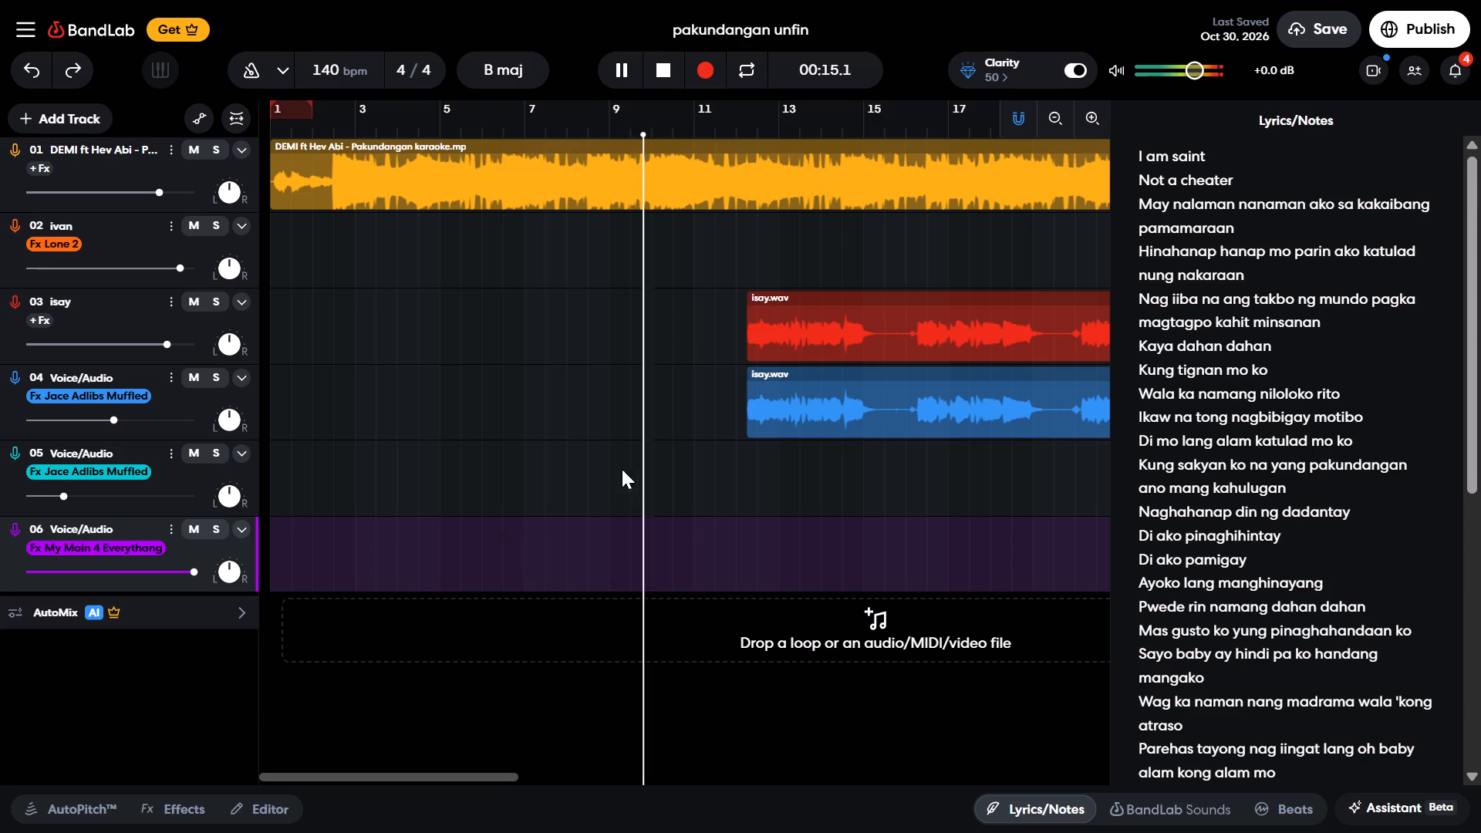
double_click(585, 538)
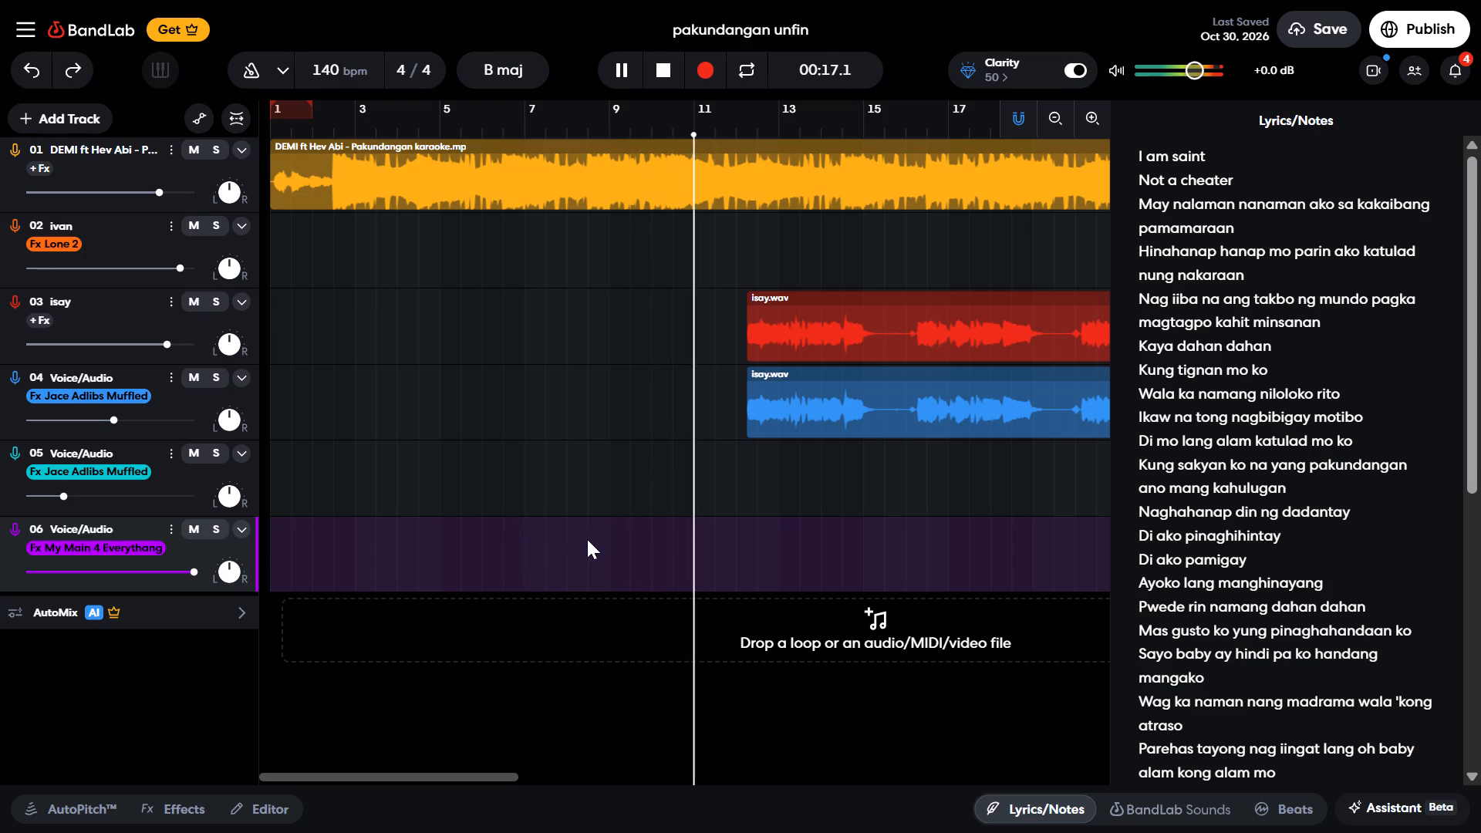
left_click(663, 64)
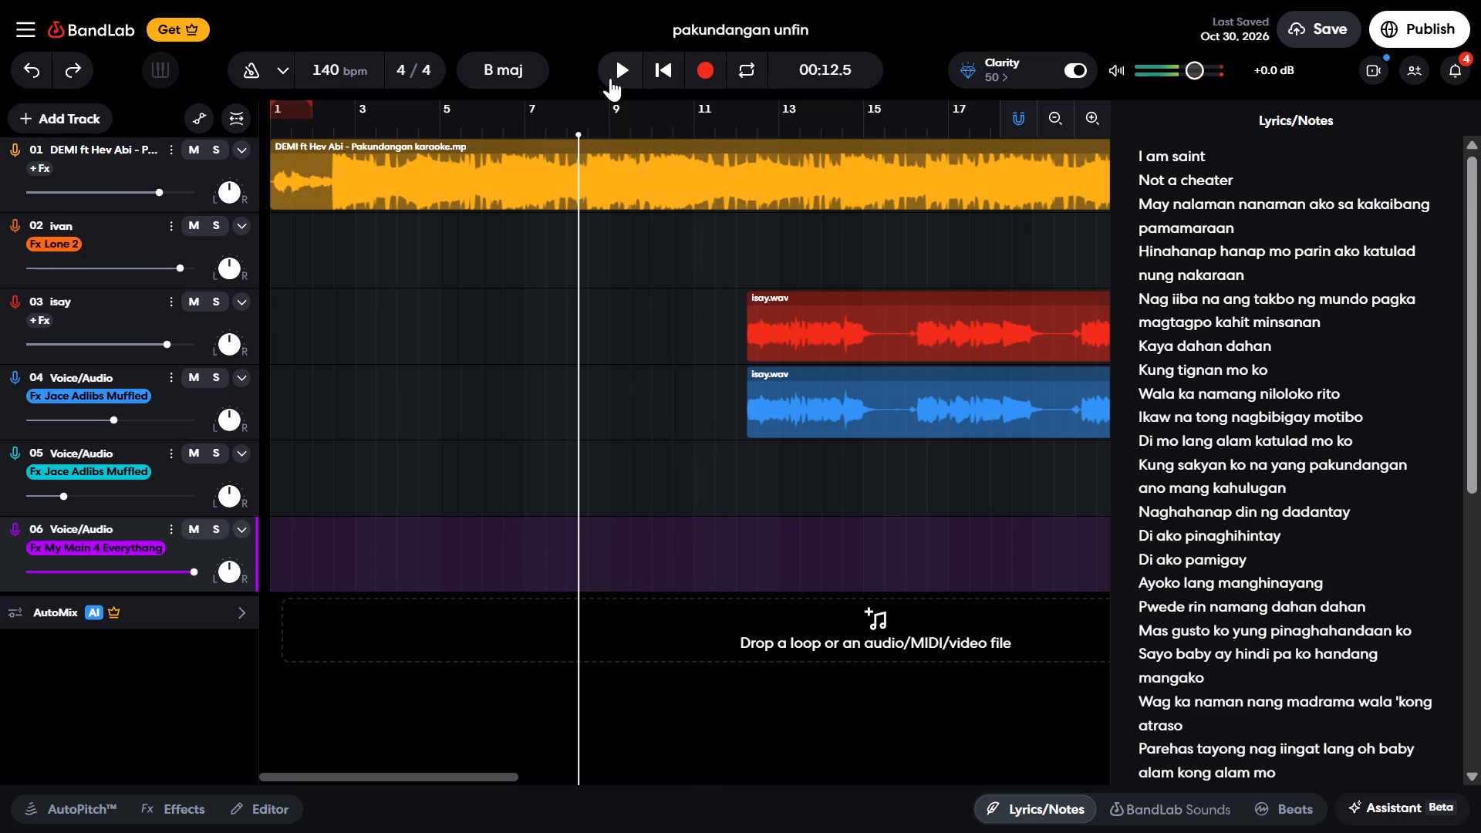
Set the playhead to 00:10.0, preview the section, and record a take on track 06 from about 00:10.5 to 00:18.
double_click(519, 545)
left_click(622, 66)
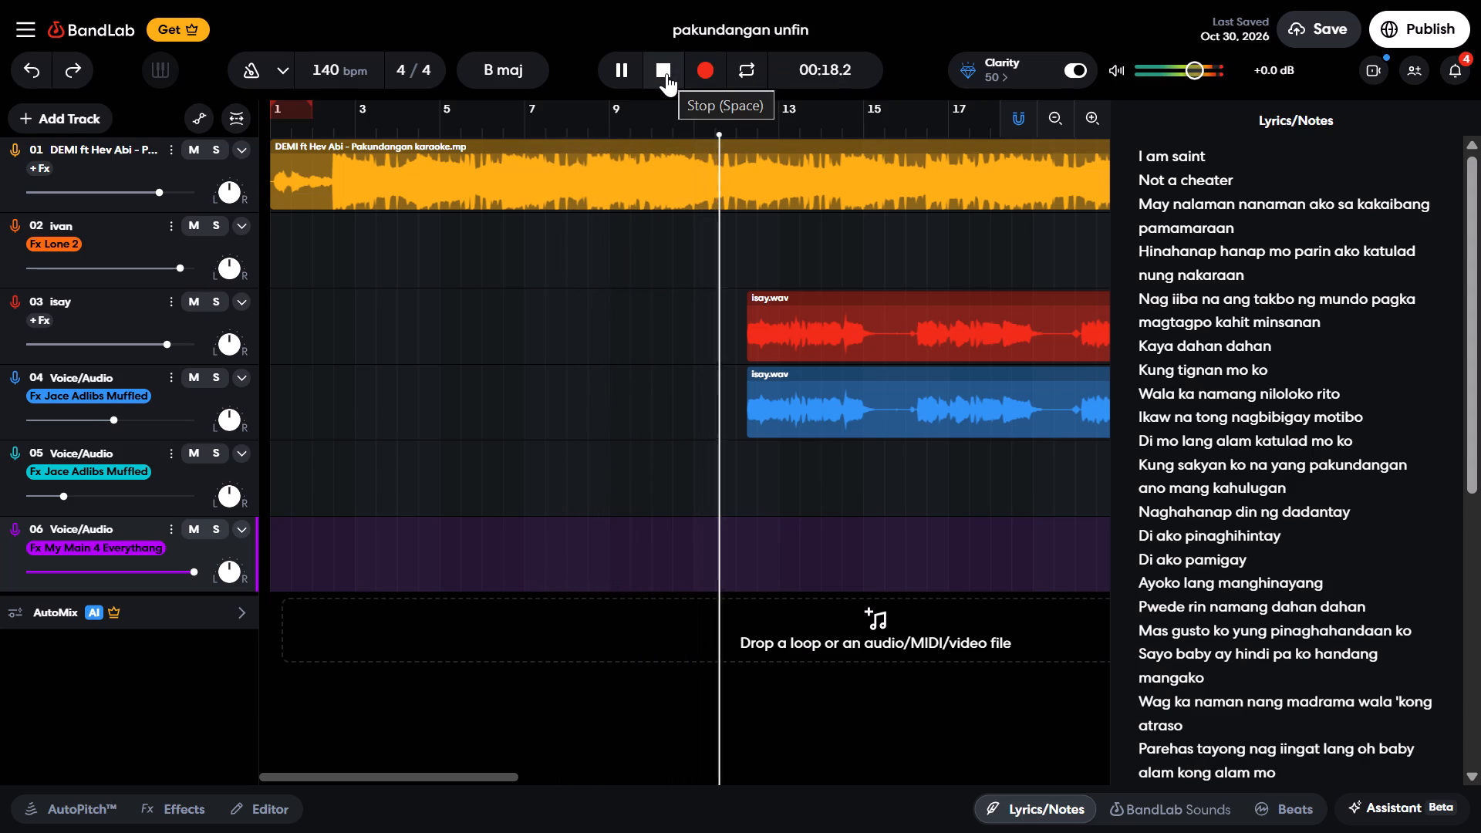
left_click(666, 73)
left_click(614, 69)
left_click(711, 68)
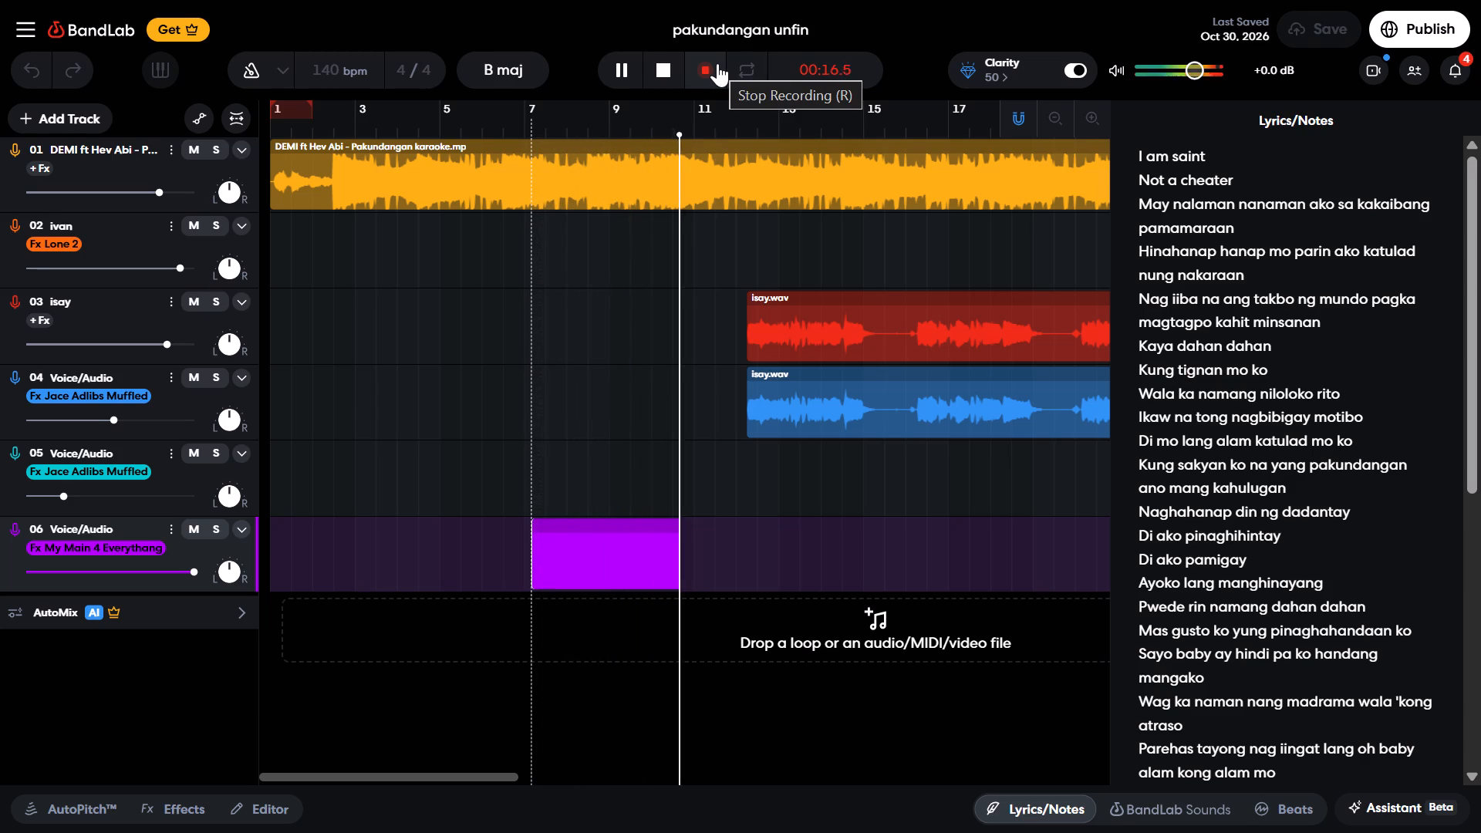
left_click(715, 63)
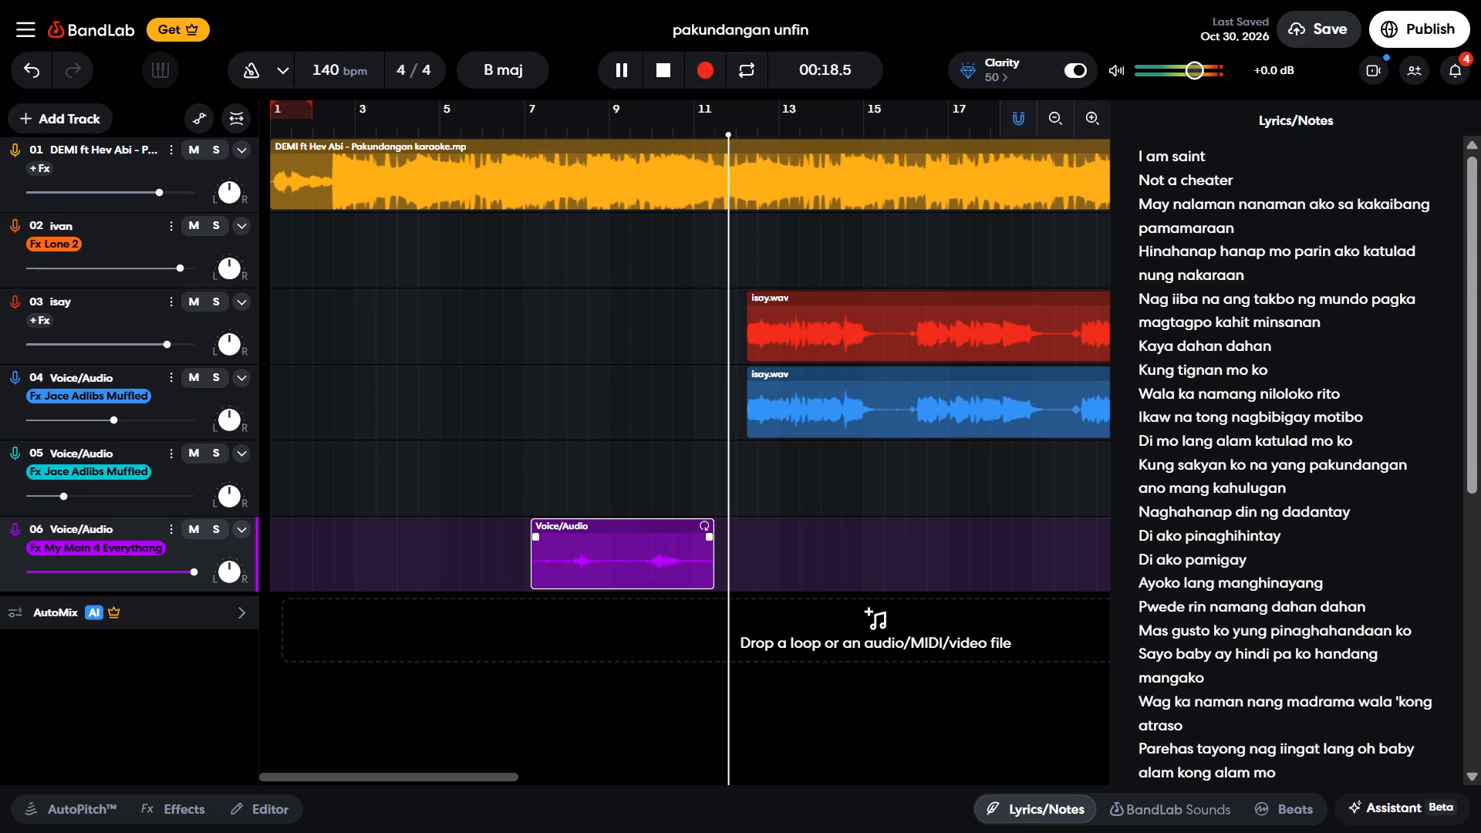
left_click(670, 74)
Nudge the new track 06 take slightly earlier to about bar 7, play it back from 00:10.0, and stop.
left_click_drag(674, 557, 666, 557)
left_click(629, 73)
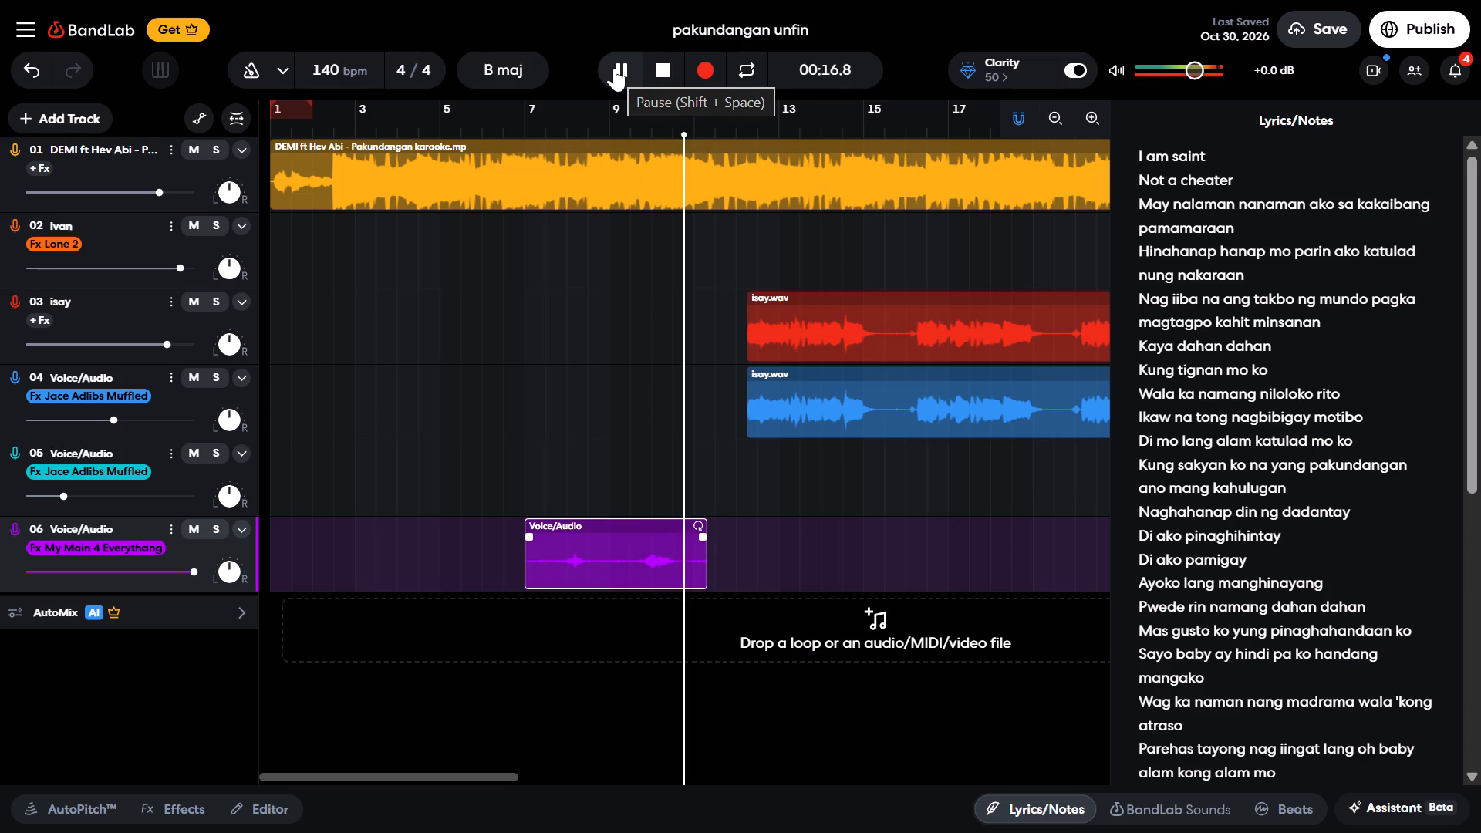
right_click(649, 557)
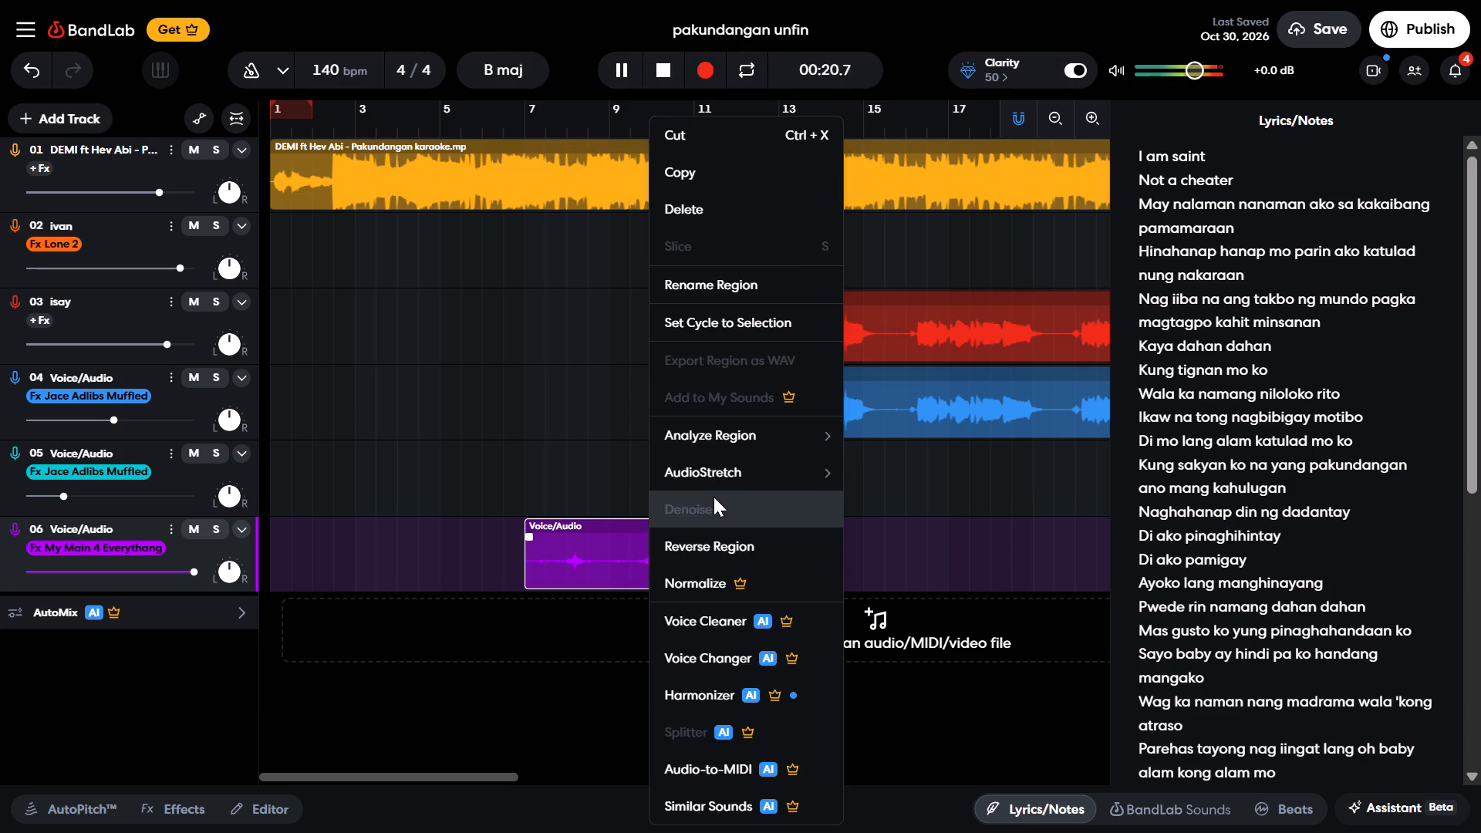
left_click(659, 73)
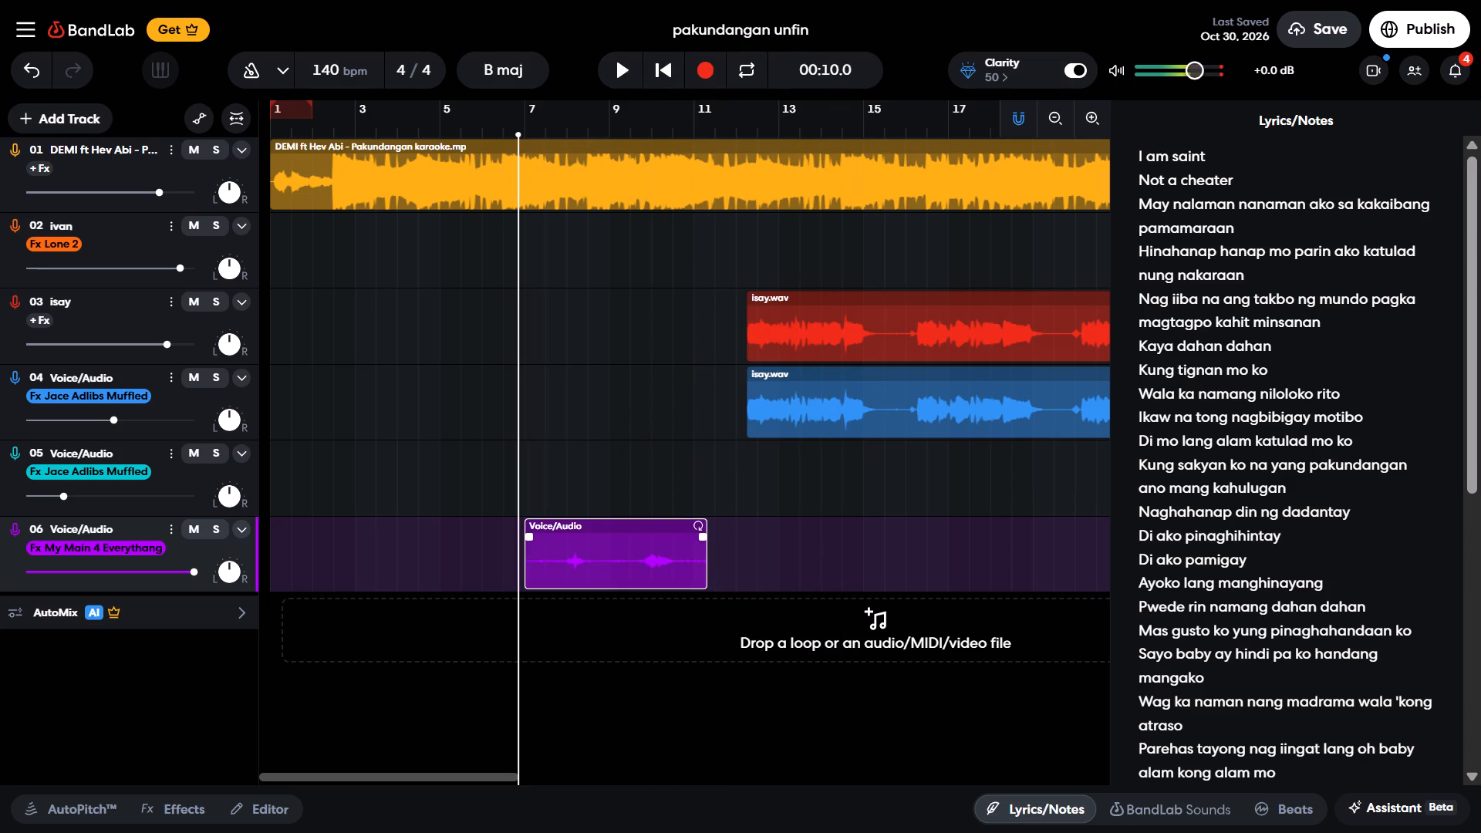
Denoise the newly recorded take at bar 7 on track 06.
right_click(625, 559)
left_click(697, 513)
Change track 06's effects preset to Crunchy Backround Vocals while the section plays, and stop playback.
left_click(625, 81)
left_click(135, 545)
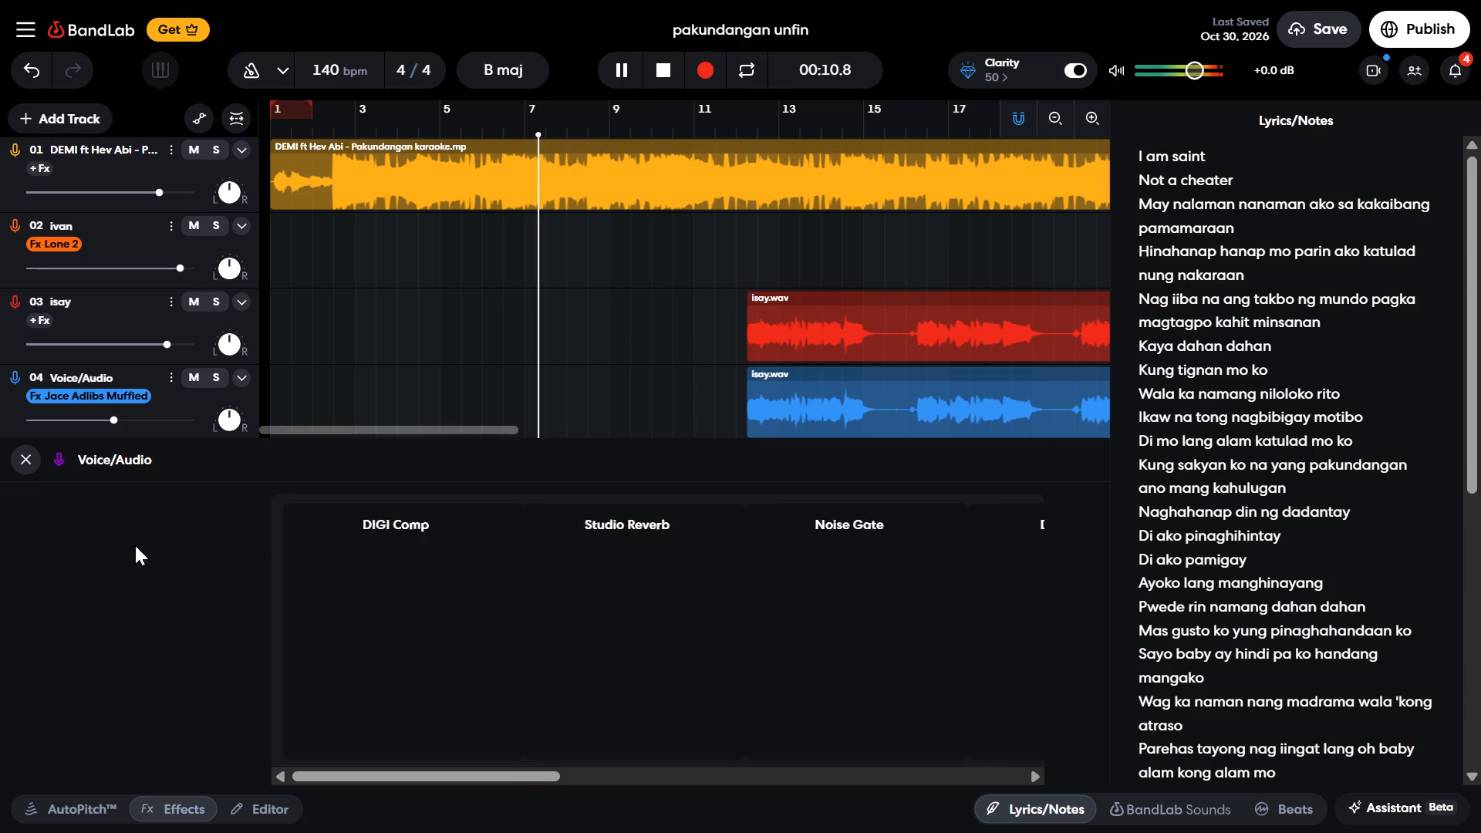
left_click(123, 621)
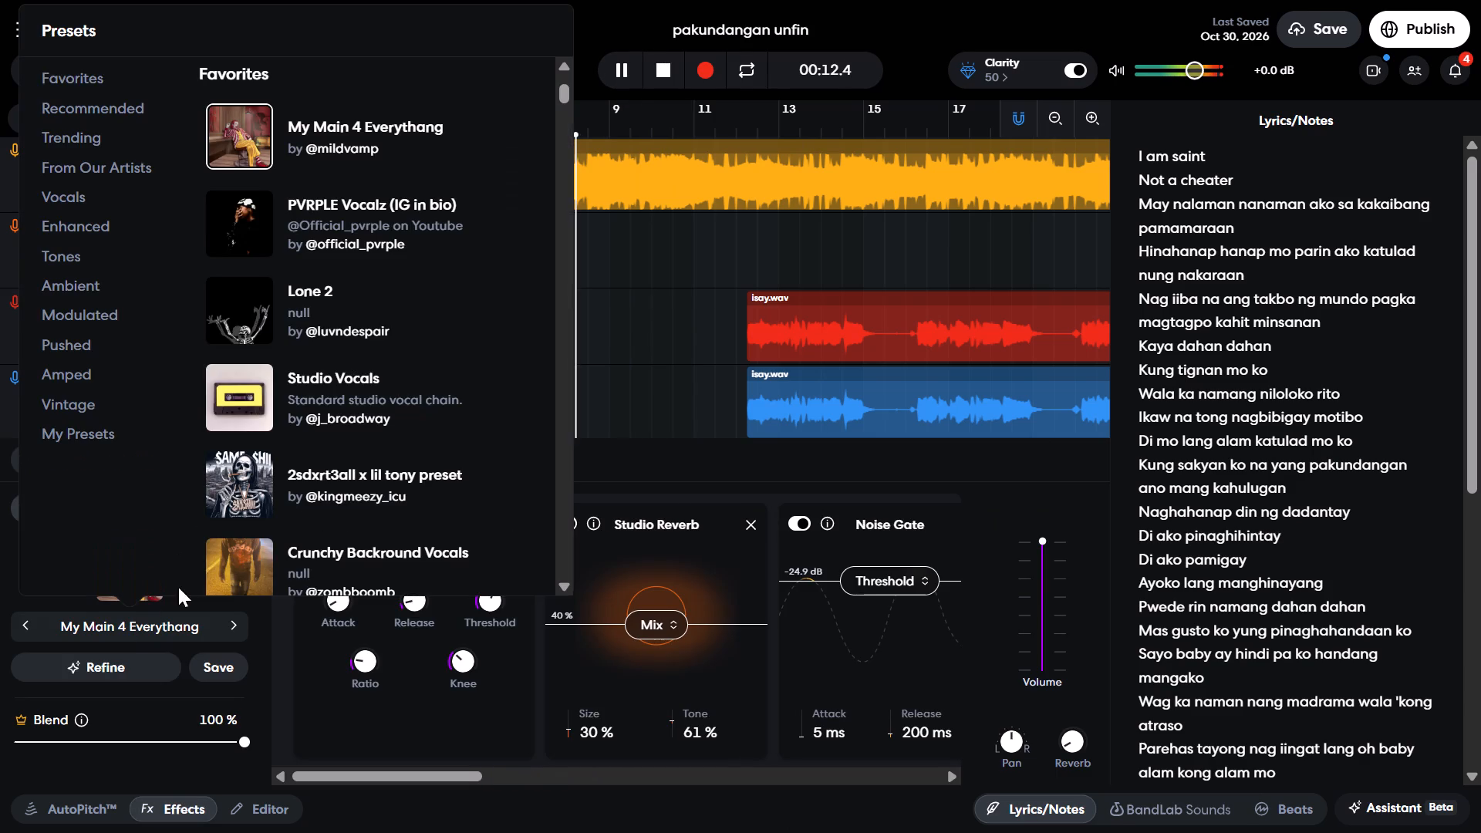
scroll(333, 430, "down", 1)
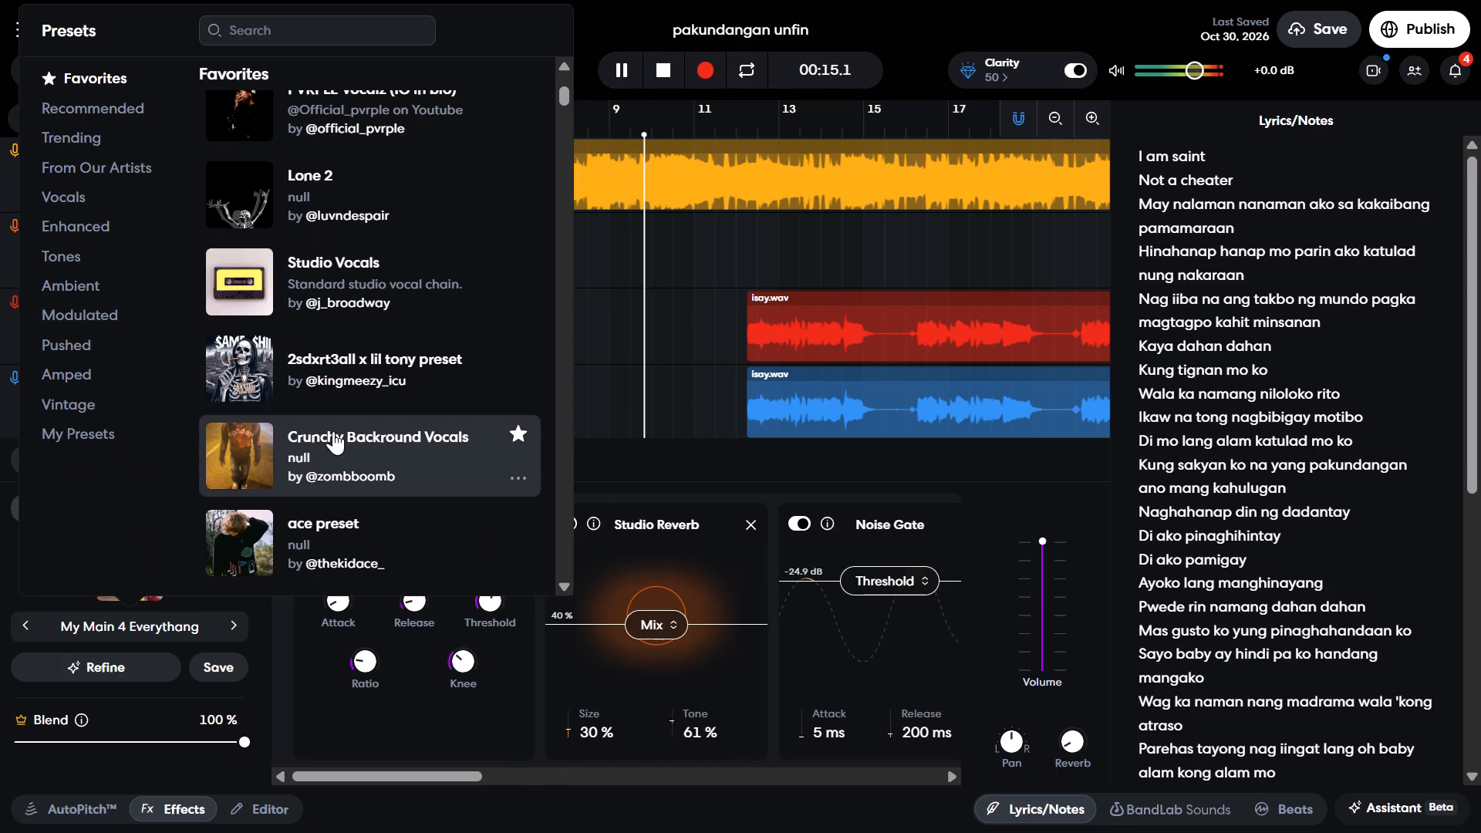
left_click(273, 453)
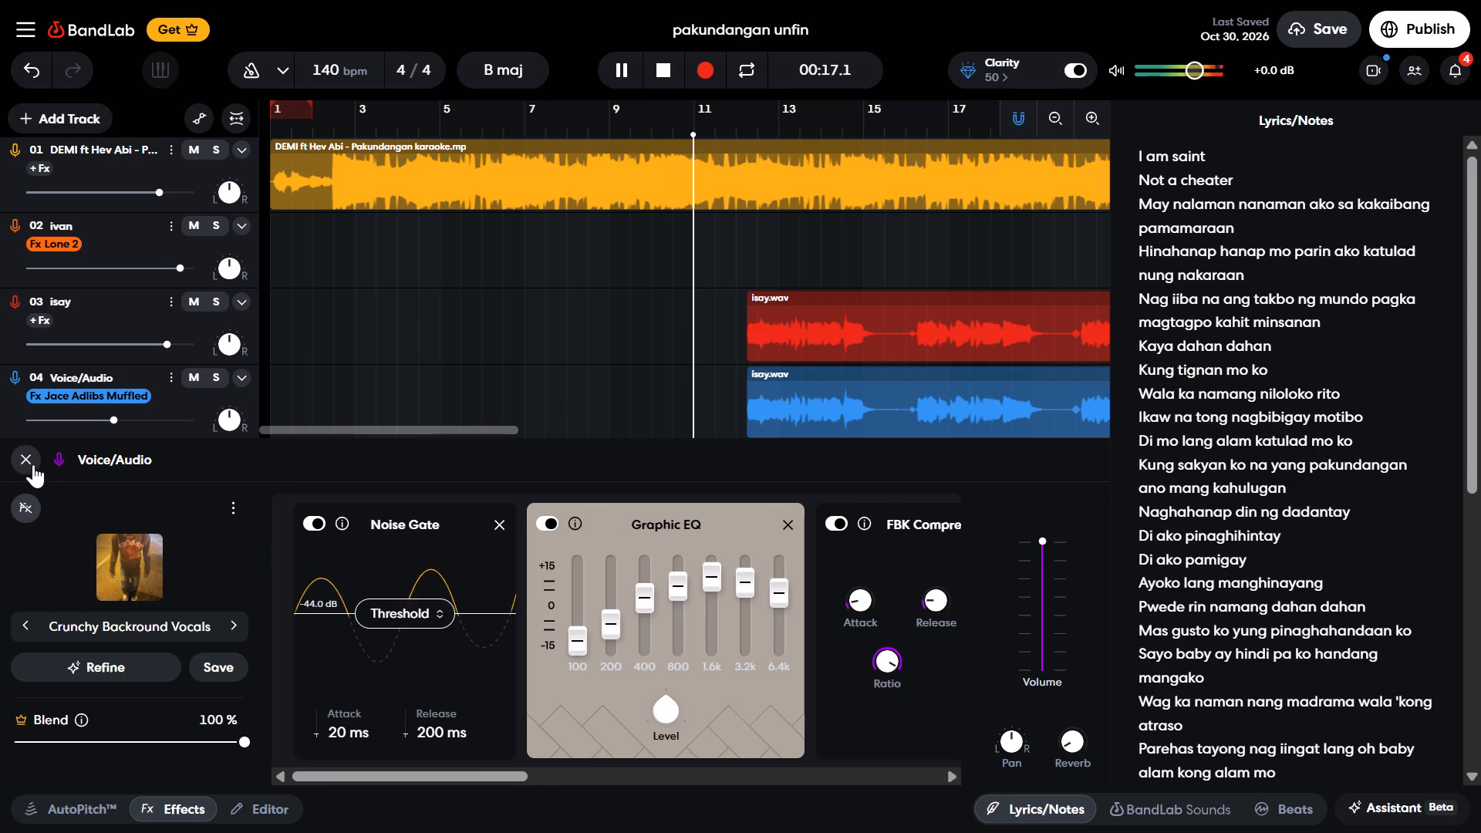
left_click(30, 463)
left_click(650, 64)
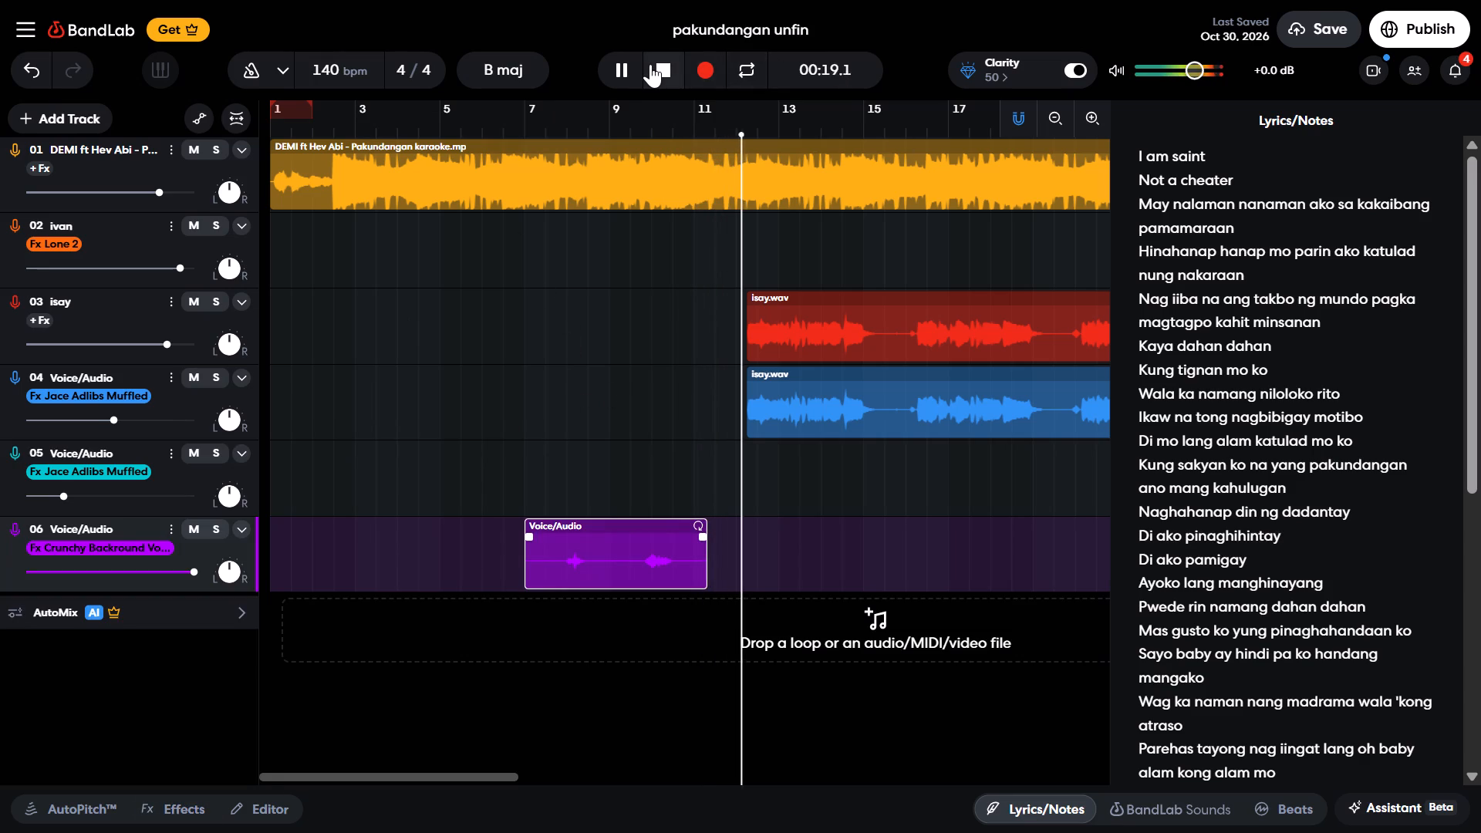
left_click(644, 65)
Set the playhead to 00:08.6, play back the track 06 take with the new preset, and stop.
double_click(478, 539)
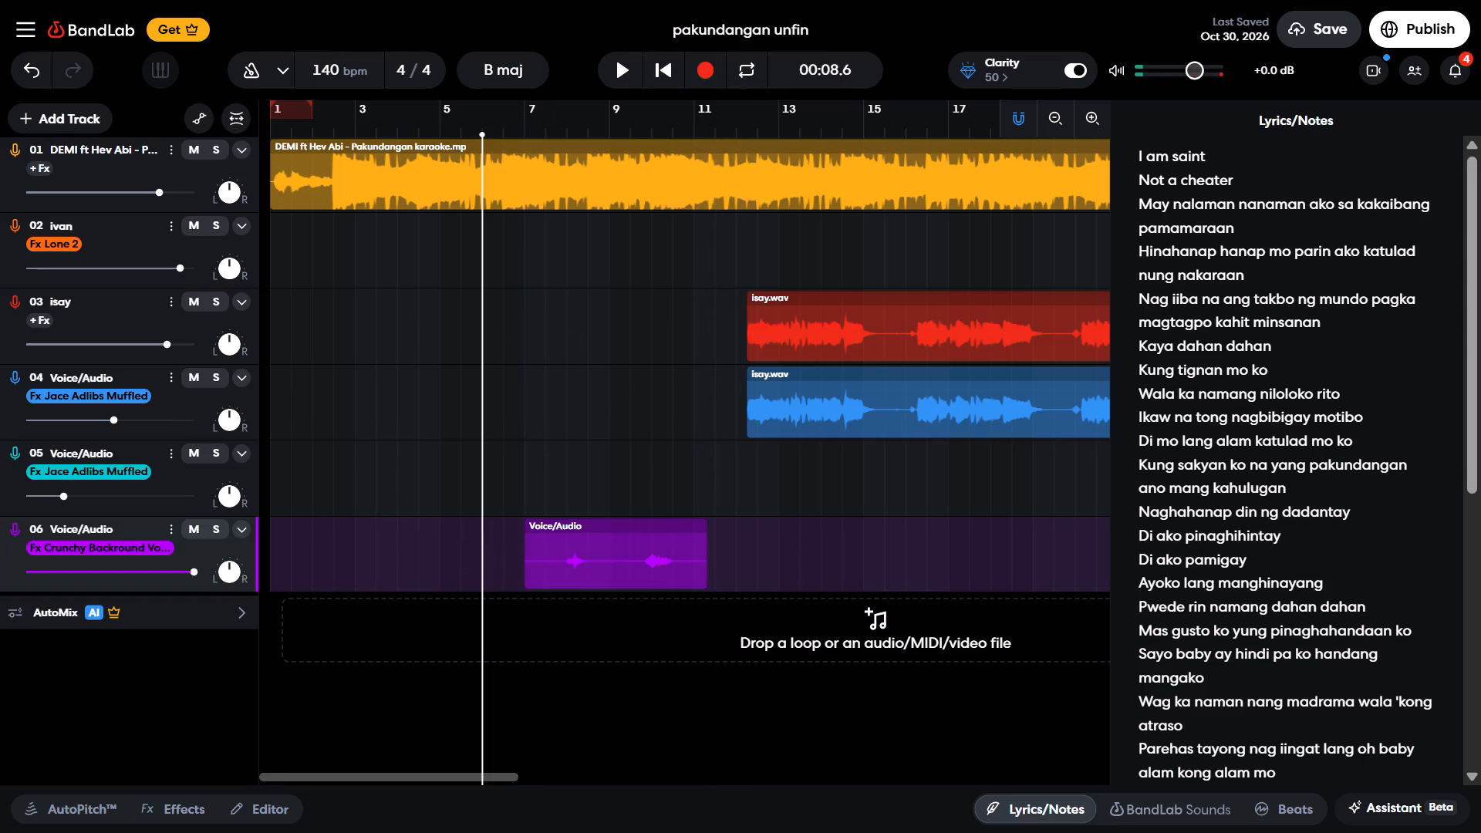
left_click(612, 78)
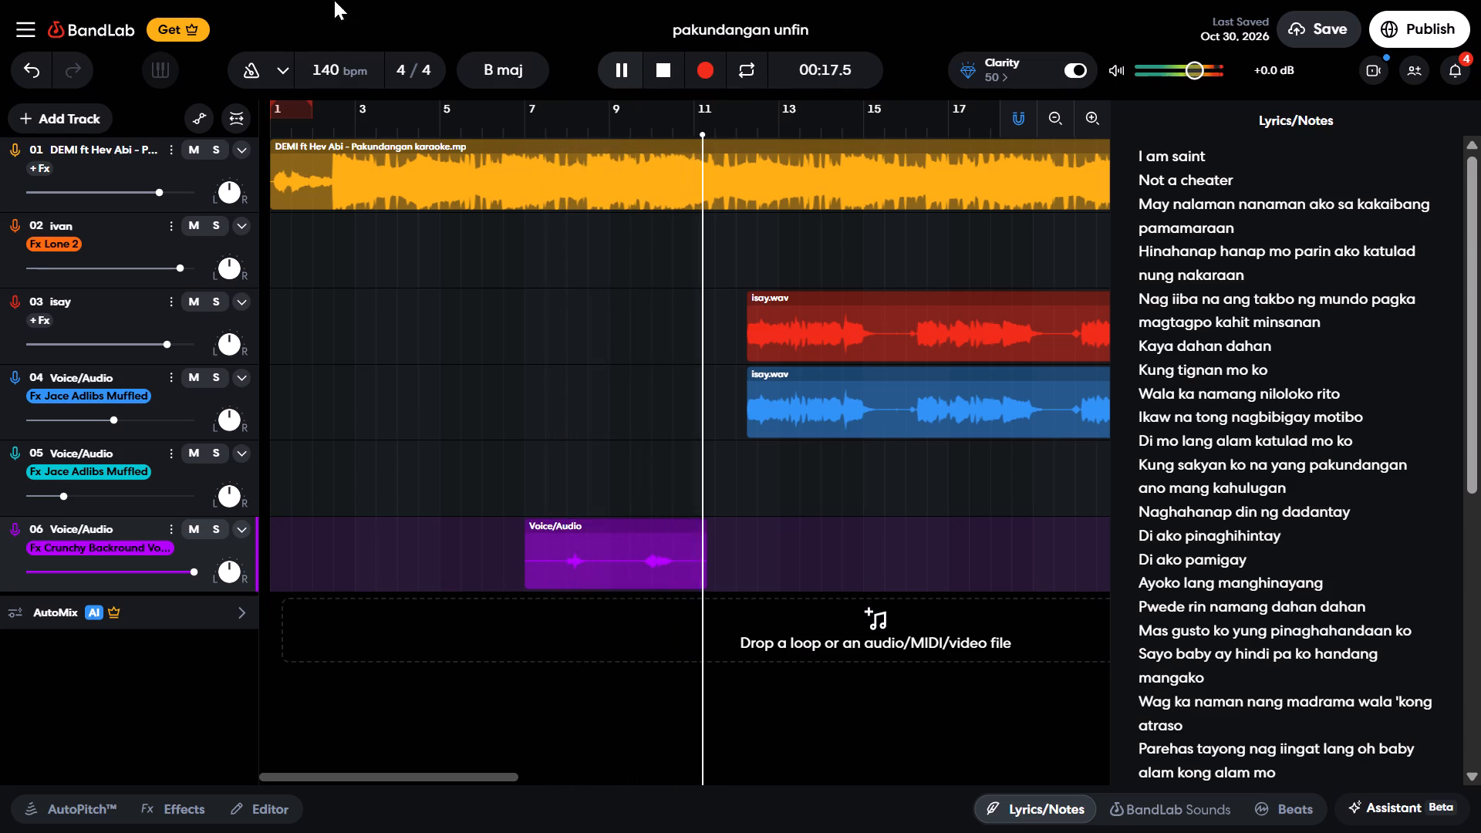
left_click(656, 63)
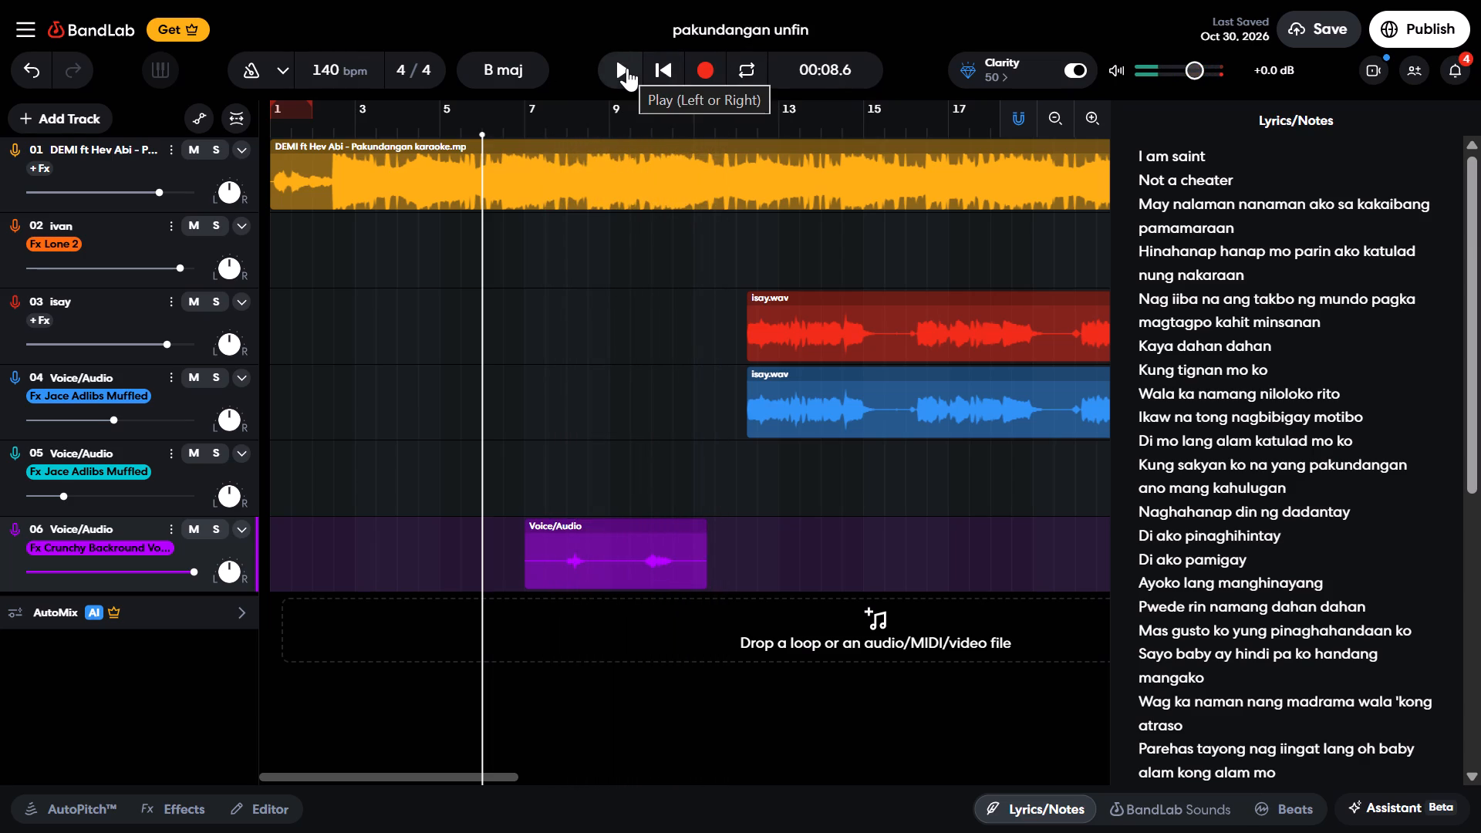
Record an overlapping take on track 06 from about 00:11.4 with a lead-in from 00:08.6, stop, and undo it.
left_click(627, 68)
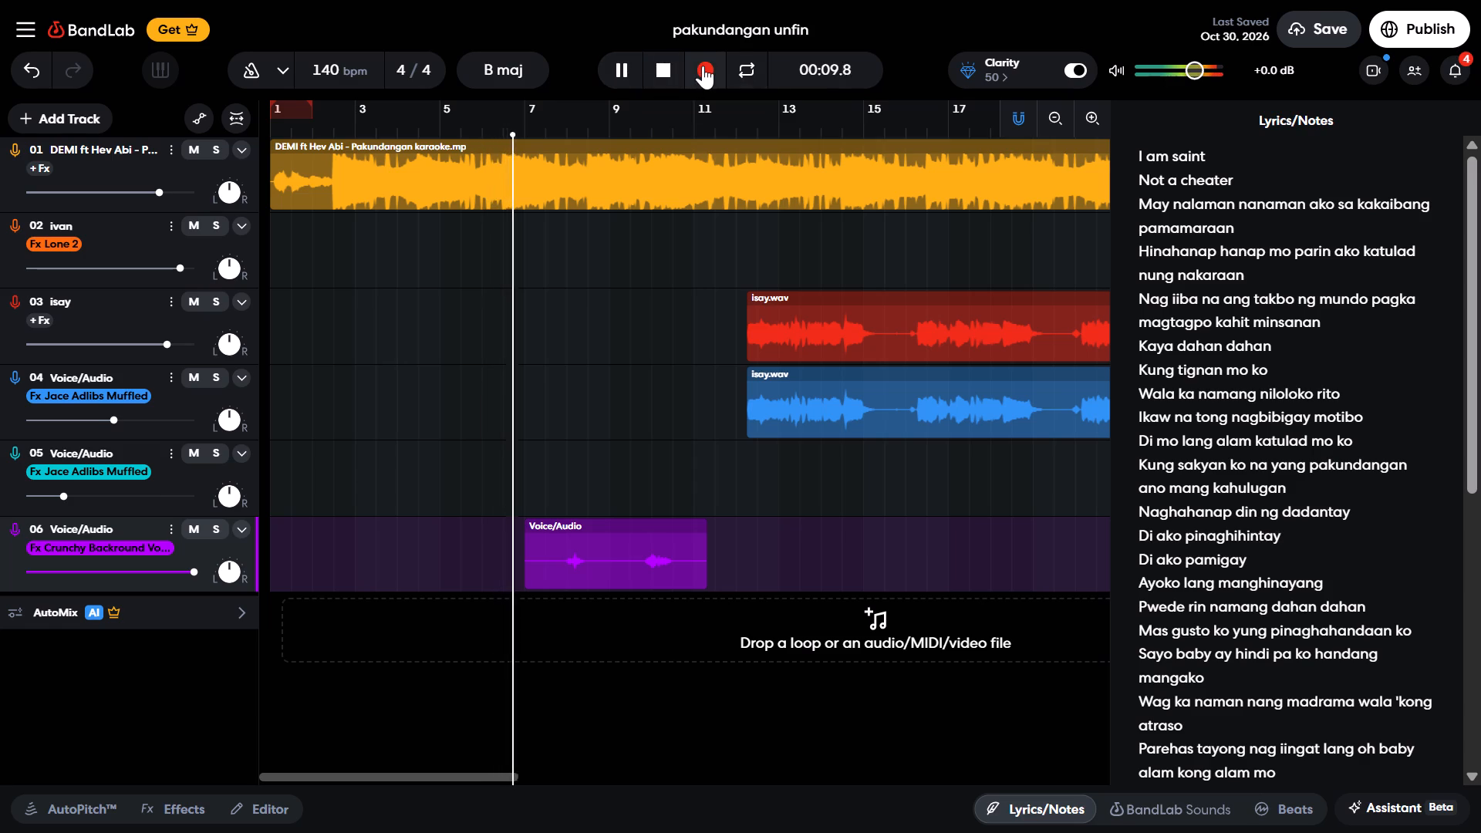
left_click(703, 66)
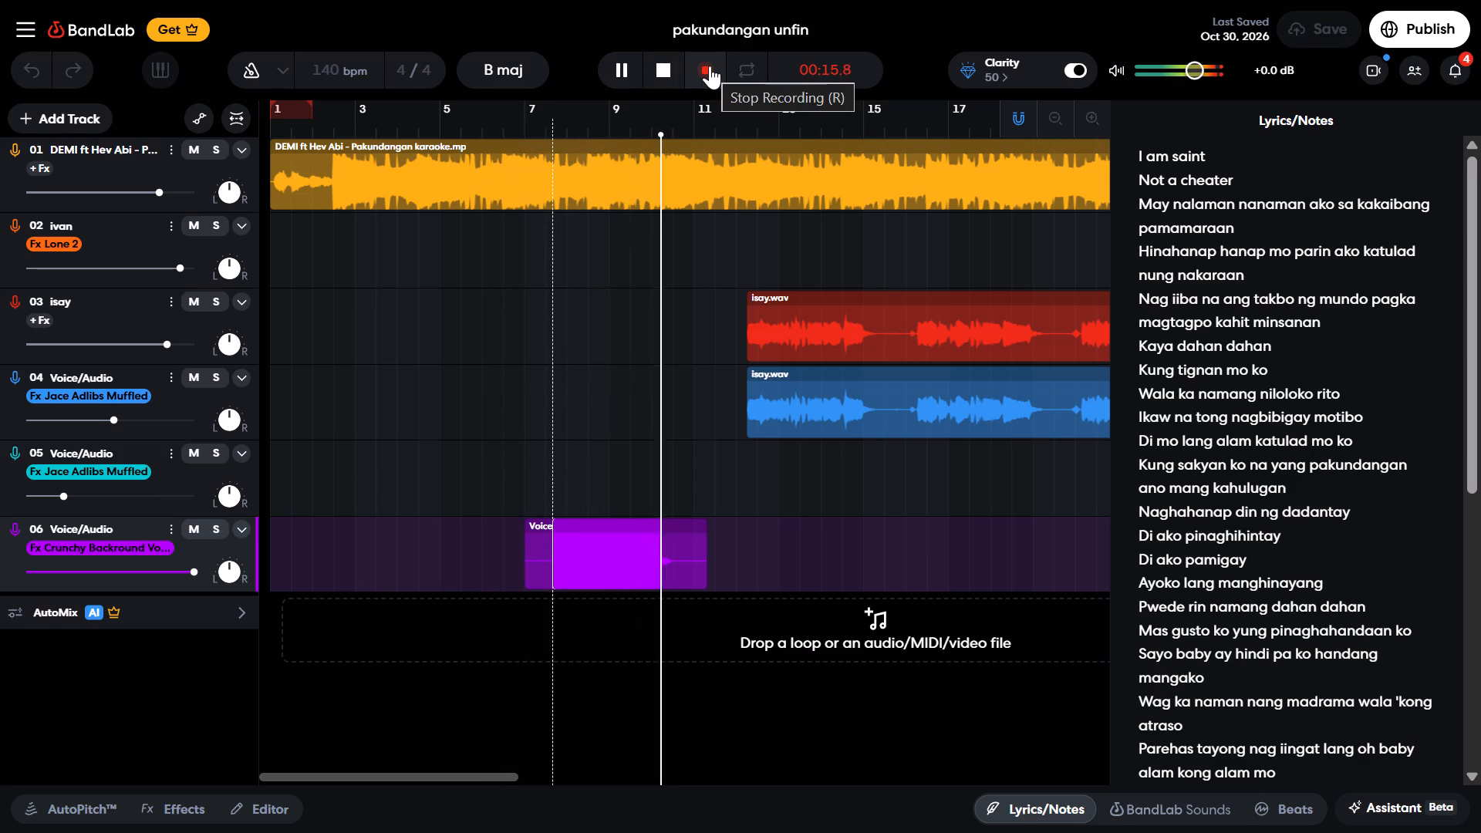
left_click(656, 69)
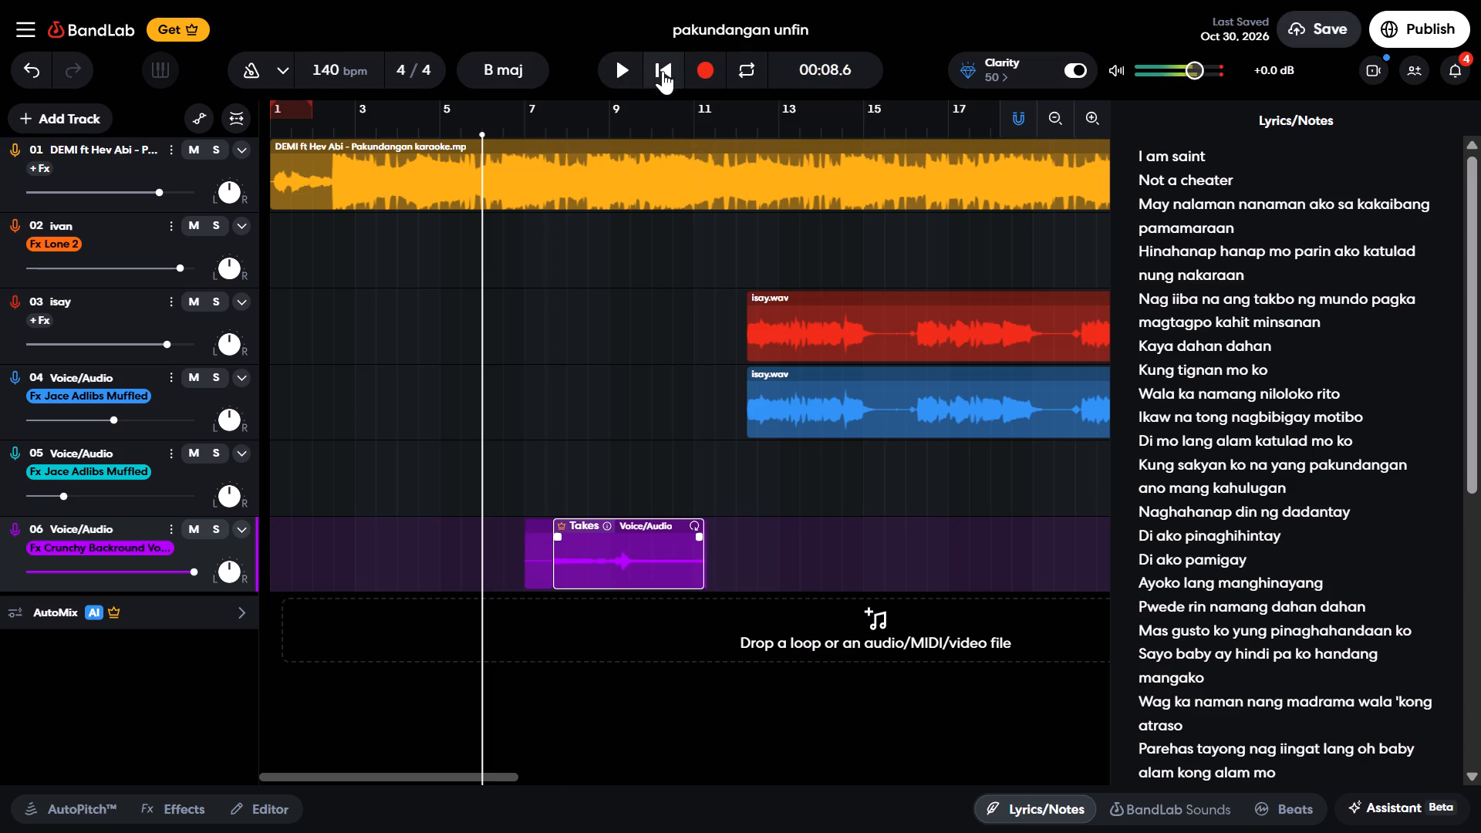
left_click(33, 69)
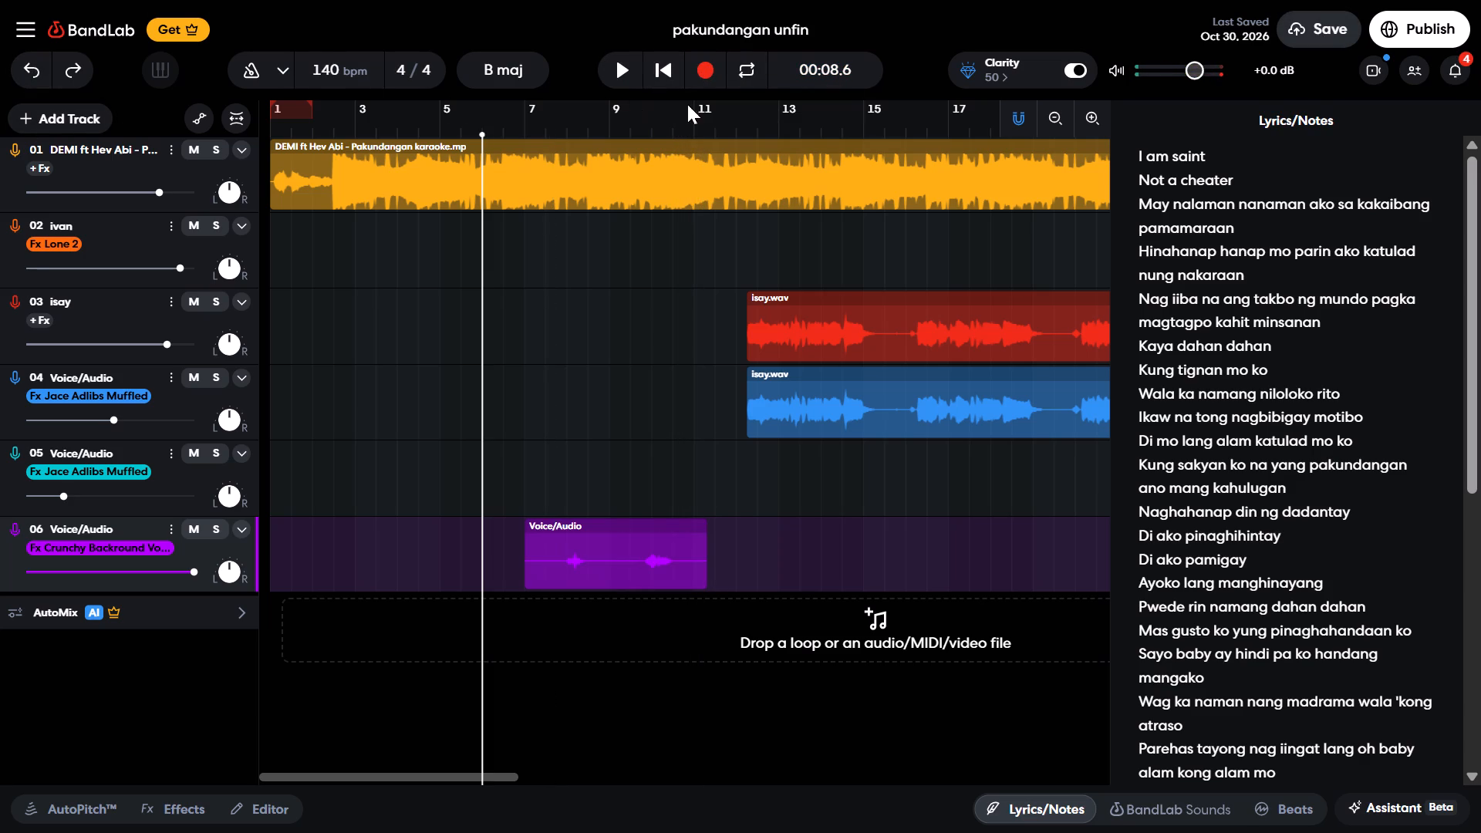
Play from 00:08.6, record an overlapping take on track 06 from about 00:11.5 to 00:15.2, and stop.
left_click(625, 63)
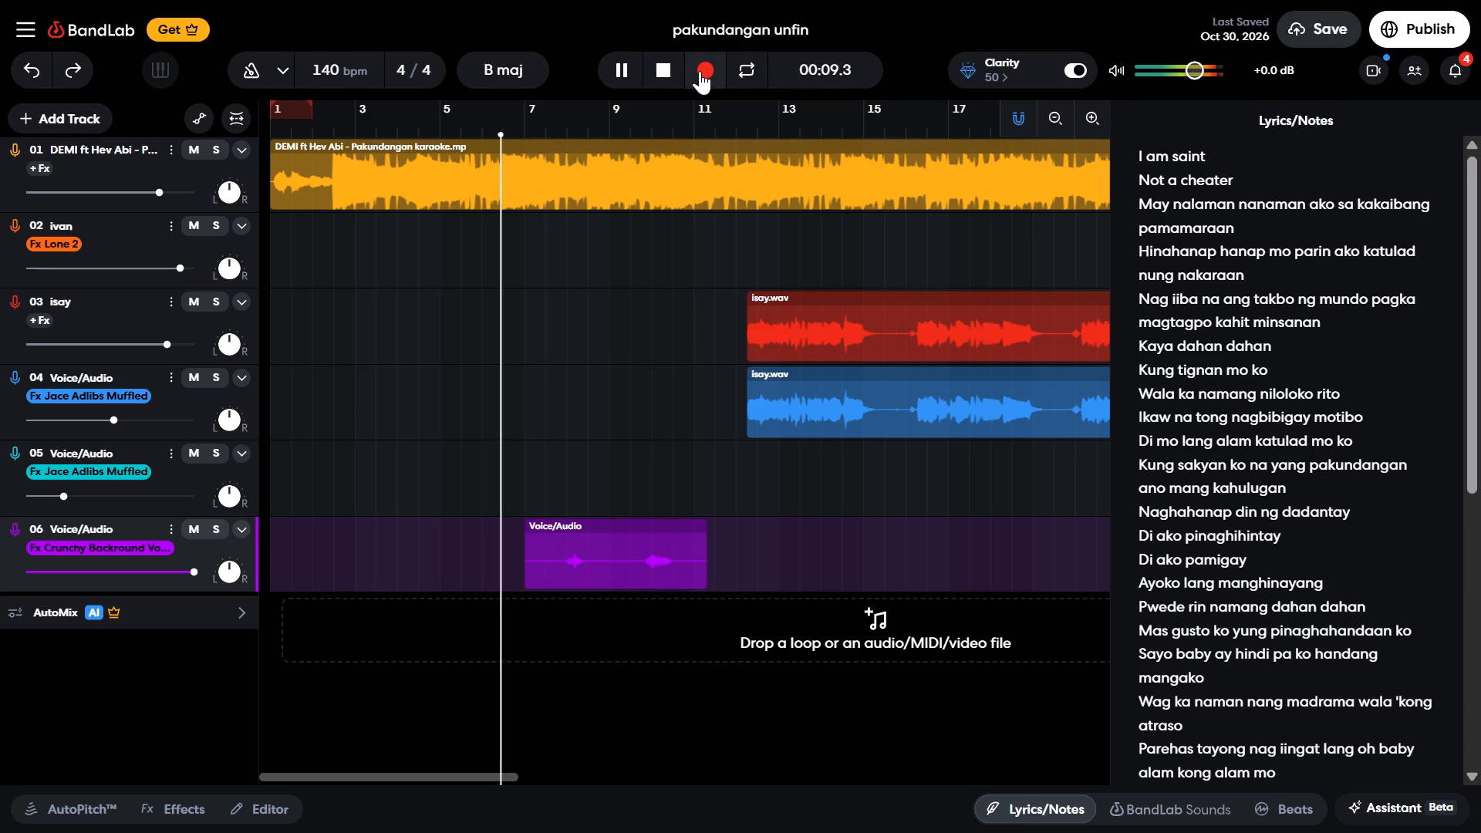
left_click(700, 71)
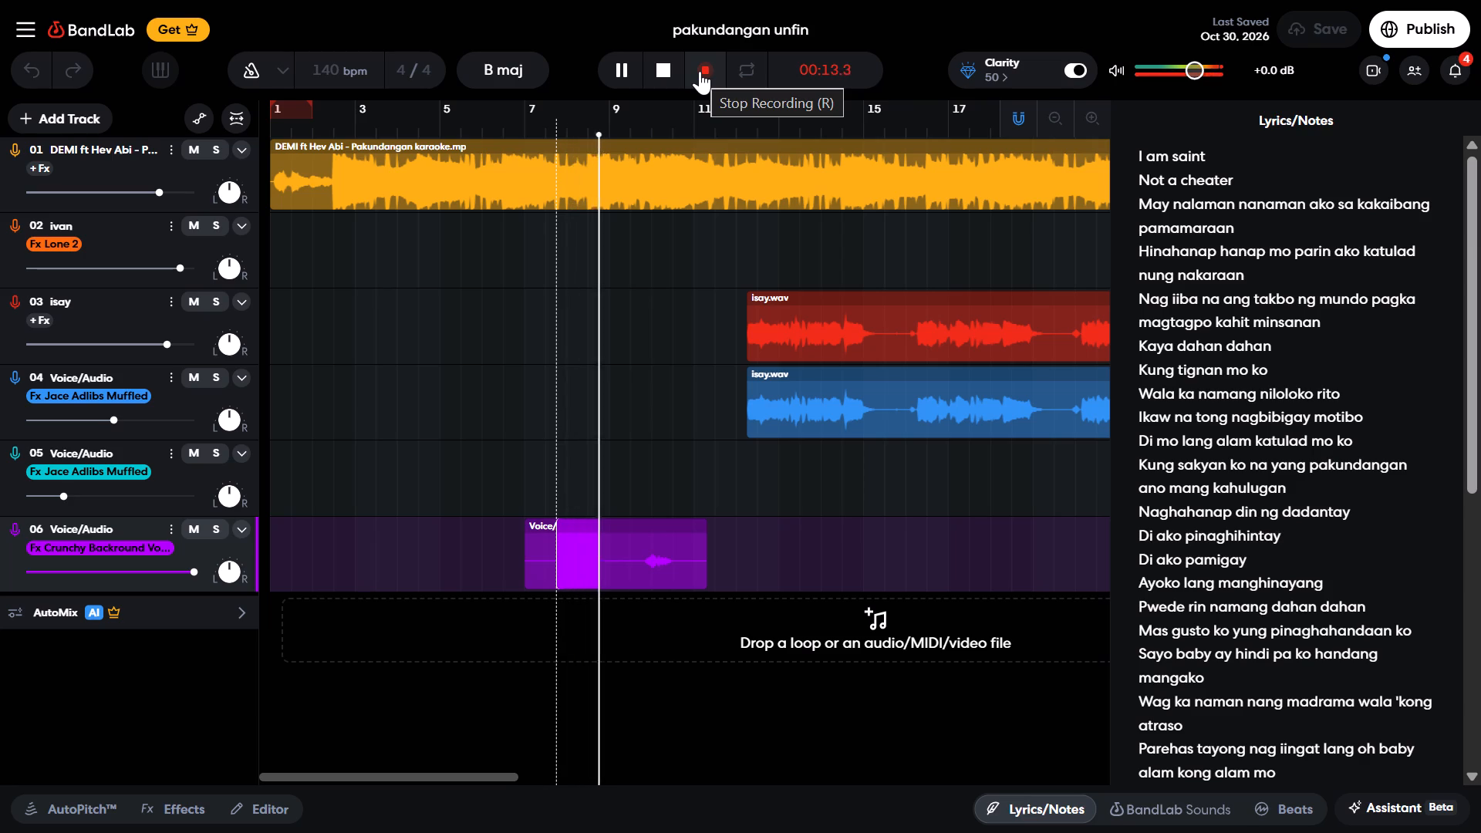
left_click(700, 71)
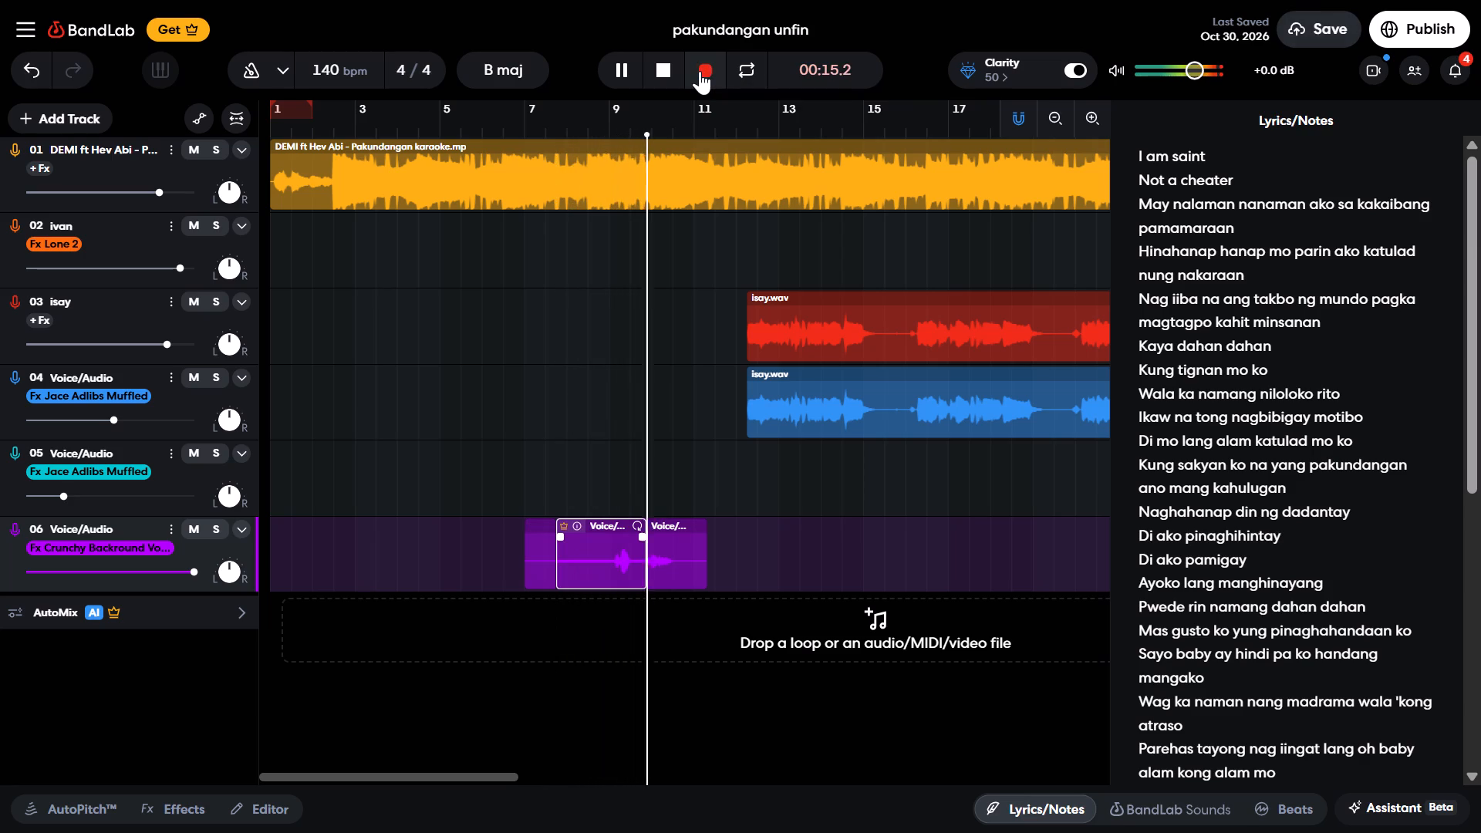
left_click(670, 76)
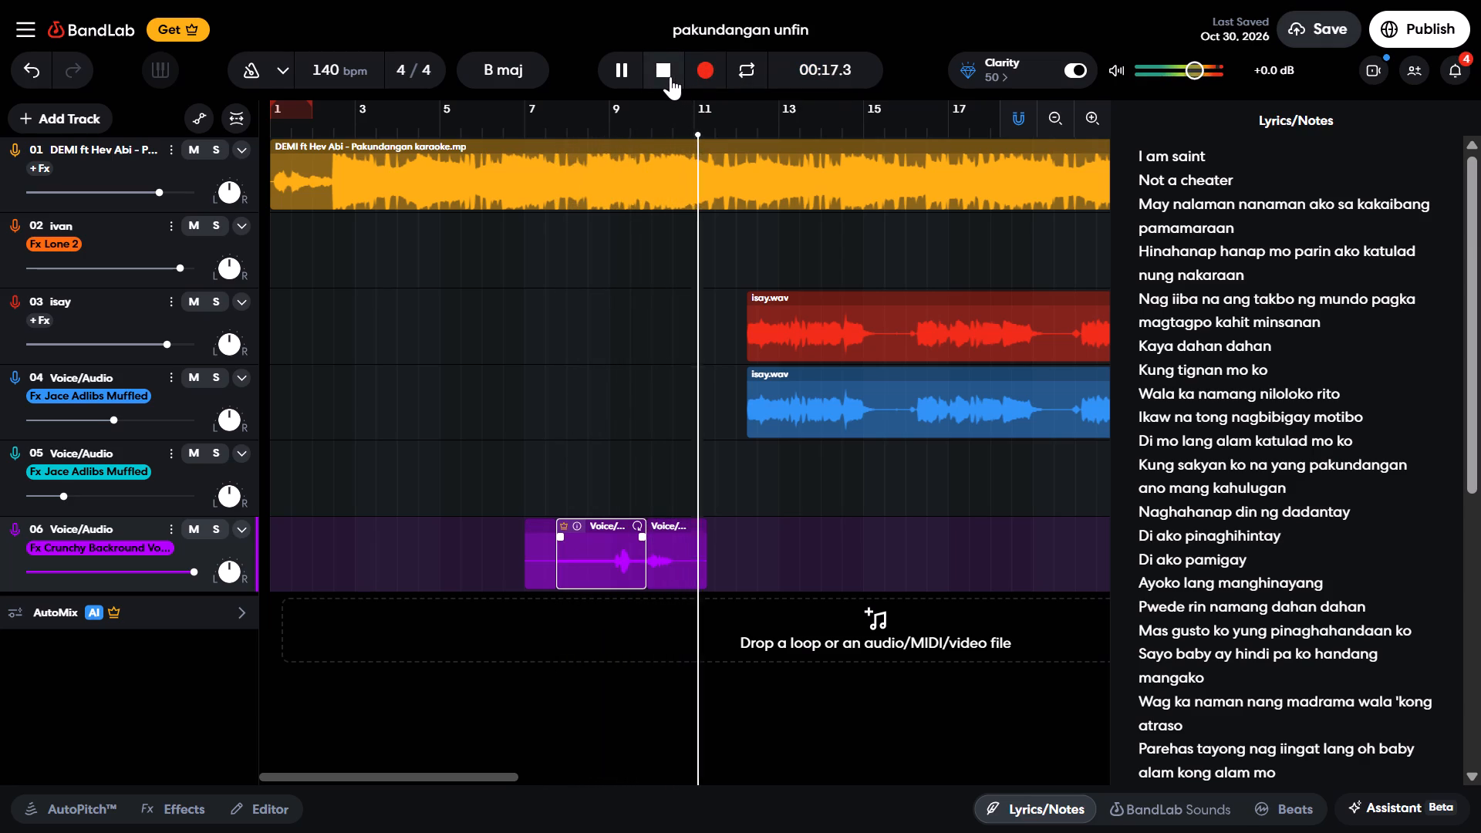
Play from 00:08.6 and nudge the new middle take on track 06 slightly earlier.
left_click(619, 74)
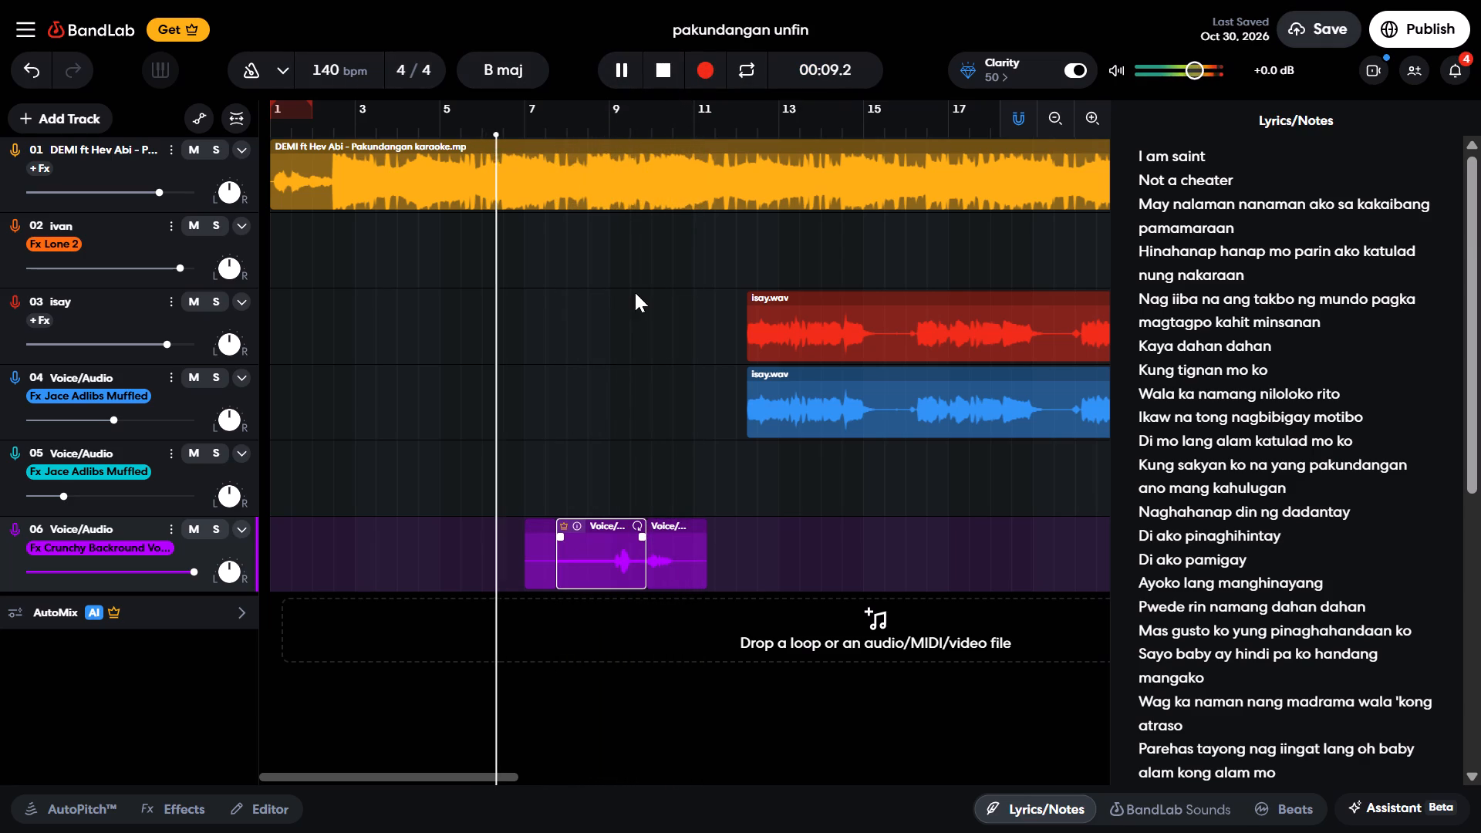
left_click(614, 563)
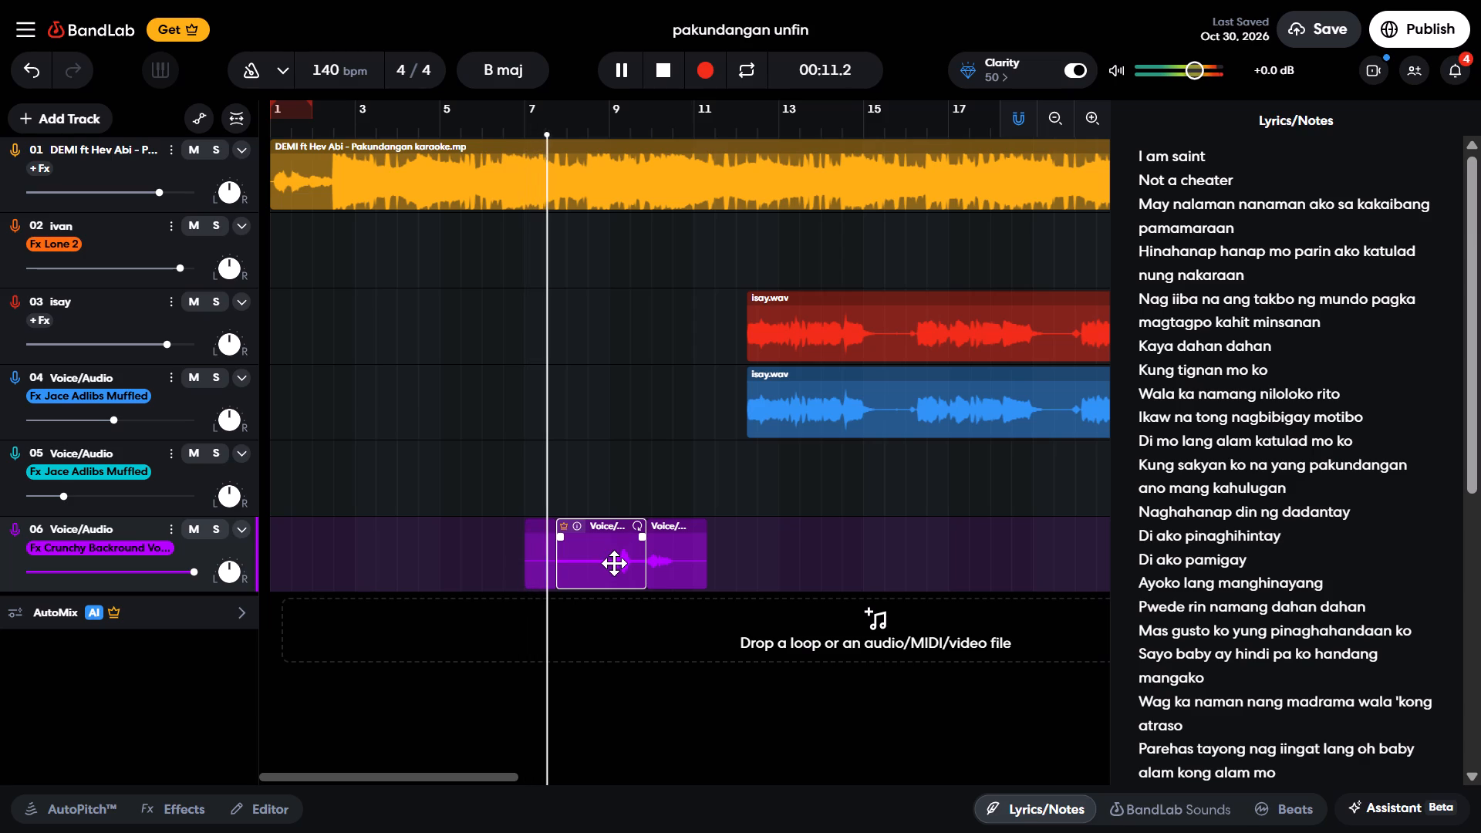
left_click_drag(613, 569, 621, 574)
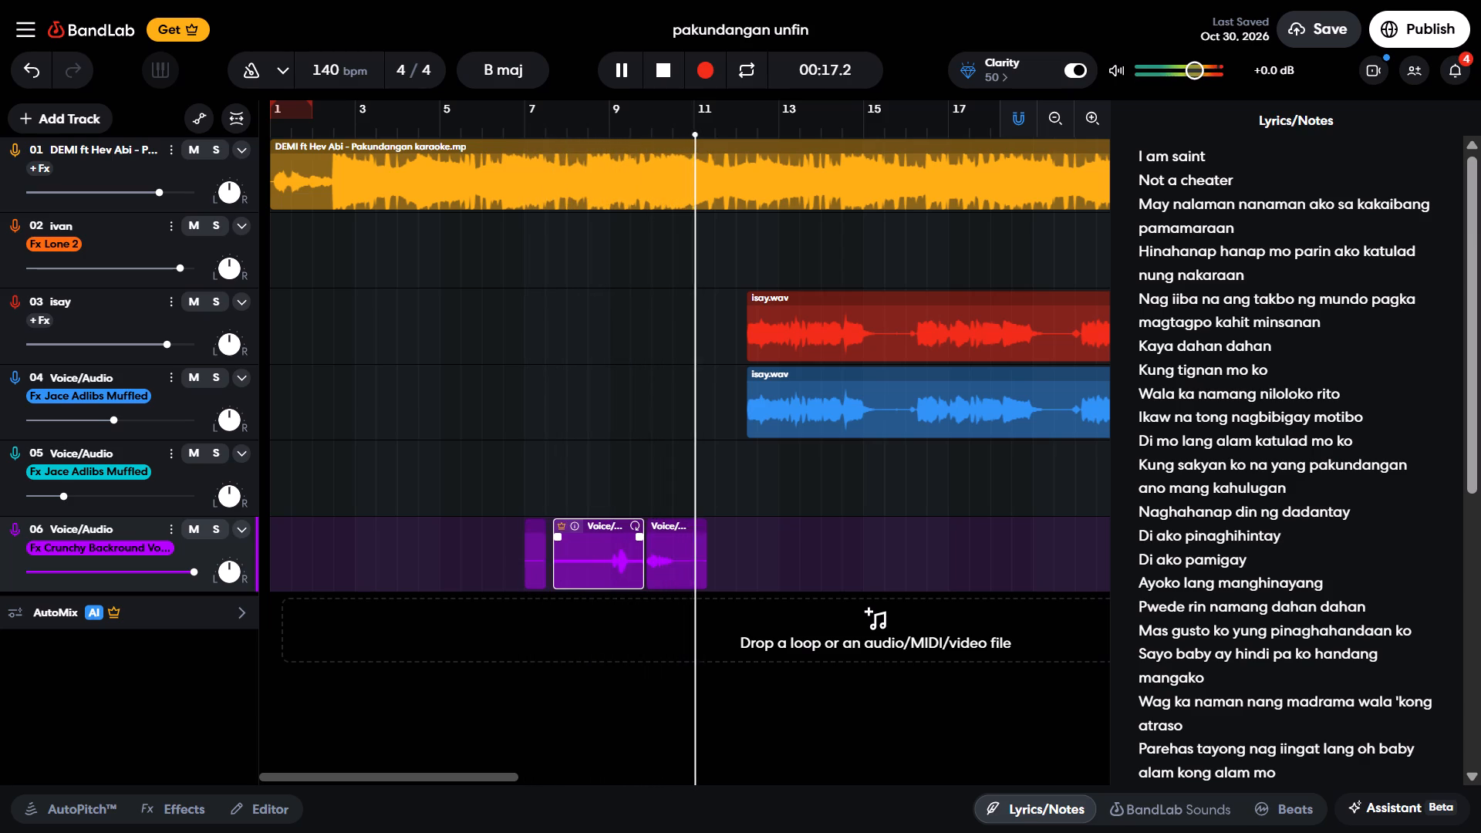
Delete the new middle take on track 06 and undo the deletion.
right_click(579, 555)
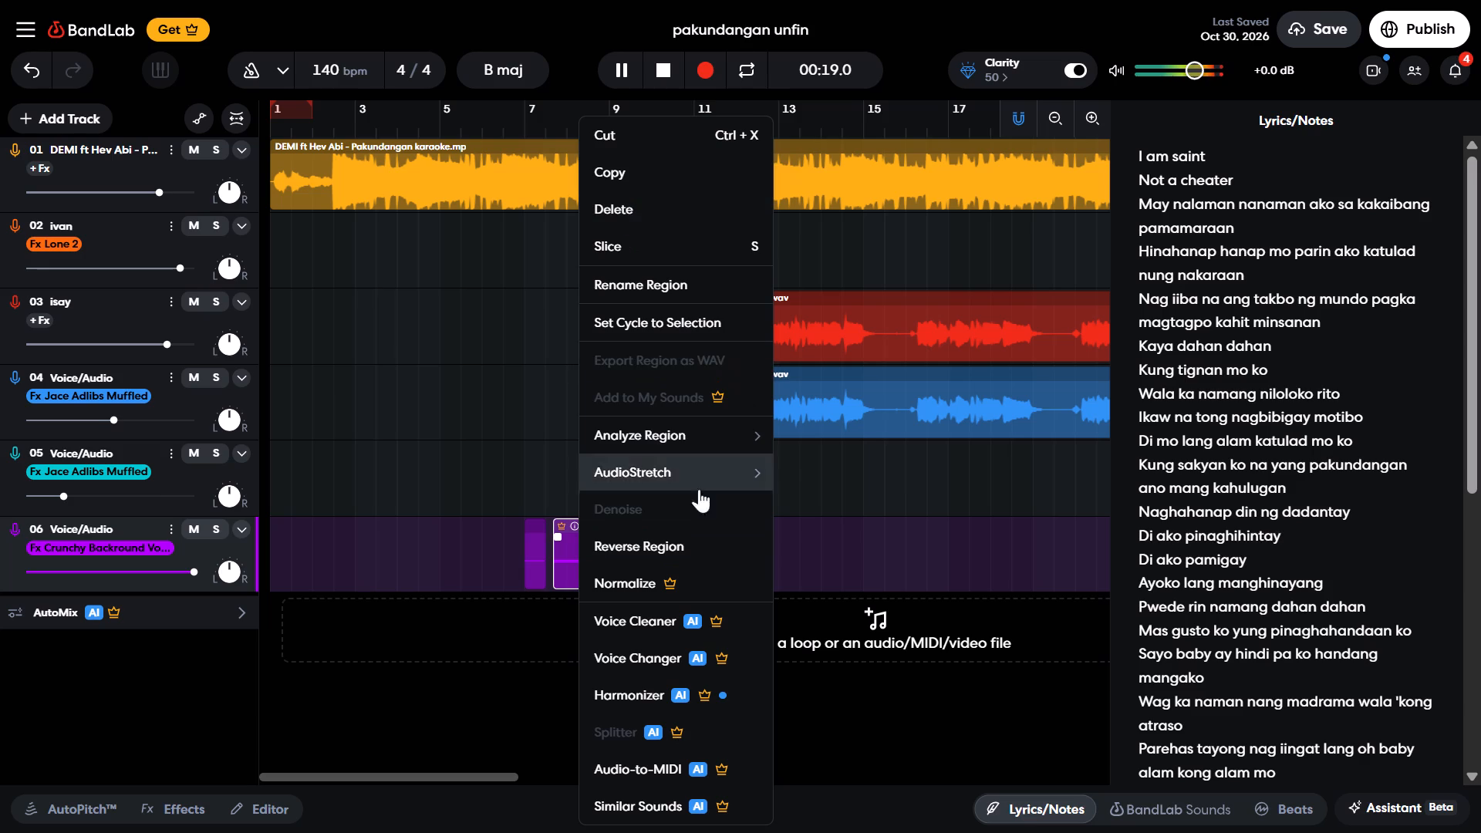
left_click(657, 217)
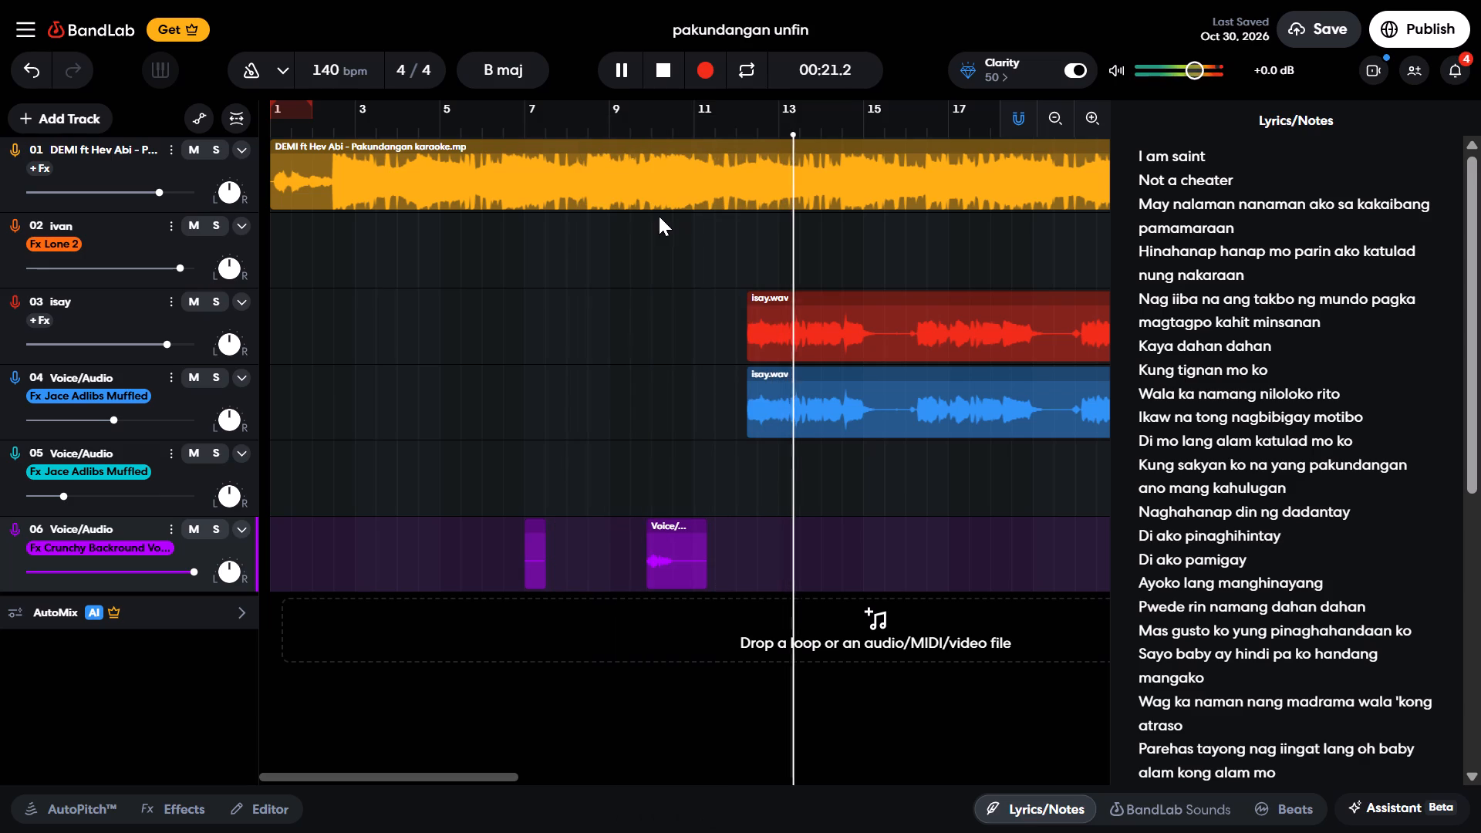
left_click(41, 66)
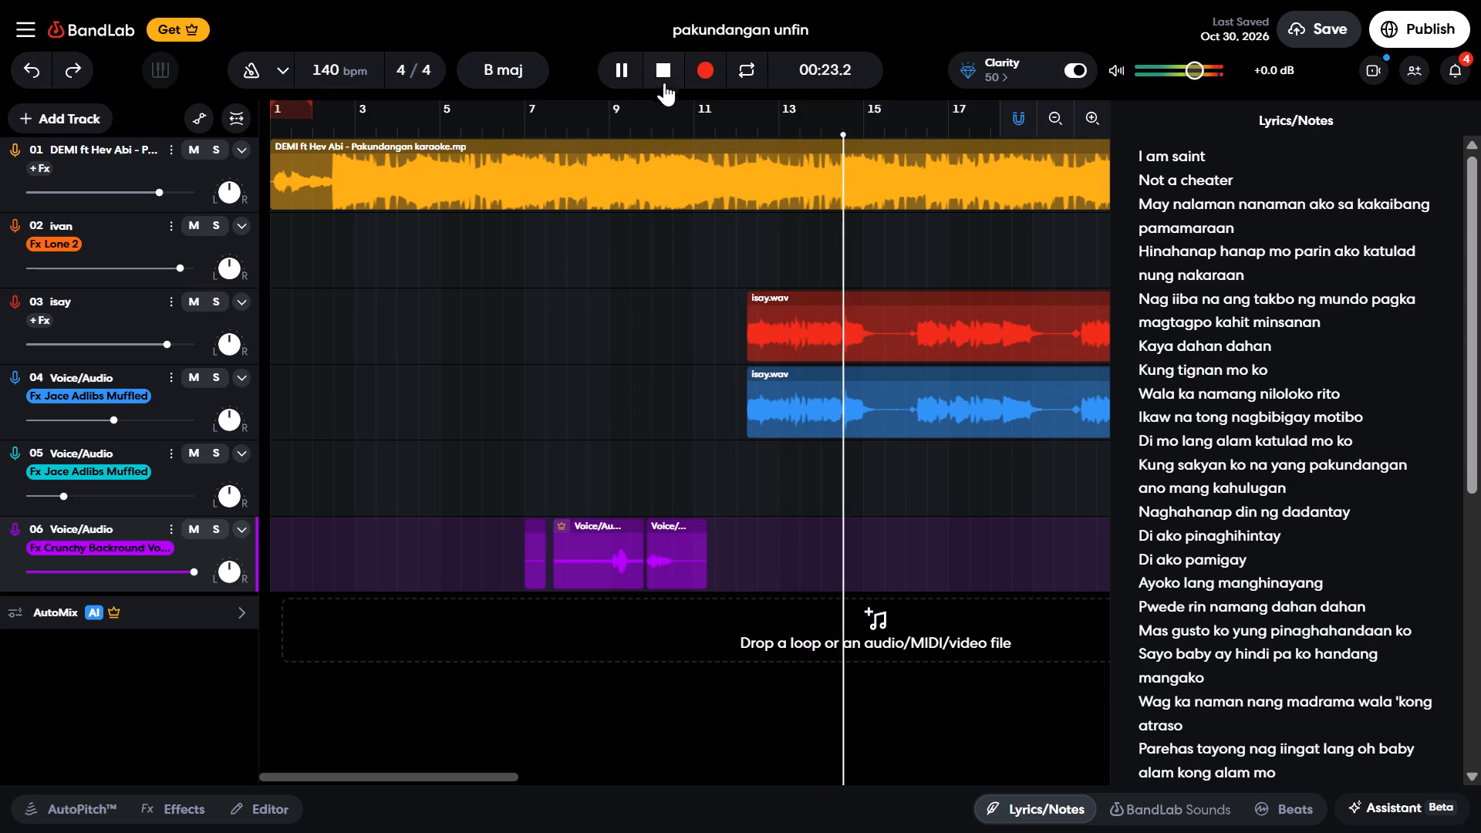
Stop playback and delete the short leftover fragment at bar 7 on track 06.
left_click(663, 77)
right_click(534, 555)
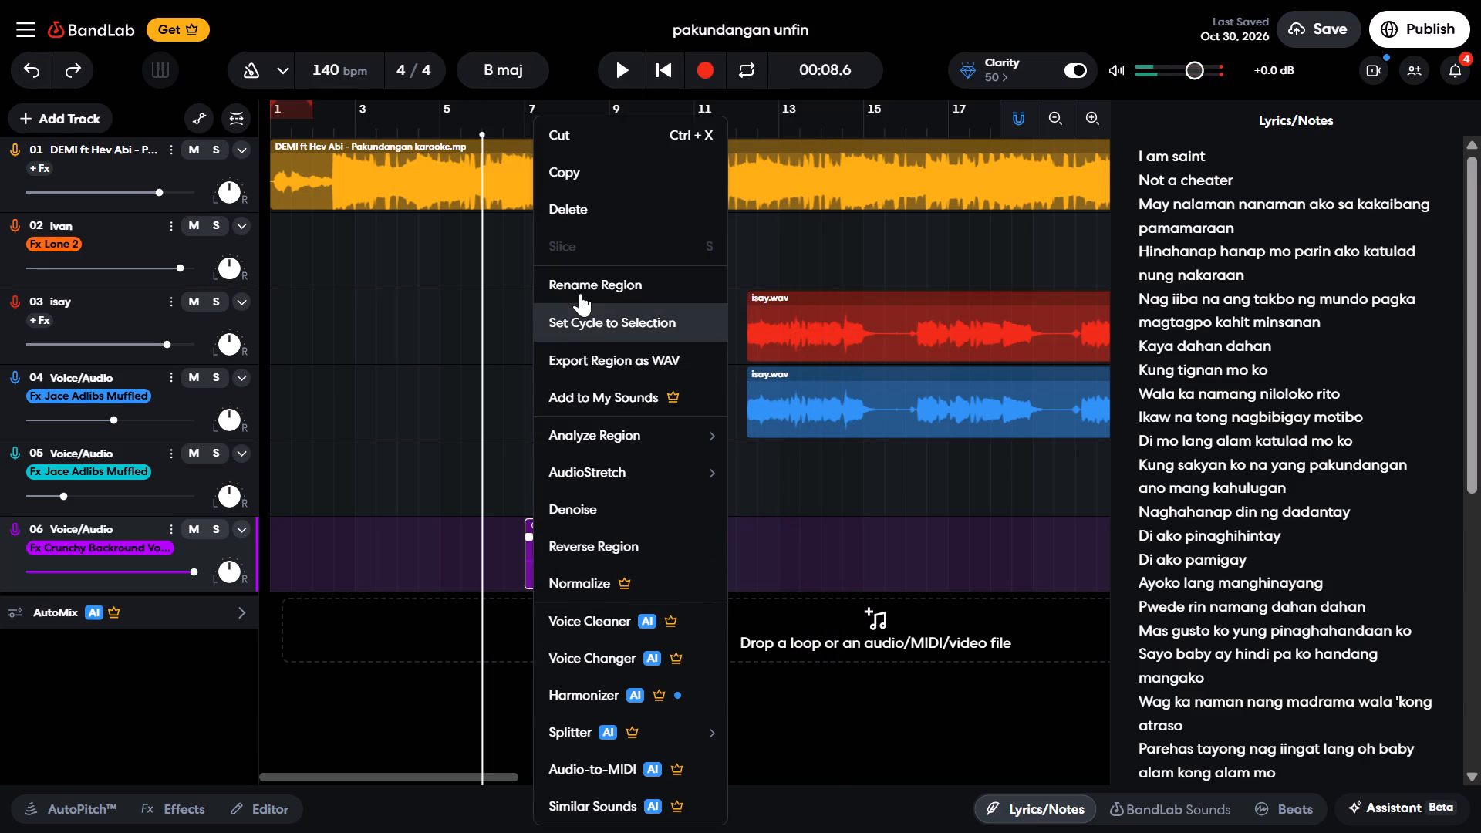
left_click(572, 201)
Play briefly from 00:08.6, stop, and denoise the new take on track 06.
left_click(622, 73)
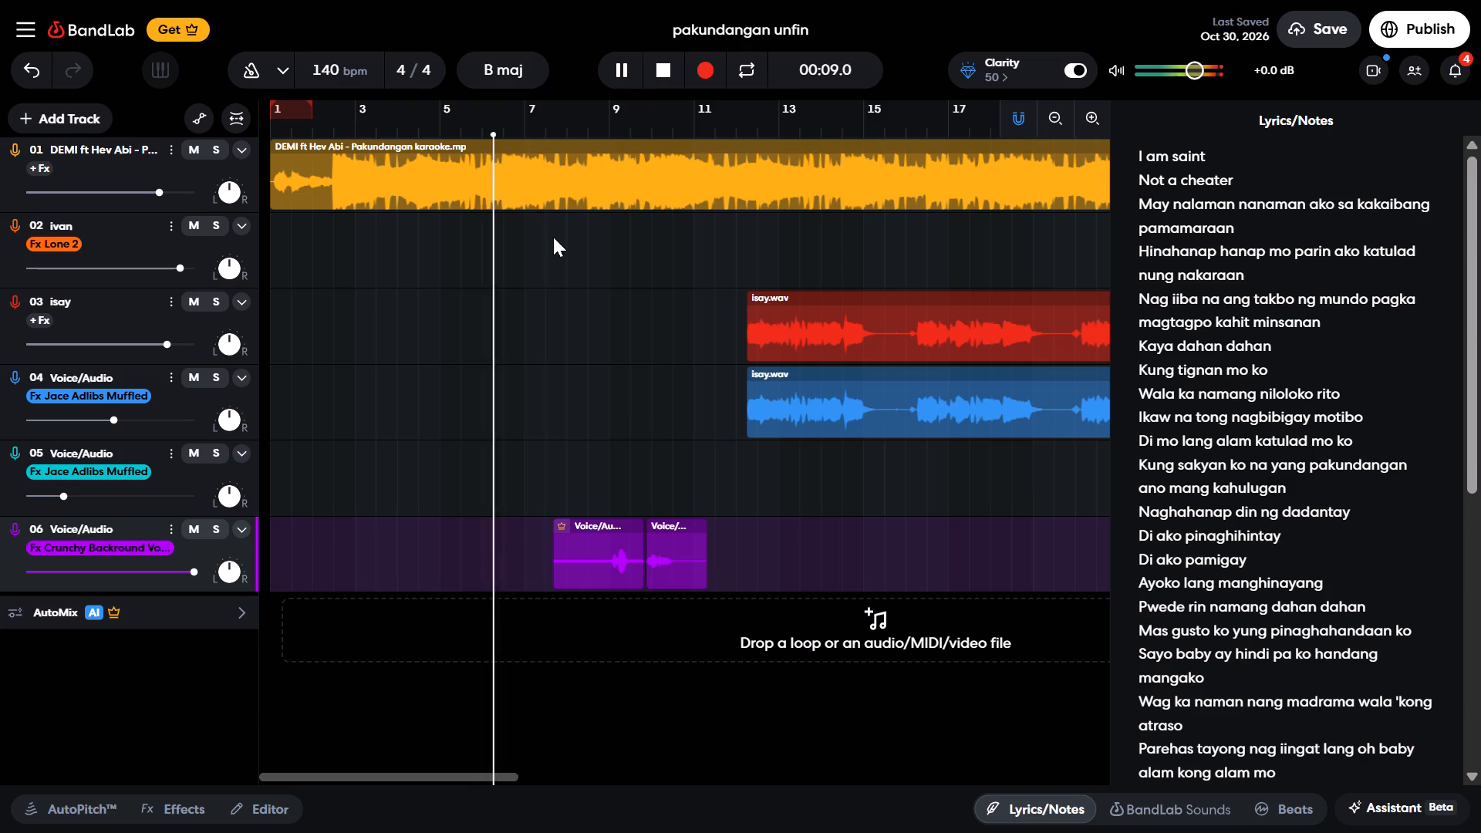
right_click(585, 546)
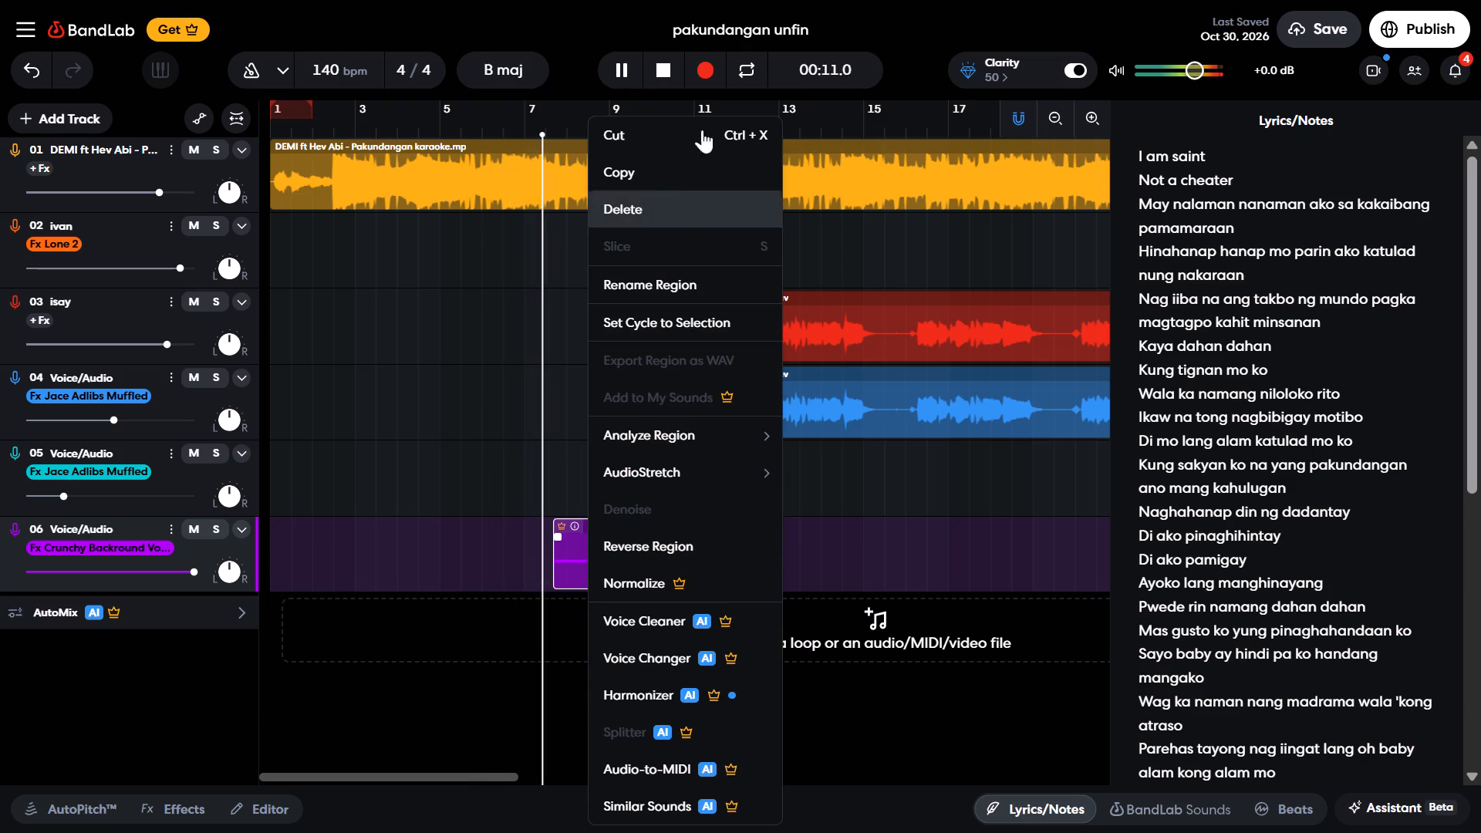
left_click(663, 65)
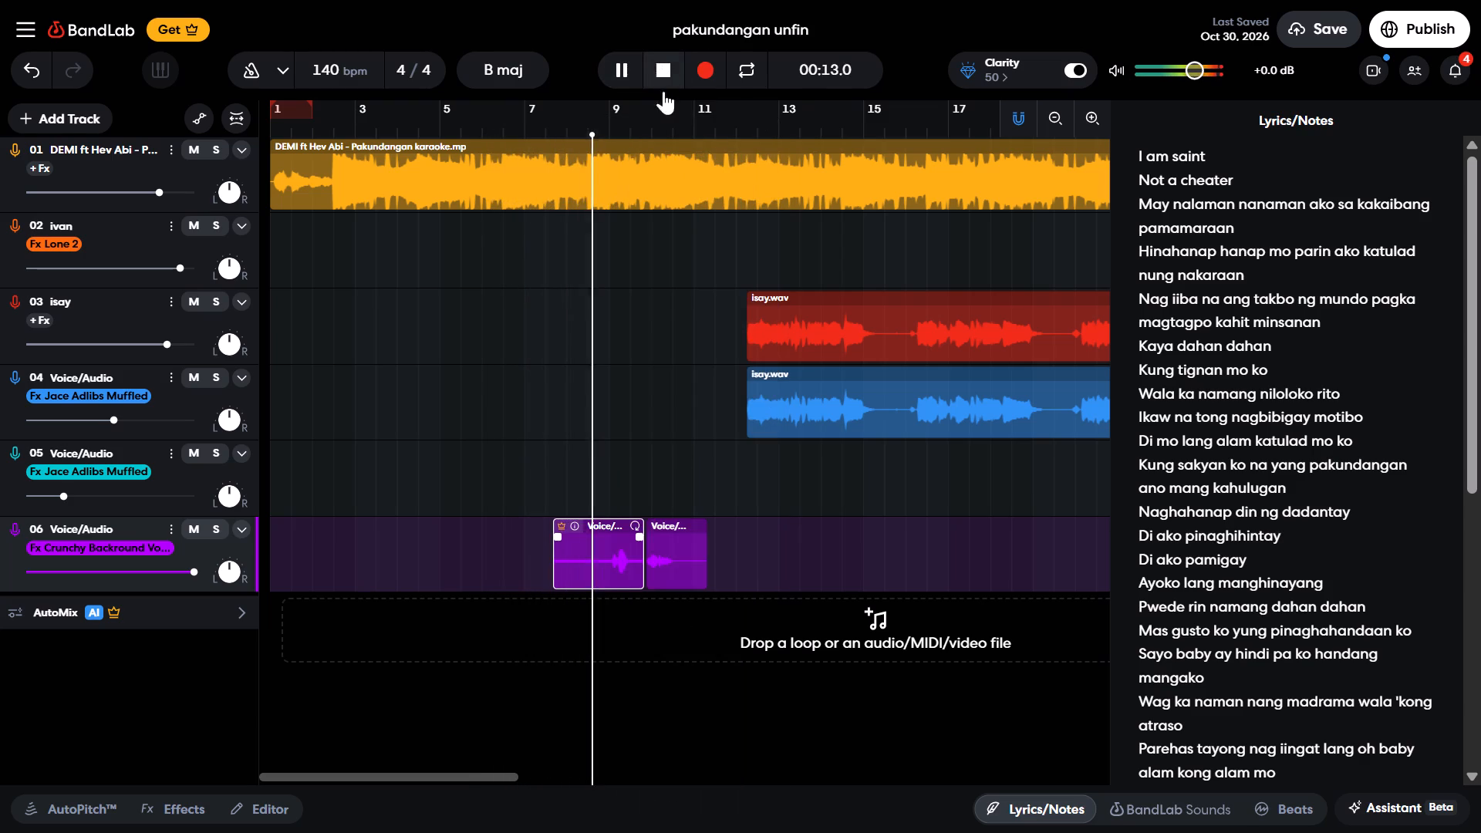
right_click(604, 541)
left_click(670, 502)
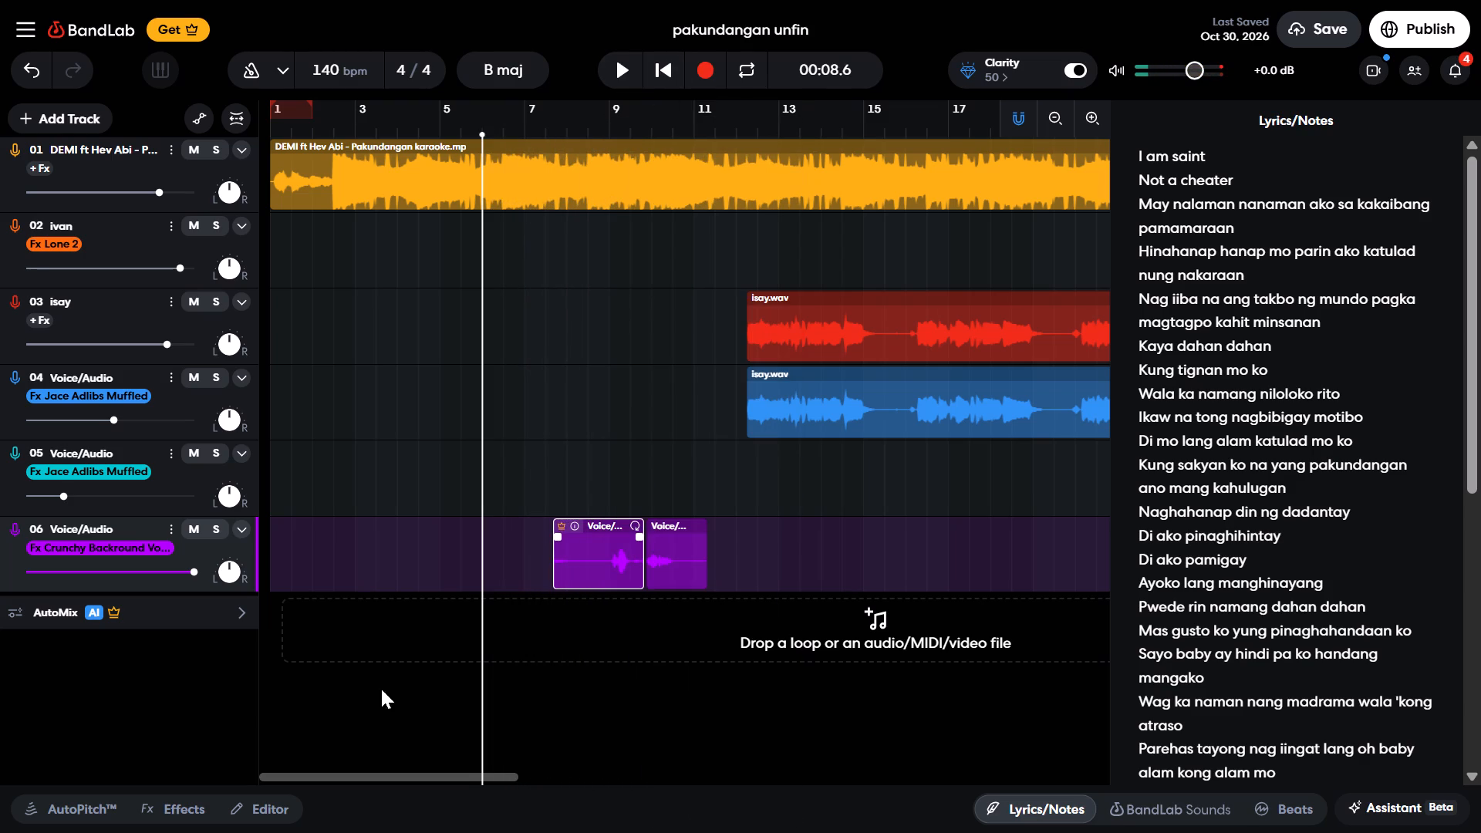
Trim the start of the new track 06 take to about bar 8.5, play it from 00:11.1, and stop.
left_click_drag(555, 559, 592, 565)
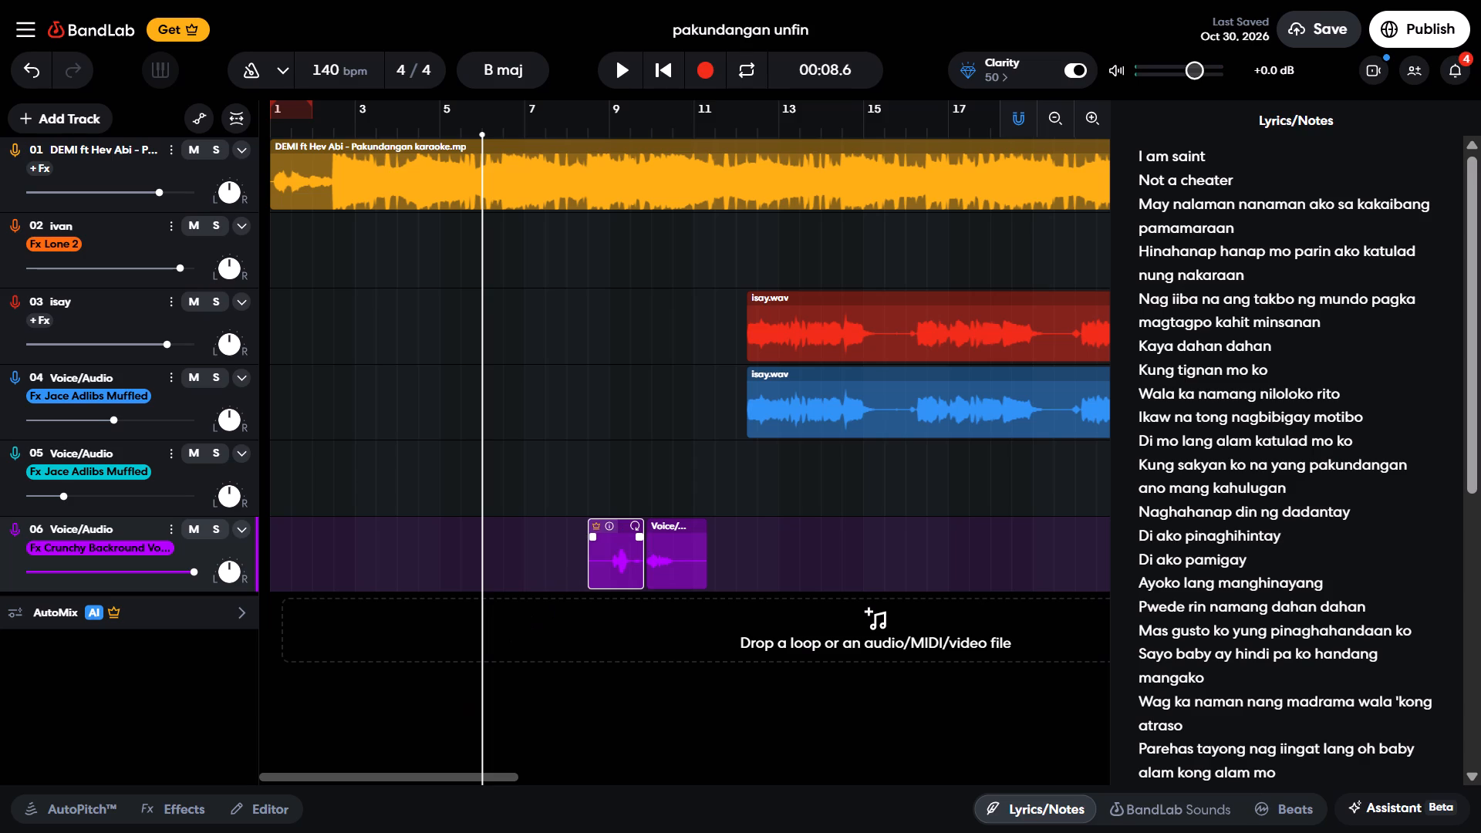
left_click_drag(484, 700, 548, 695)
left_click(636, 63)
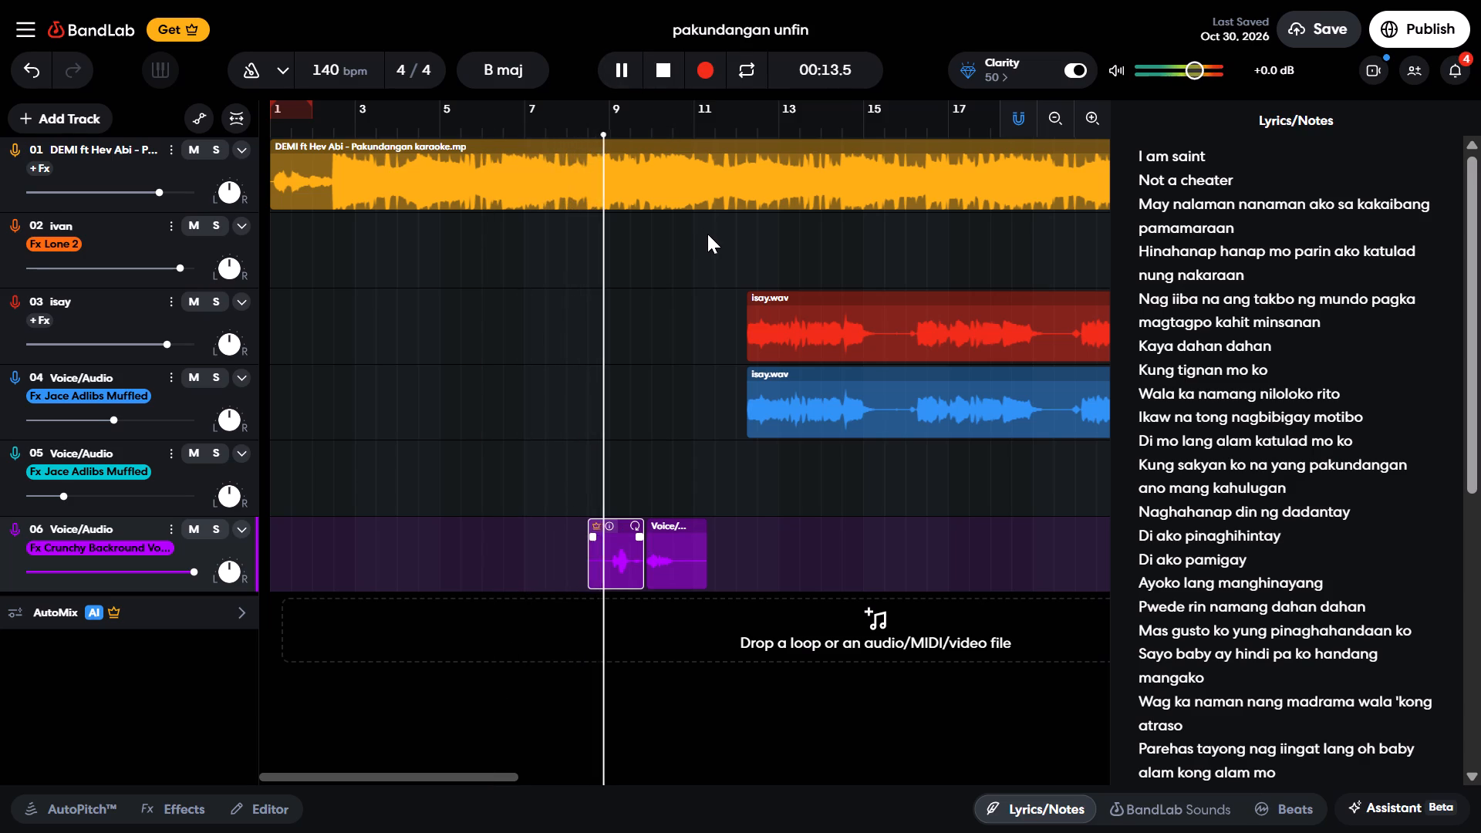
left_click(661, 79)
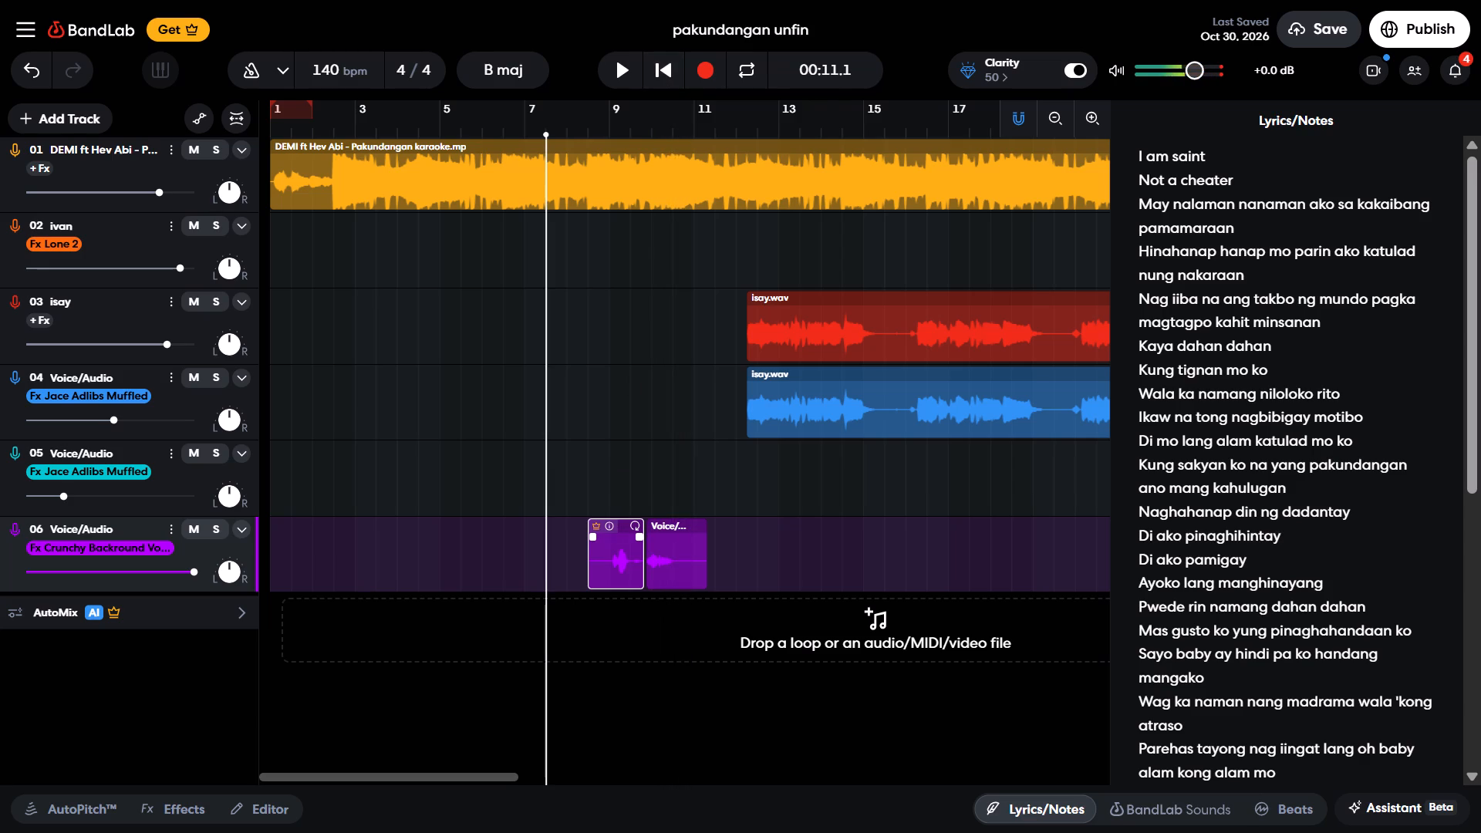
Nudge the trimmed track 06 take slightly earlier and play the section from 00:11.1.
left_click(626, 584)
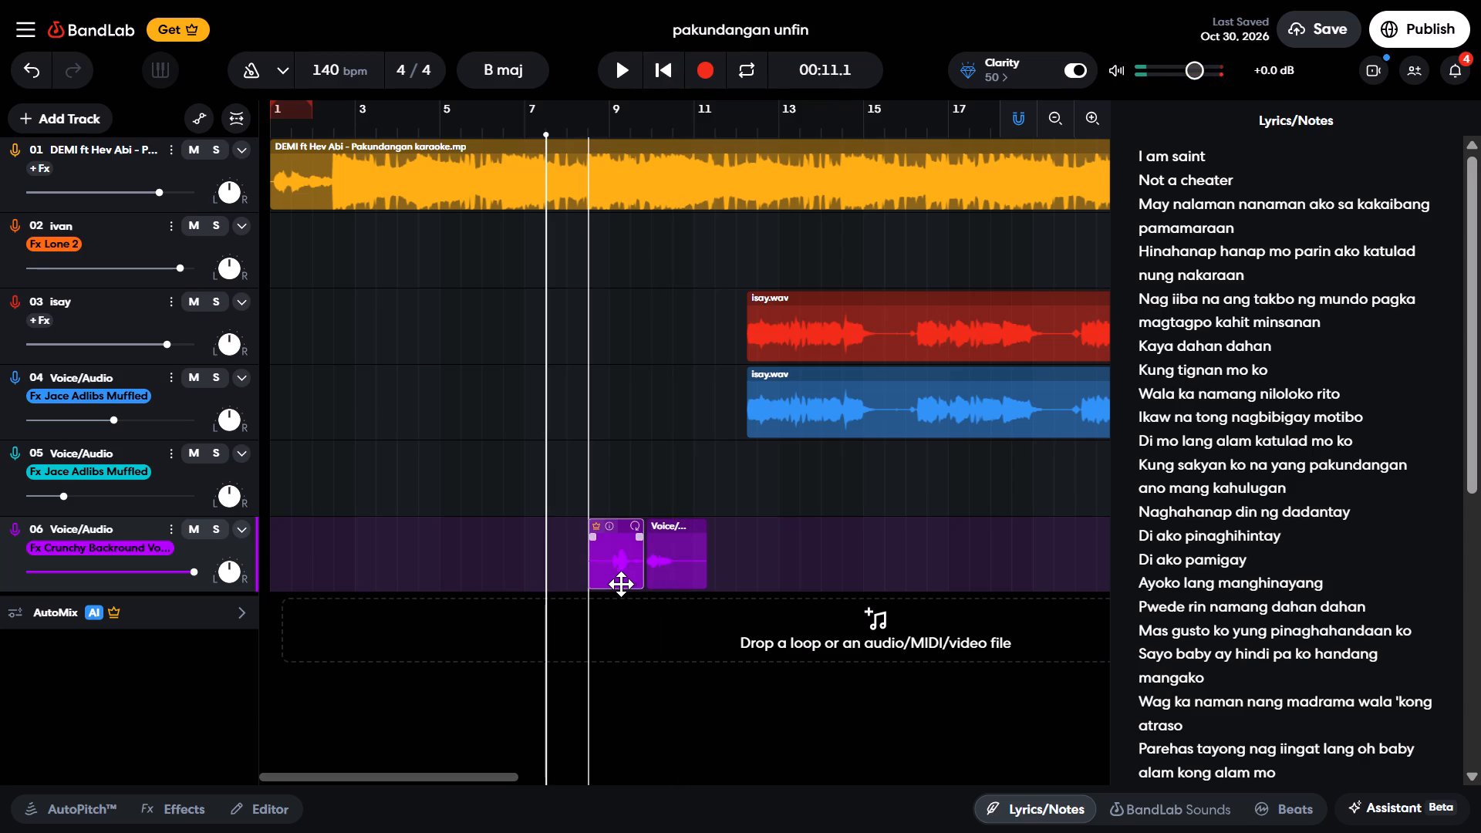
left_click(628, 68)
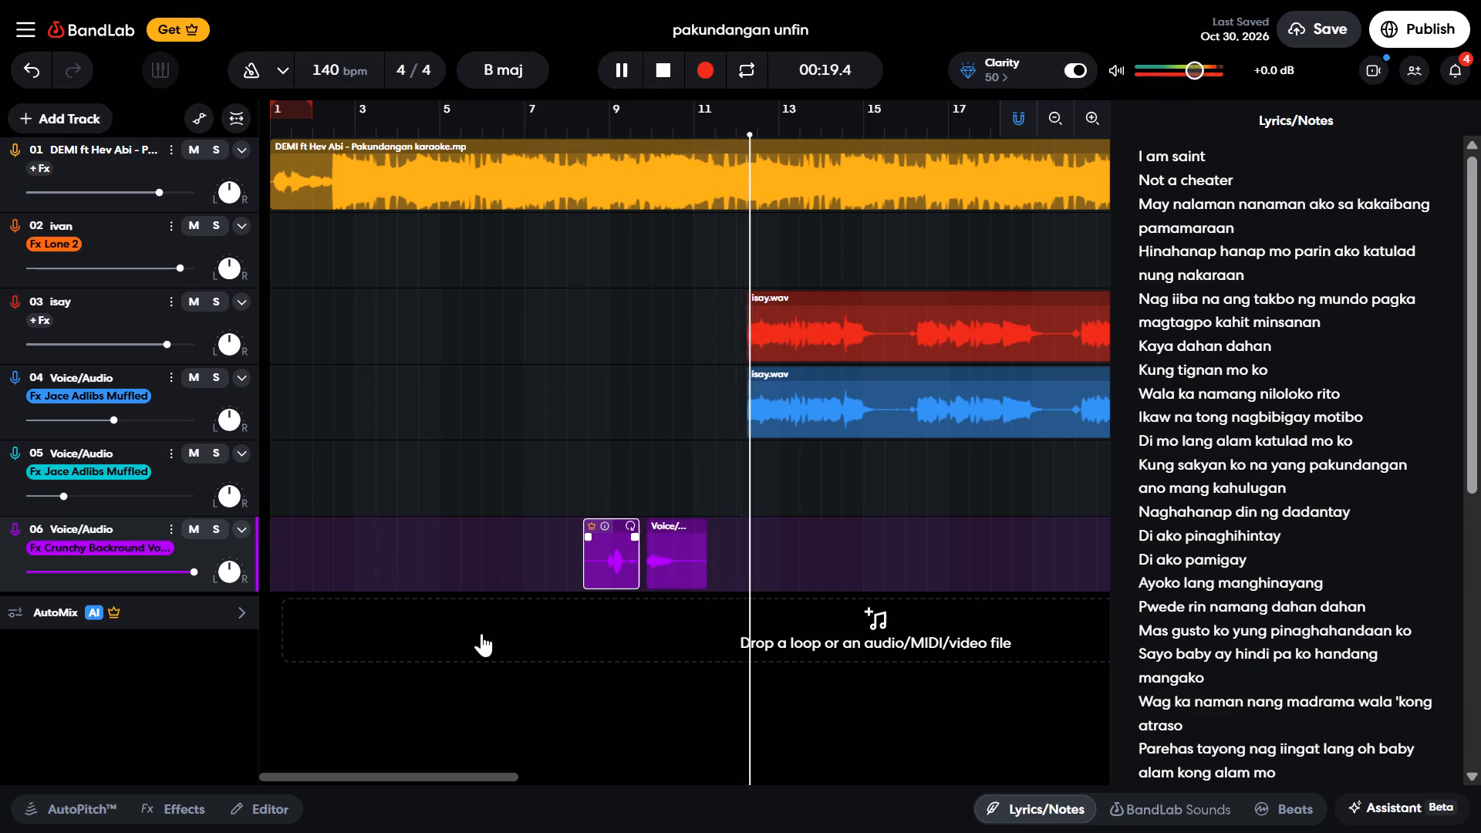
scroll(543, 646, "up", 3, "ctrl")
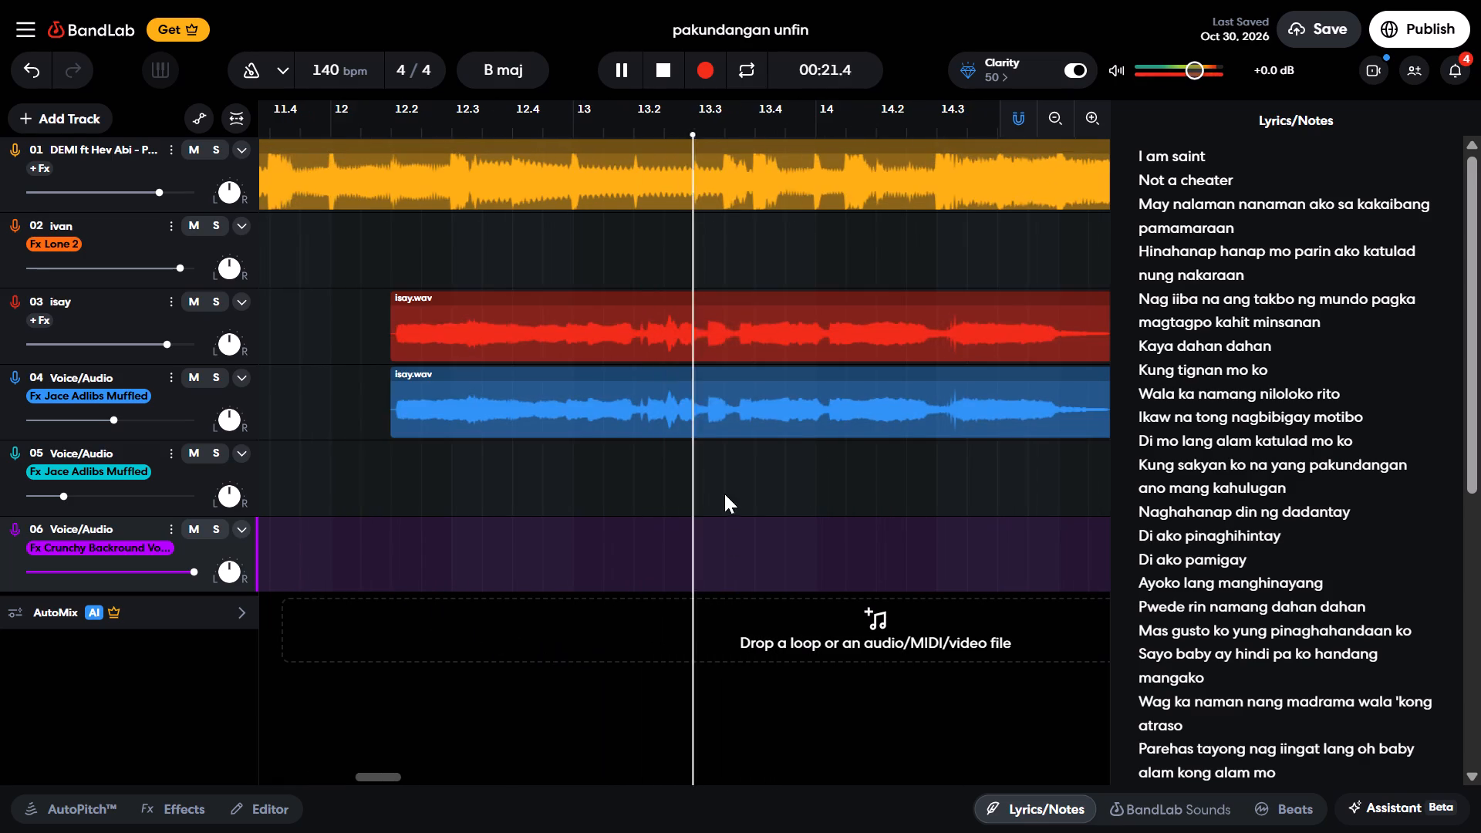
scroll(764, 632, "down", 2, "ctrl")
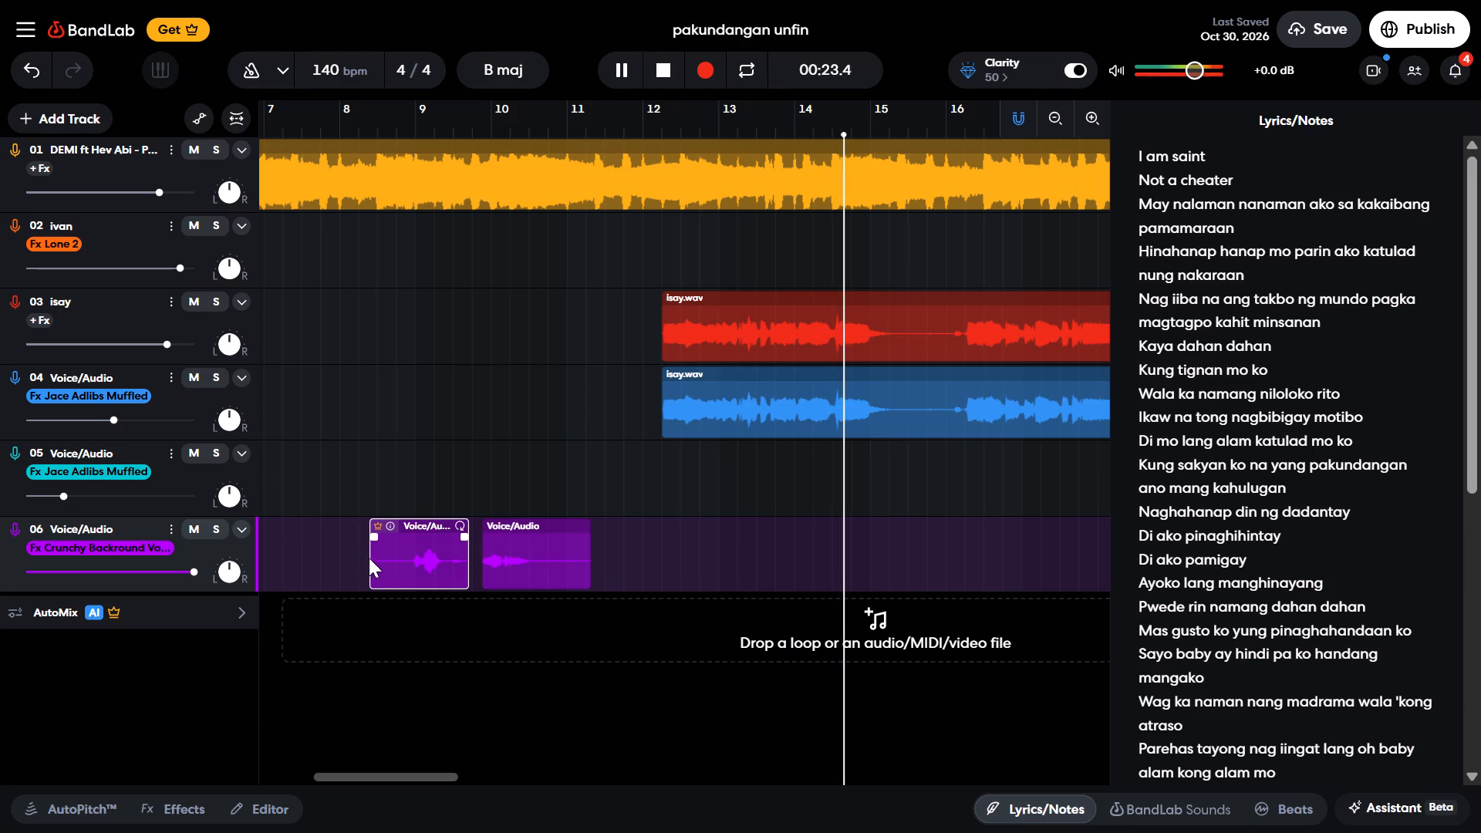
Trim the first track 06 take's start to about bar 8.7 and the second's end to about bar 10.7, checking playback from 00:11.1.
left_click_drag(371, 561, 403, 575)
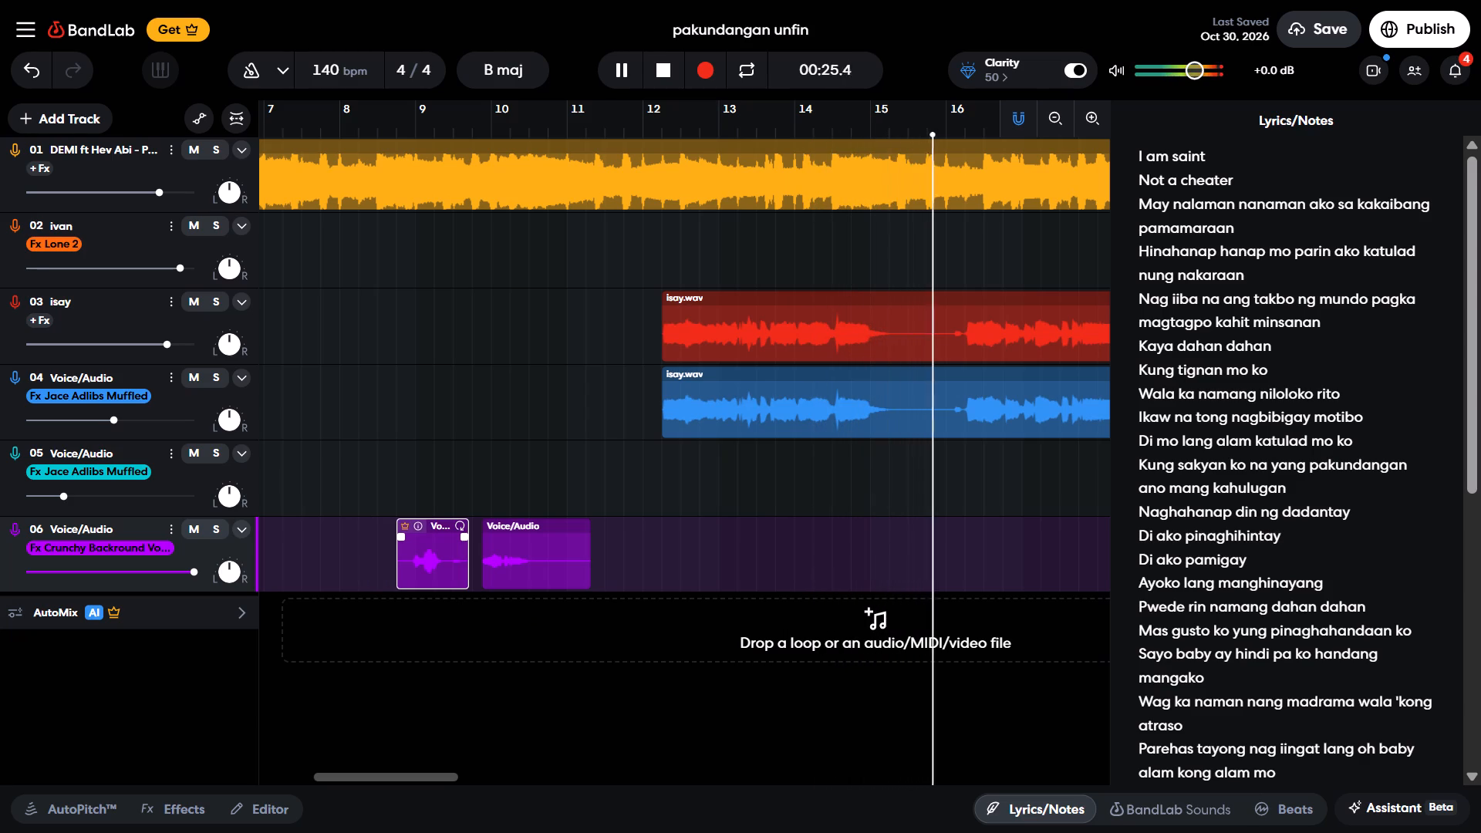
left_click(574, 560)
left_click_drag(589, 568, 585, 568)
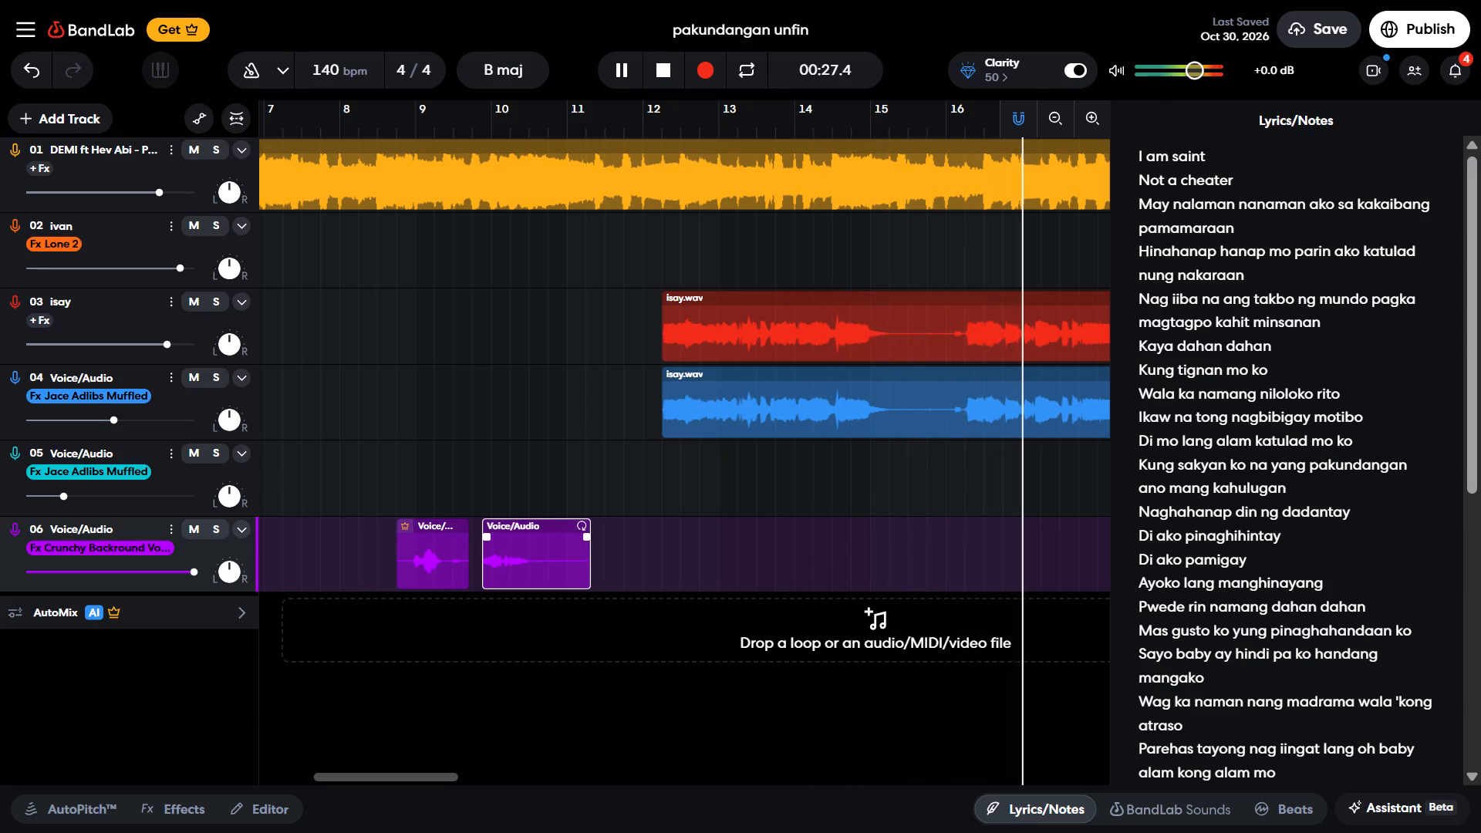
left_click_drag(585, 568, 540, 565)
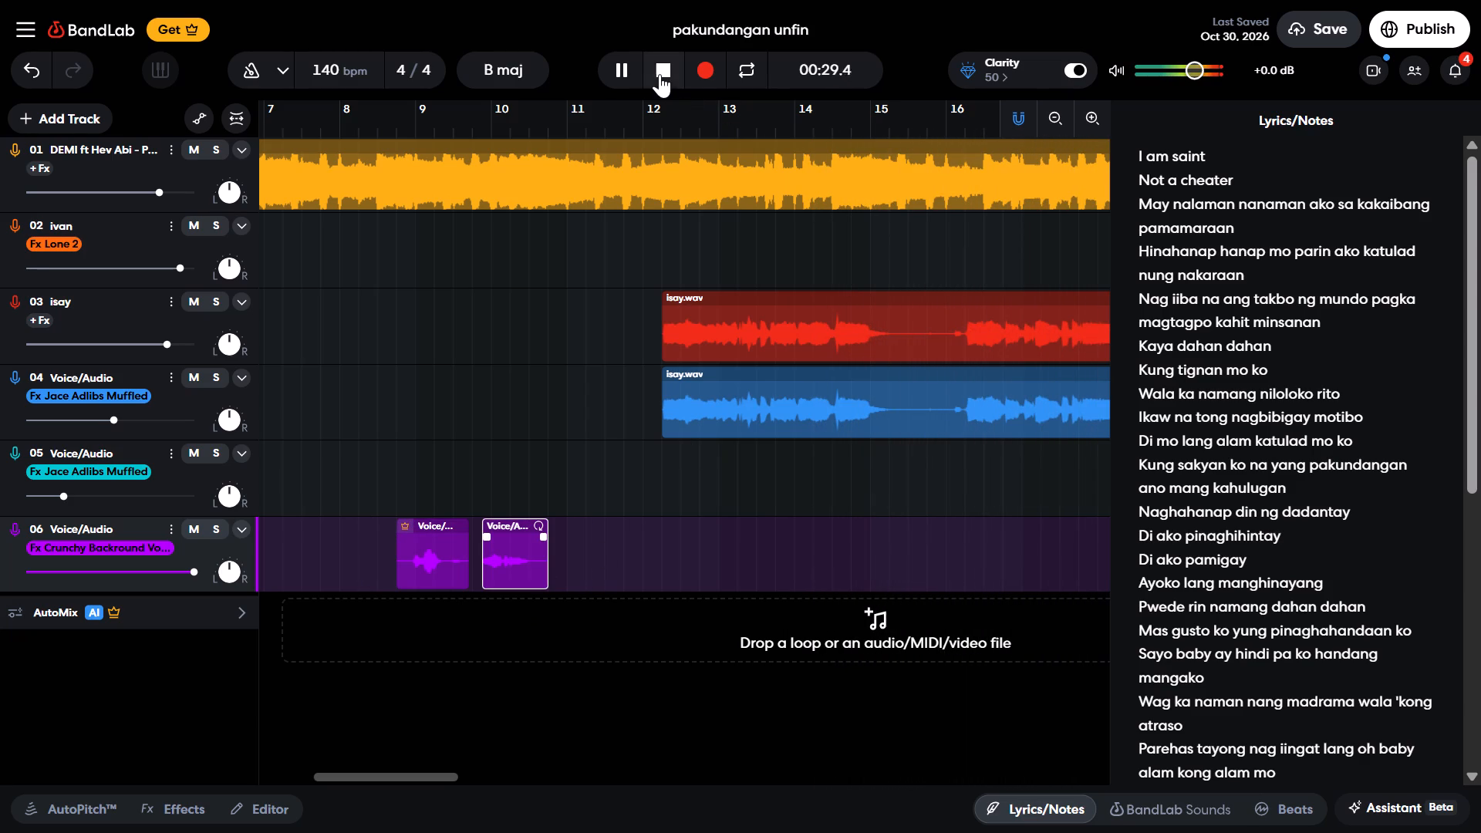
left_click(660, 73)
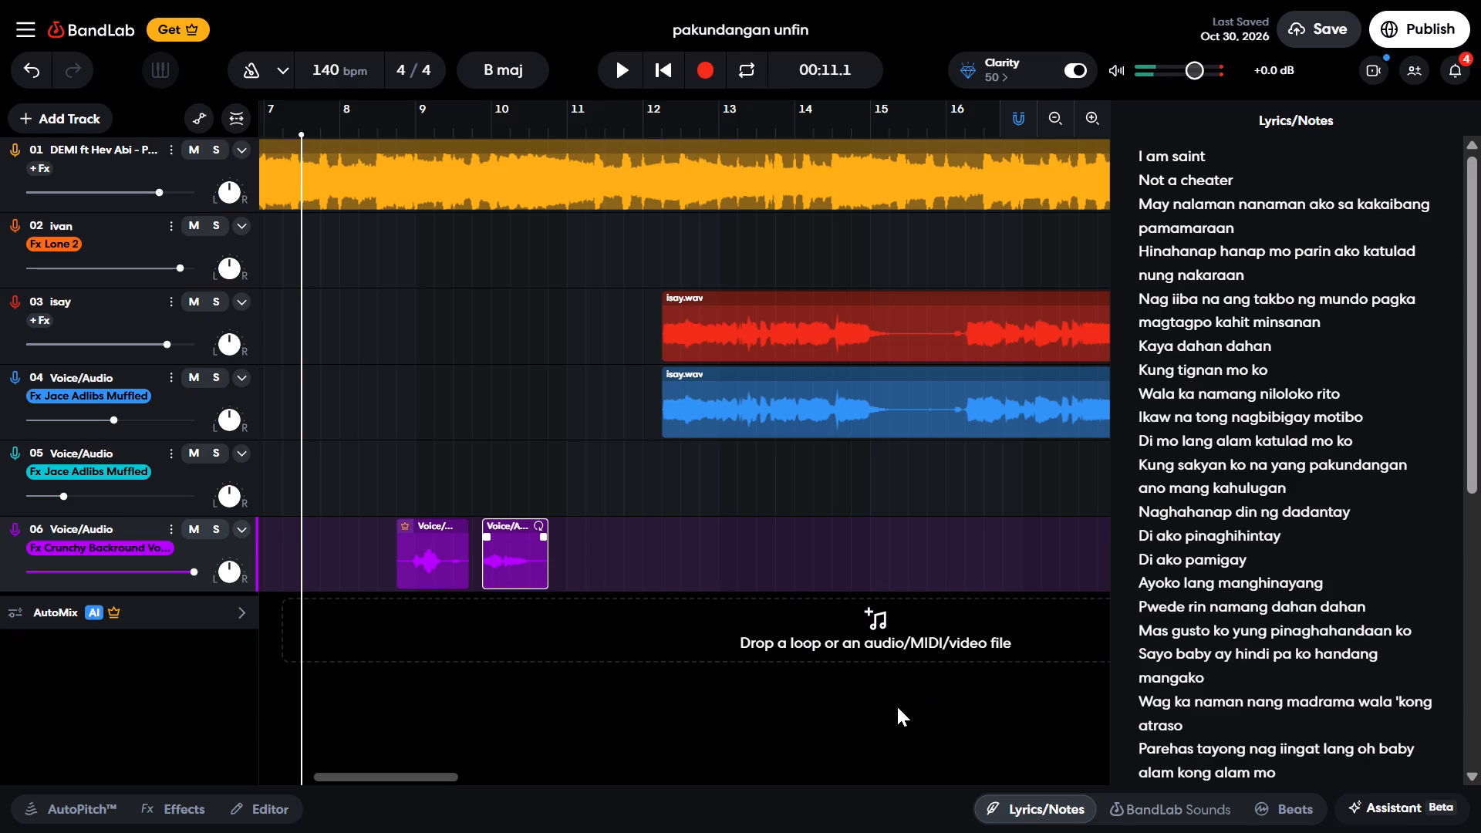
left_click(621, 59)
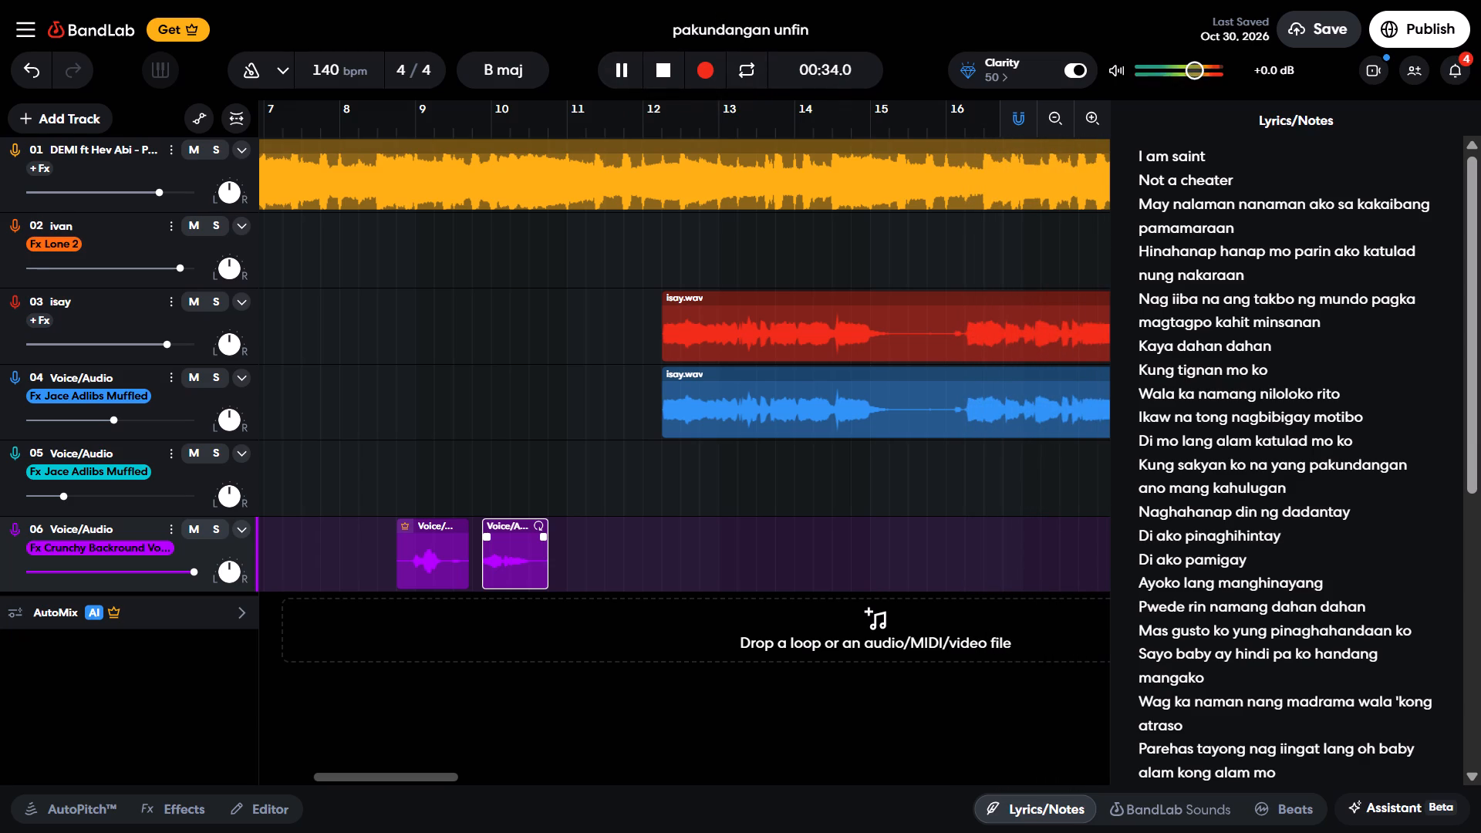
left_click(683, 69)
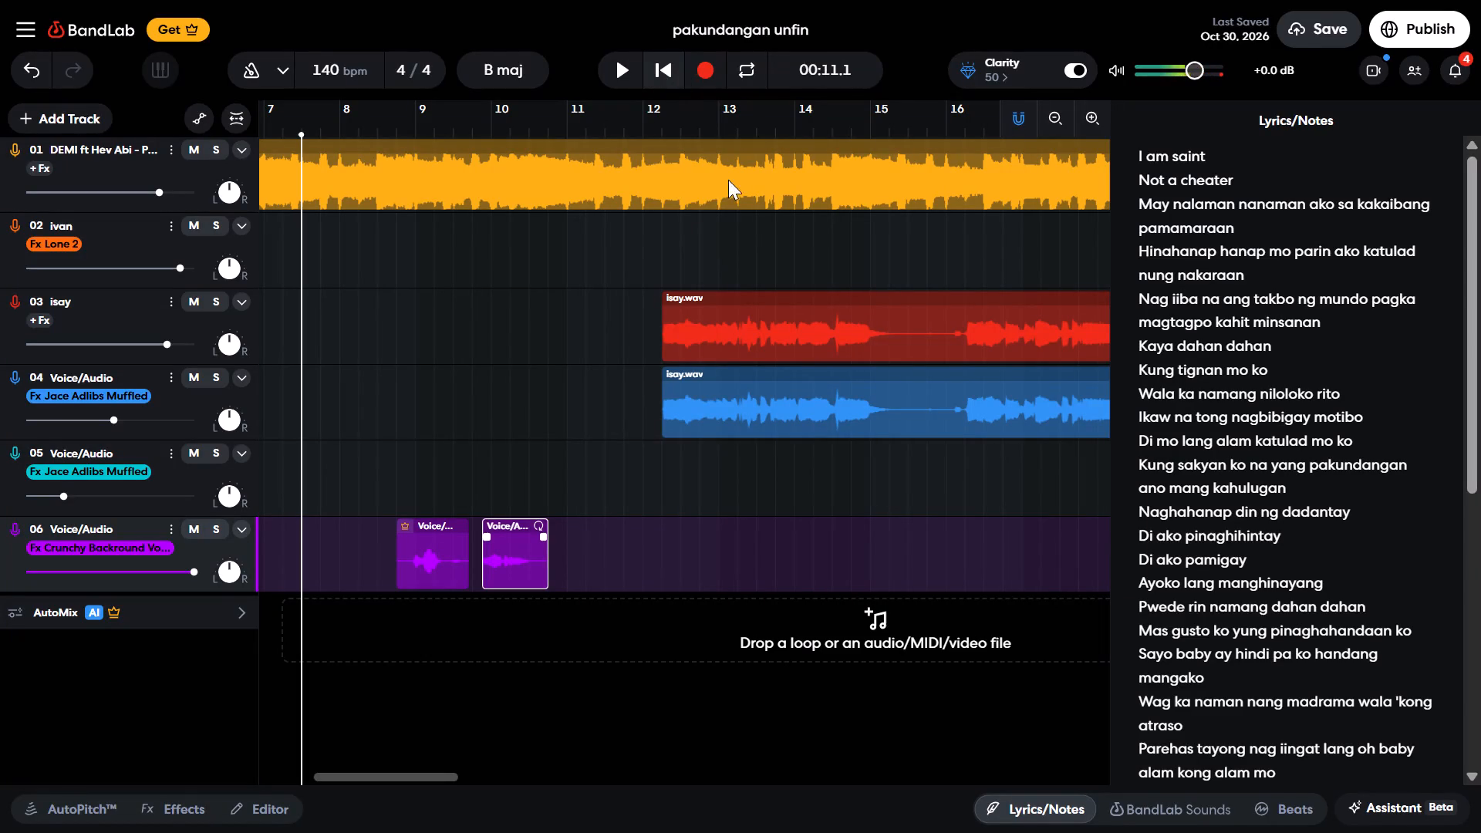
Move the playhead to 00:28.1, hide the Lyrics/Notes, and play briefly before stopping.
double_click(1051, 569)
left_click(625, 74)
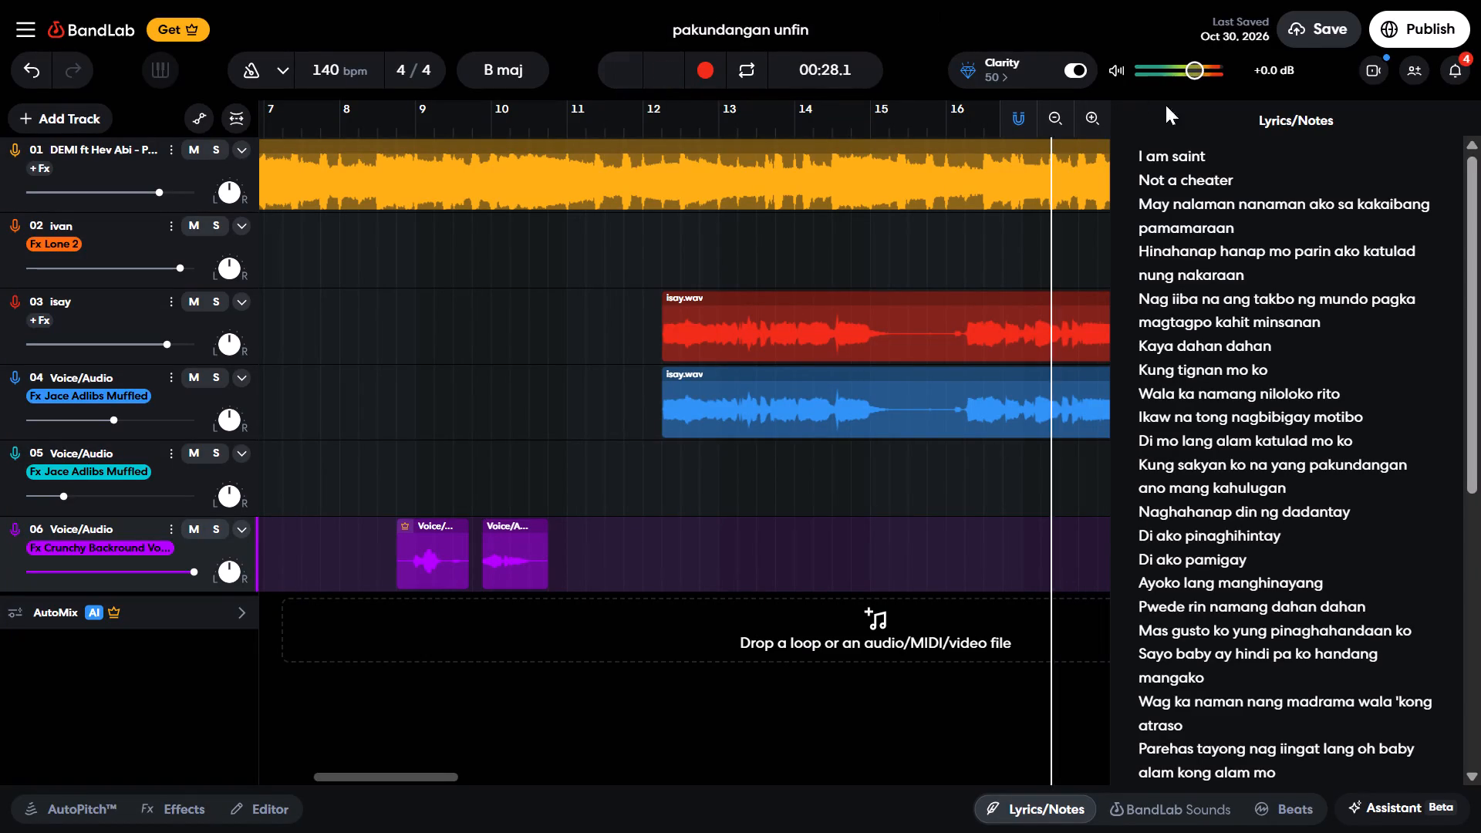
left_click(1070, 804)
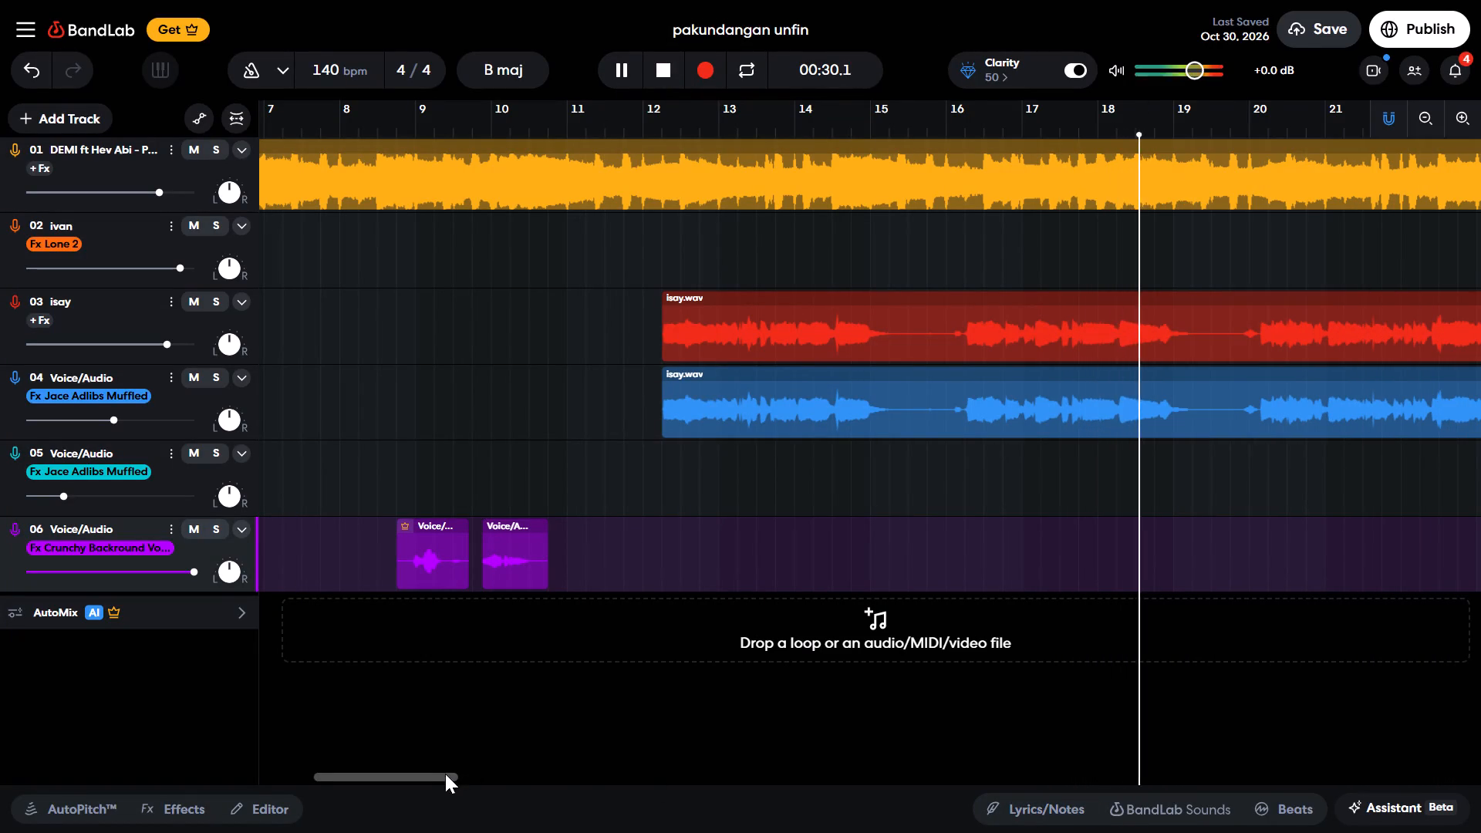
left_click_drag(445, 774, 485, 781)
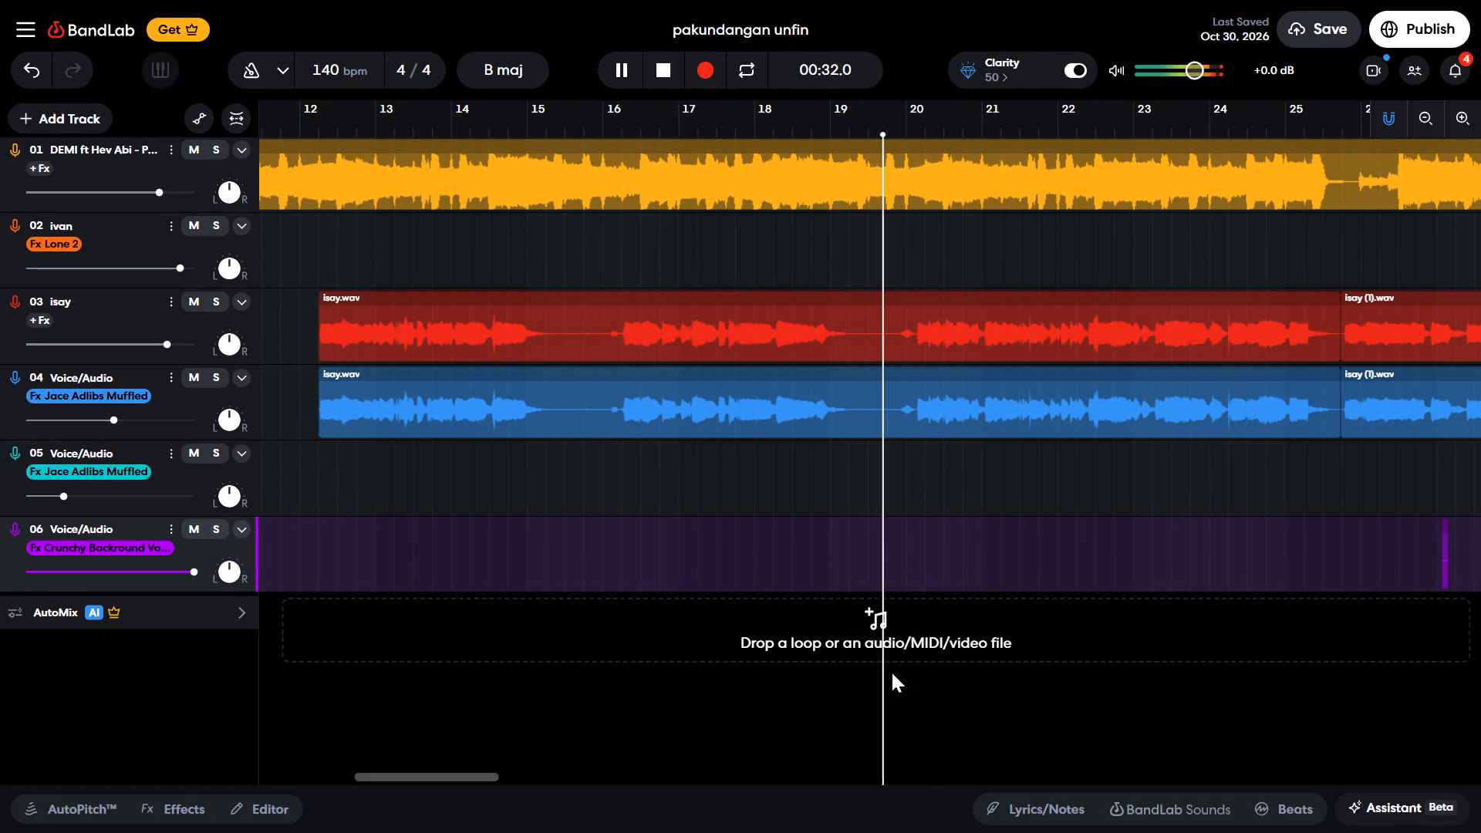
left_click(653, 66)
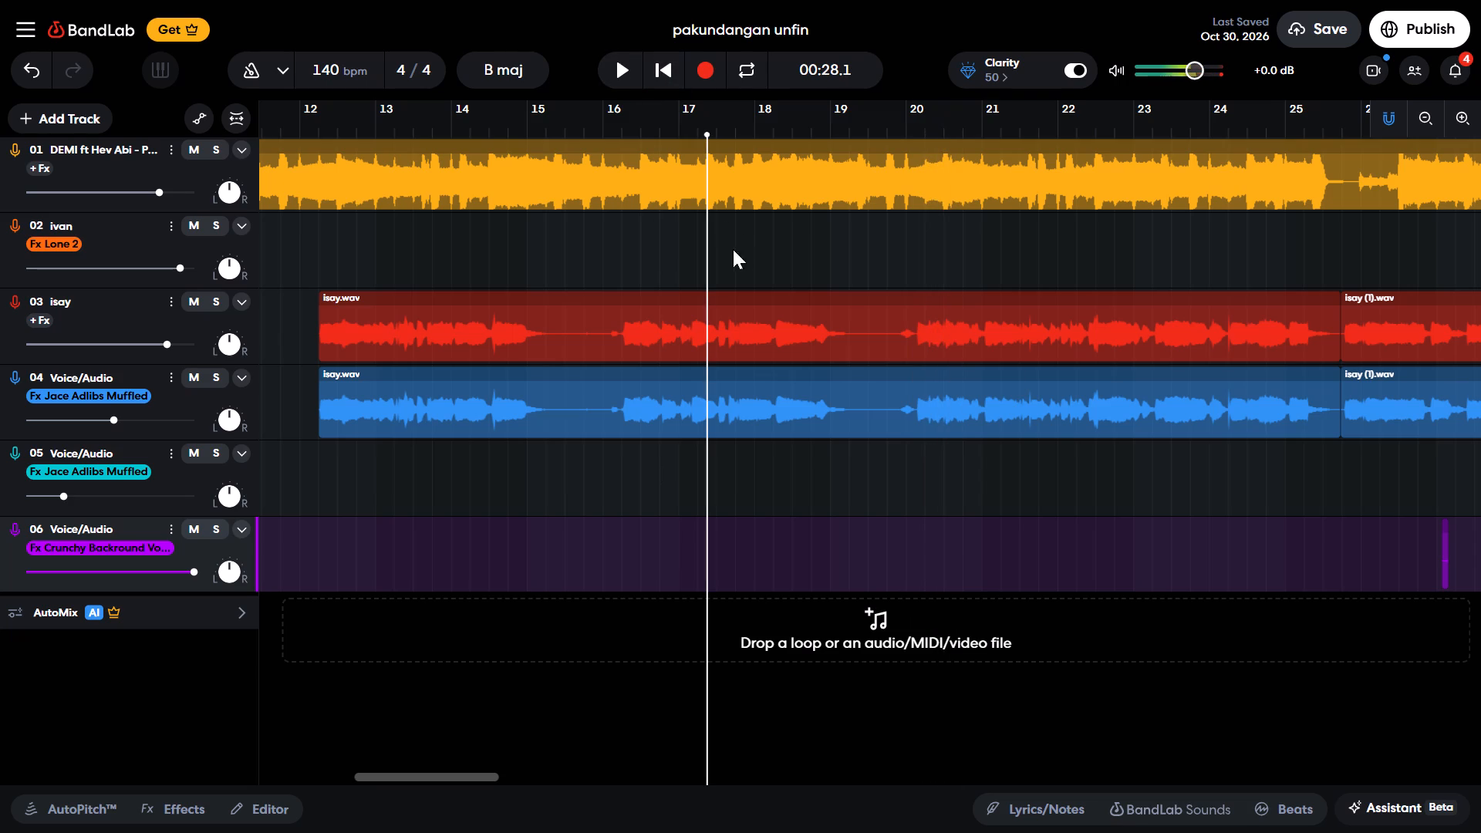
Play from 00:28.1, record a new take on track 06 from about bar 18.5 to 20.5, and stop.
left_click(608, 67)
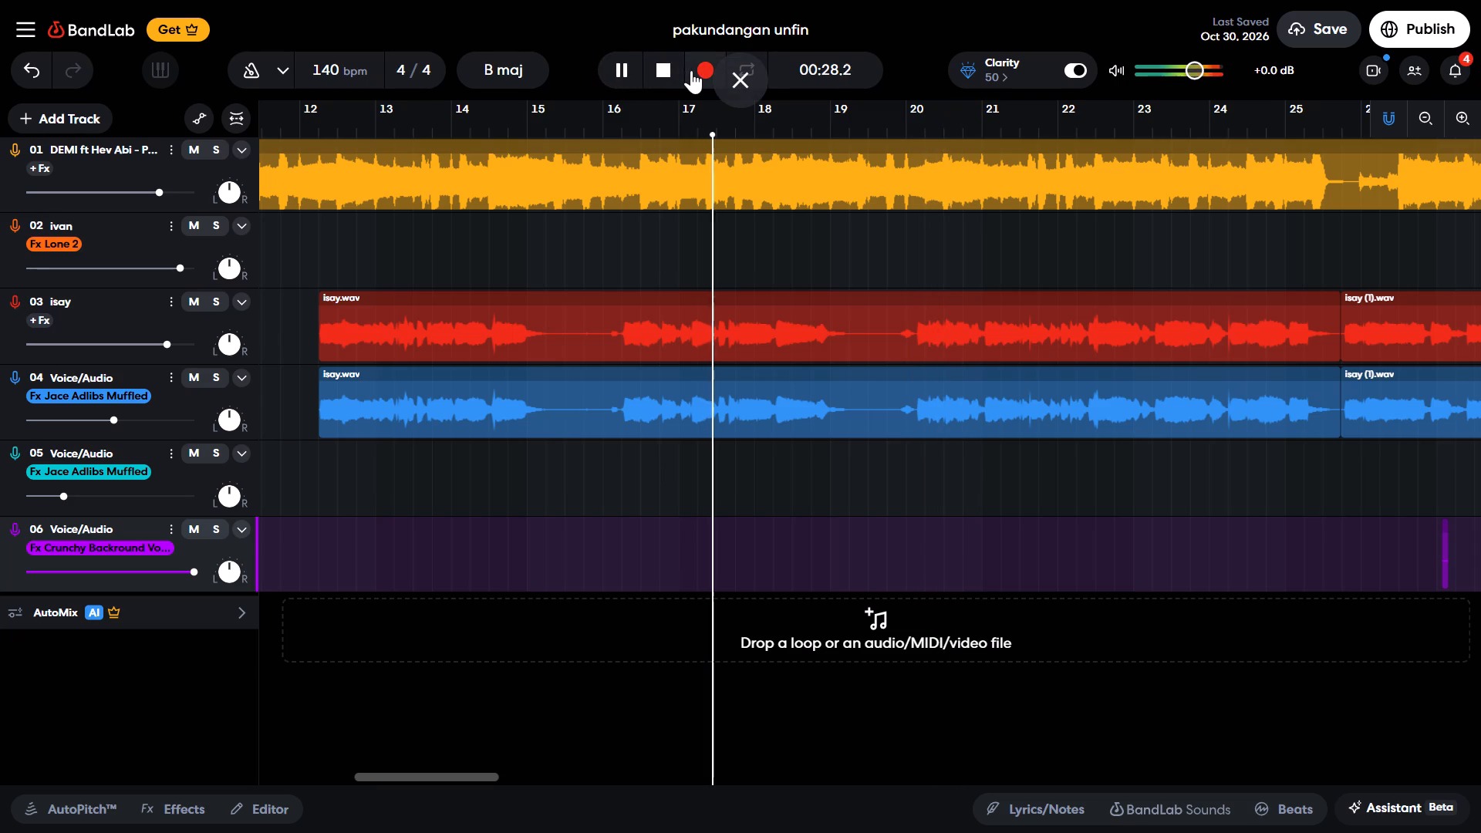
left_click(699, 70)
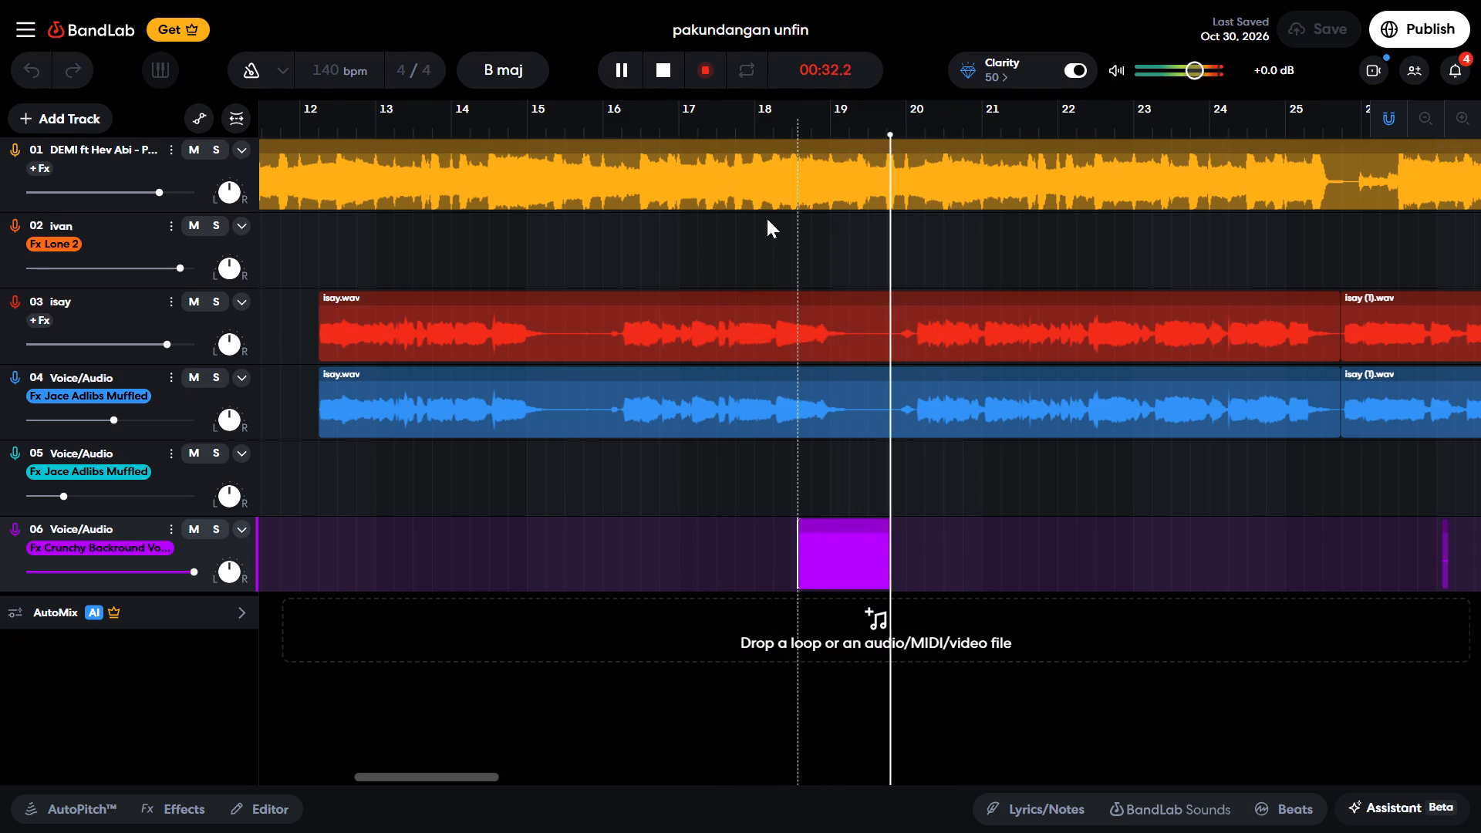
left_click(712, 79)
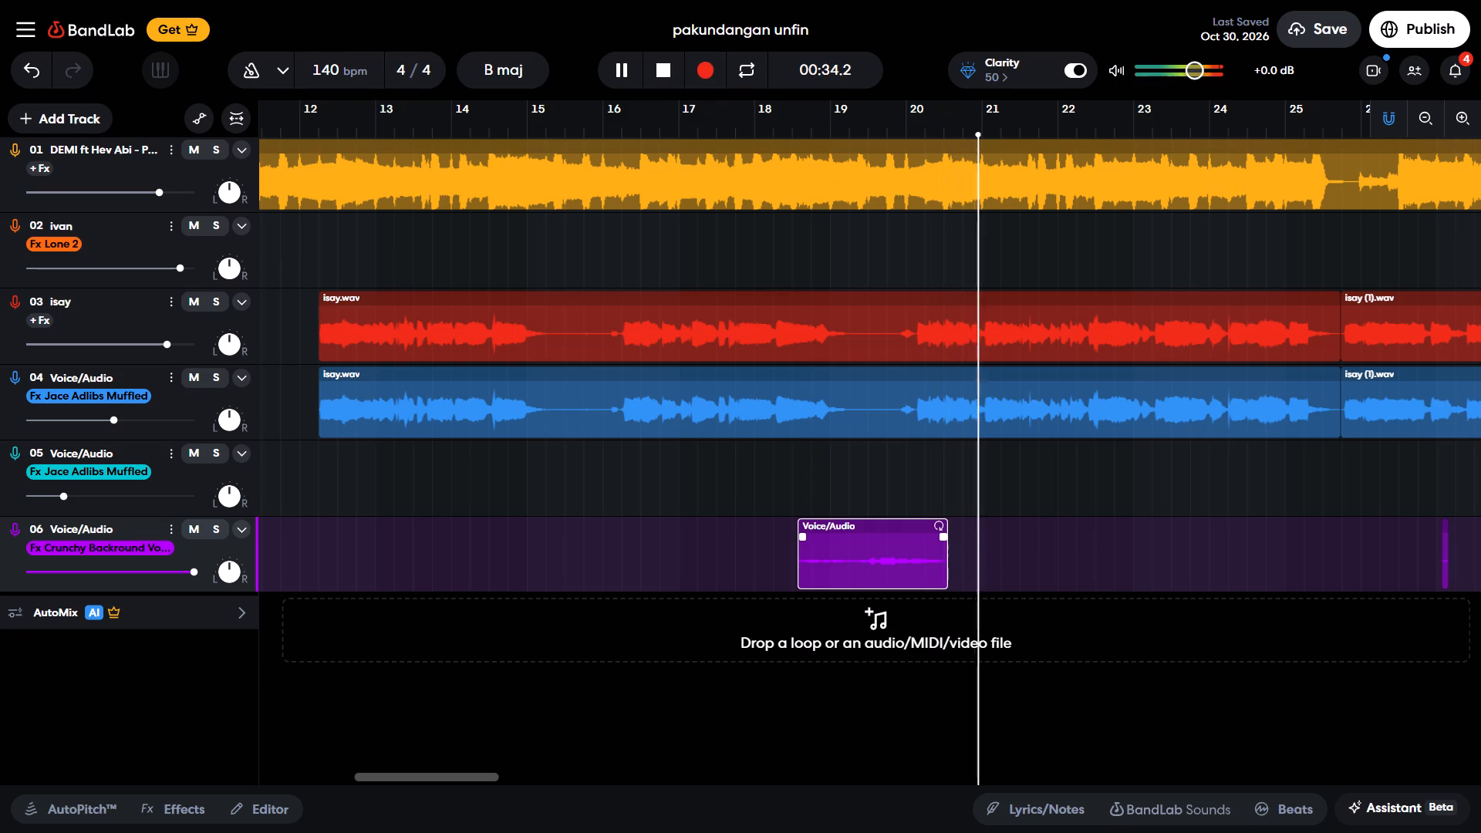
left_click(666, 67)
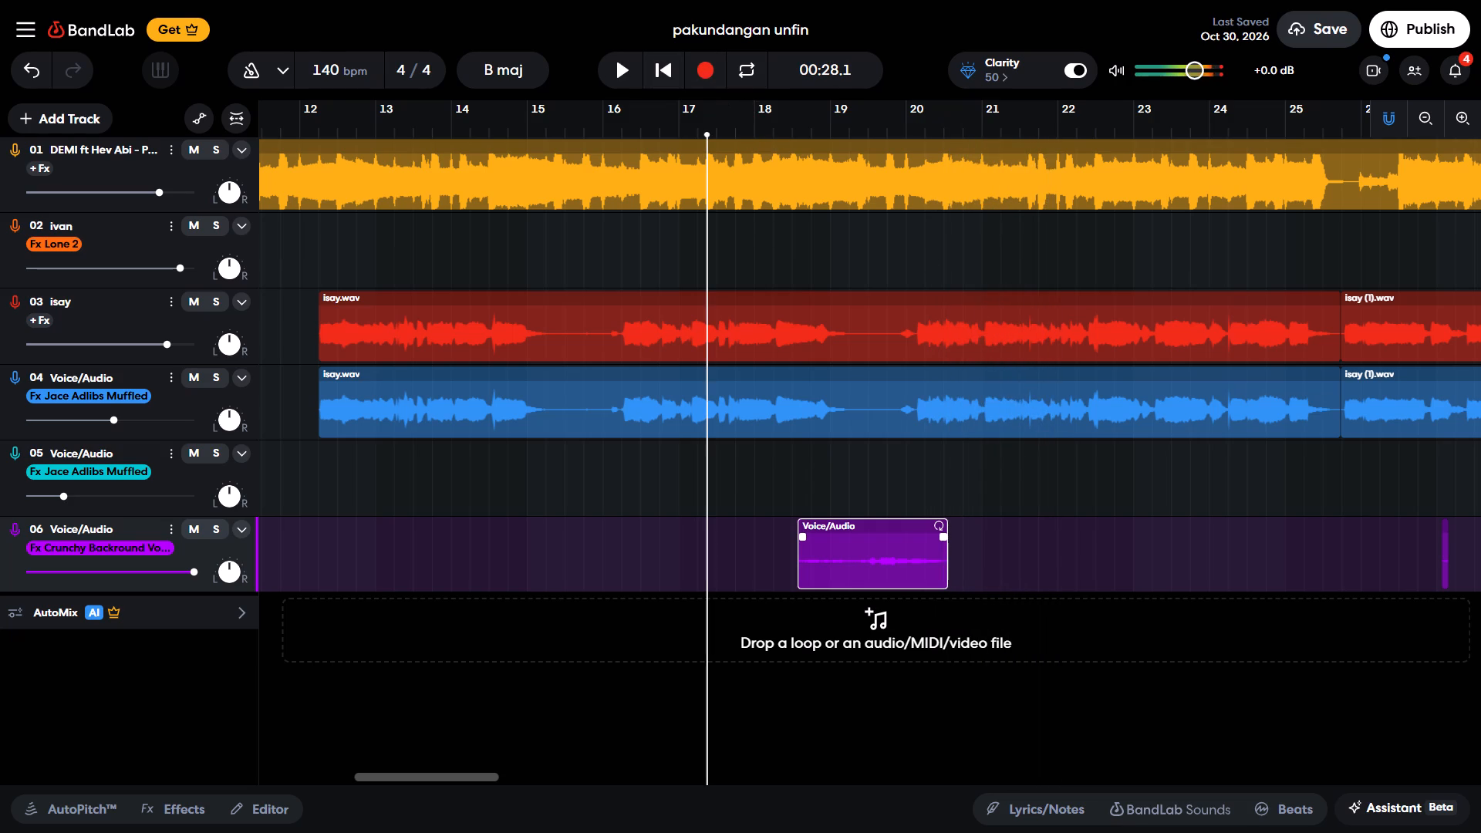
Denoise the new track 06 take and shift it to start at about bar 18.4, playing it from 00:28.1.
right_click(879, 540)
left_click(952, 501)
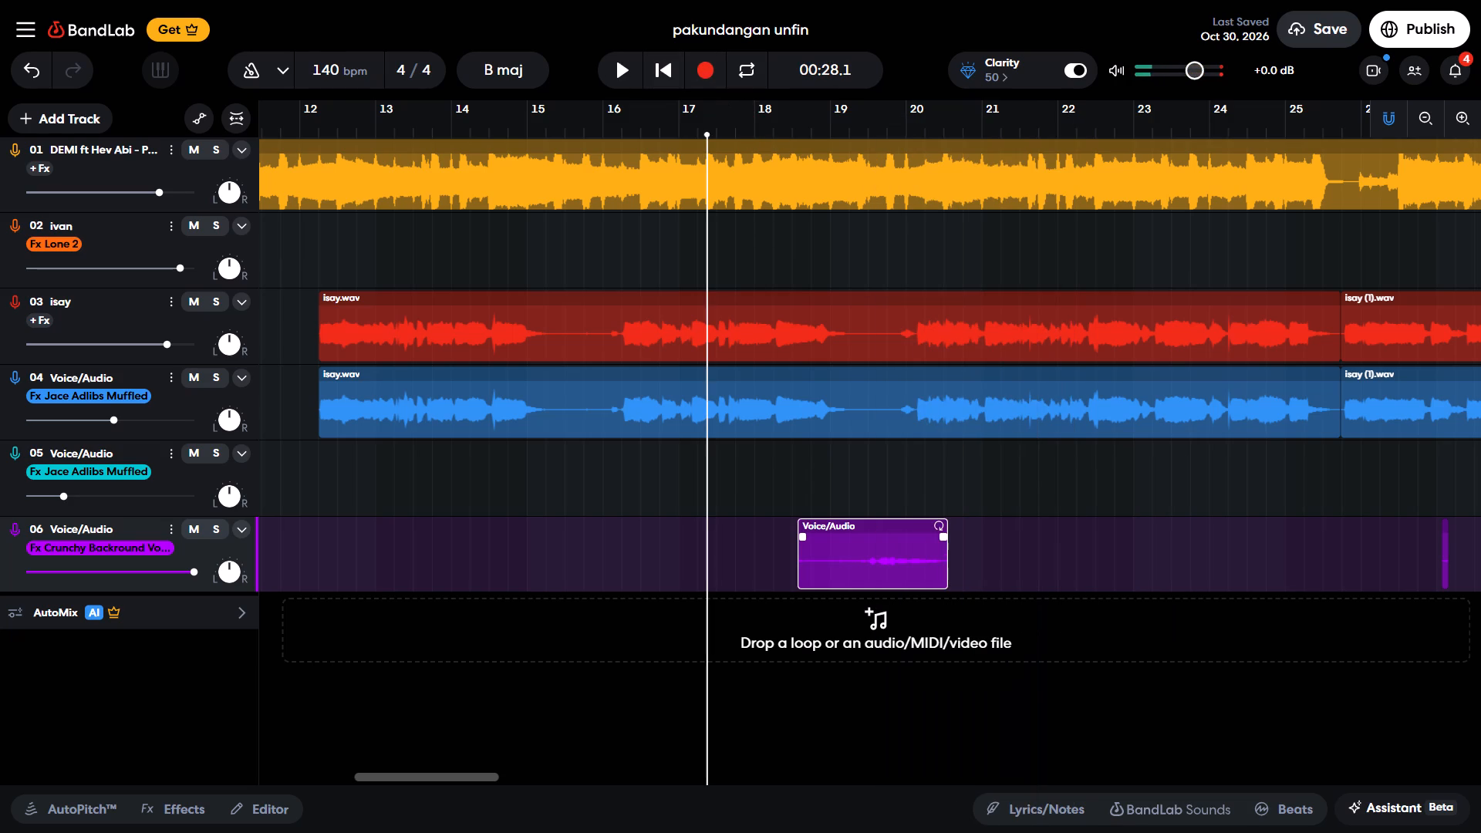
left_click_drag(918, 550, 905, 550)
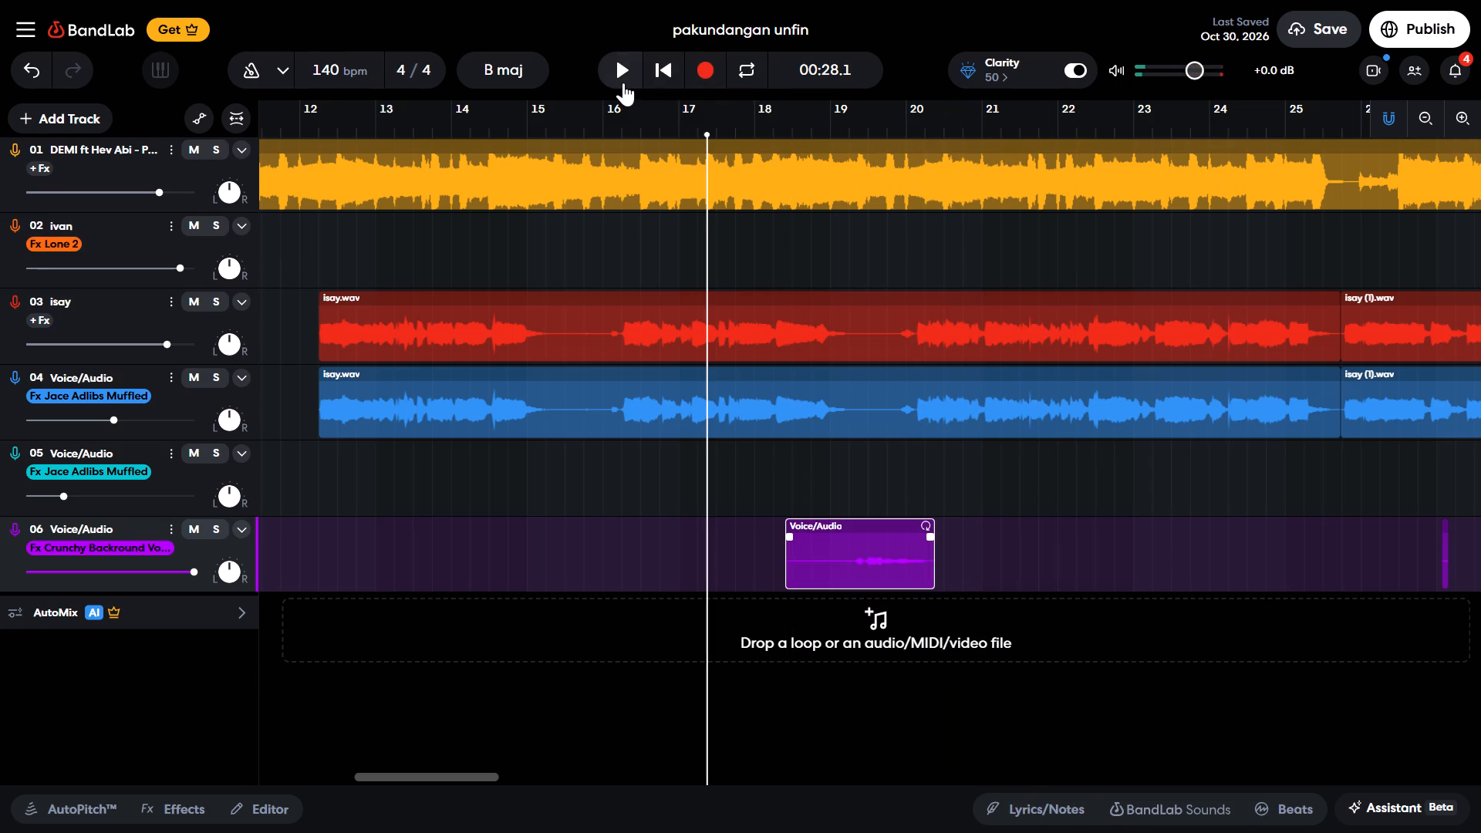
left_click(623, 83)
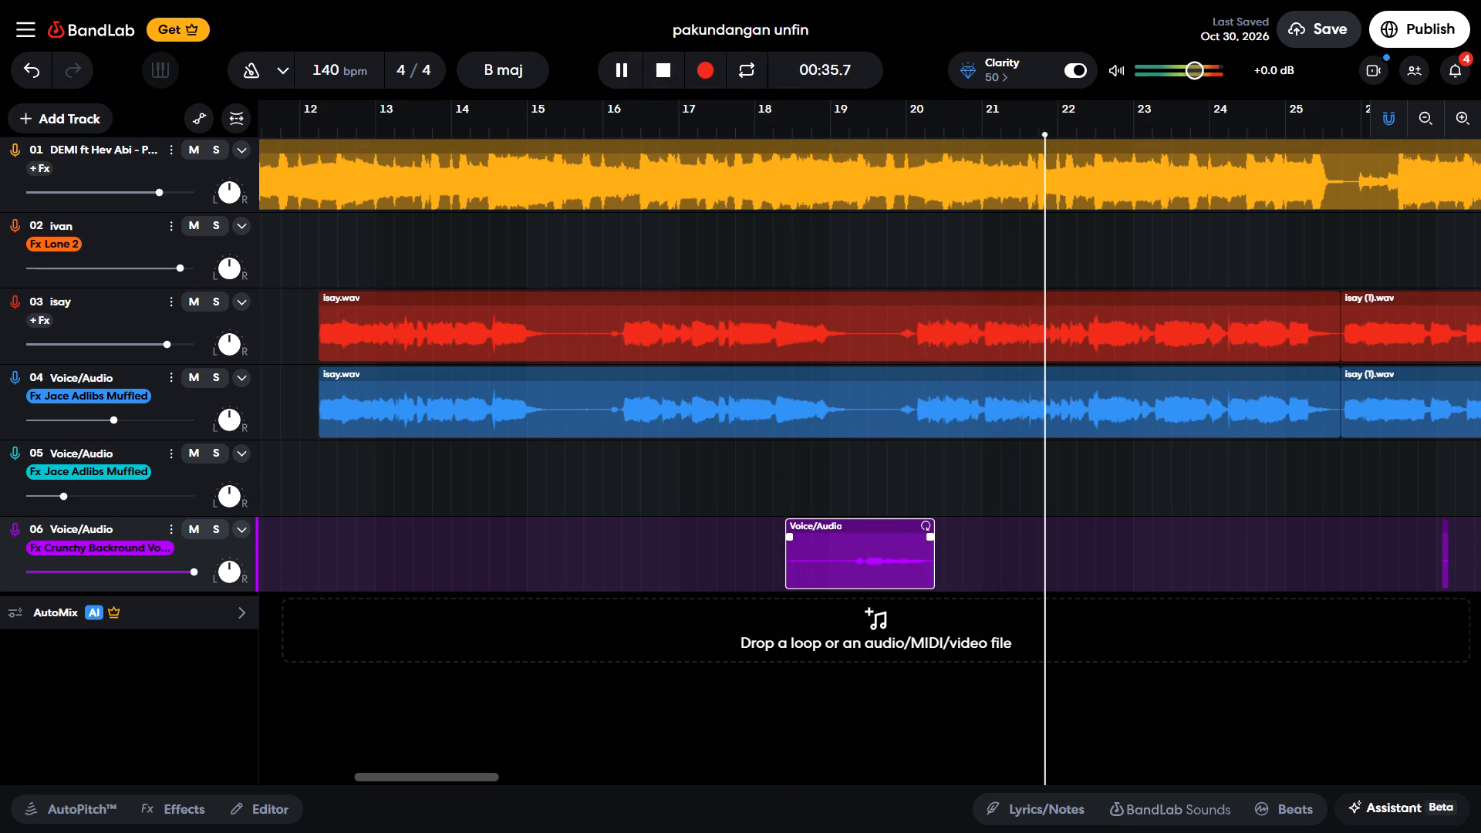
Trim the start of the new track 06 take to about bar 19, replay it from 00:28.1, and stop.
left_click_drag(785, 558, 818, 562)
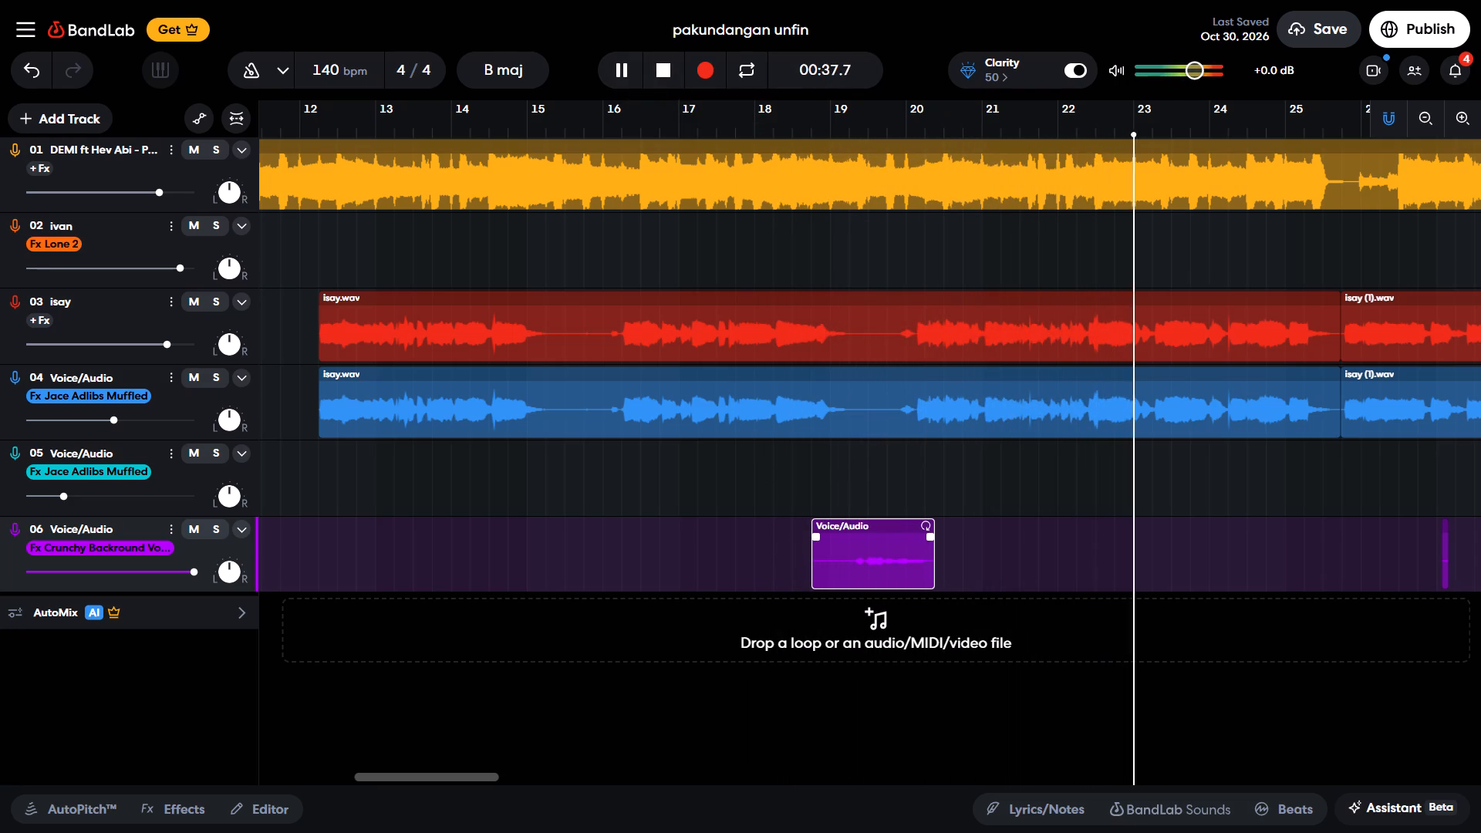
left_click_drag(818, 562, 834, 564)
right_click(870, 557)
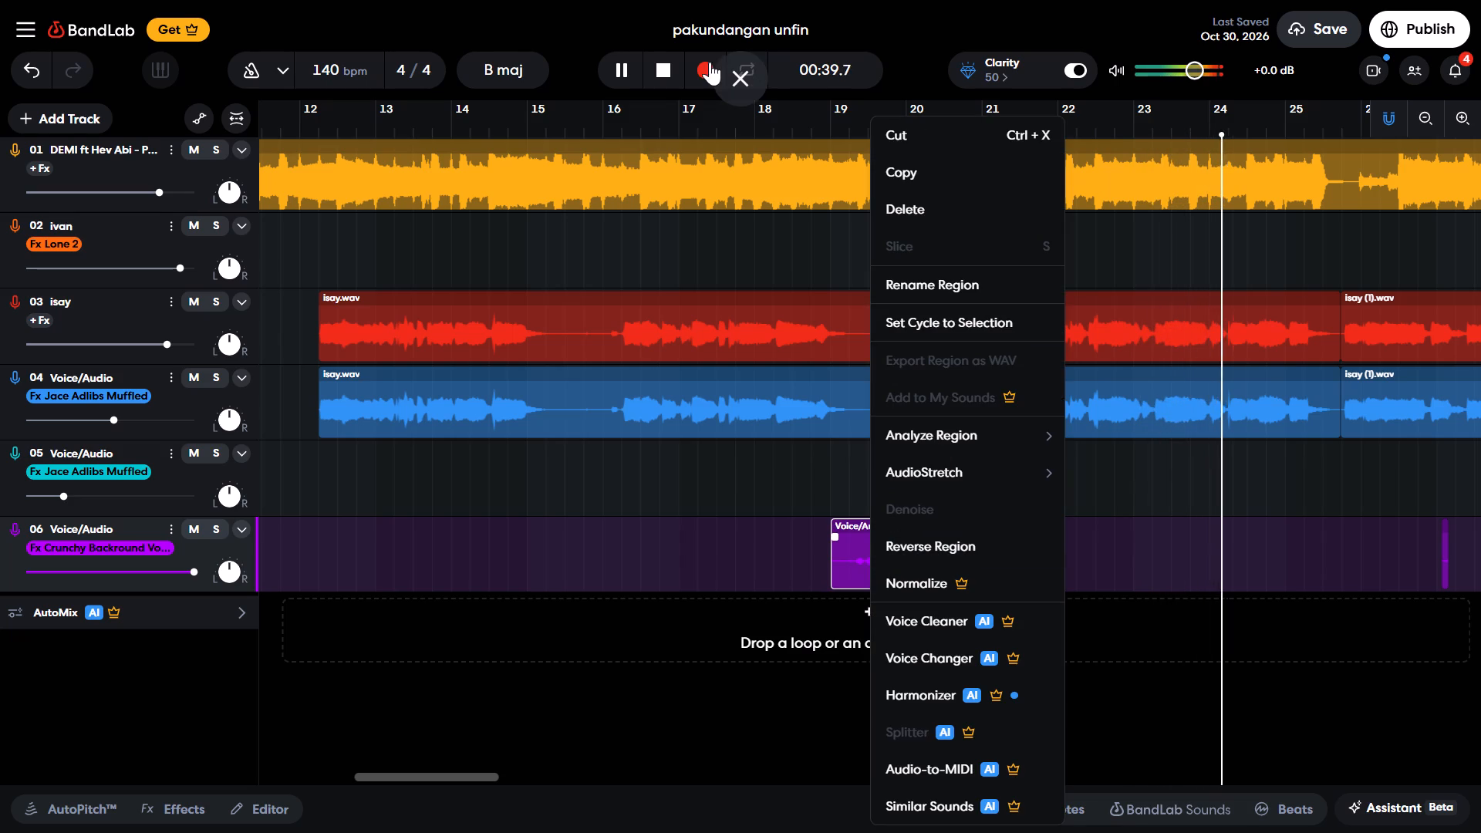
left_click(661, 65)
left_click(627, 72)
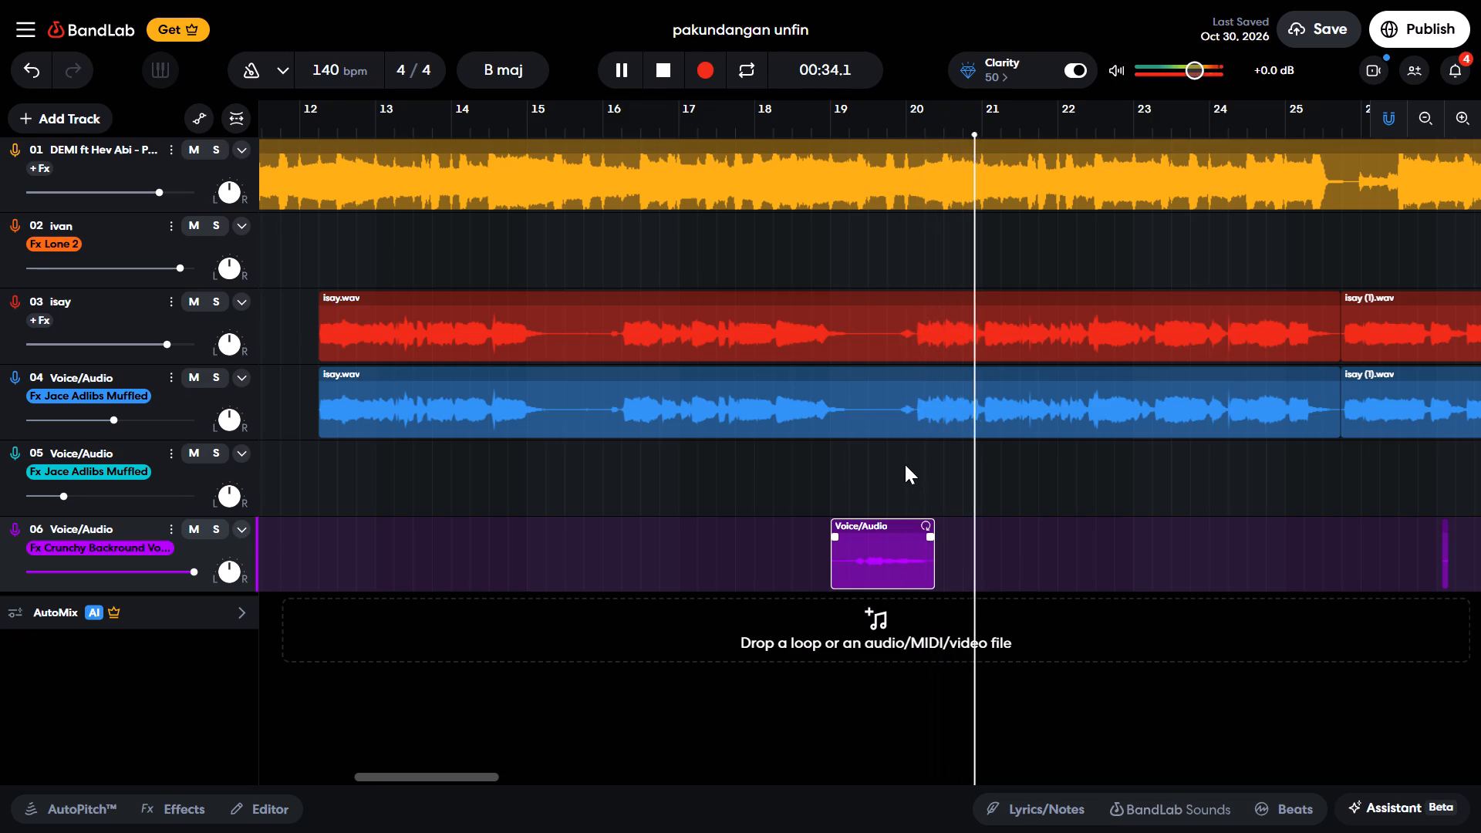
left_click(663, 71)
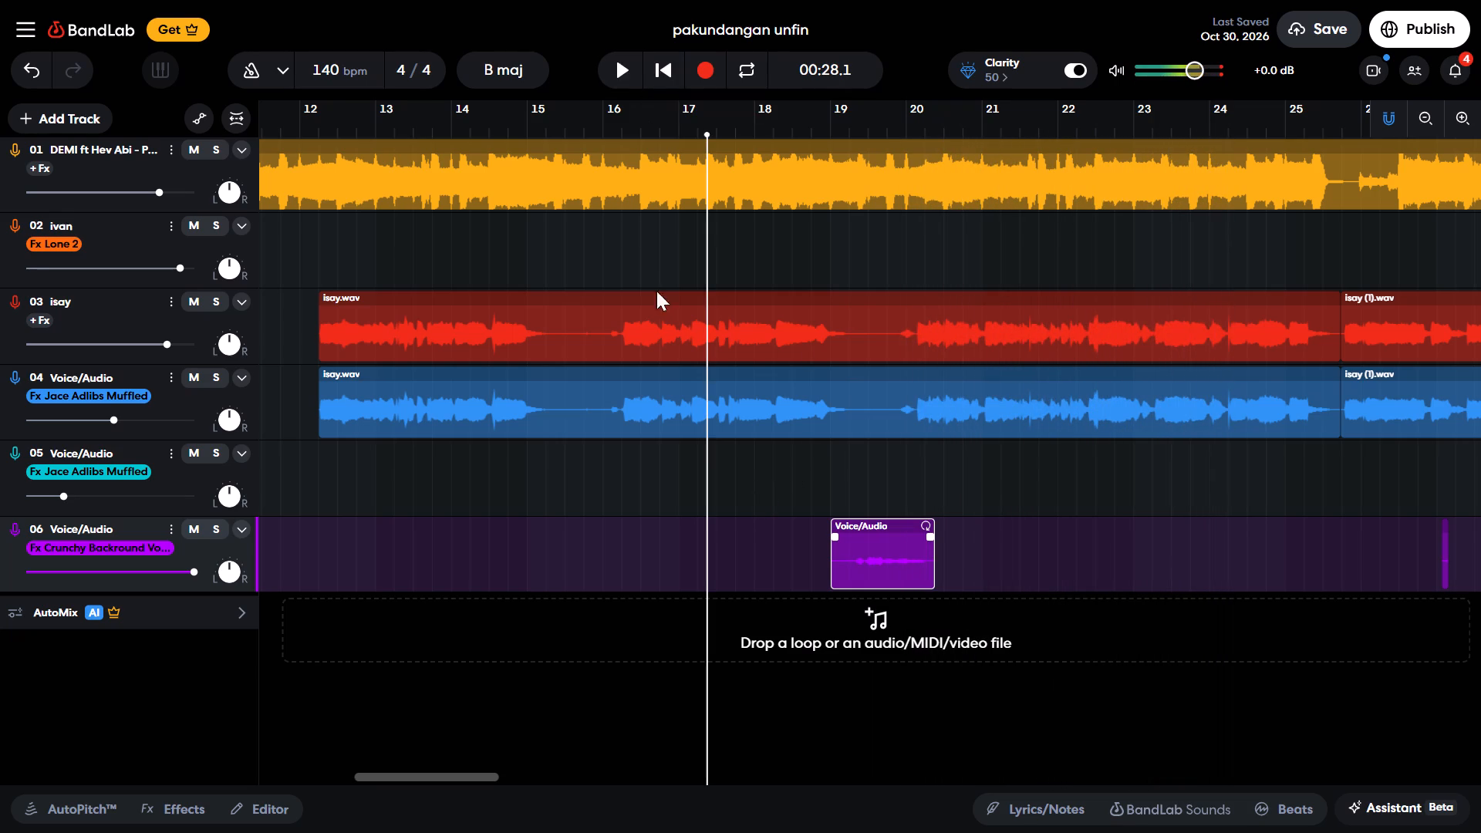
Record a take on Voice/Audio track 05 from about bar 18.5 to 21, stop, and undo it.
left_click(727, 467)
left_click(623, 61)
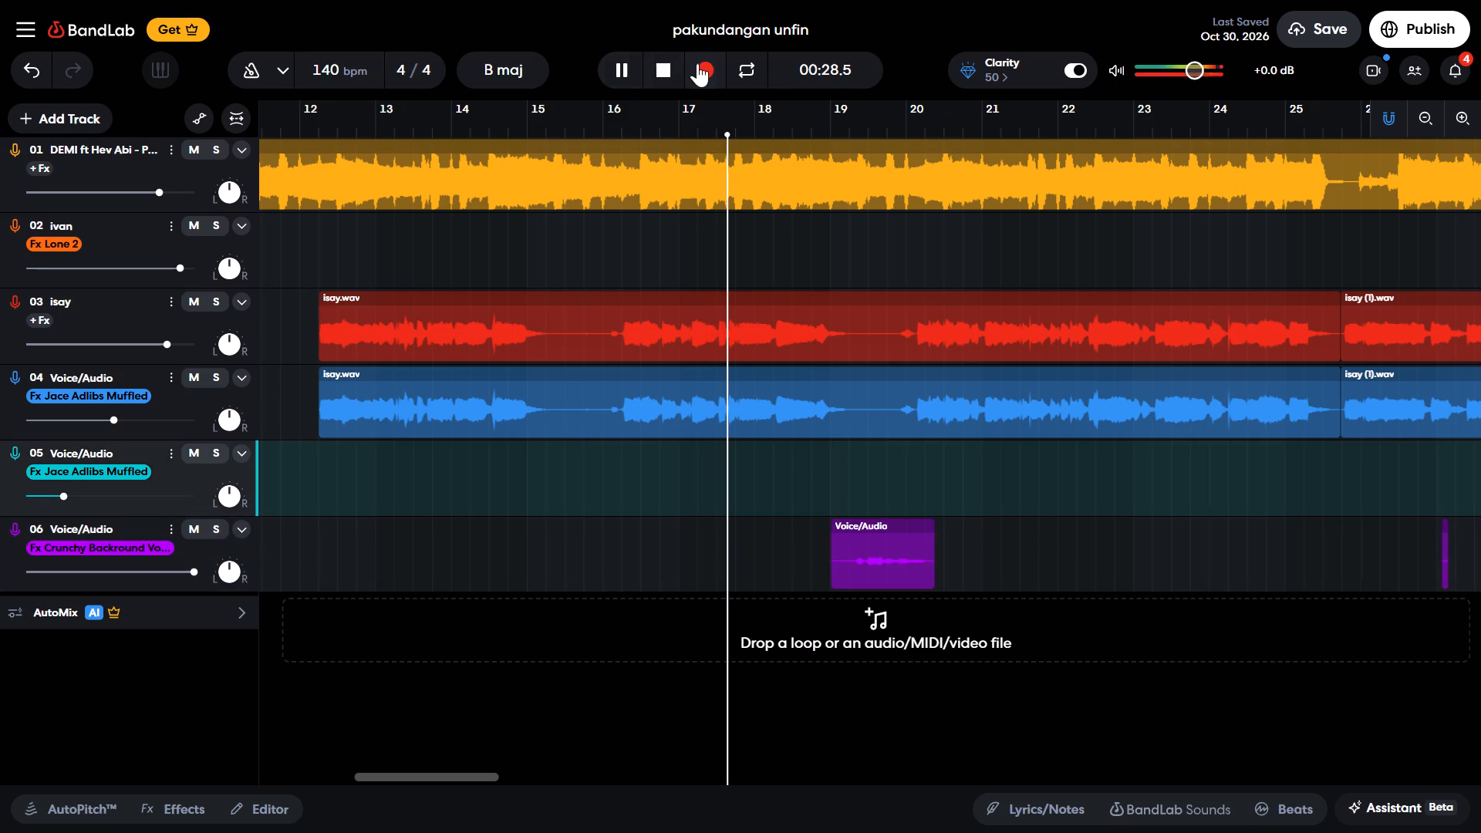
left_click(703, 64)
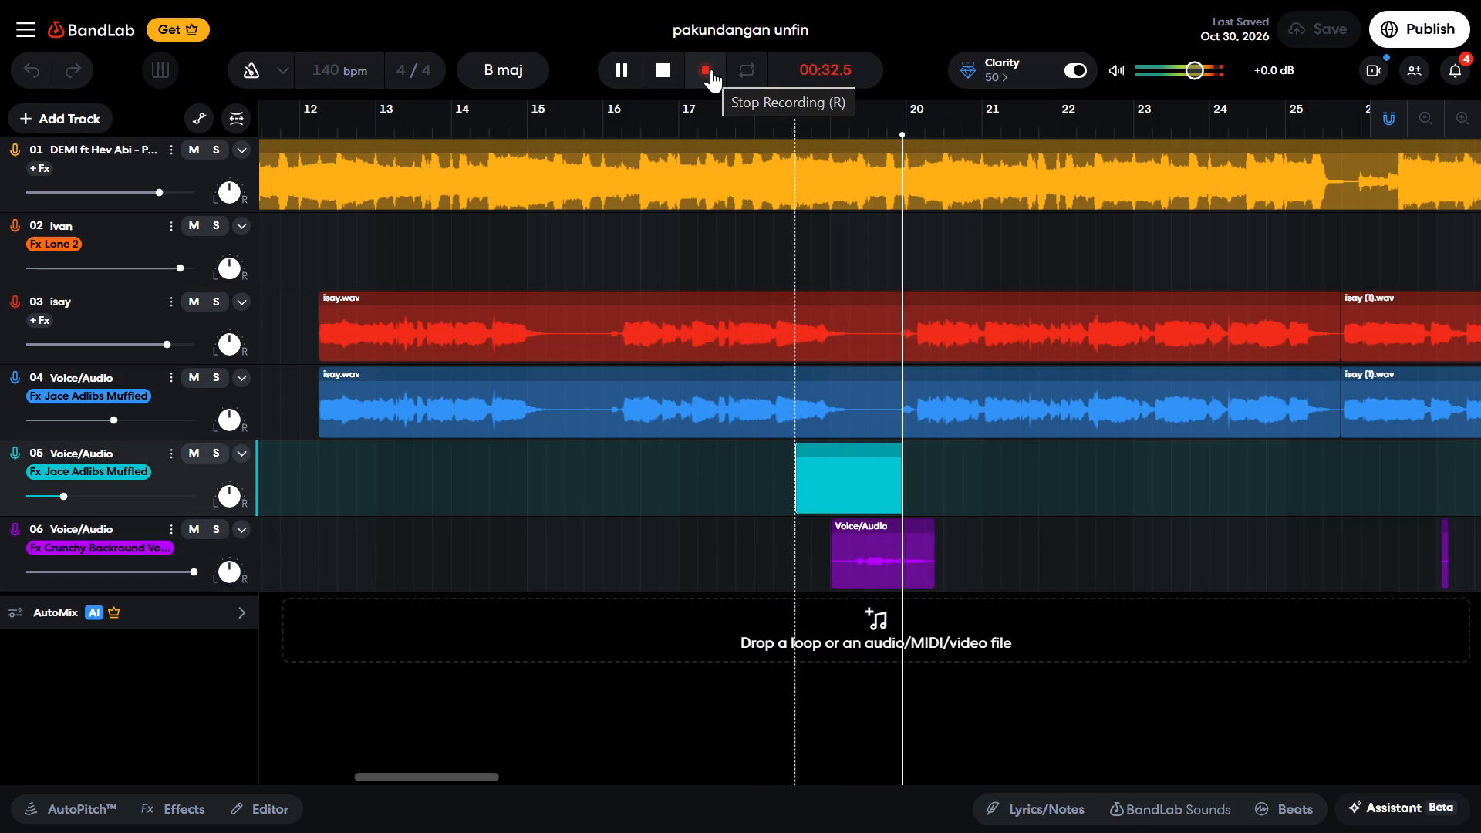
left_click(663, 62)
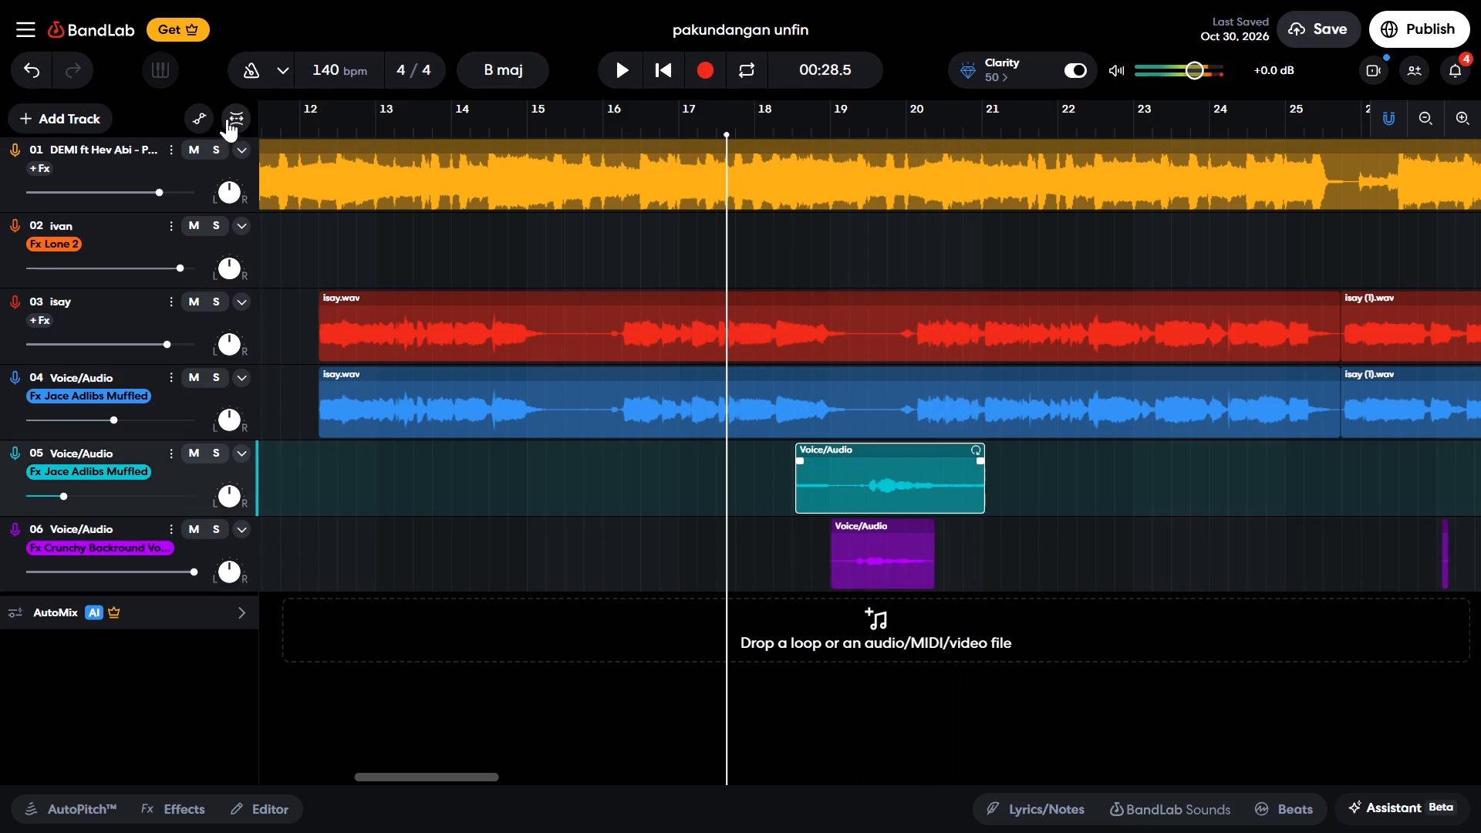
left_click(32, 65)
Record a take on track 05 from 00:28.5 to about bar 20.4 and stop playback.
left_click(693, 69)
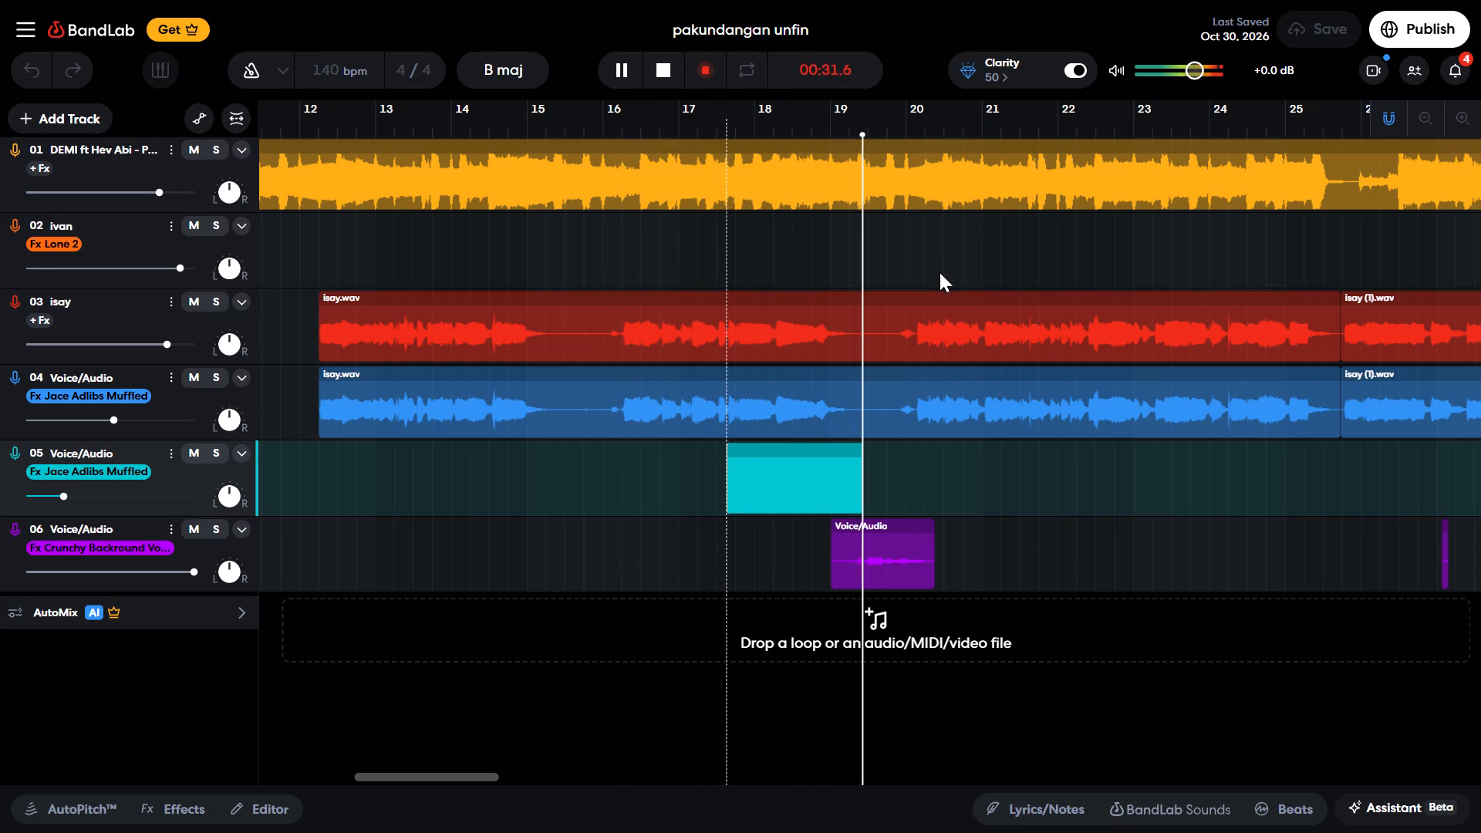
left_click(707, 80)
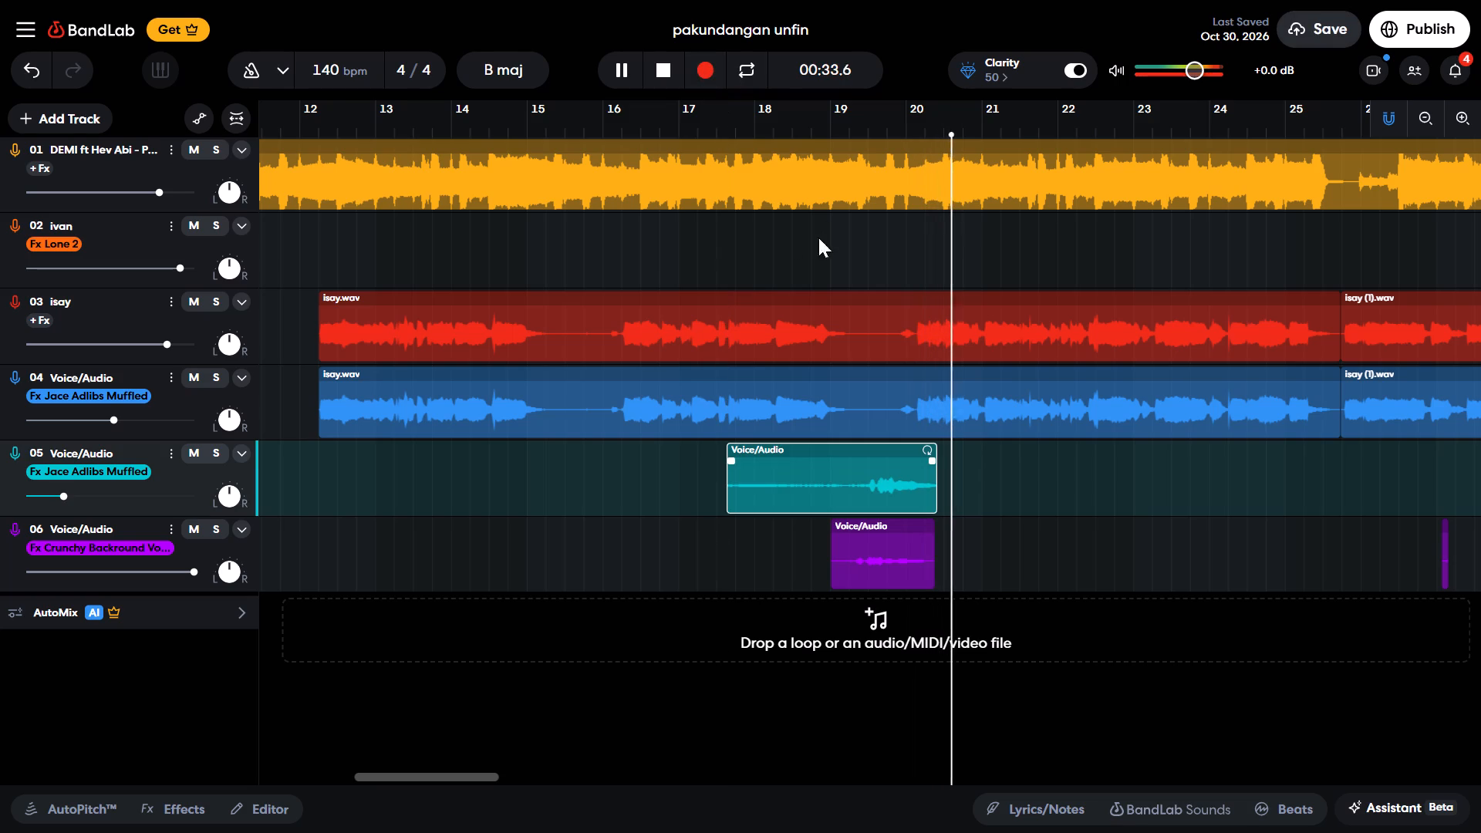
left_click(653, 80)
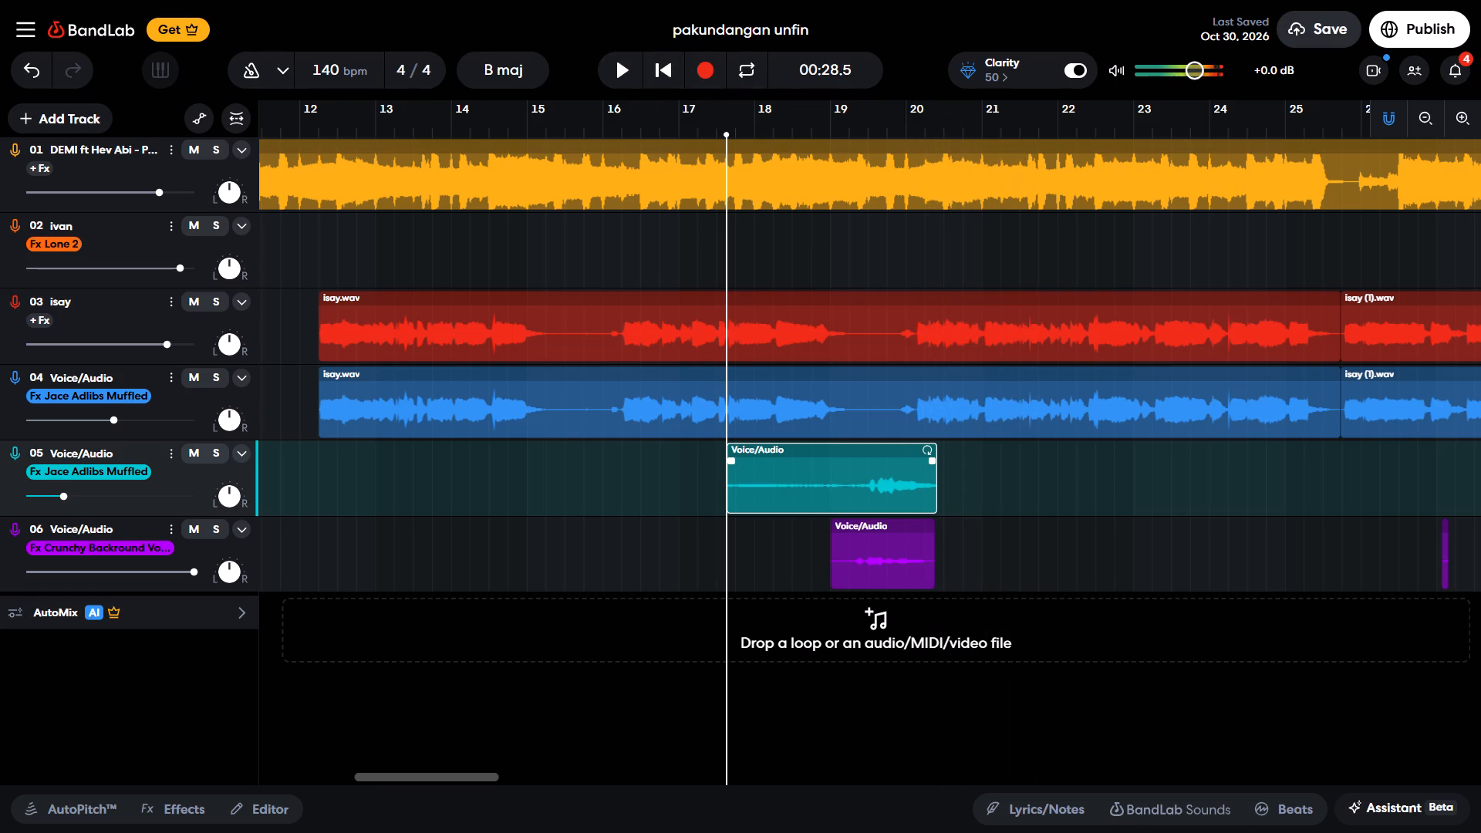
Nudge the new track 05 take slightly earlier to start at about bar 17.5 and denoise it.
left_click_drag(915, 489, 905, 489)
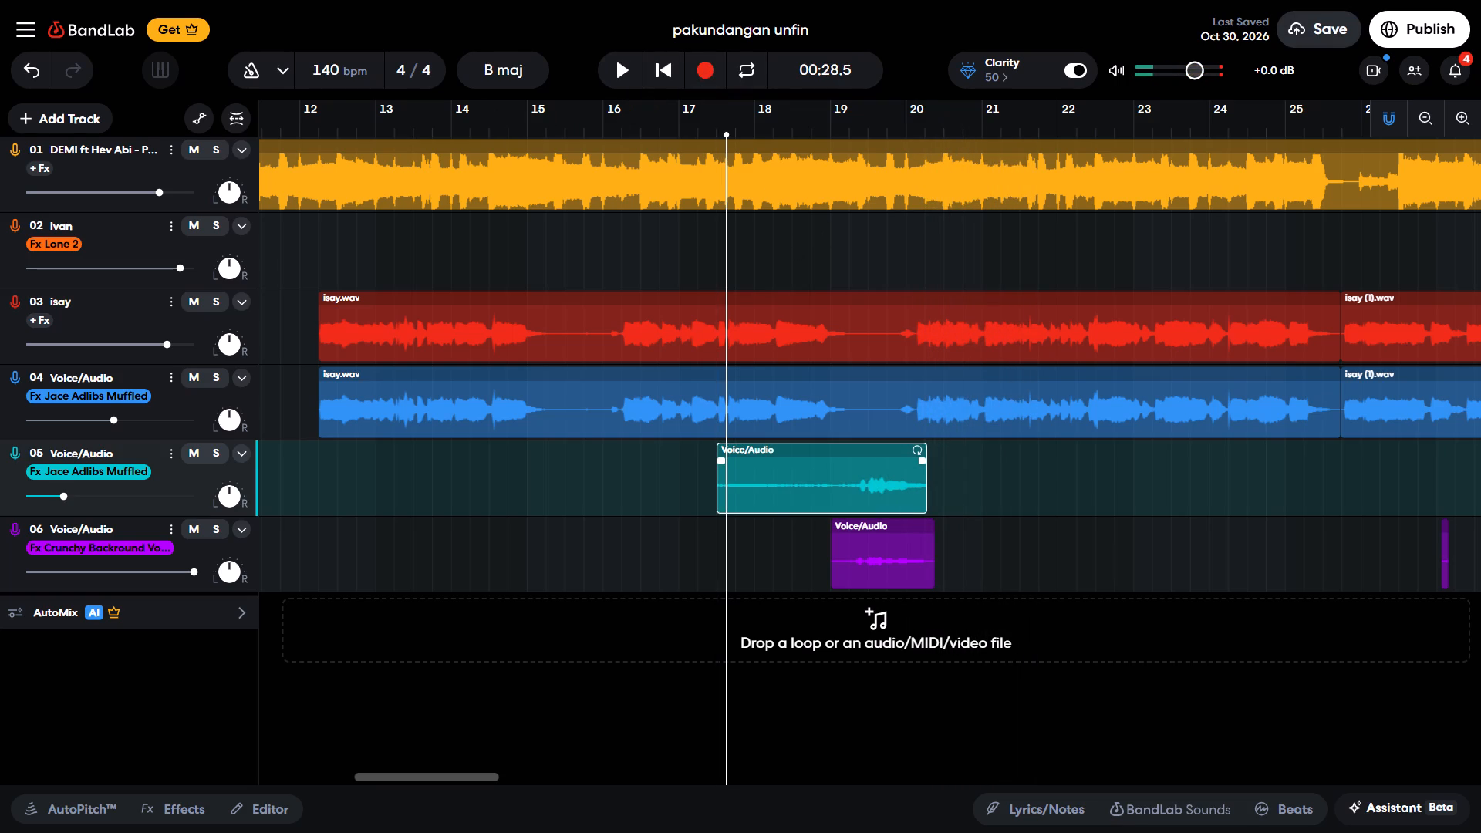
right_click(777, 481)
left_click(832, 511)
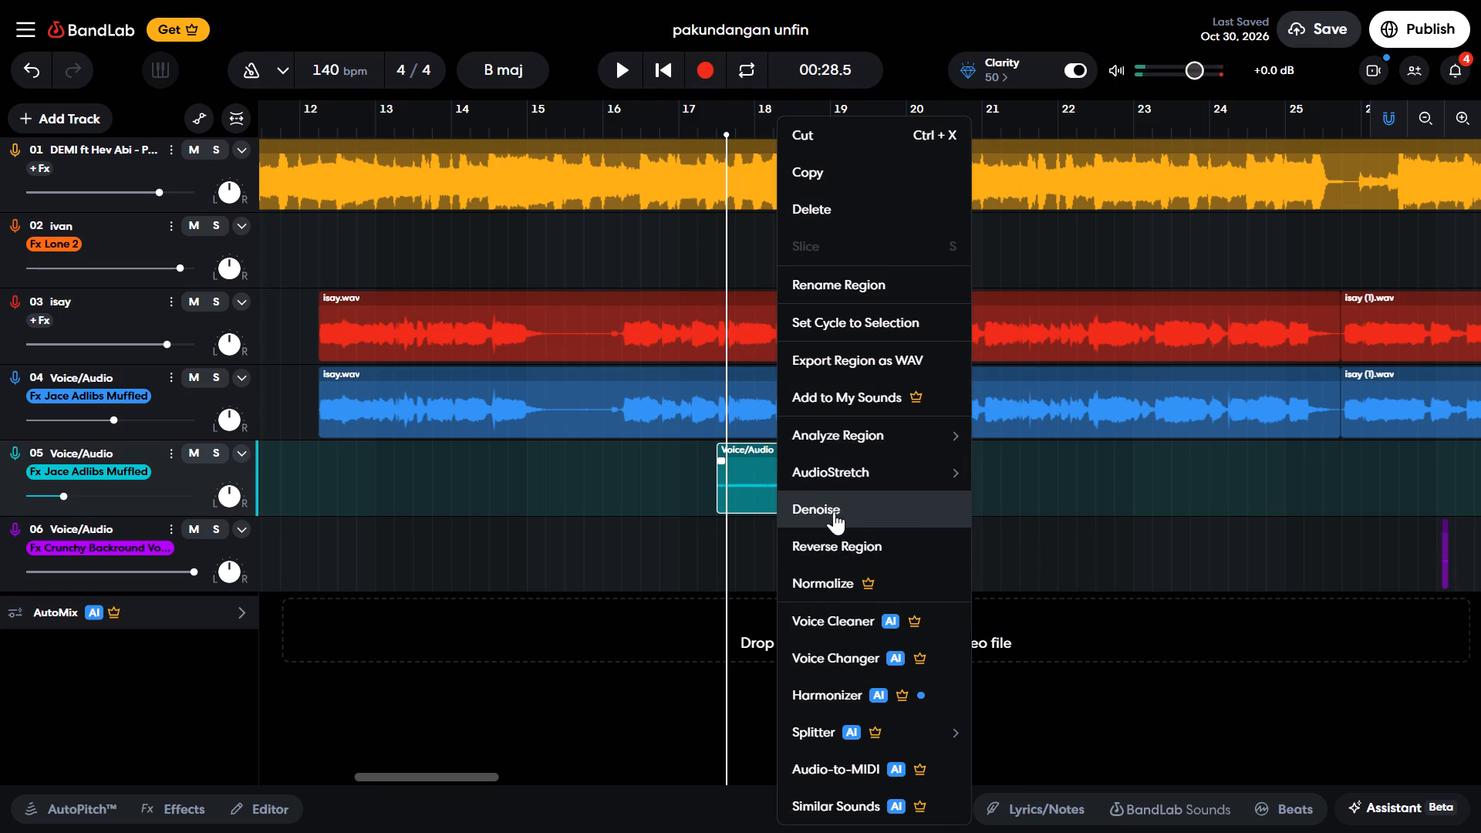
Trim the start of the new track 05 take to about bar 19.3 and play from 00:28.5.
left_click_drag(718, 483, 851, 492)
left_click(629, 59)
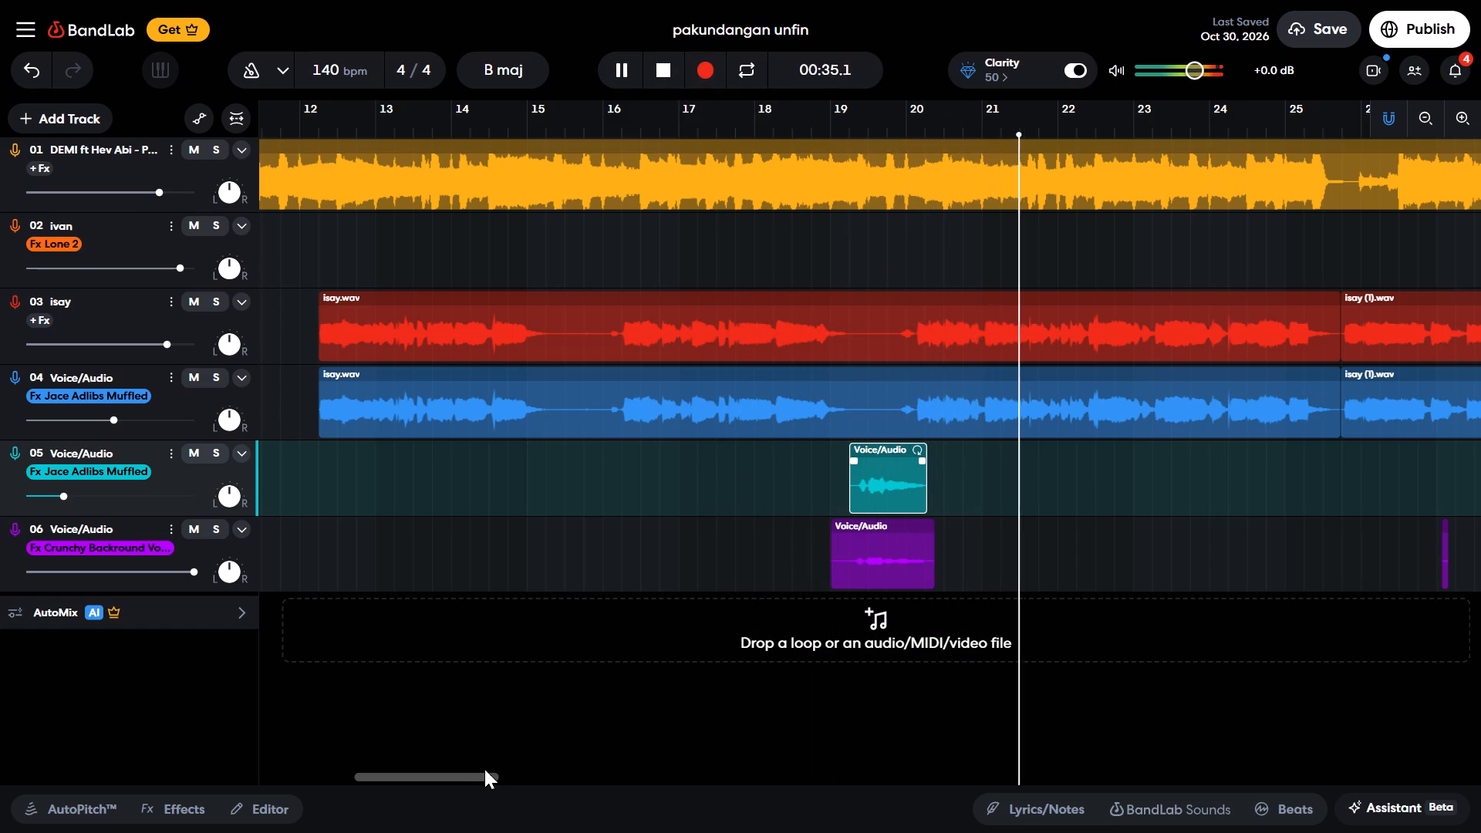
Delete the short leftover fragment at about bar 27 on track 06 and stop playback.
left_click_drag(480, 774, 818, 755)
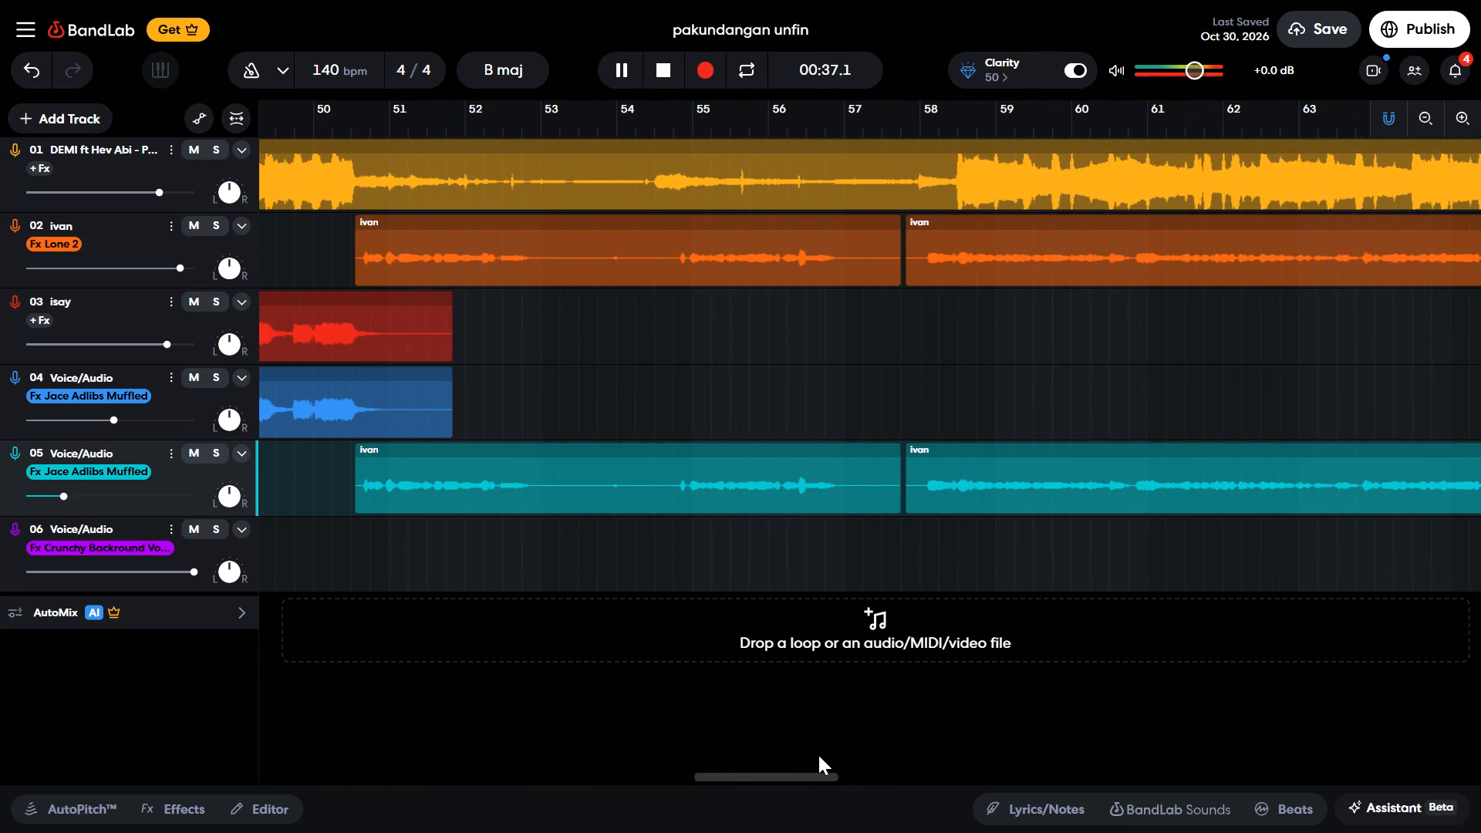
left_click_drag(818, 755, 528, 771)
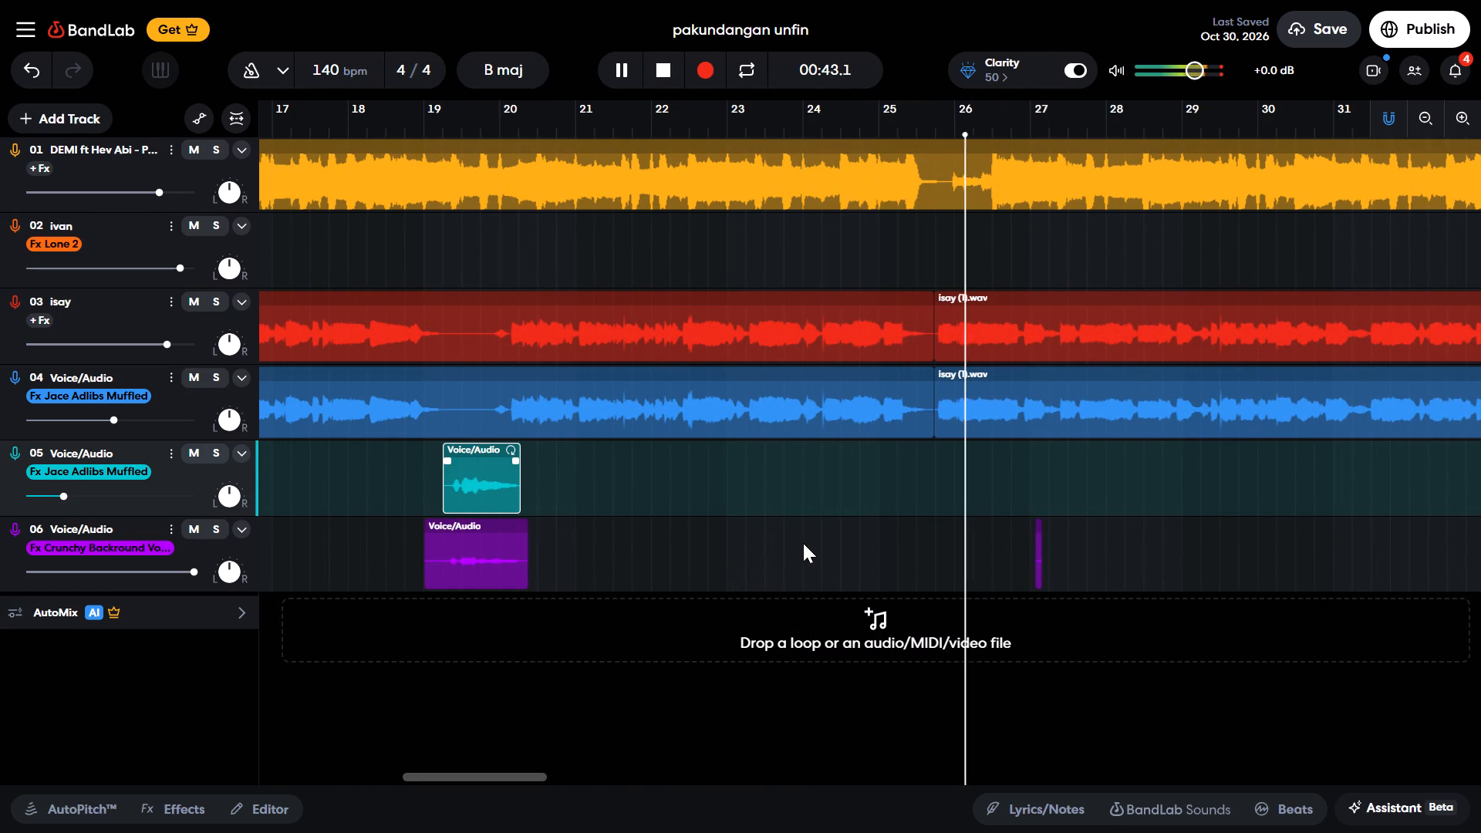
left_click(1041, 557)
right_click(1040, 551)
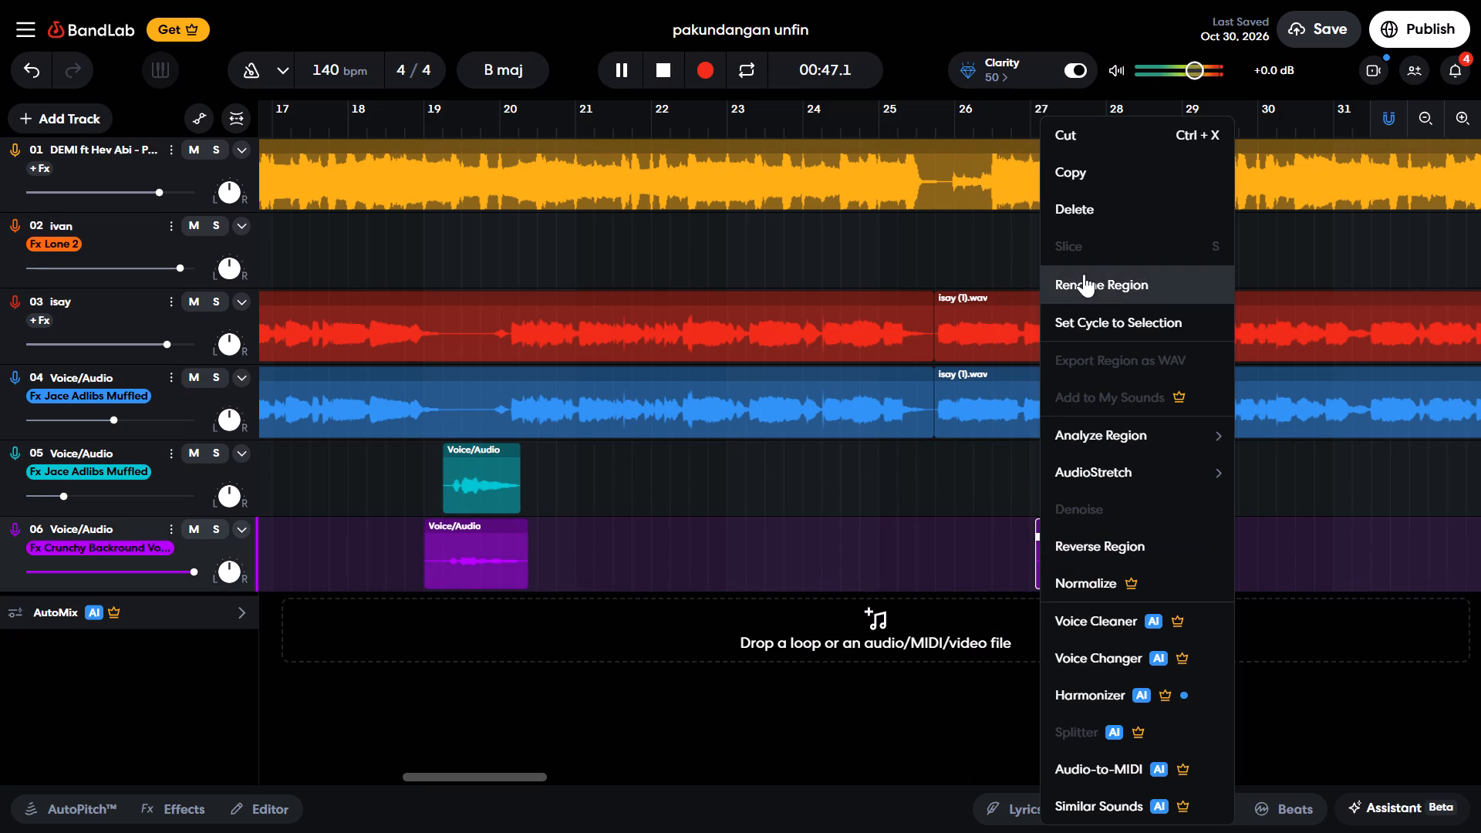
left_click(1101, 213)
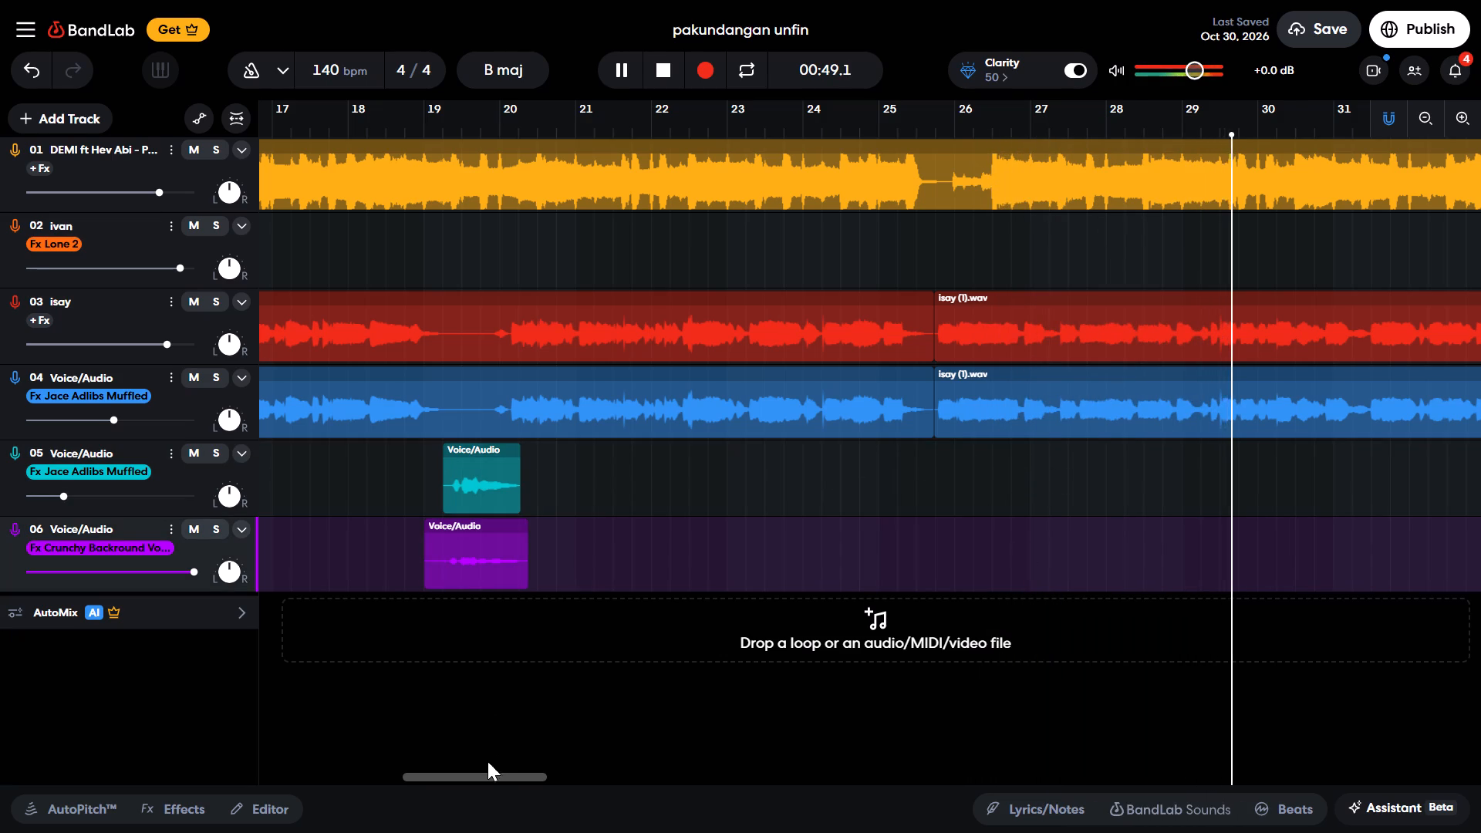
left_click(669, 73)
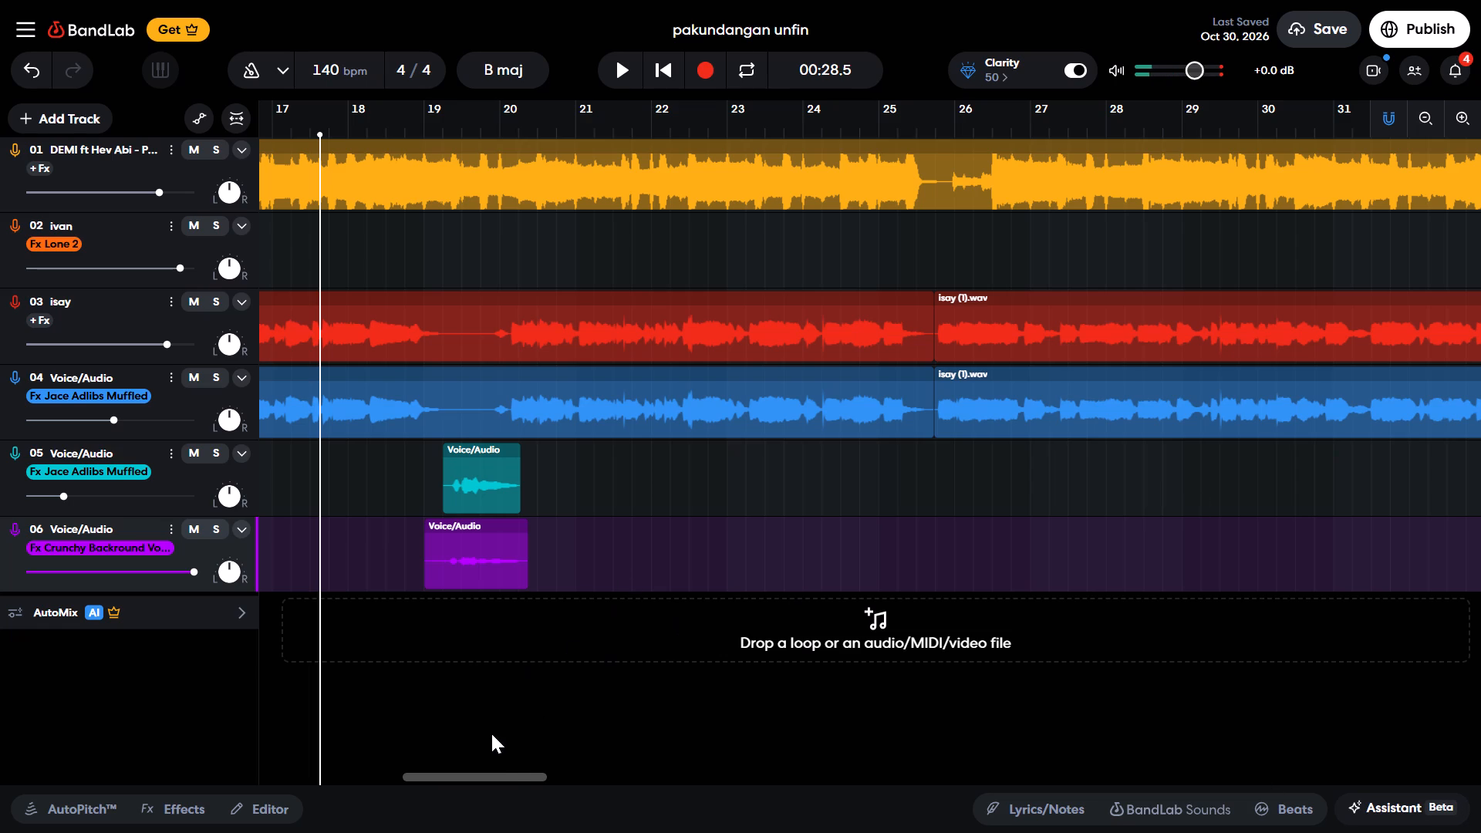
Play ahead from 00:28.5, record a take on track 06 from about bar 47.5 to bar 50.9, and stop playback.
left_click(626, 67)
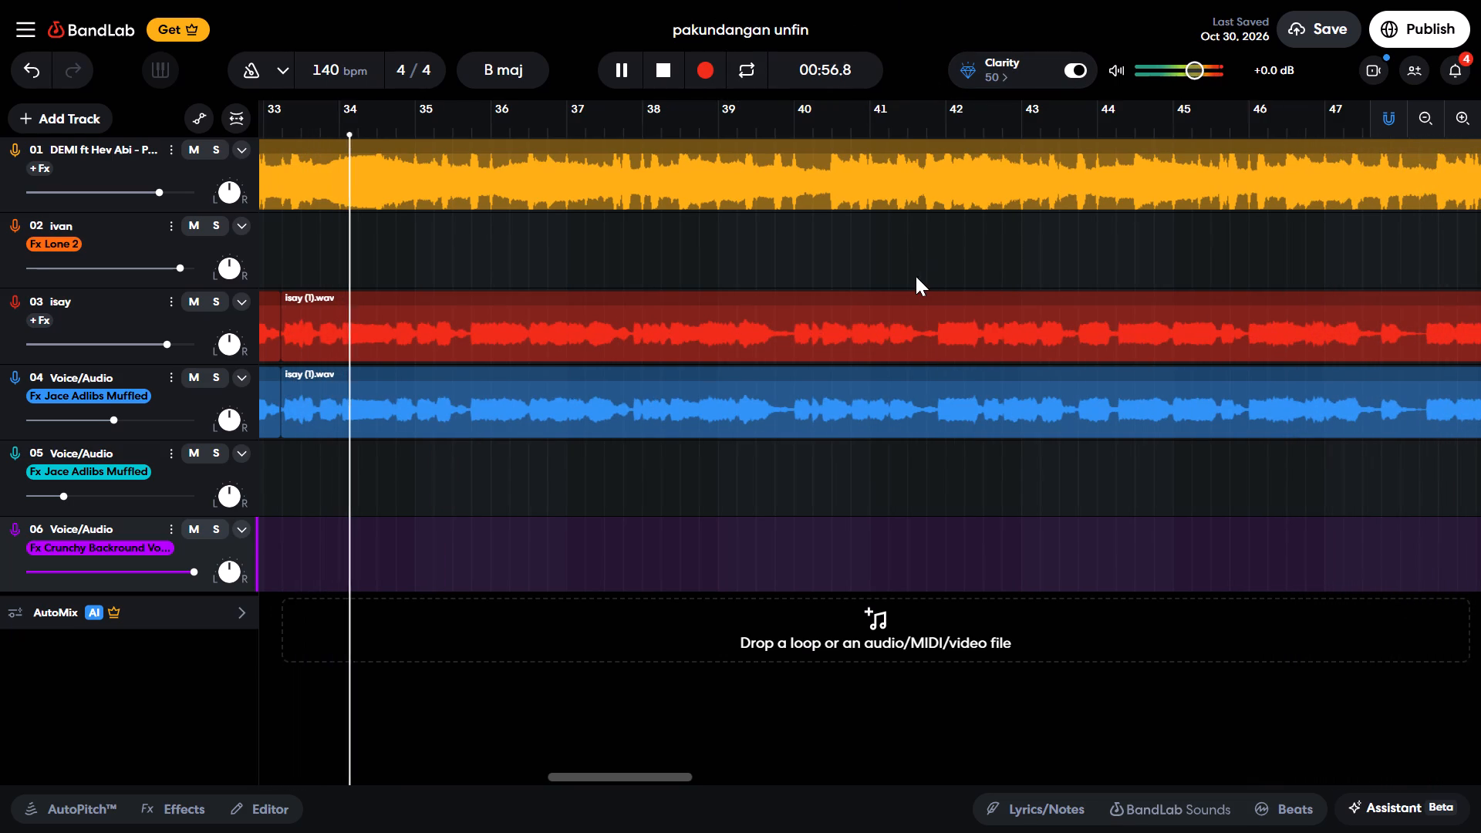
double_click(629, 62)
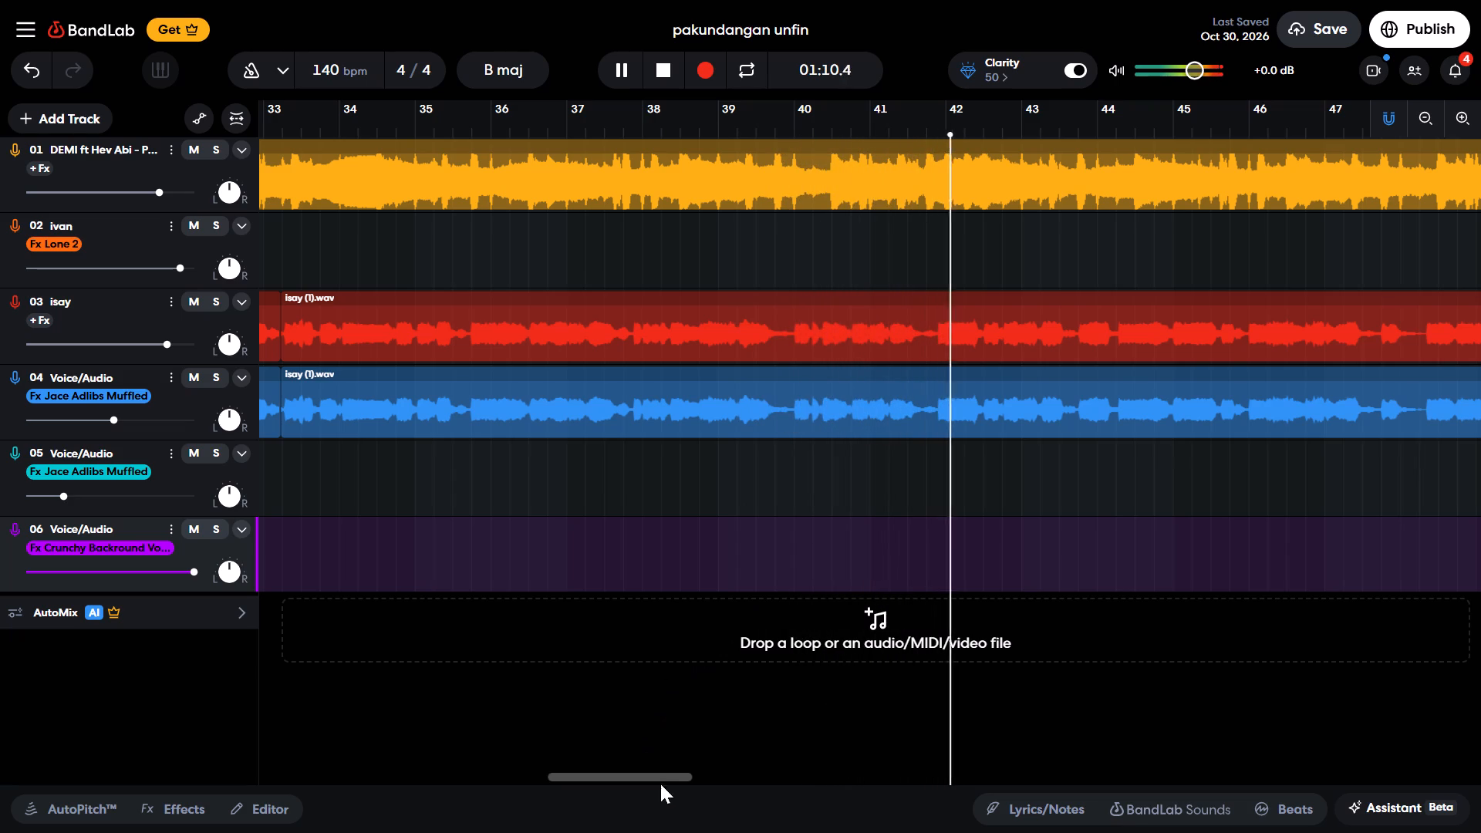
left_click_drag(664, 780, 748, 767)
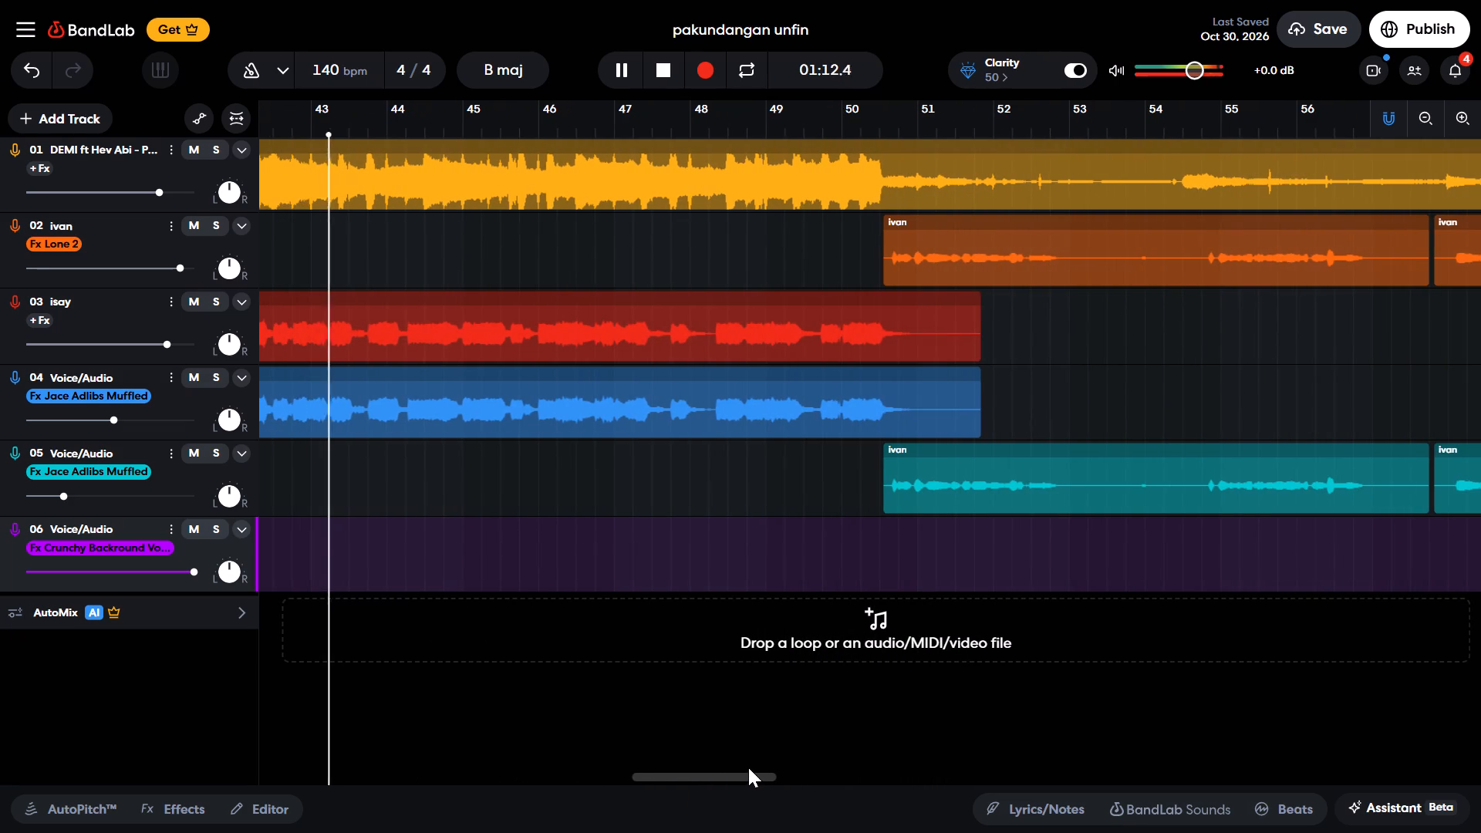
left_click_drag(748, 767, 770, 765)
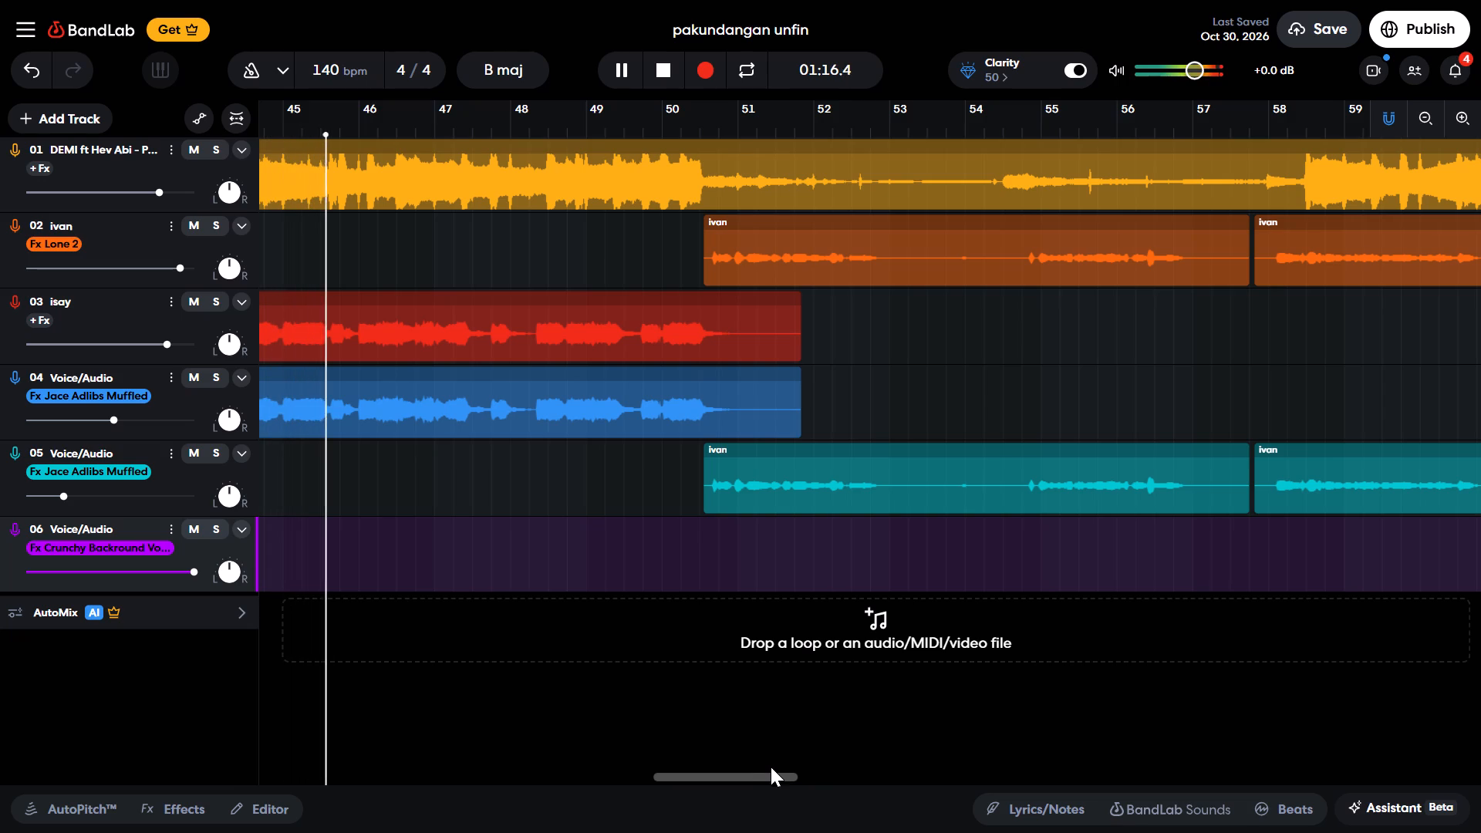
left_click_drag(777, 777, 785, 775)
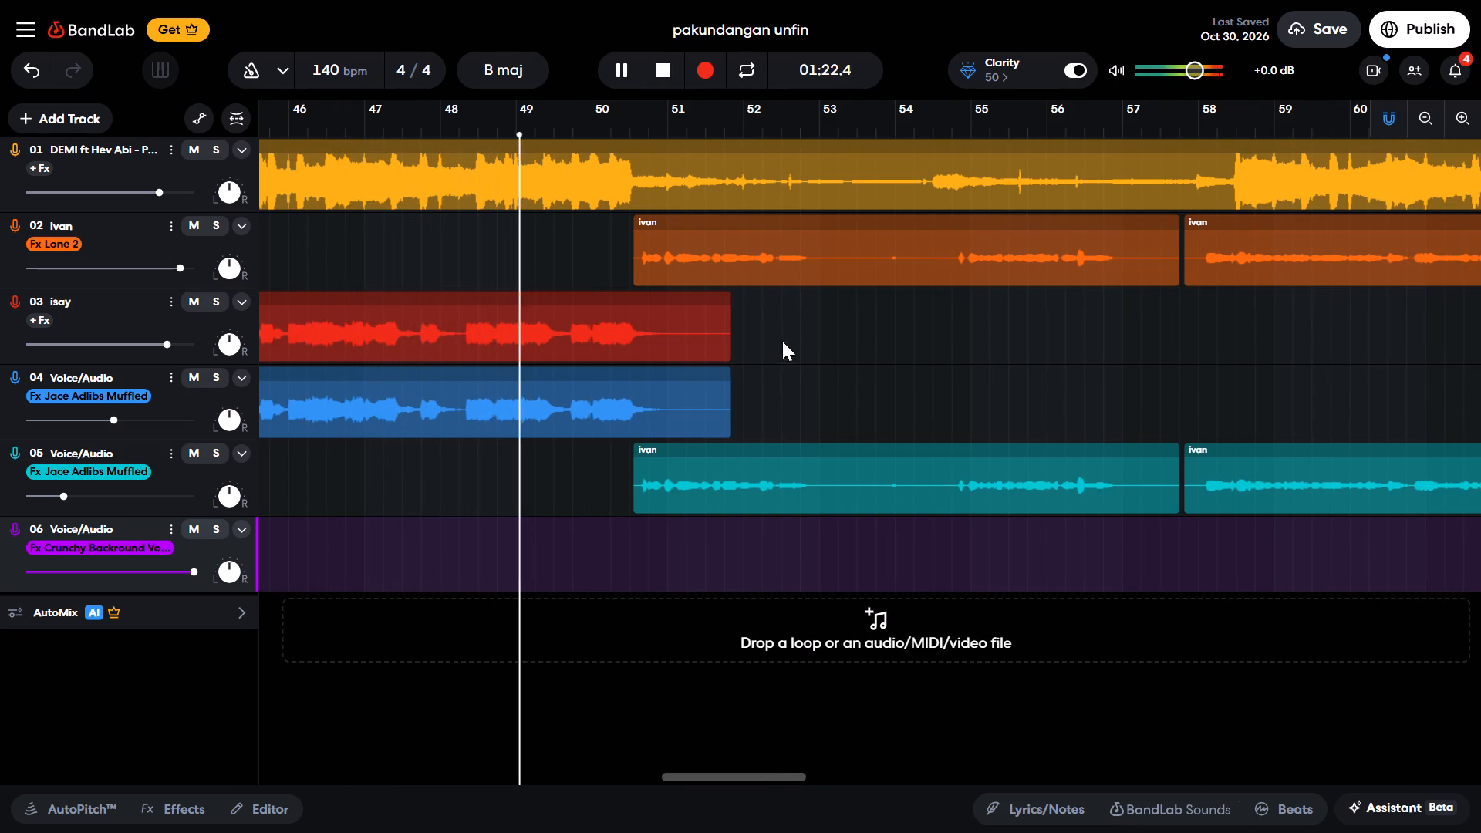
left_click_drag(574, 693, 291, 636)
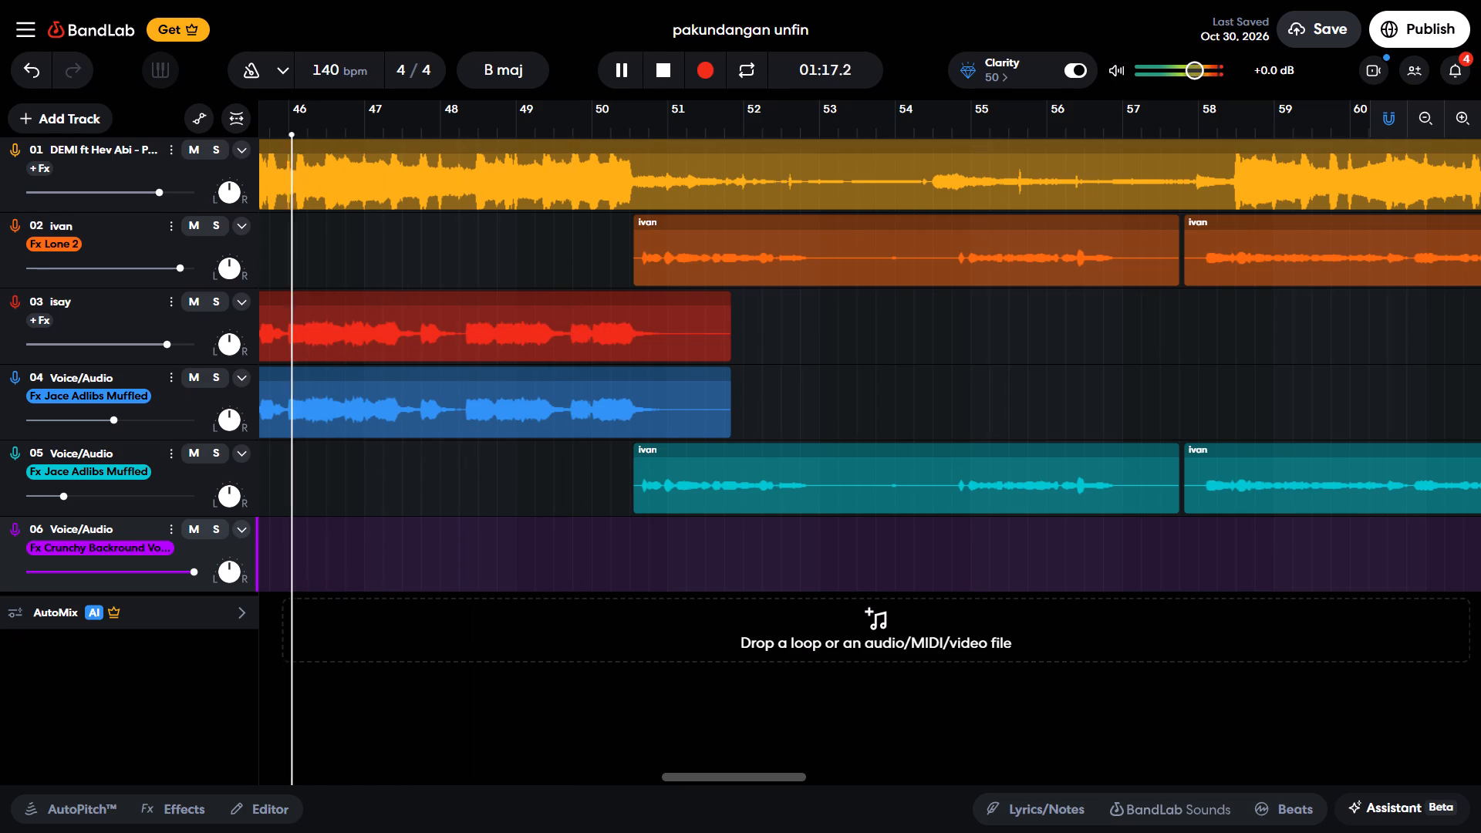
left_click(702, 74)
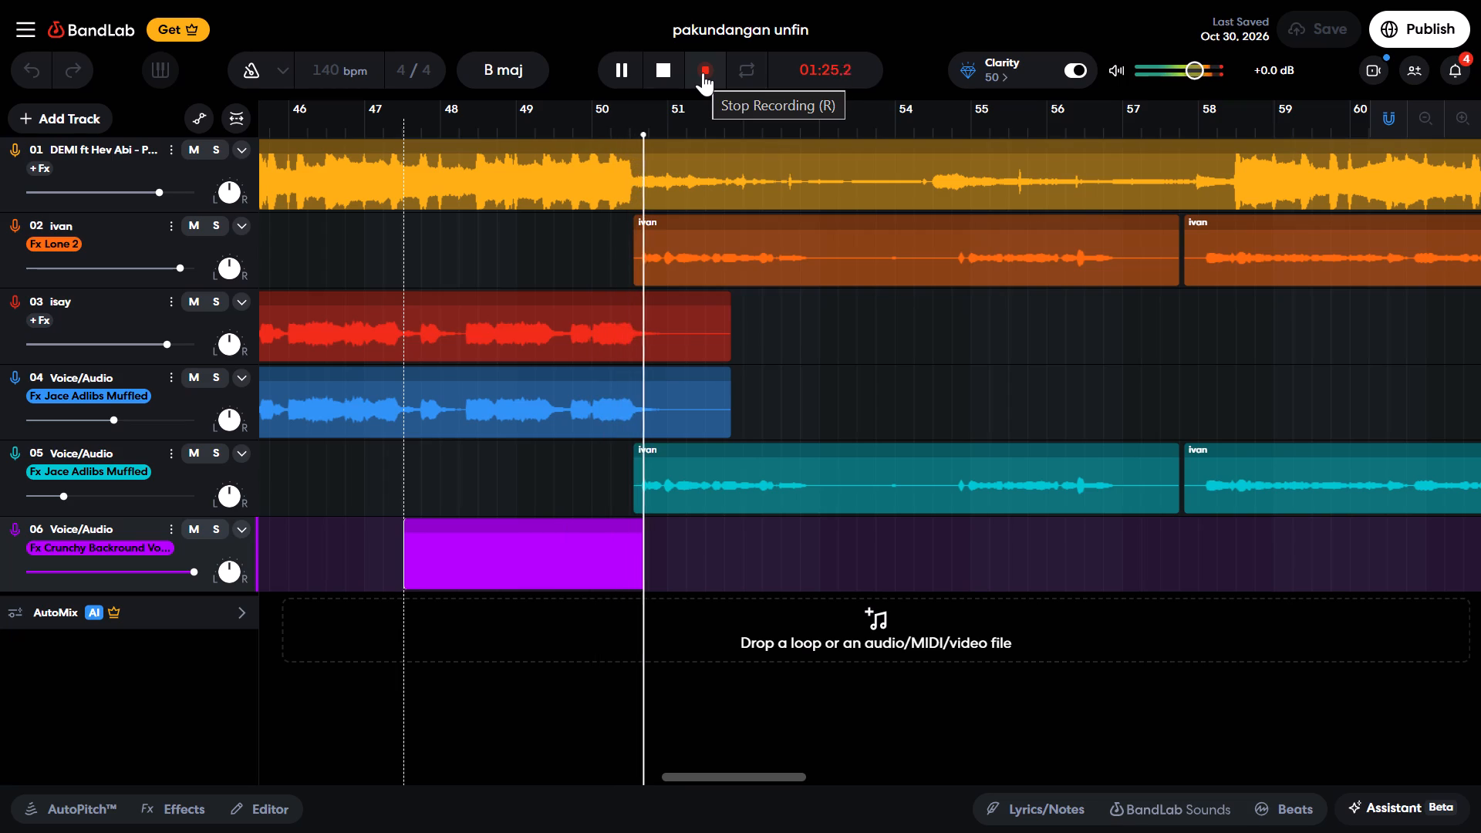
left_click(703, 73)
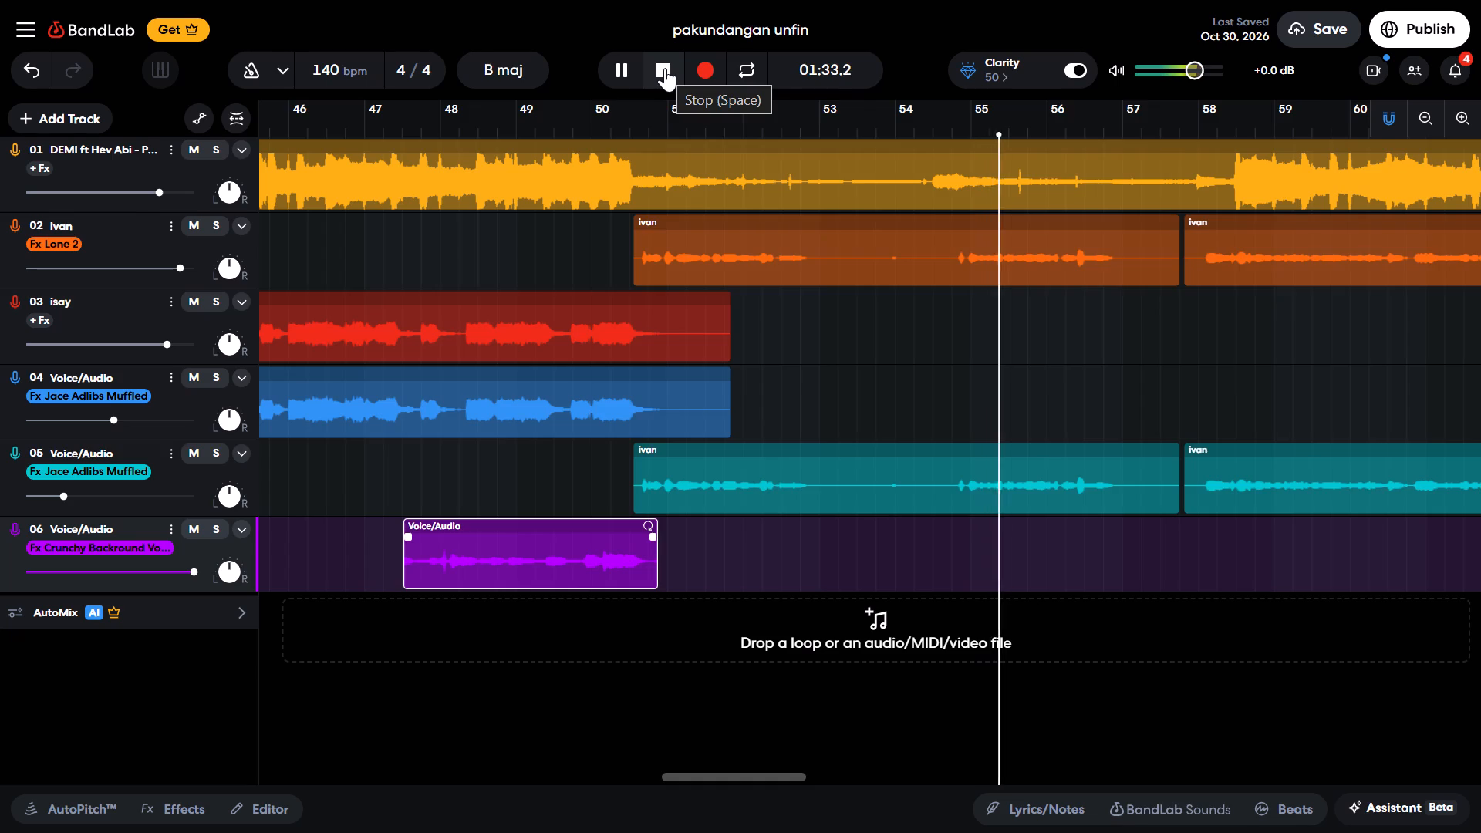
left_click(665, 68)
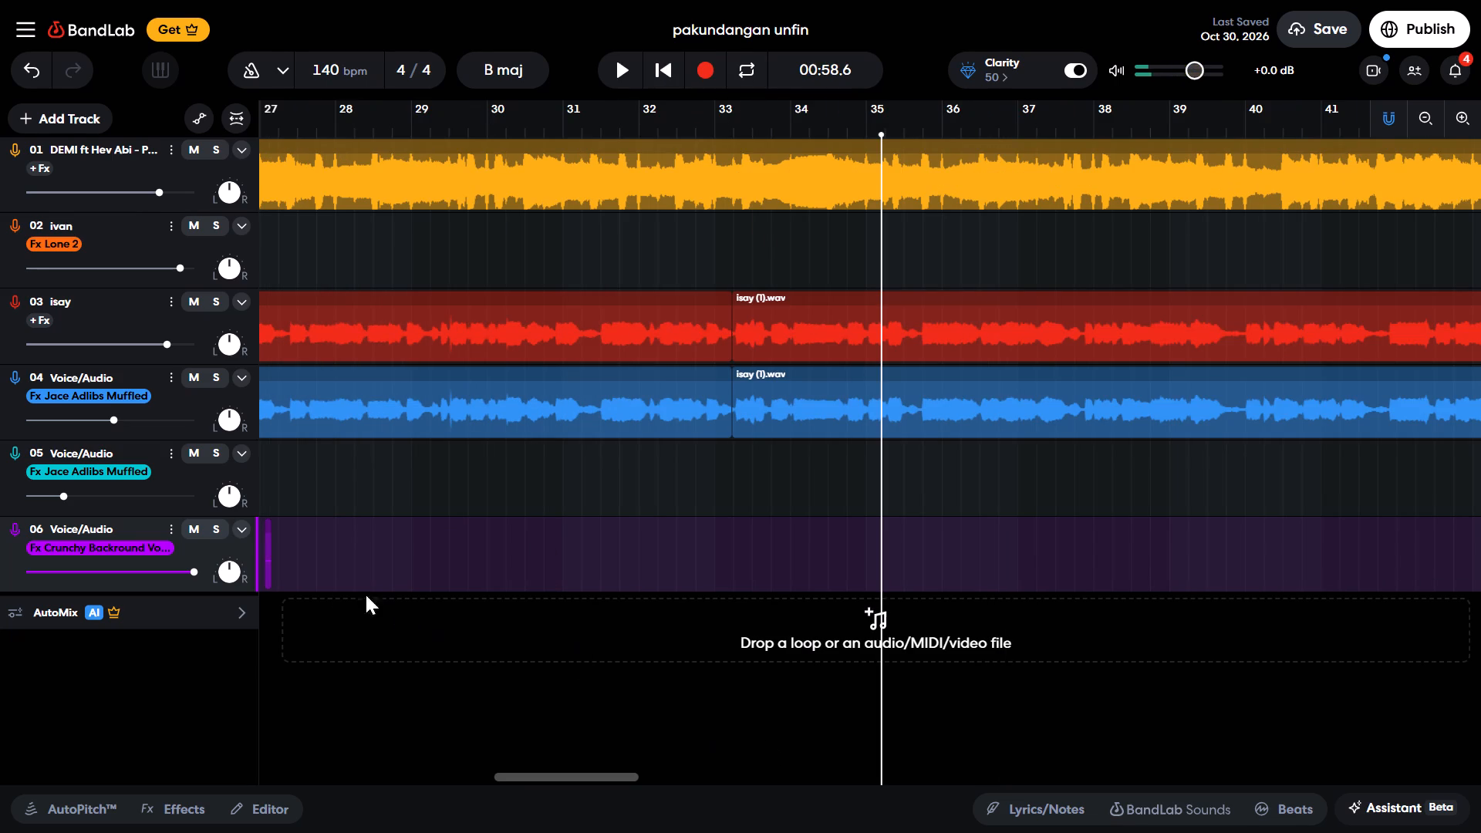
Delete the short leftover fragments at about bar 27 on track 06.
left_click_drag(584, 777, 541, 777)
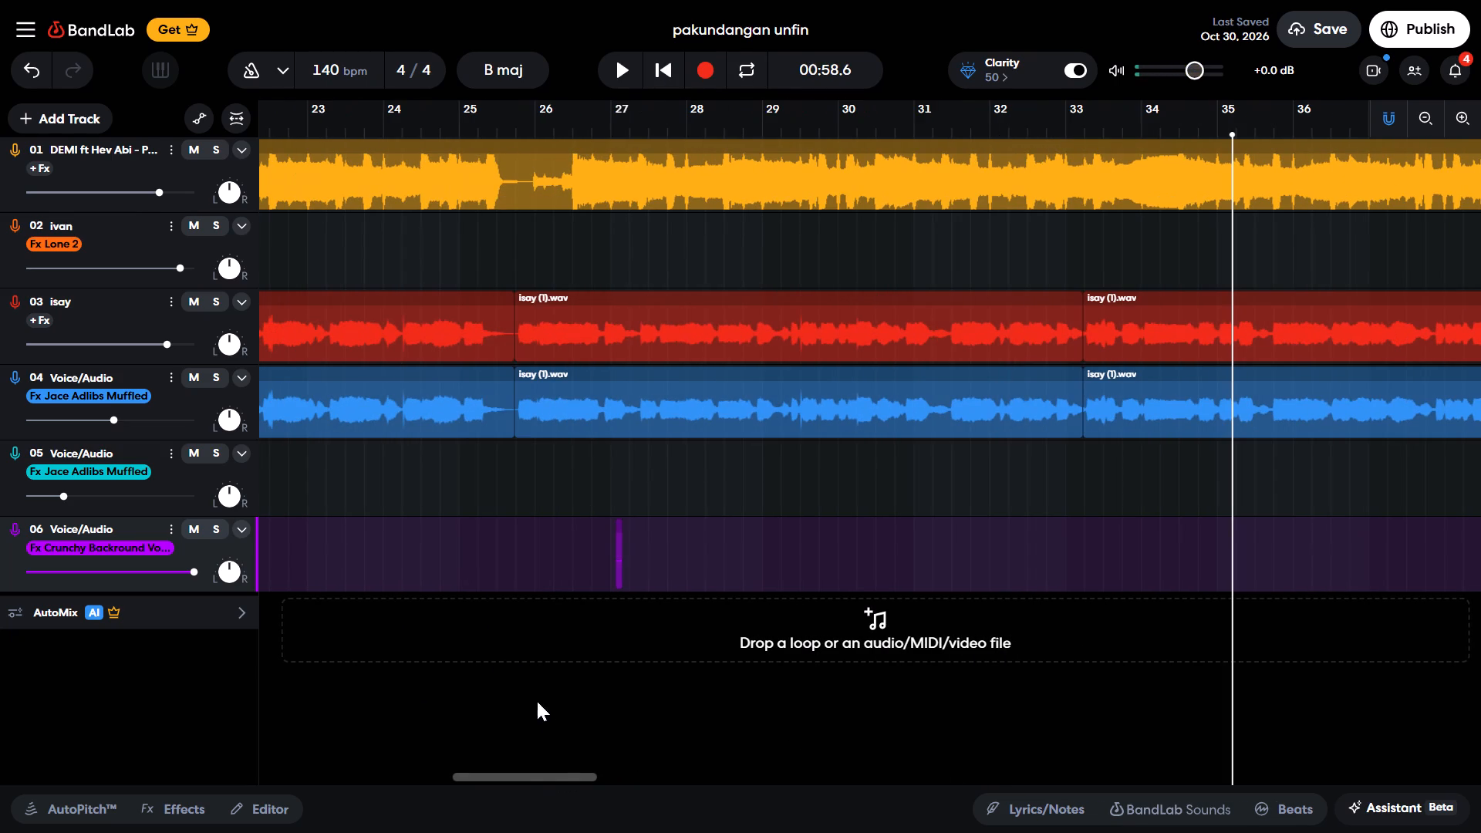
left_click_drag(554, 772, 552, 750)
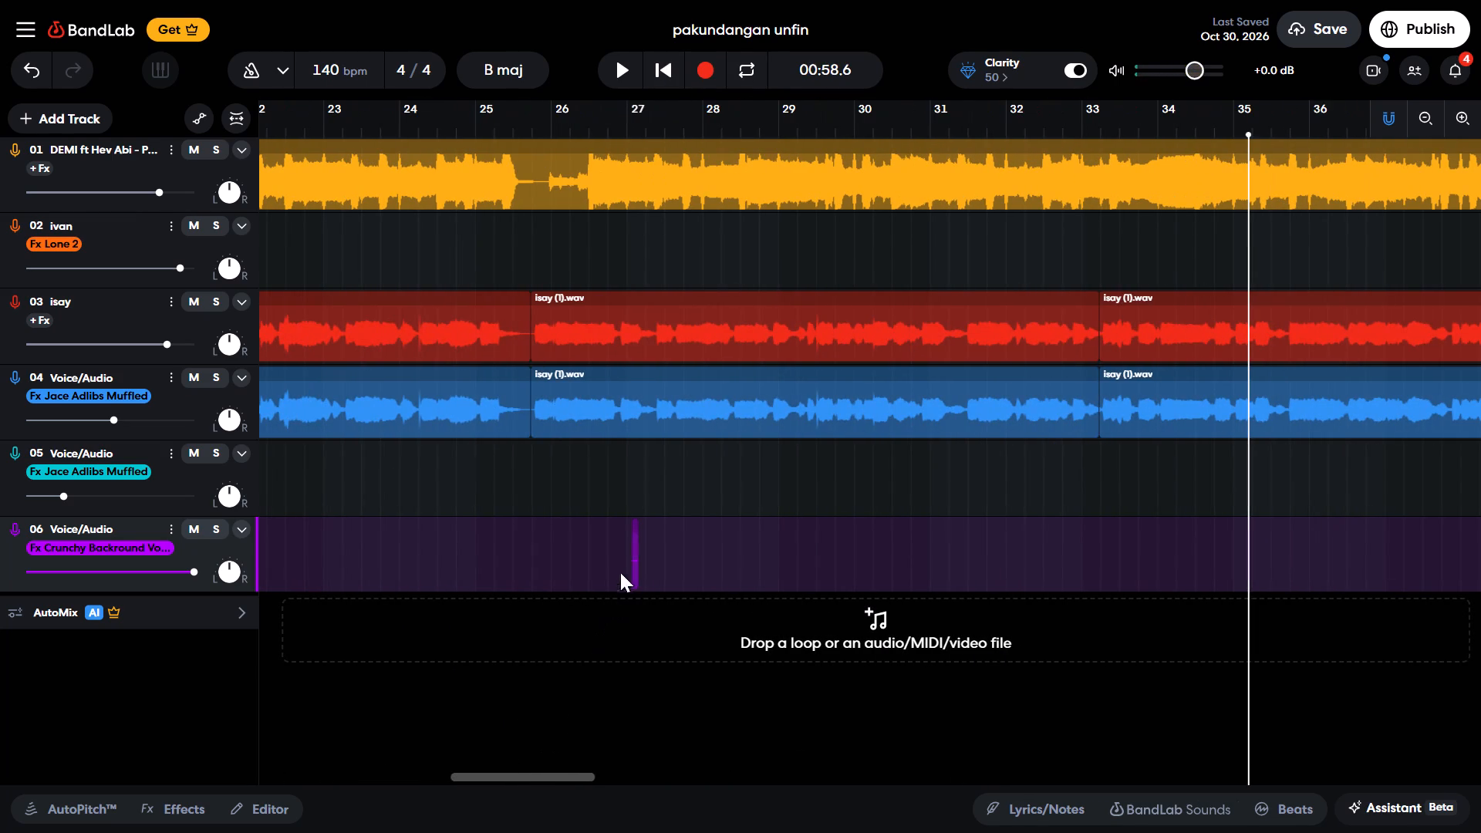
left_click(635, 556)
right_click(627, 549)
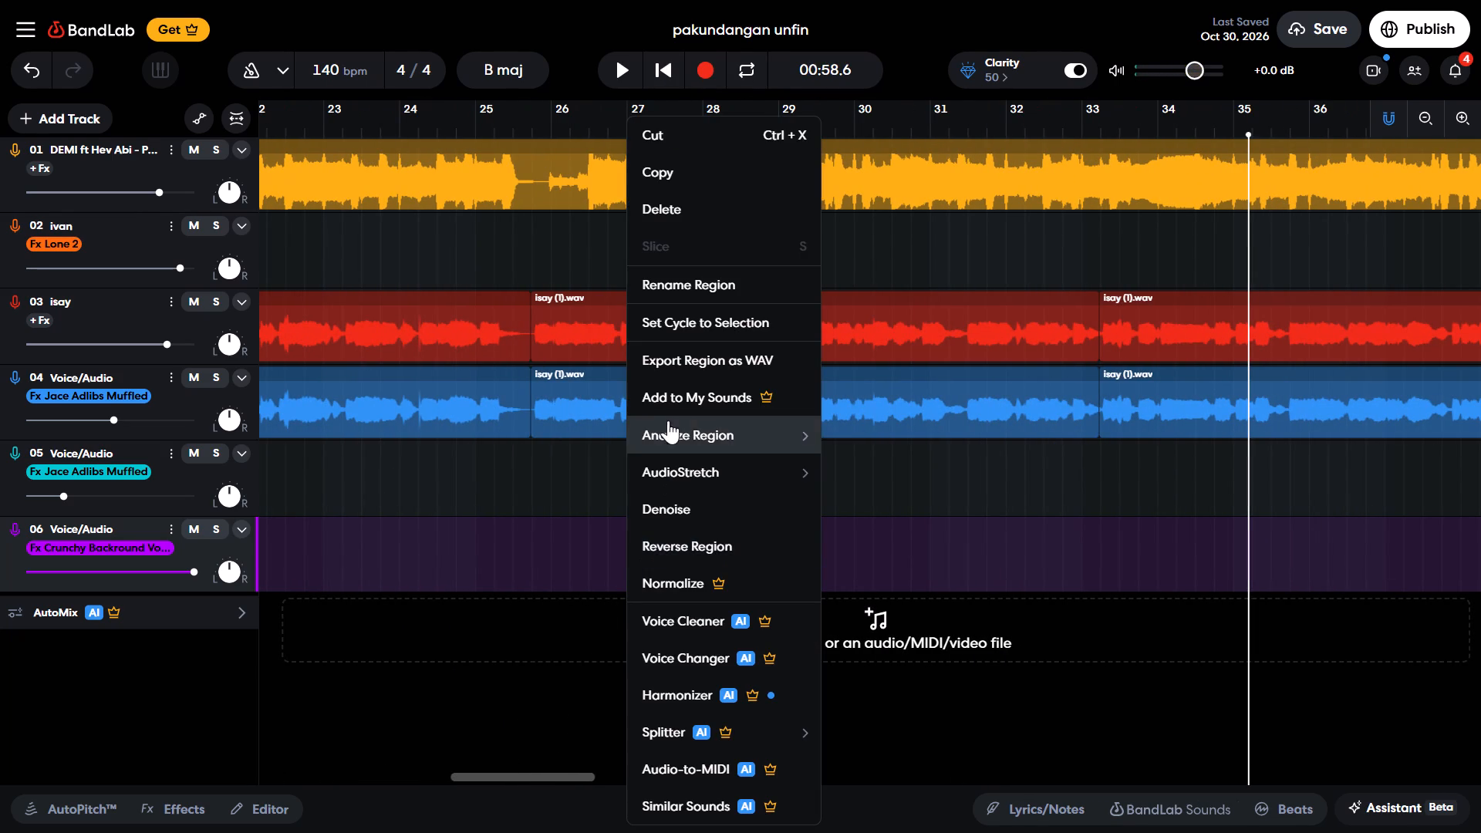
left_click(697, 204)
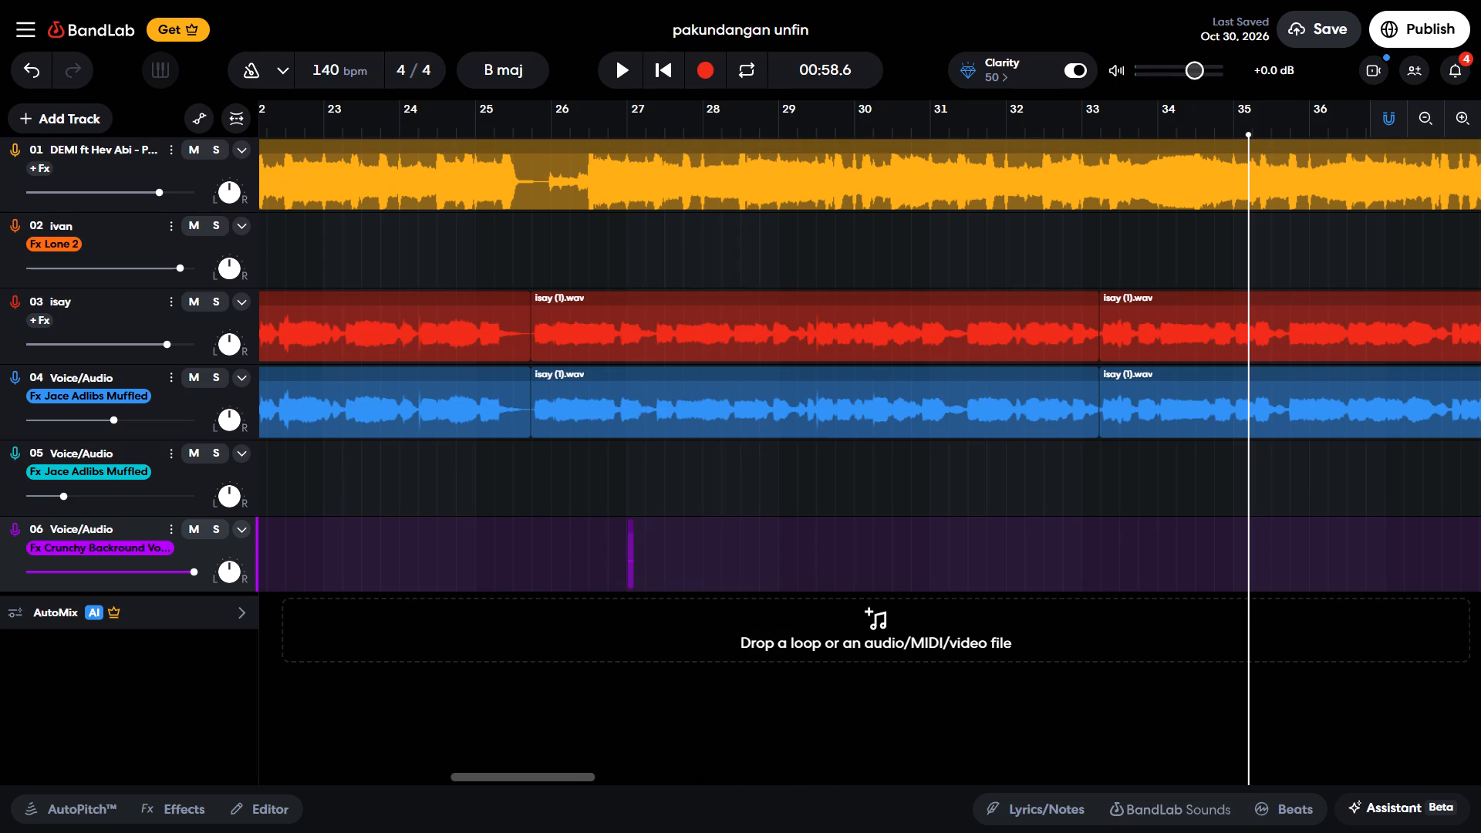
right_click(631, 555)
left_click(696, 209)
Play back the new track 06 take, nudge it slightly earlier to start at about bar 47.4, and denoise it.
left_click_drag(563, 774, 700, 762)
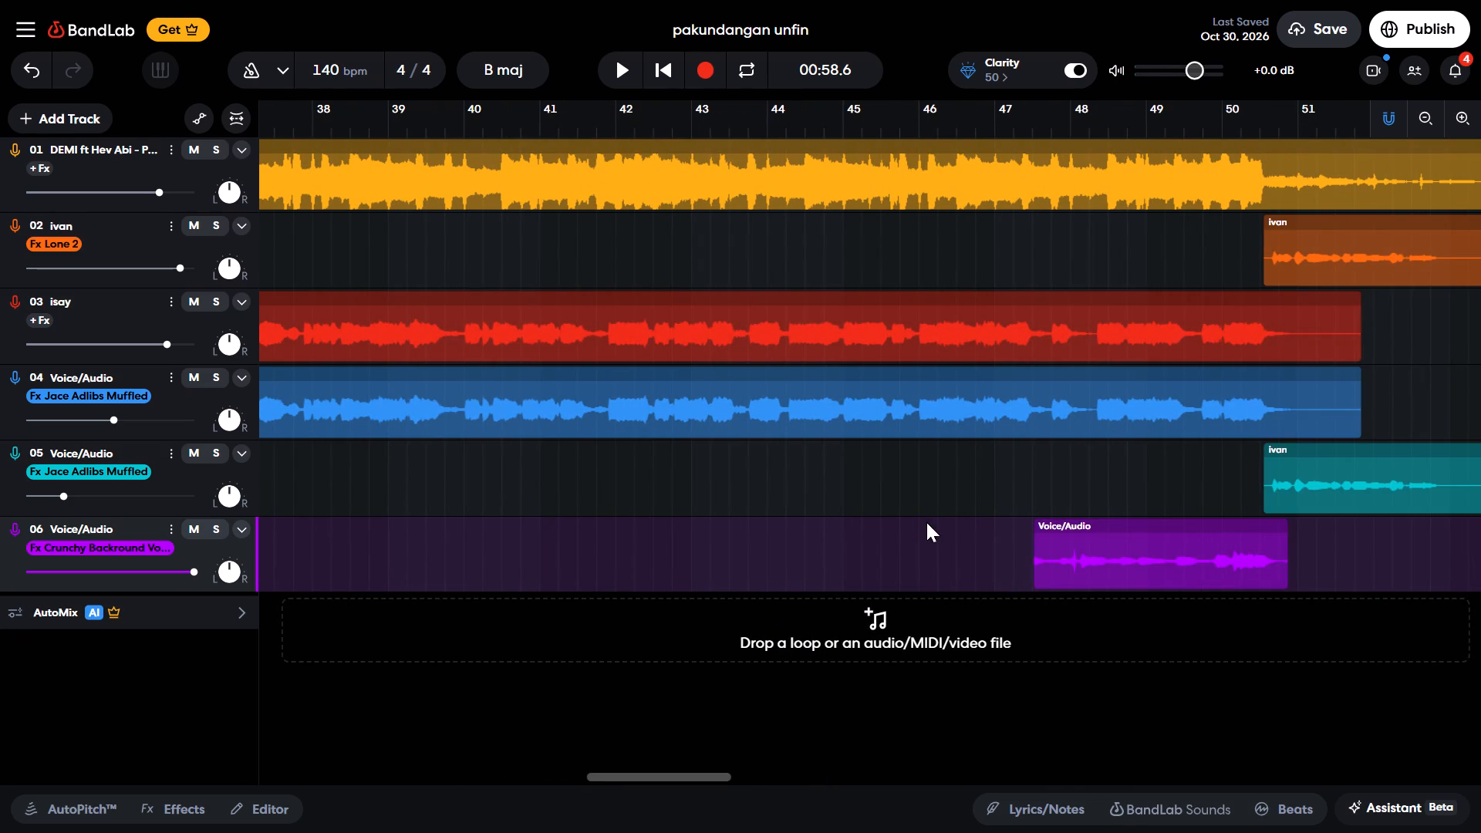
double_click(926, 541)
left_click(612, 54)
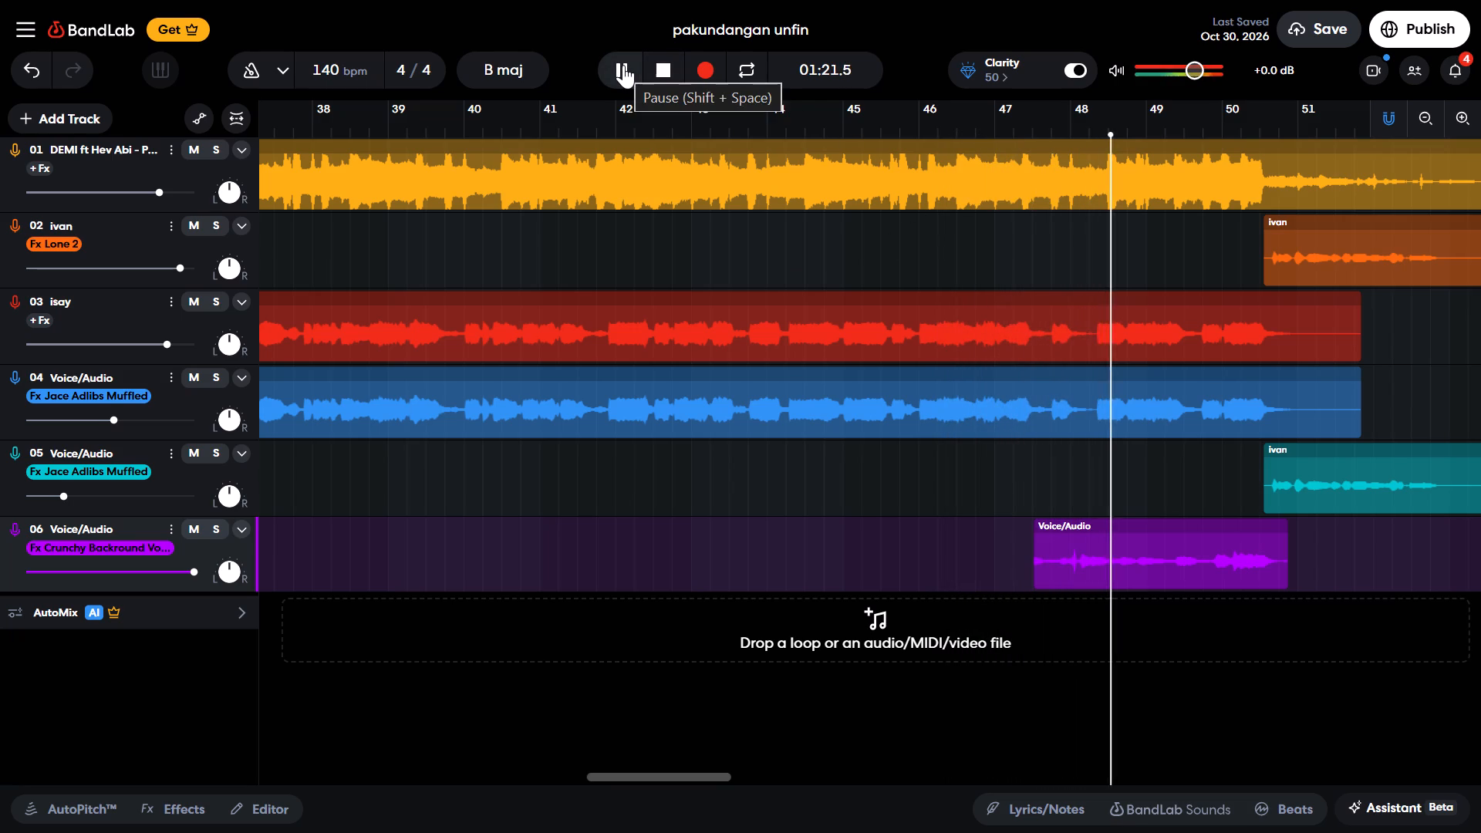
left_click(623, 65)
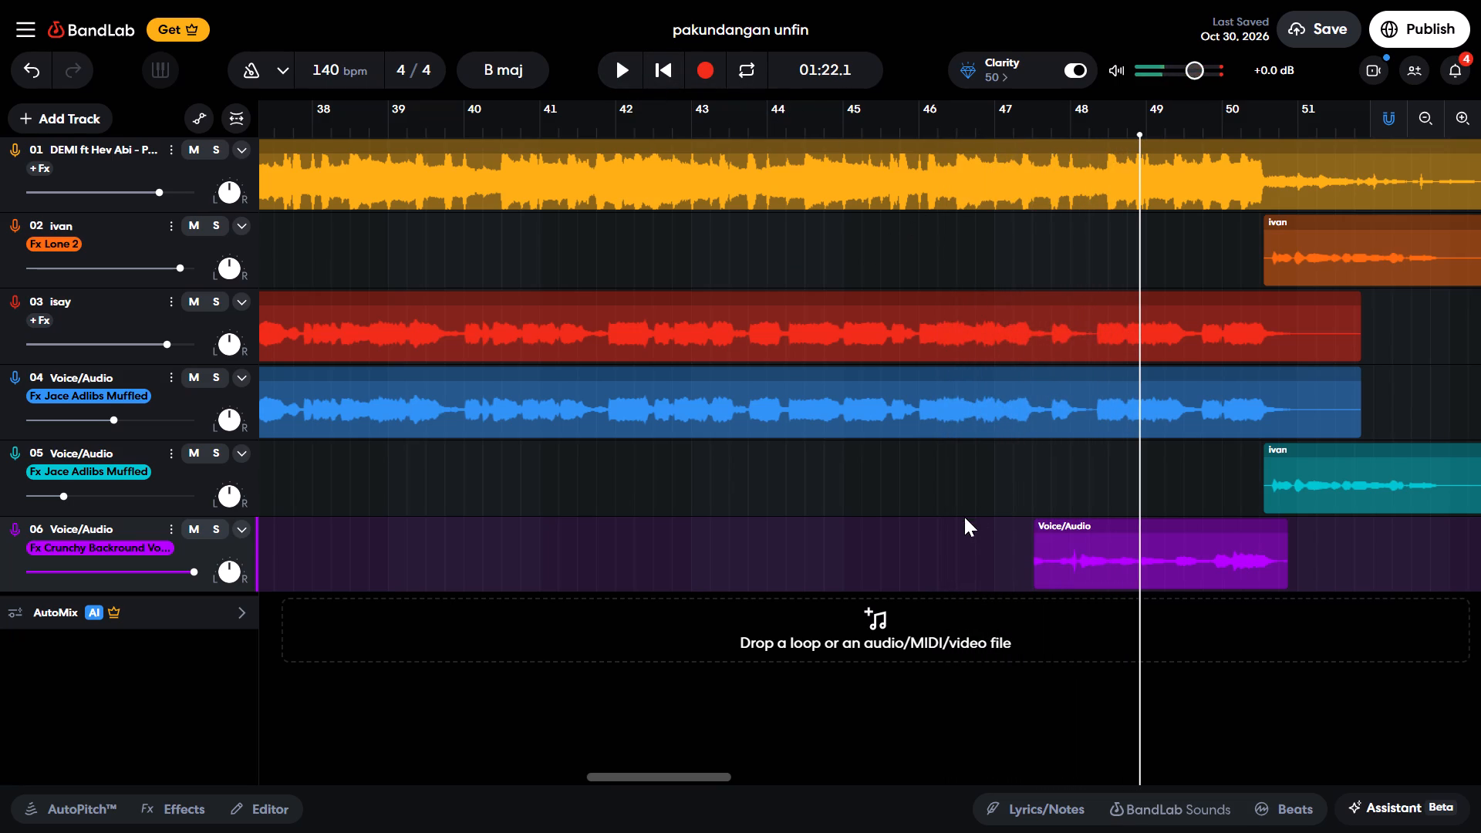
double_click(964, 531)
left_click_drag(1169, 551, 1162, 551)
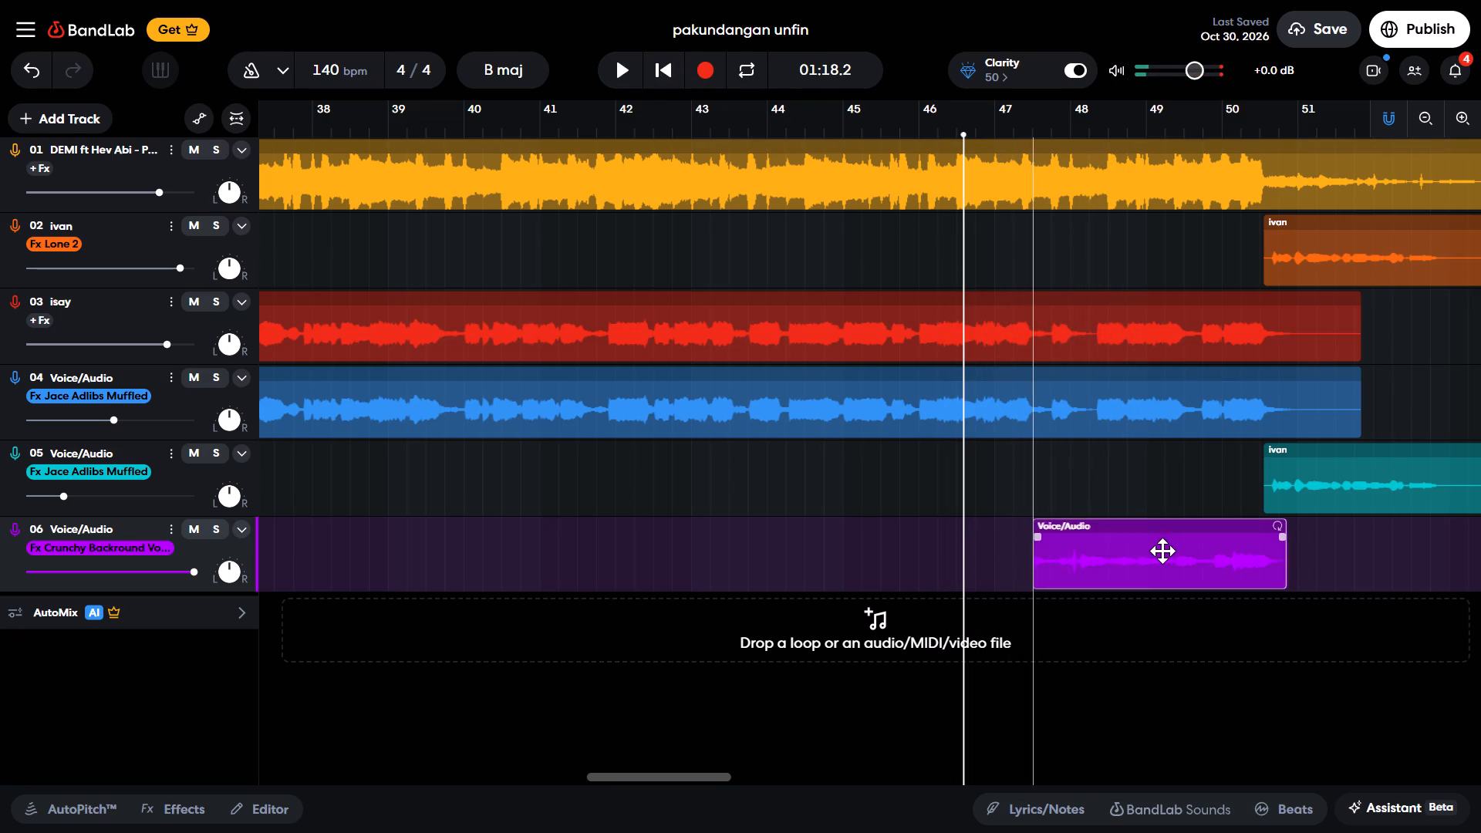
left_click_drag(1162, 551, 1160, 551)
left_click(633, 78)
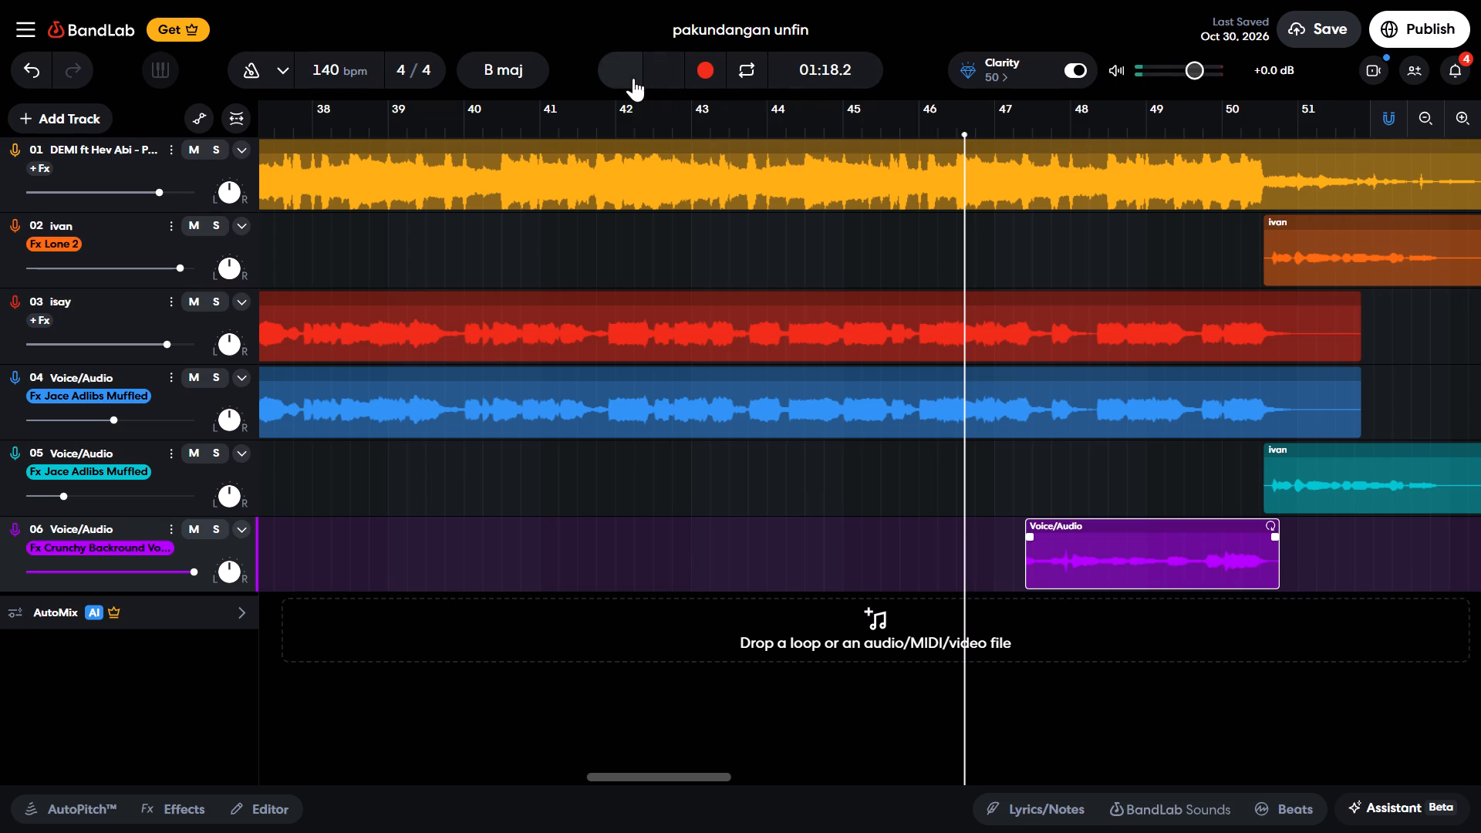
left_click(632, 75)
right_click(1190, 562)
left_click(1246, 519)
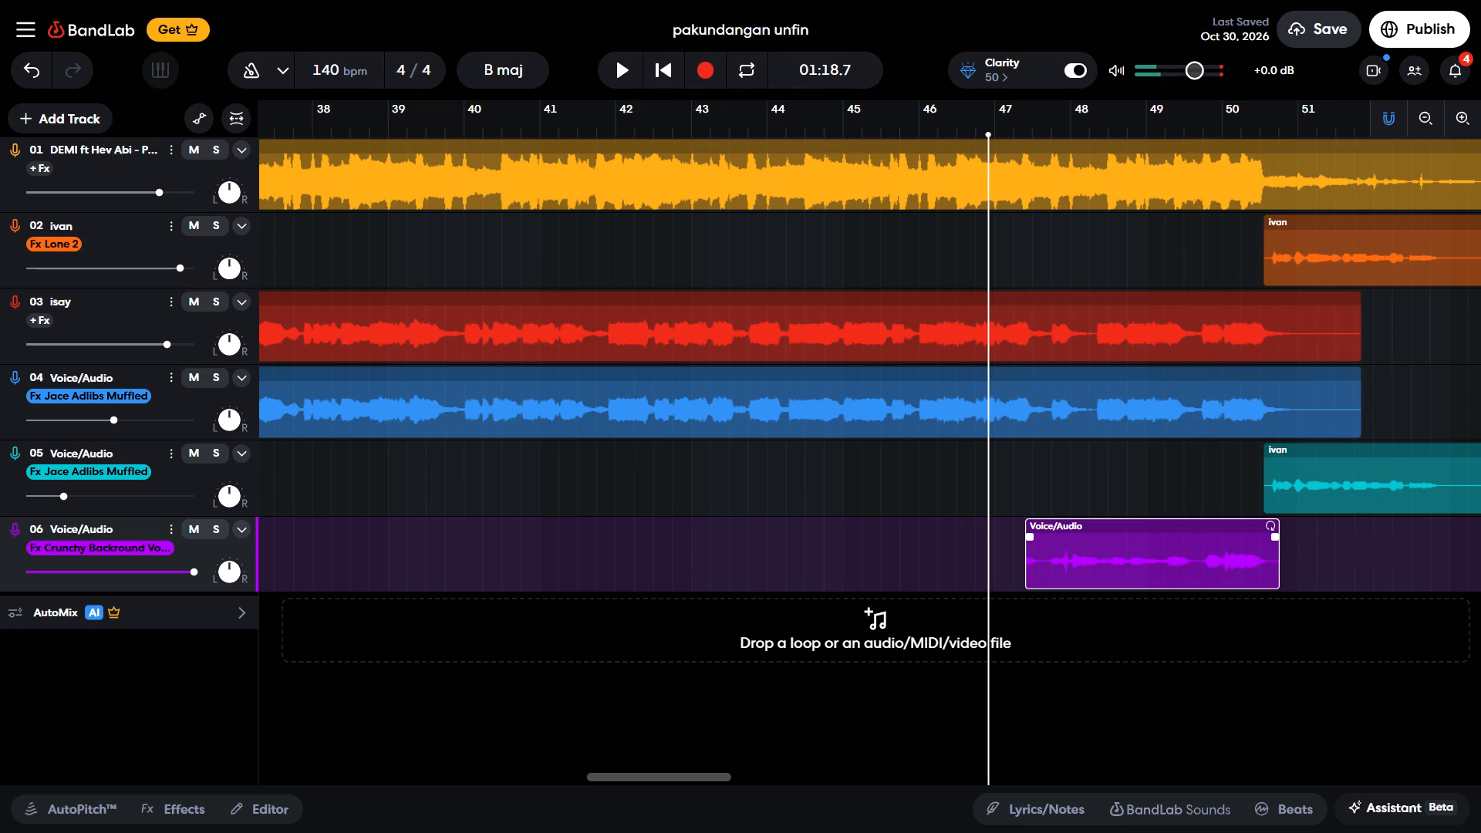
Play on from 01:18.7 and record a second take on track 06 from about bar 53.4 to bar 55.3.
left_click(629, 69)
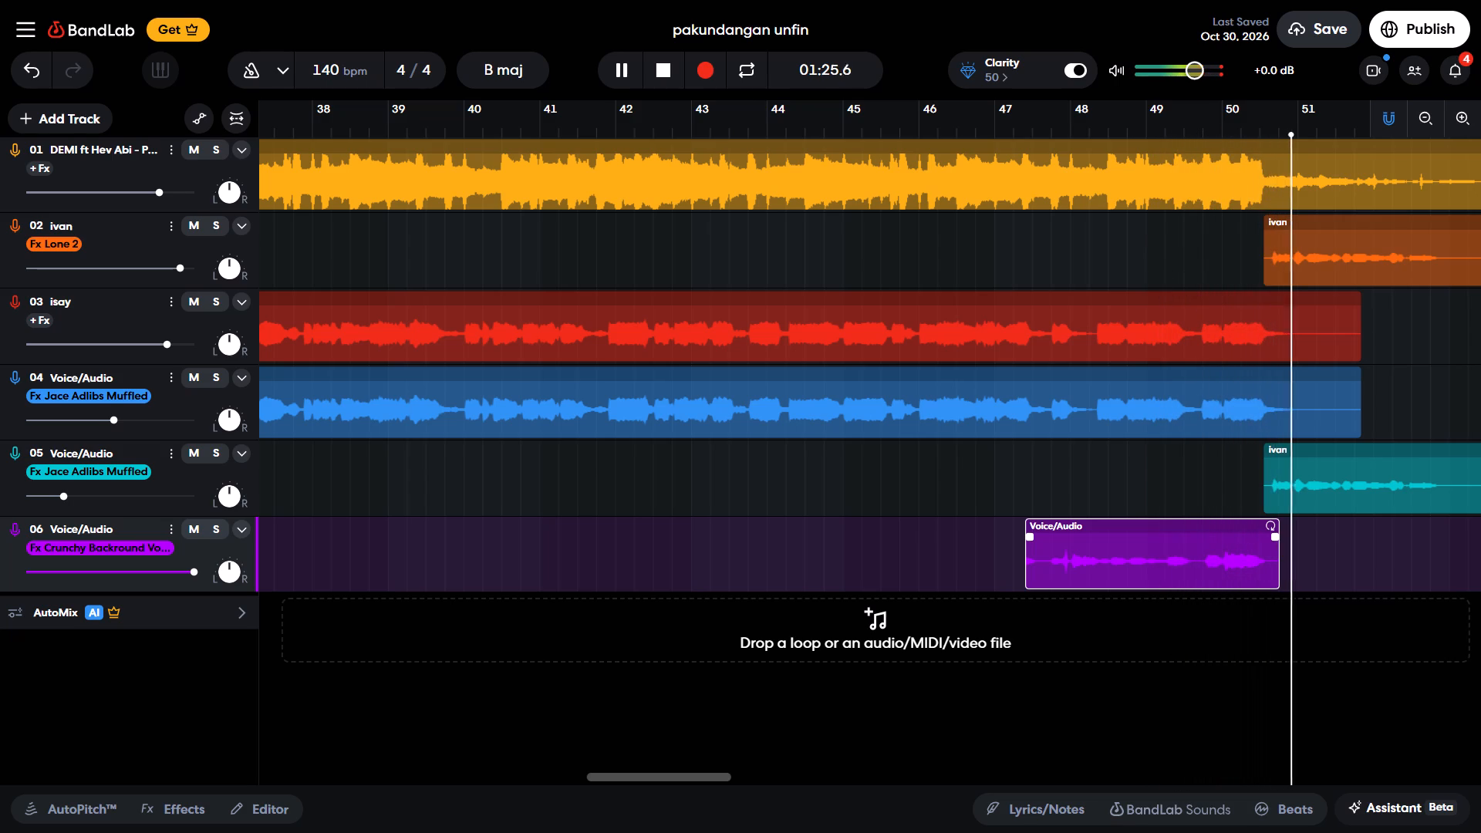
left_click_drag(698, 777, 751, 775)
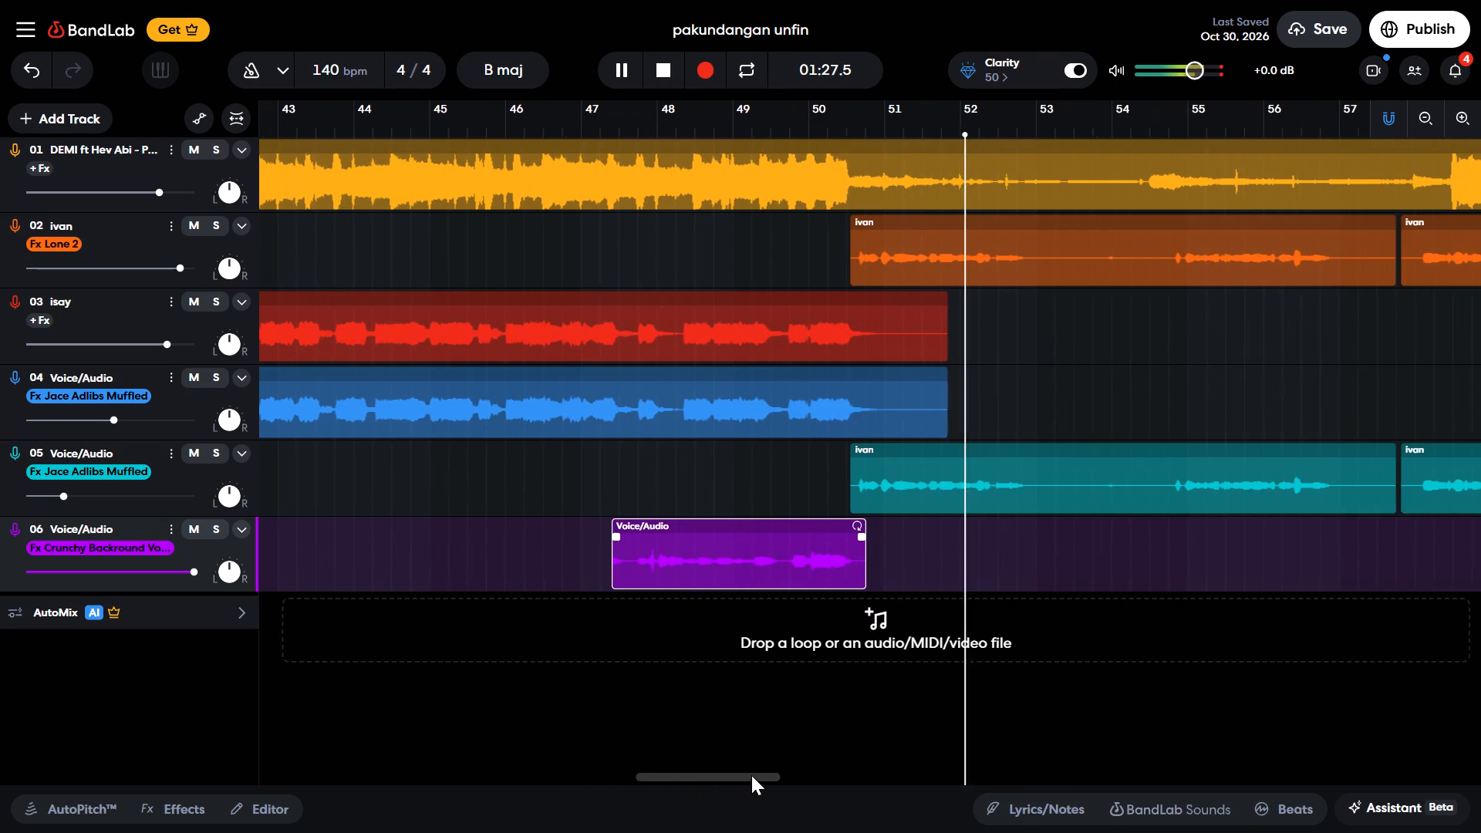
left_click_drag(751, 775, 757, 775)
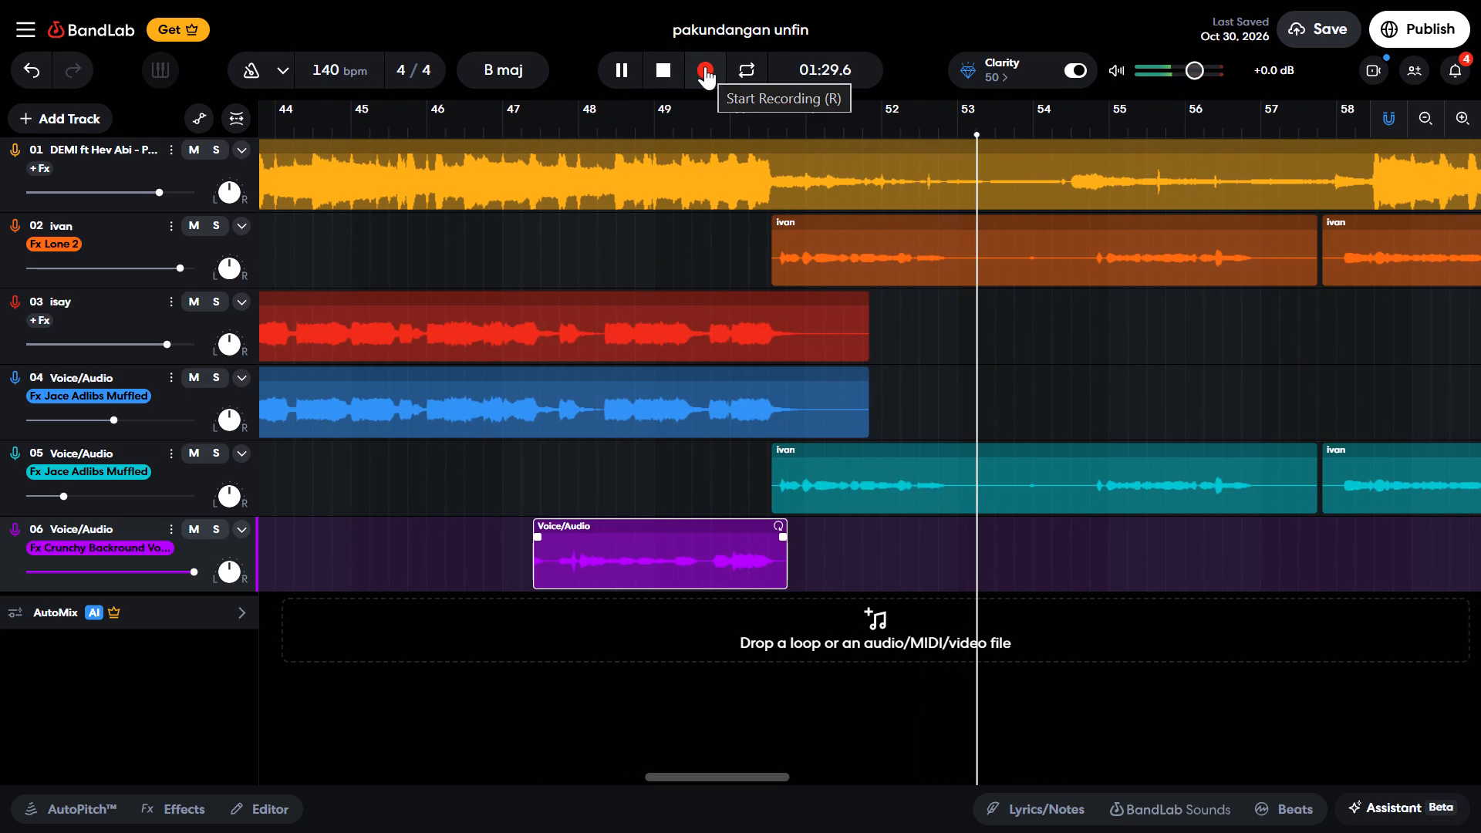
left_click(705, 66)
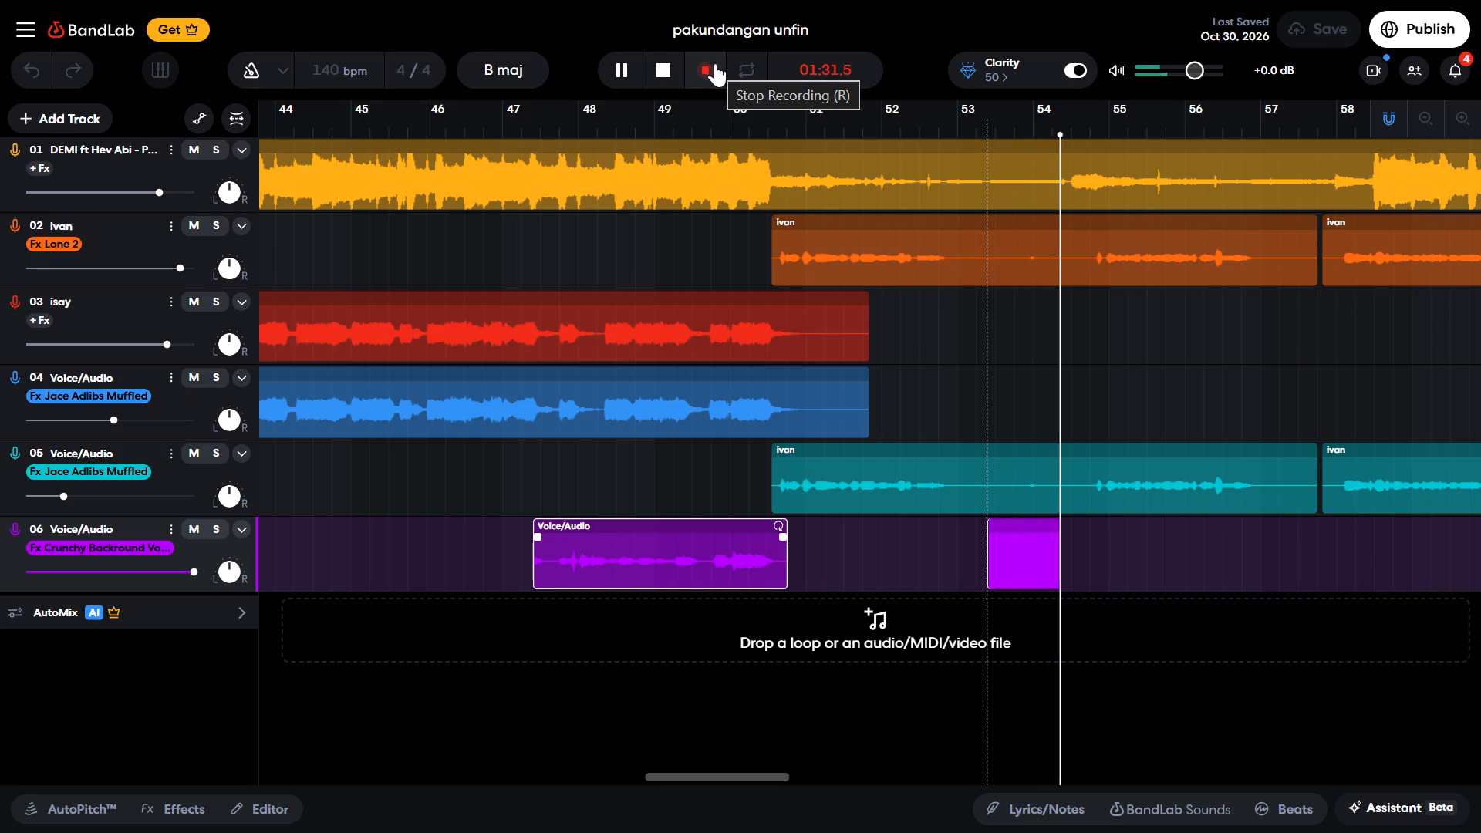
left_click(717, 63)
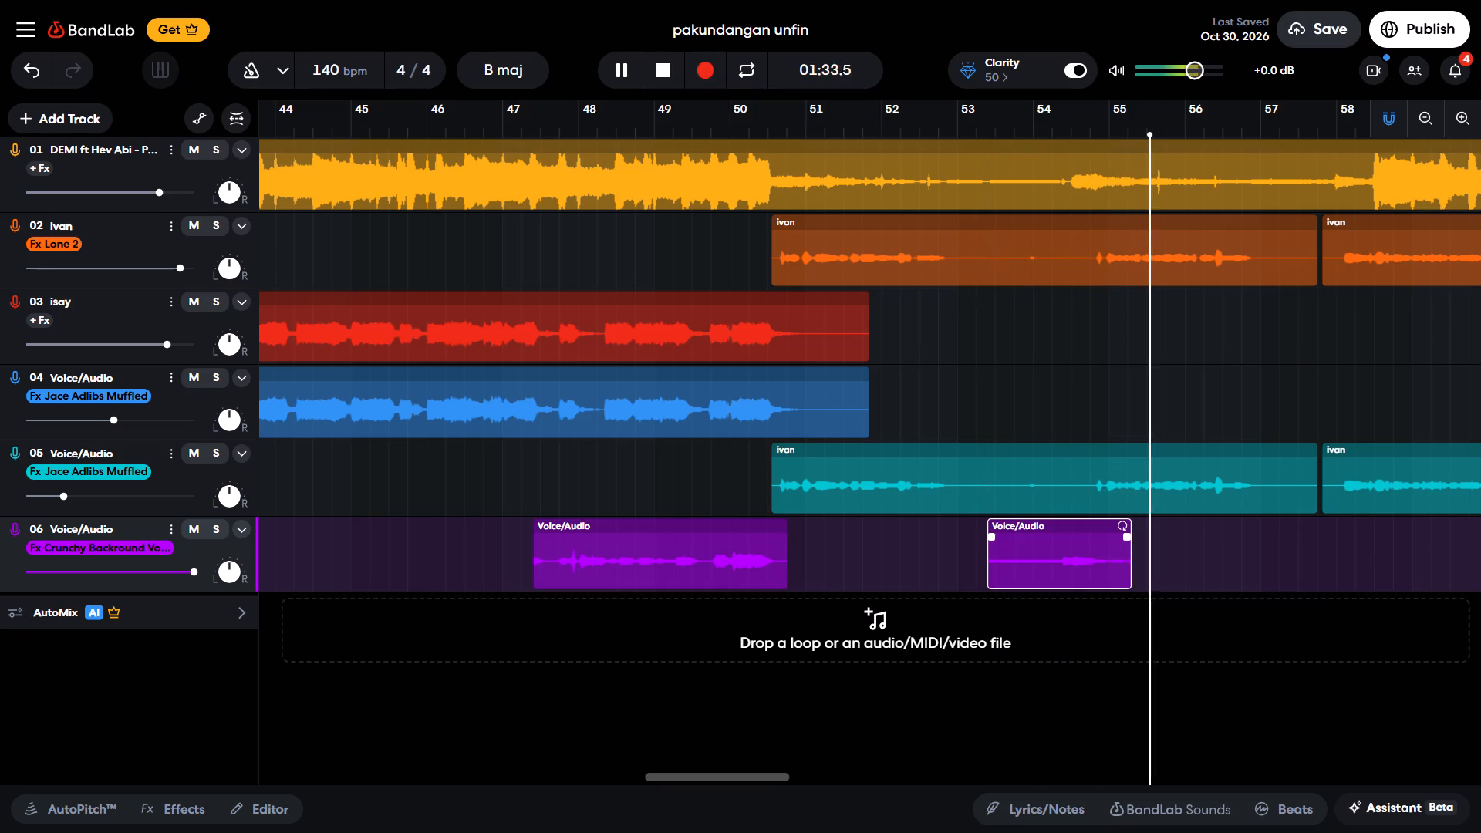
Nudge the second track 06 take slightly earlier to start at about bar 53.3, stop playback and denoise it.
left_click_drag(1097, 558, 1088, 558)
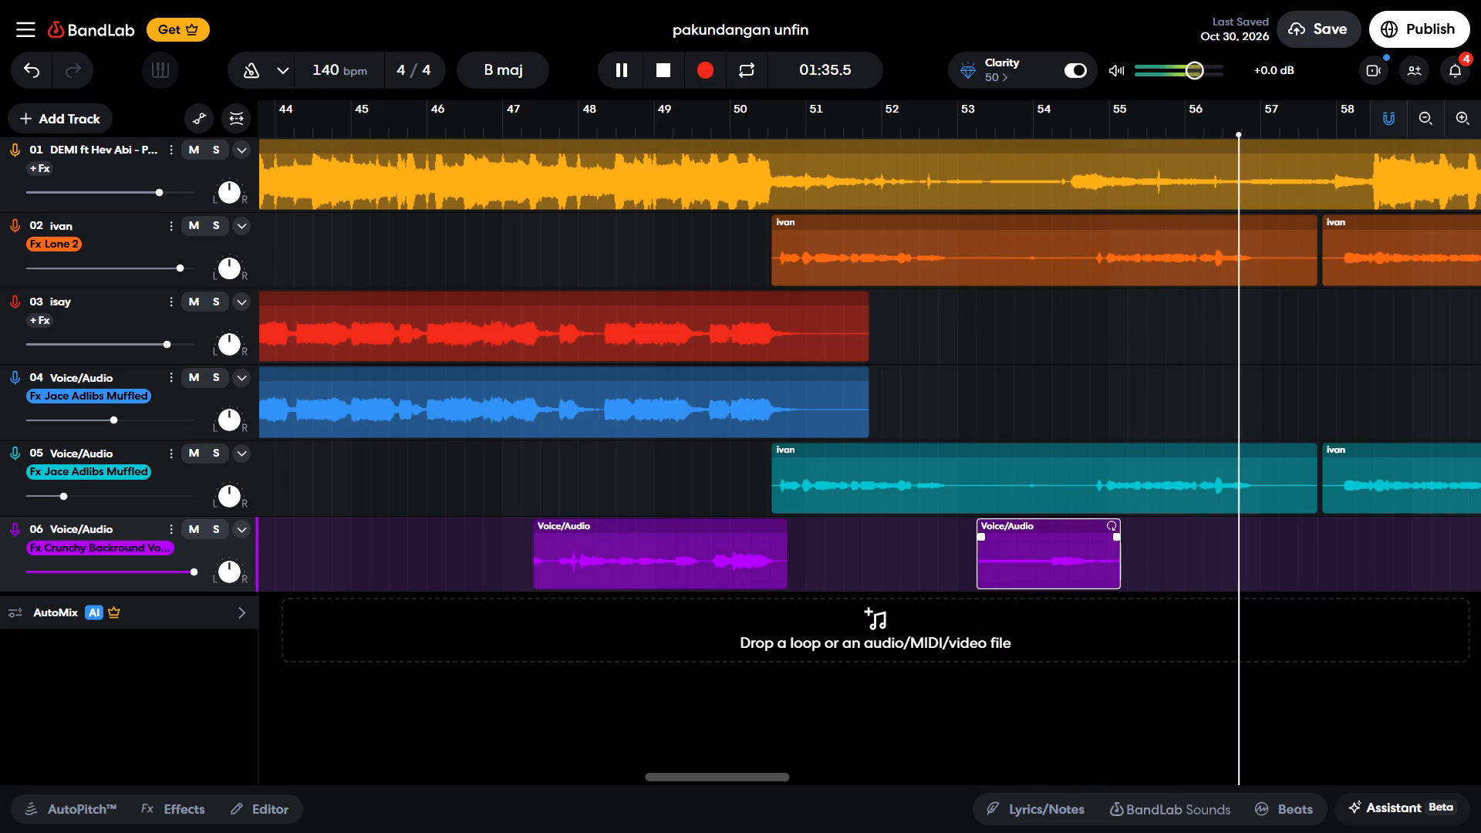
left_click(670, 68)
right_click(1041, 563)
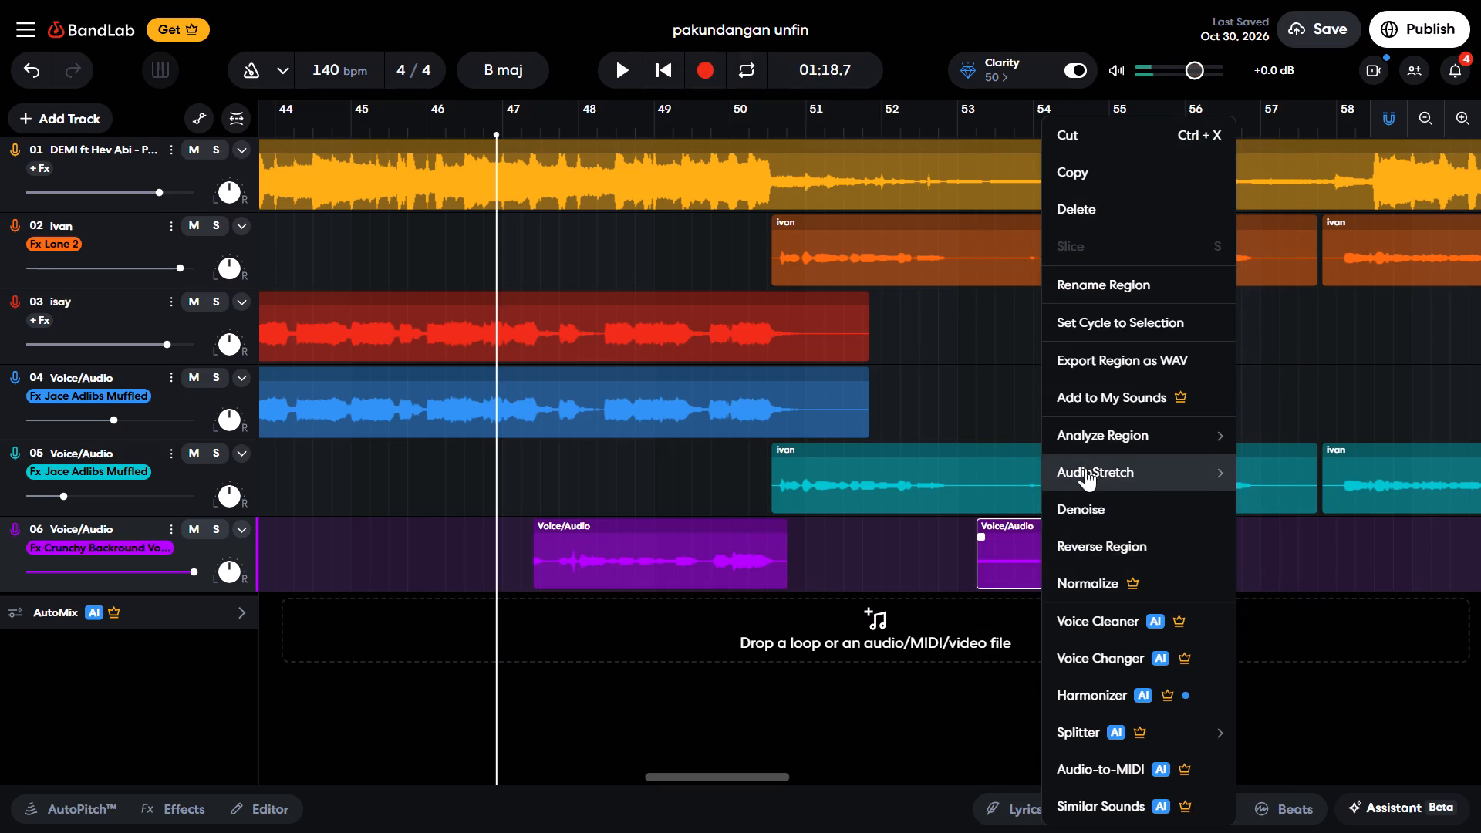
left_click(1095, 504)
Play back the second track 06 take from 01:18.7, stop playback and denoise the take again.
left_click(622, 79)
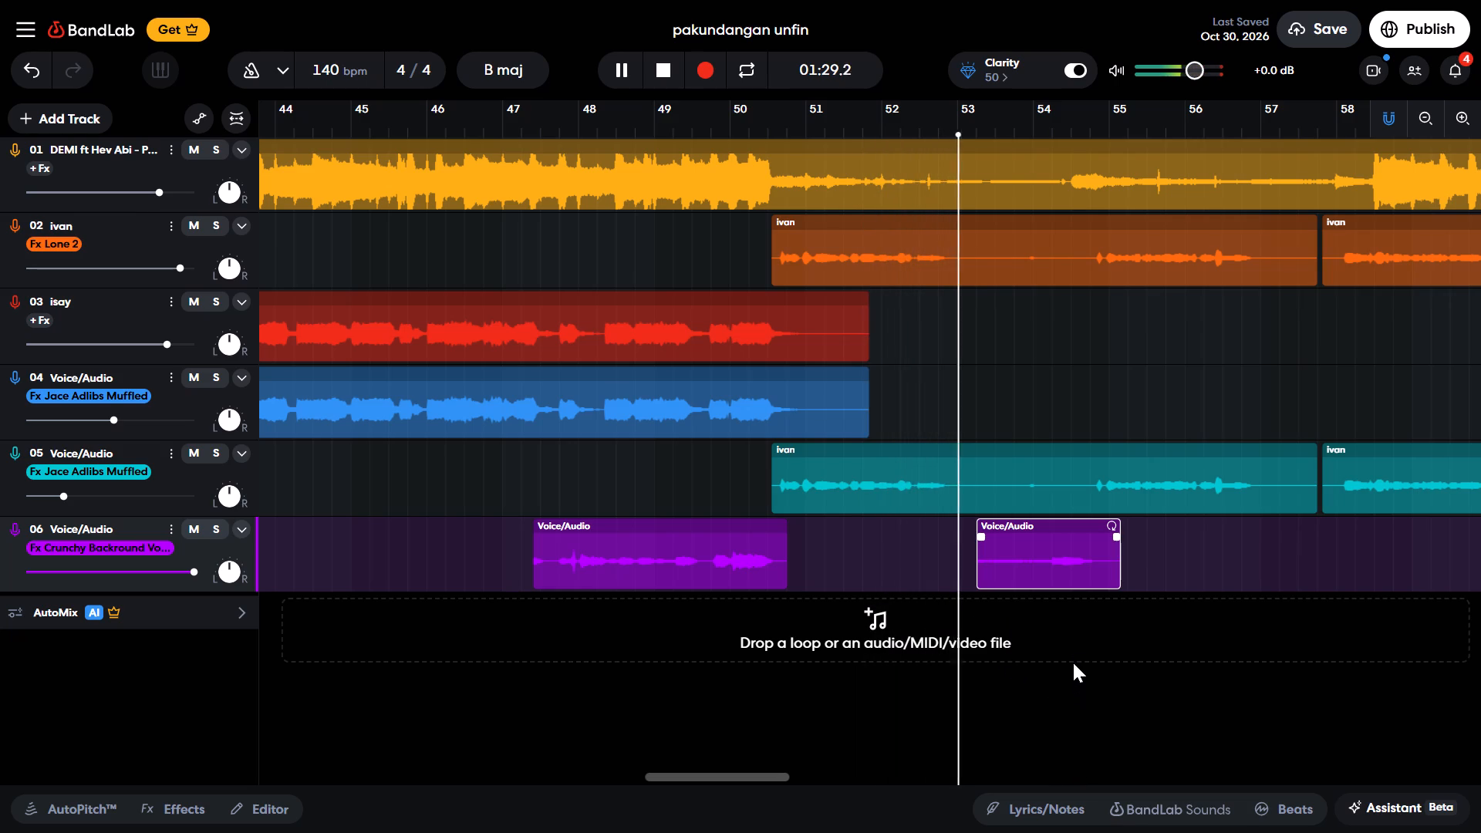
left_click(670, 63)
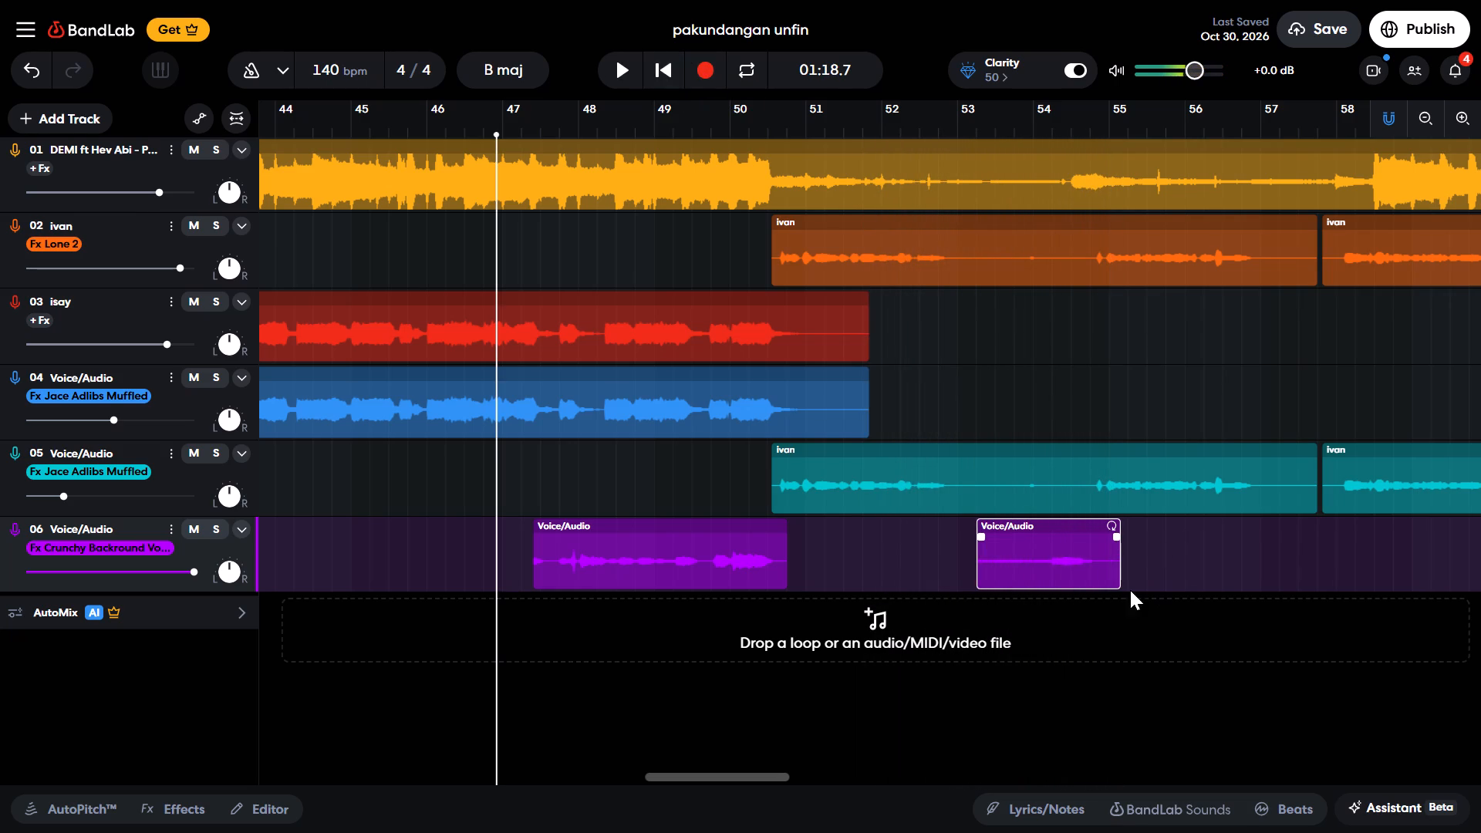
right_click(1028, 559)
left_click(1109, 499)
Play back from 01:18.7, stop, and trim the start of the second track 06 take to about bar 54.
left_click(629, 65)
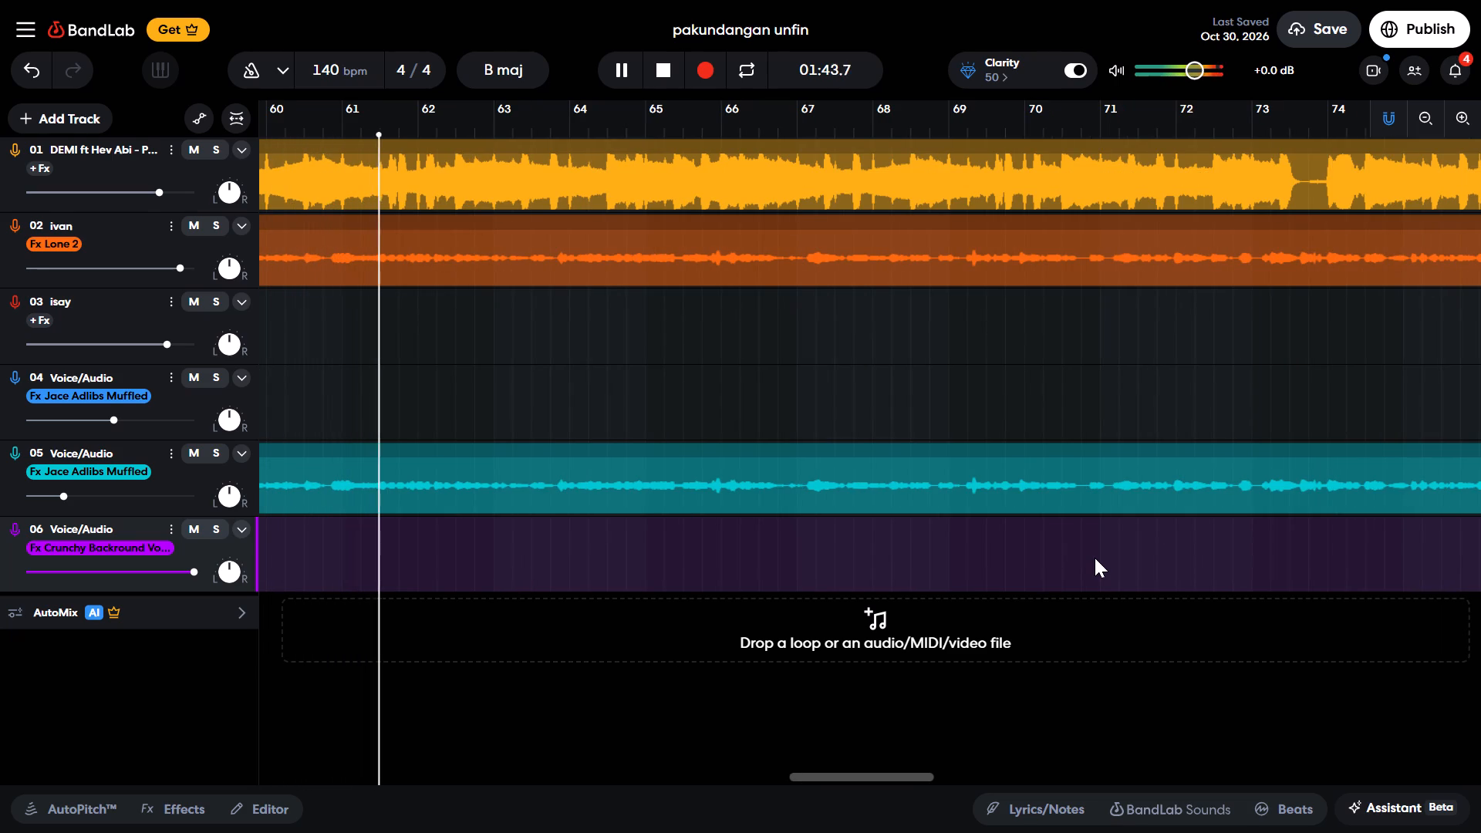
left_click(662, 72)
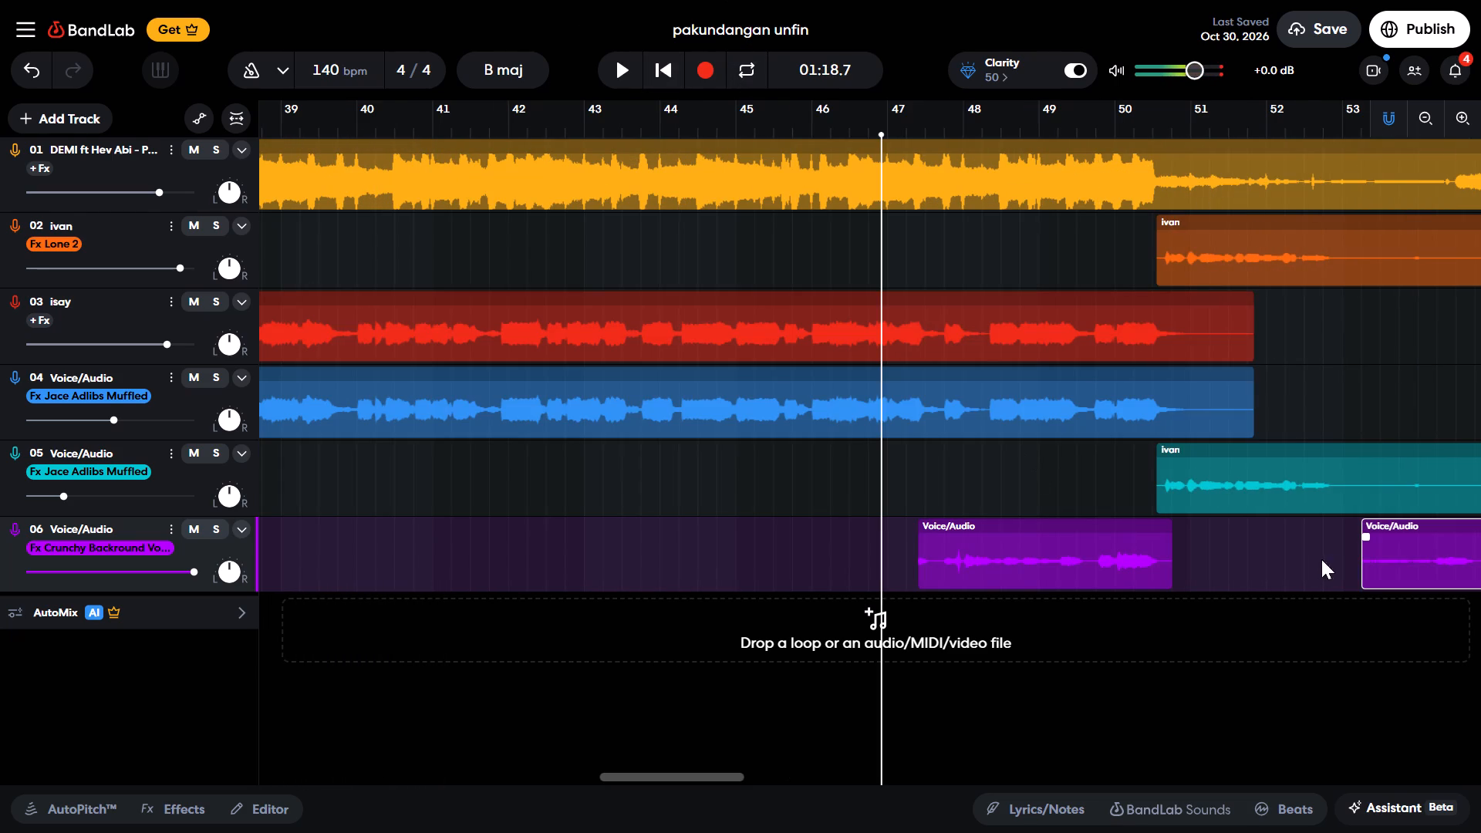
left_click_drag(715, 780, 777, 773)
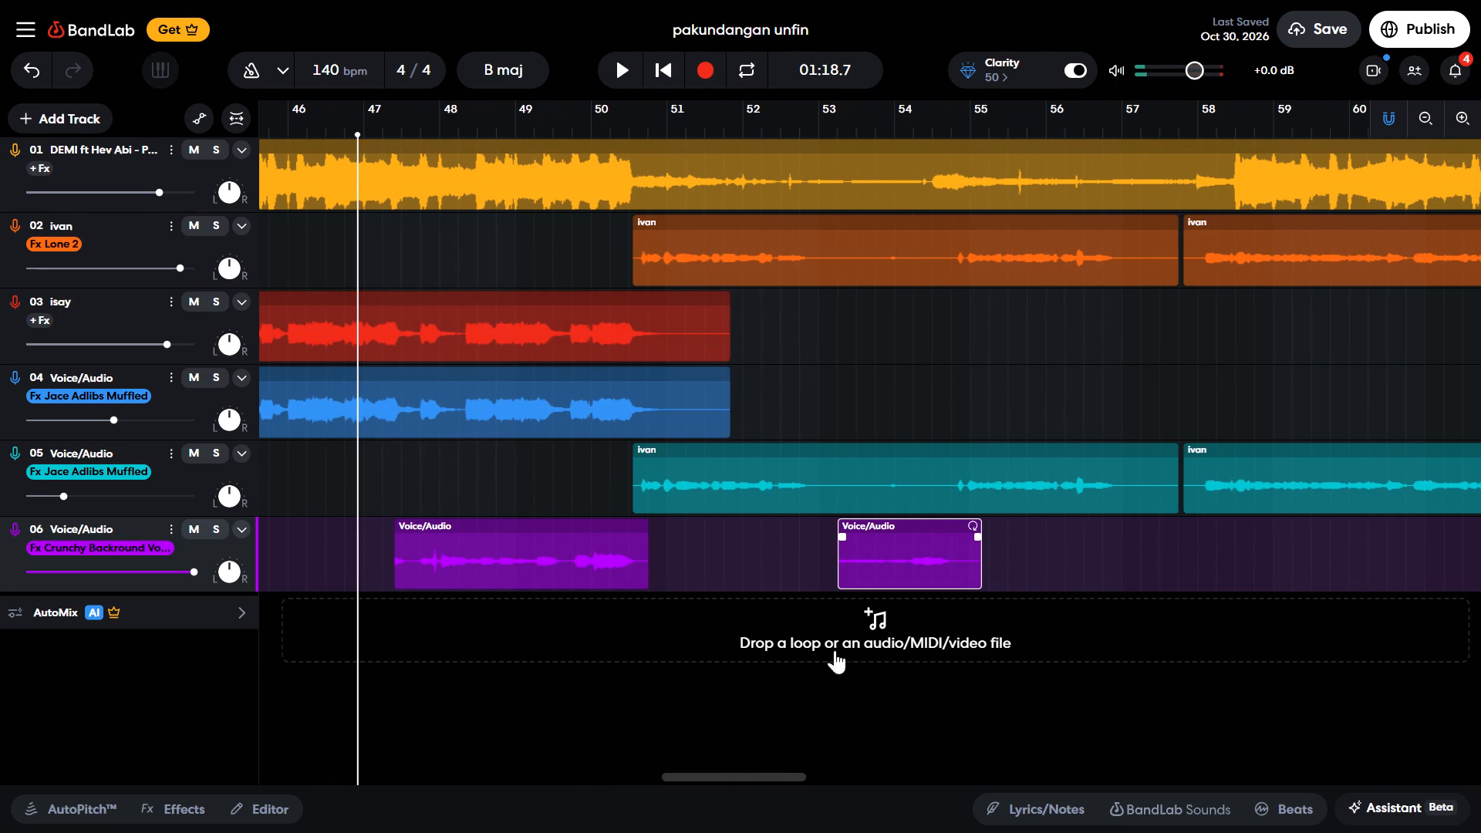
left_click_drag(837, 559, 904, 581)
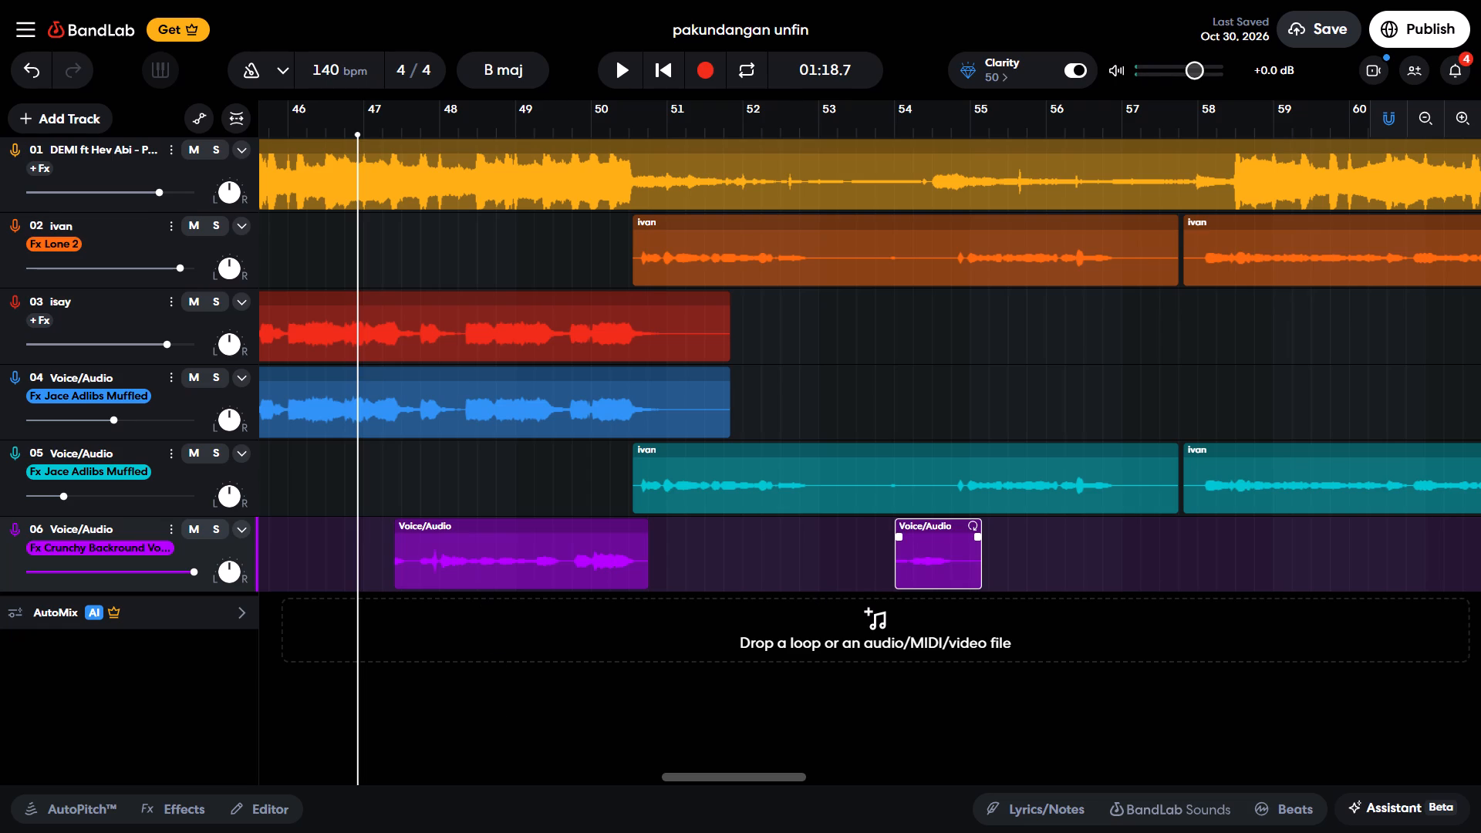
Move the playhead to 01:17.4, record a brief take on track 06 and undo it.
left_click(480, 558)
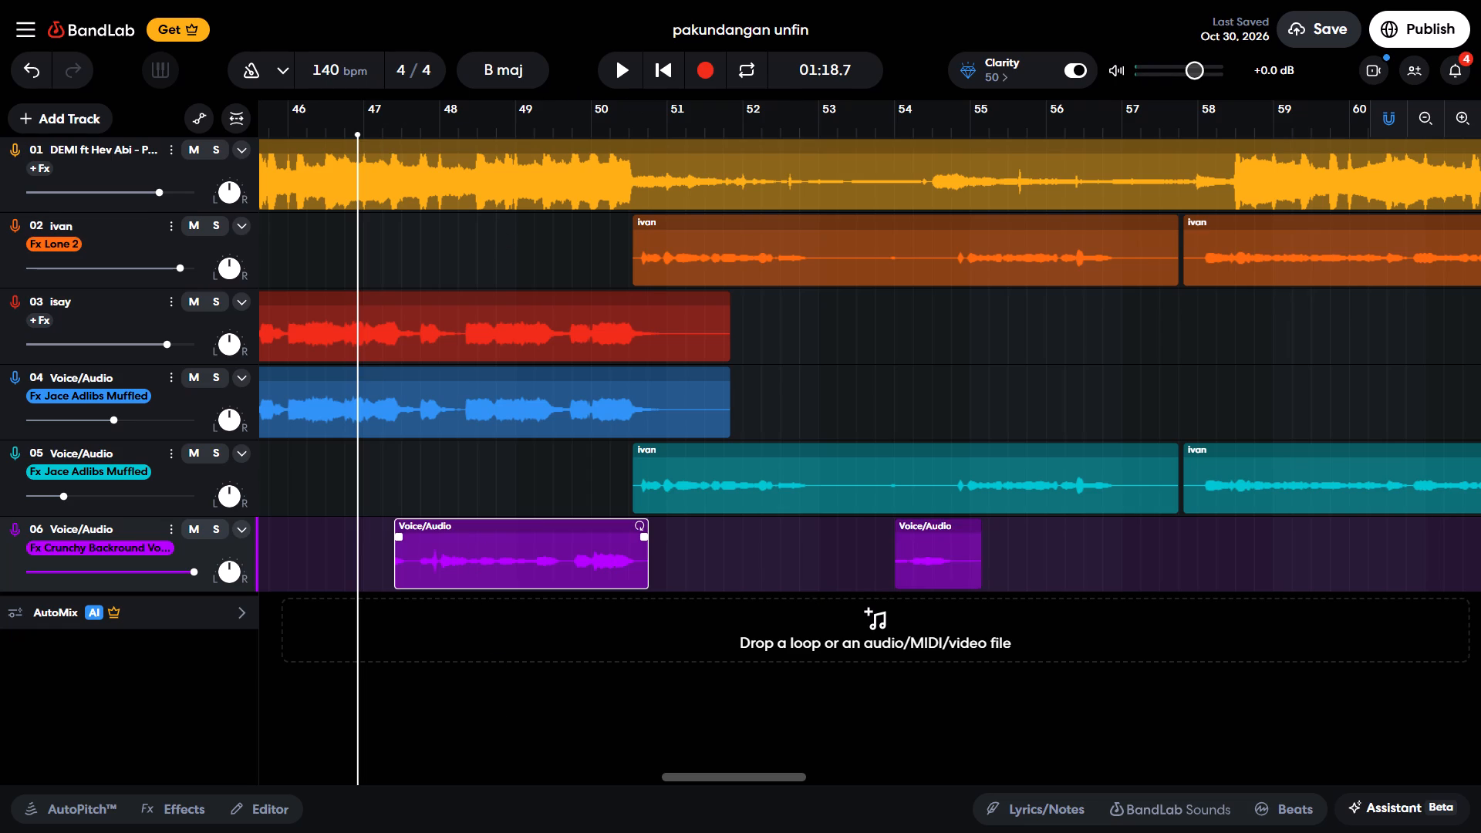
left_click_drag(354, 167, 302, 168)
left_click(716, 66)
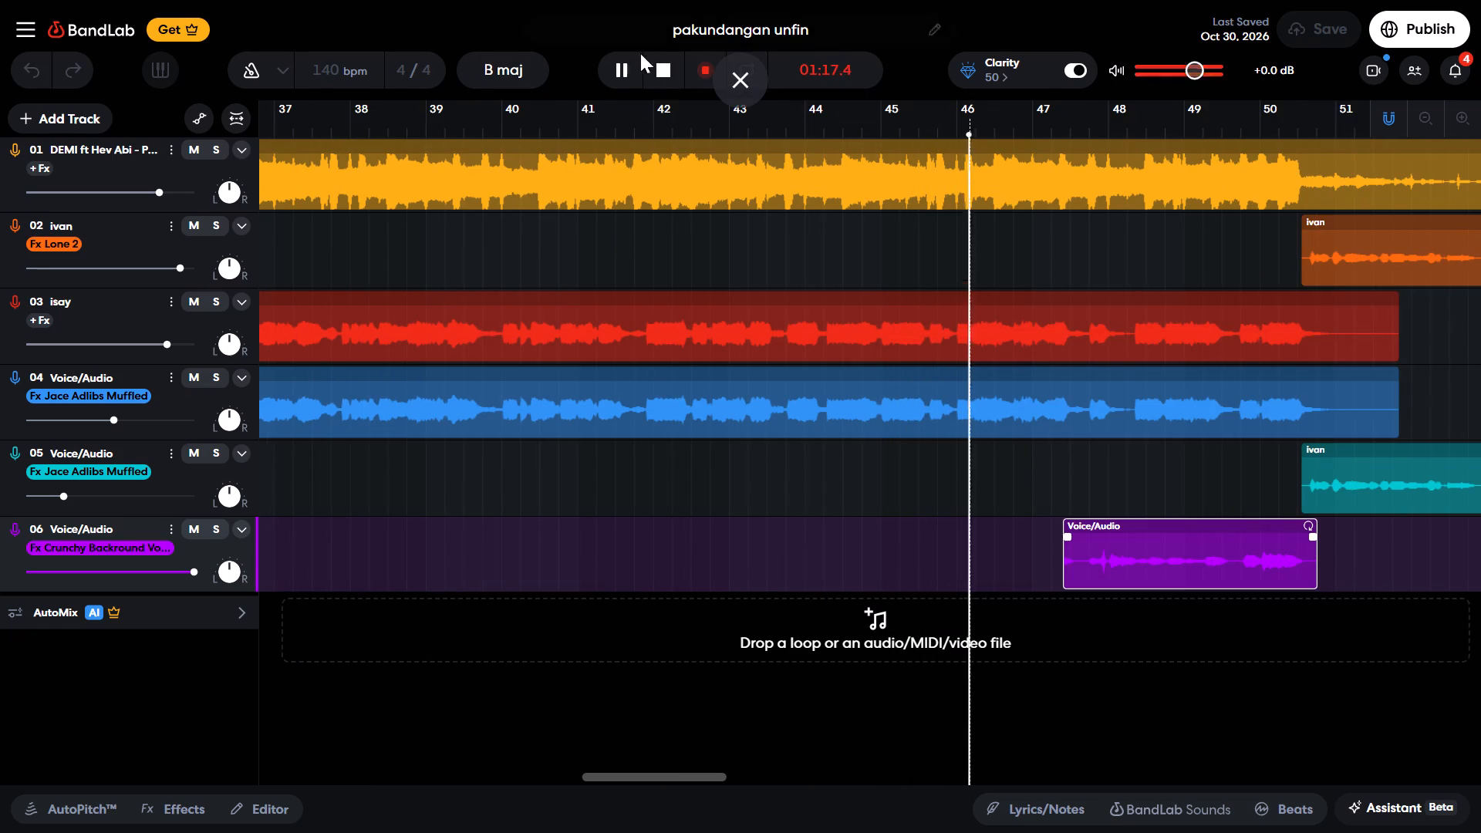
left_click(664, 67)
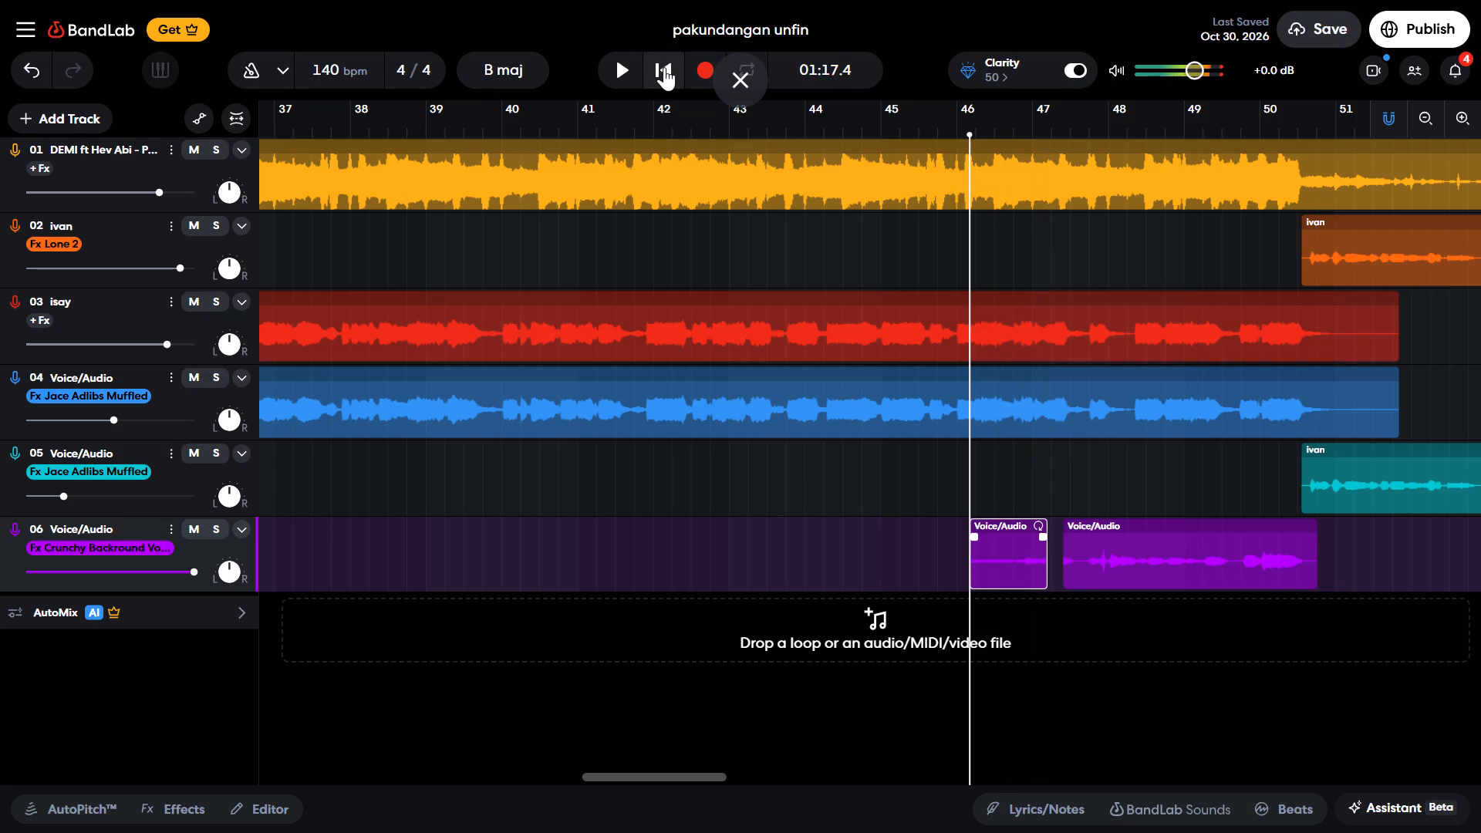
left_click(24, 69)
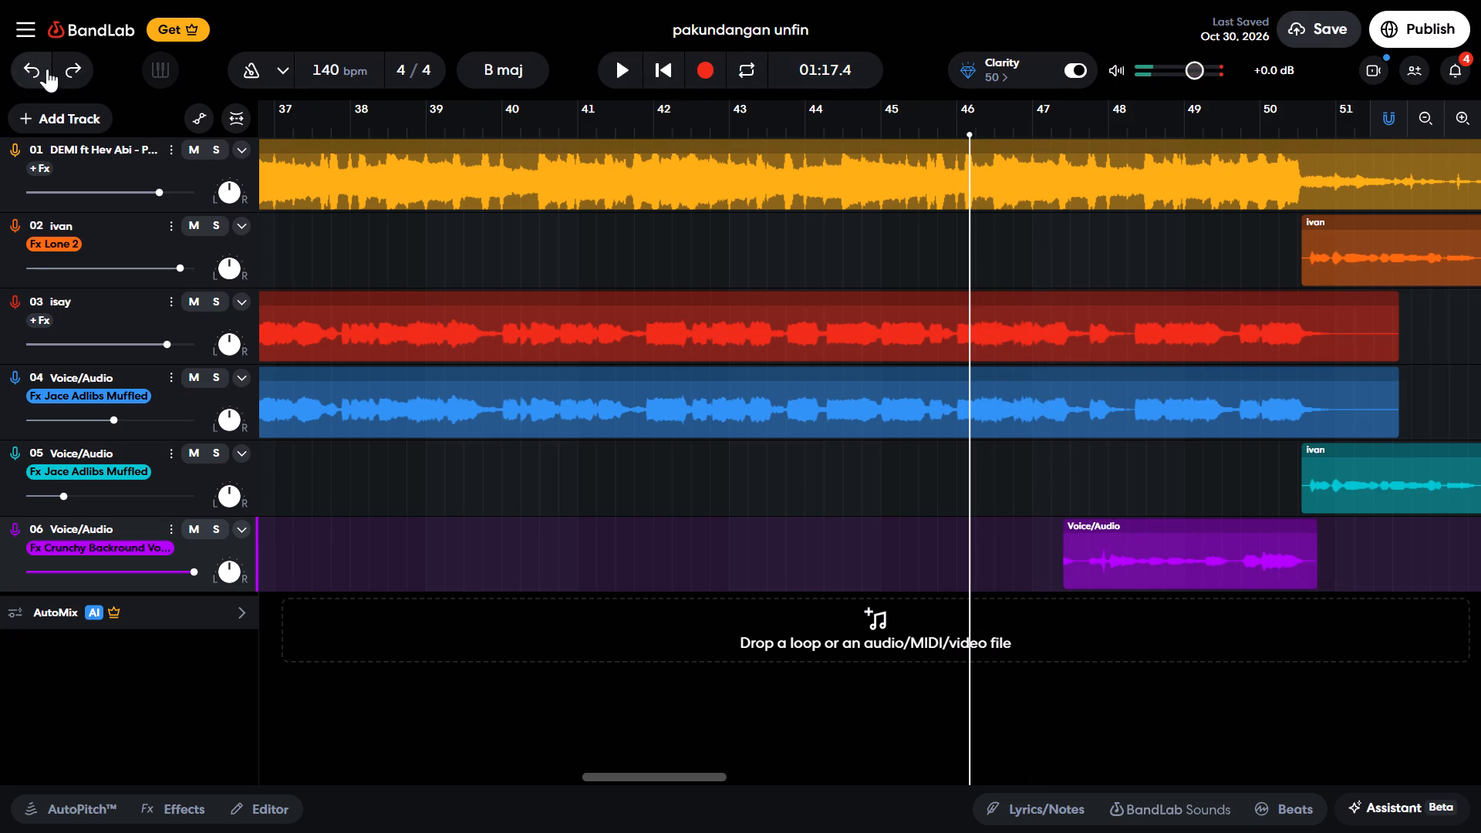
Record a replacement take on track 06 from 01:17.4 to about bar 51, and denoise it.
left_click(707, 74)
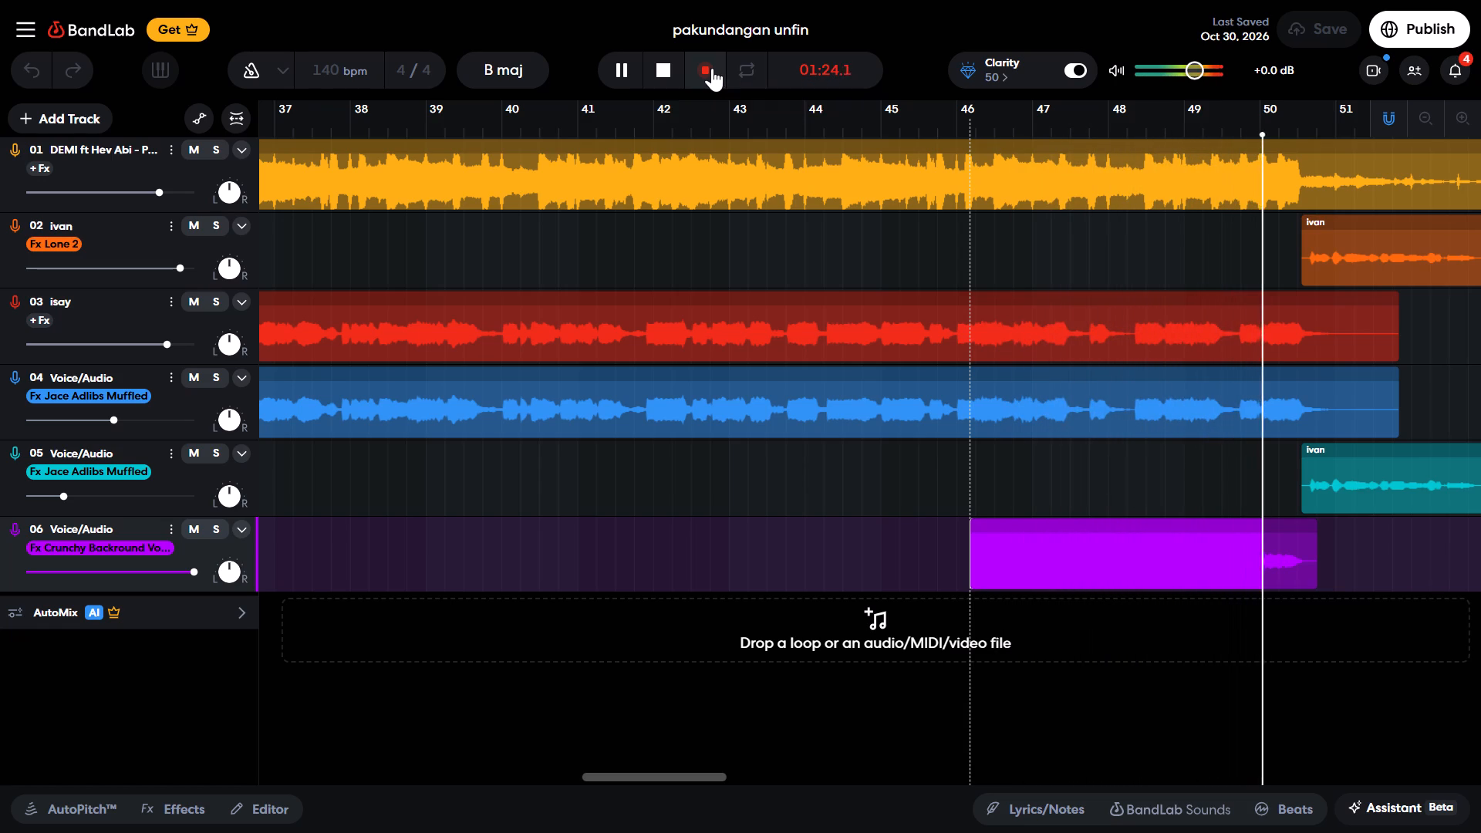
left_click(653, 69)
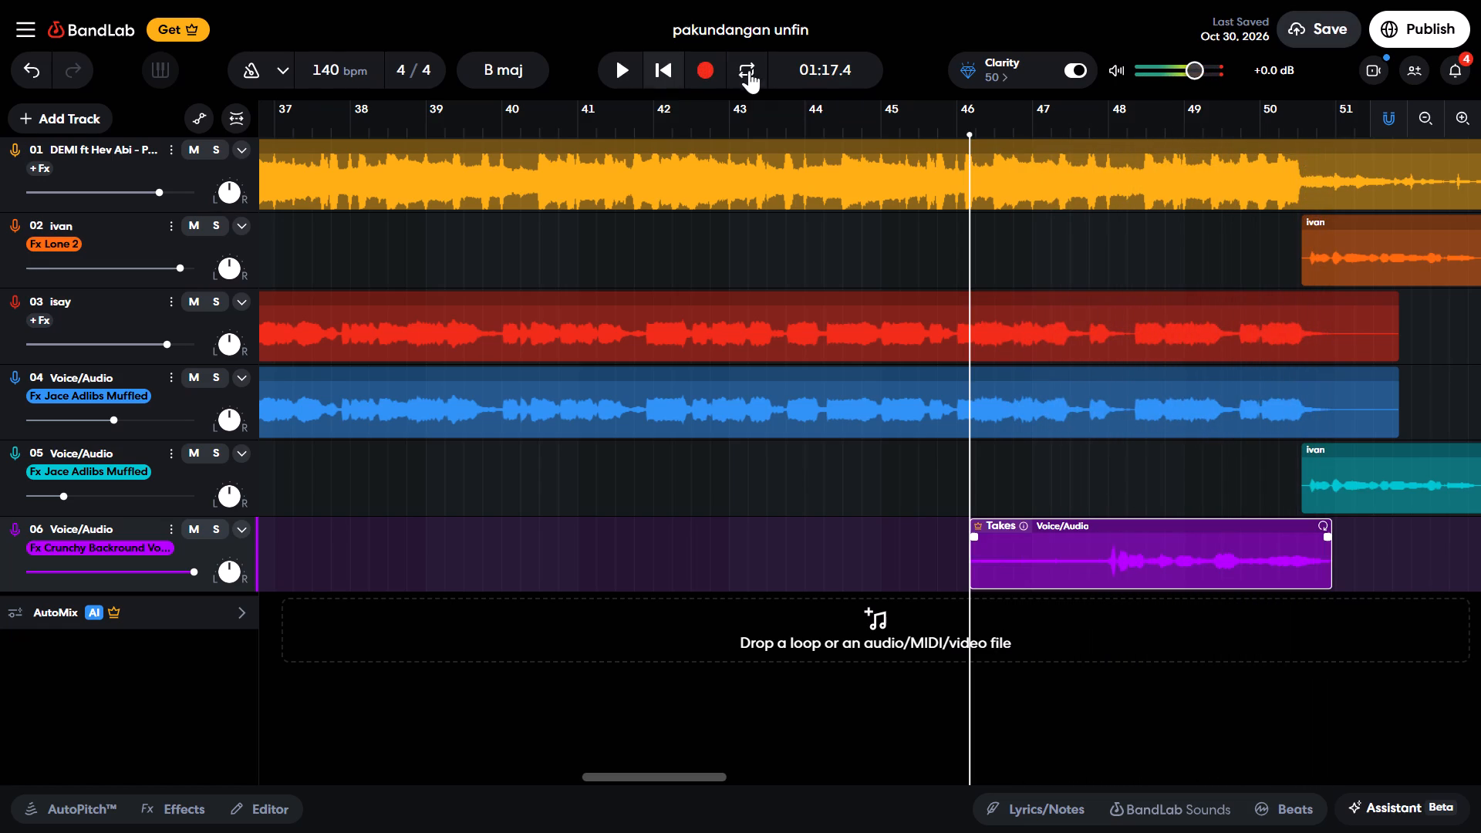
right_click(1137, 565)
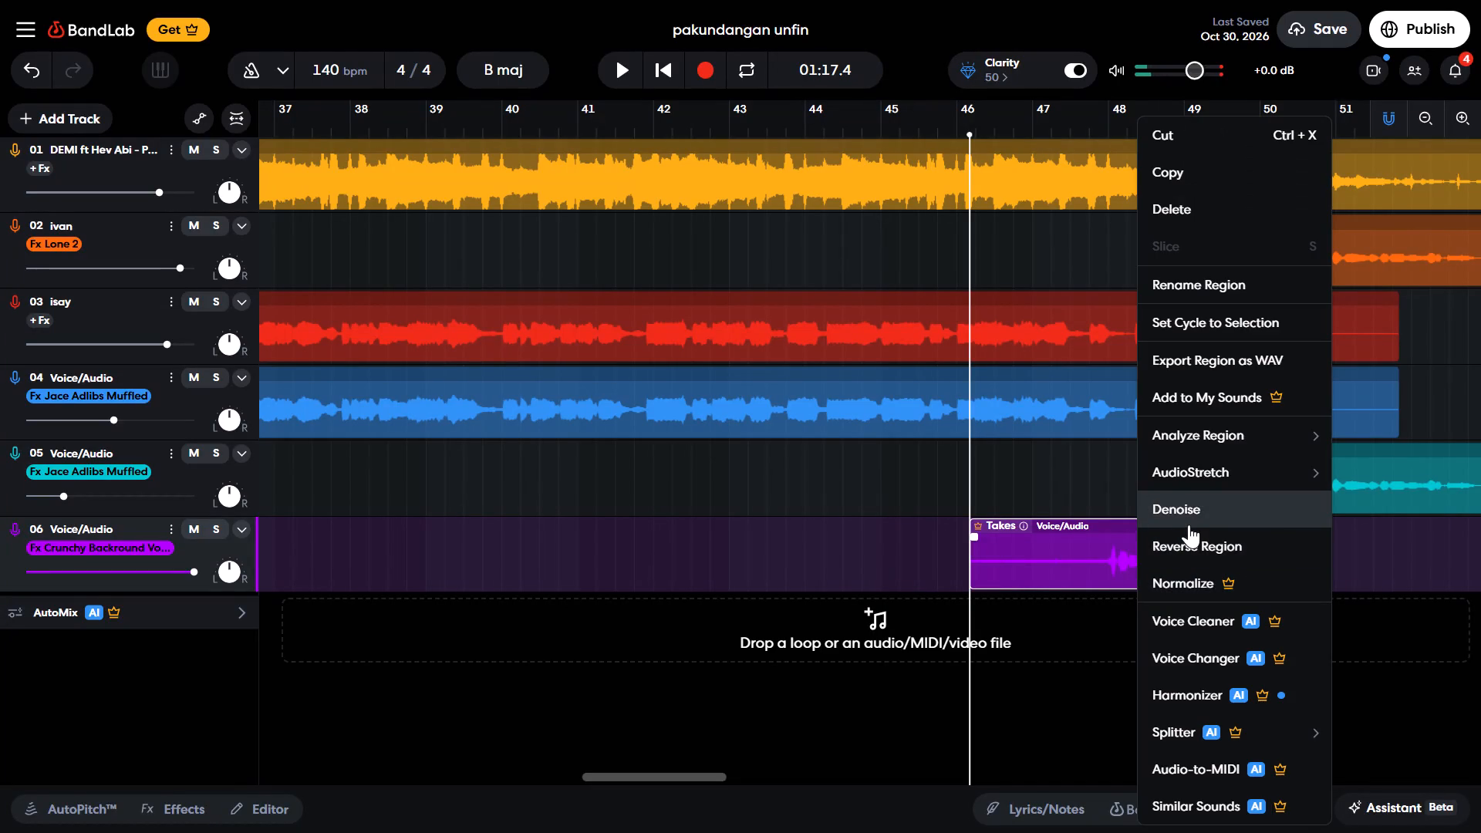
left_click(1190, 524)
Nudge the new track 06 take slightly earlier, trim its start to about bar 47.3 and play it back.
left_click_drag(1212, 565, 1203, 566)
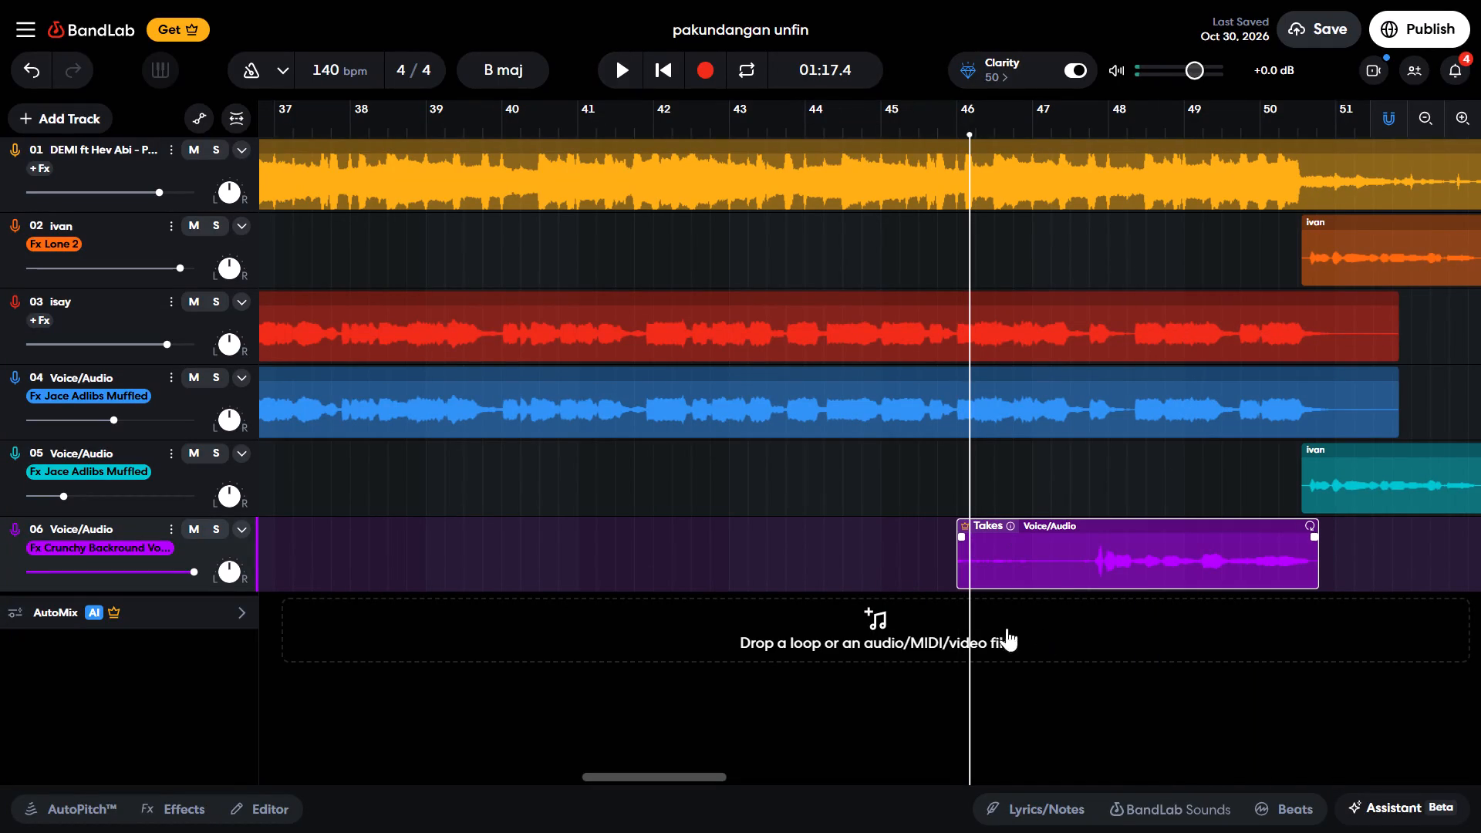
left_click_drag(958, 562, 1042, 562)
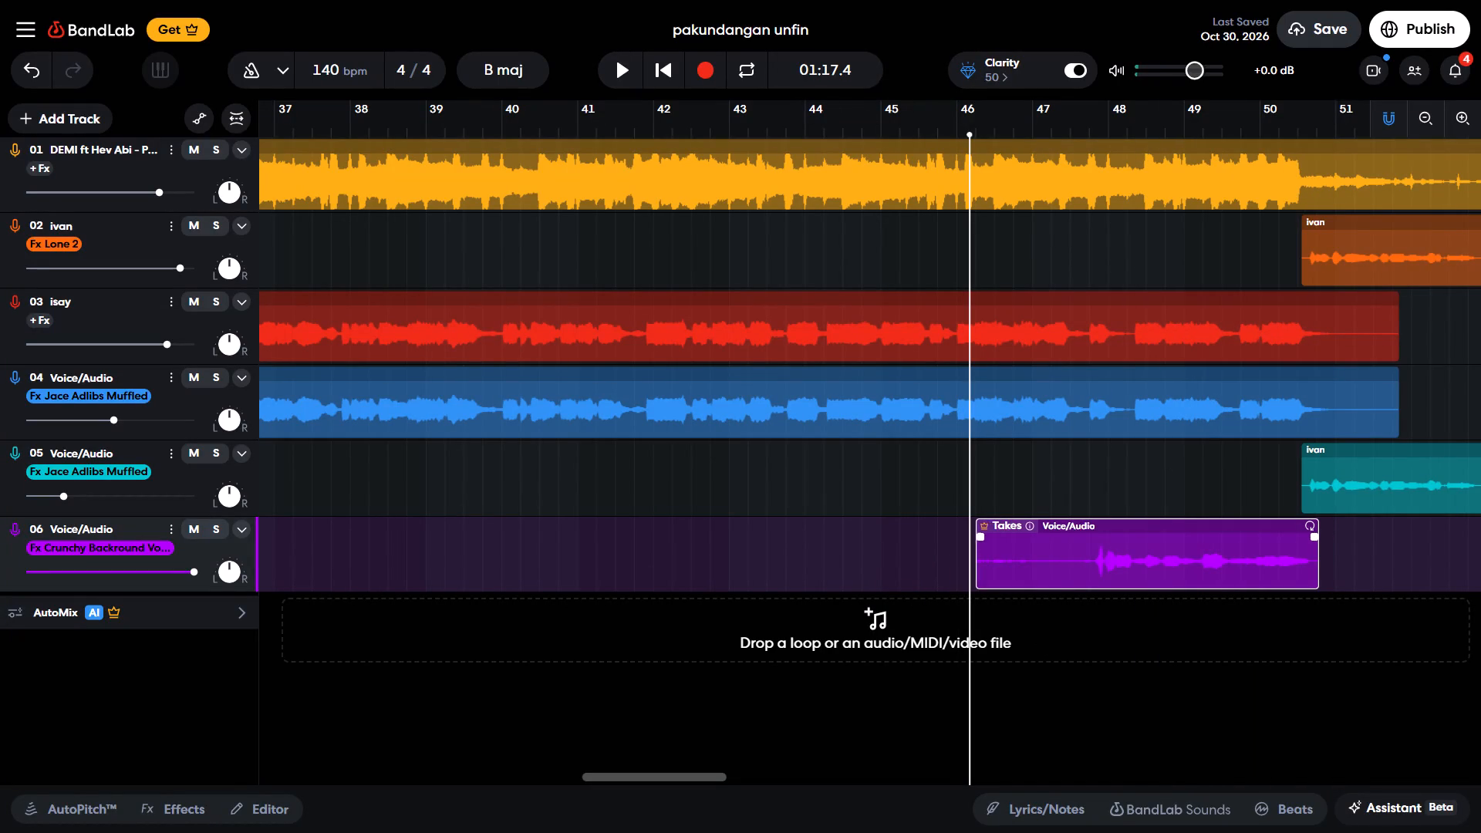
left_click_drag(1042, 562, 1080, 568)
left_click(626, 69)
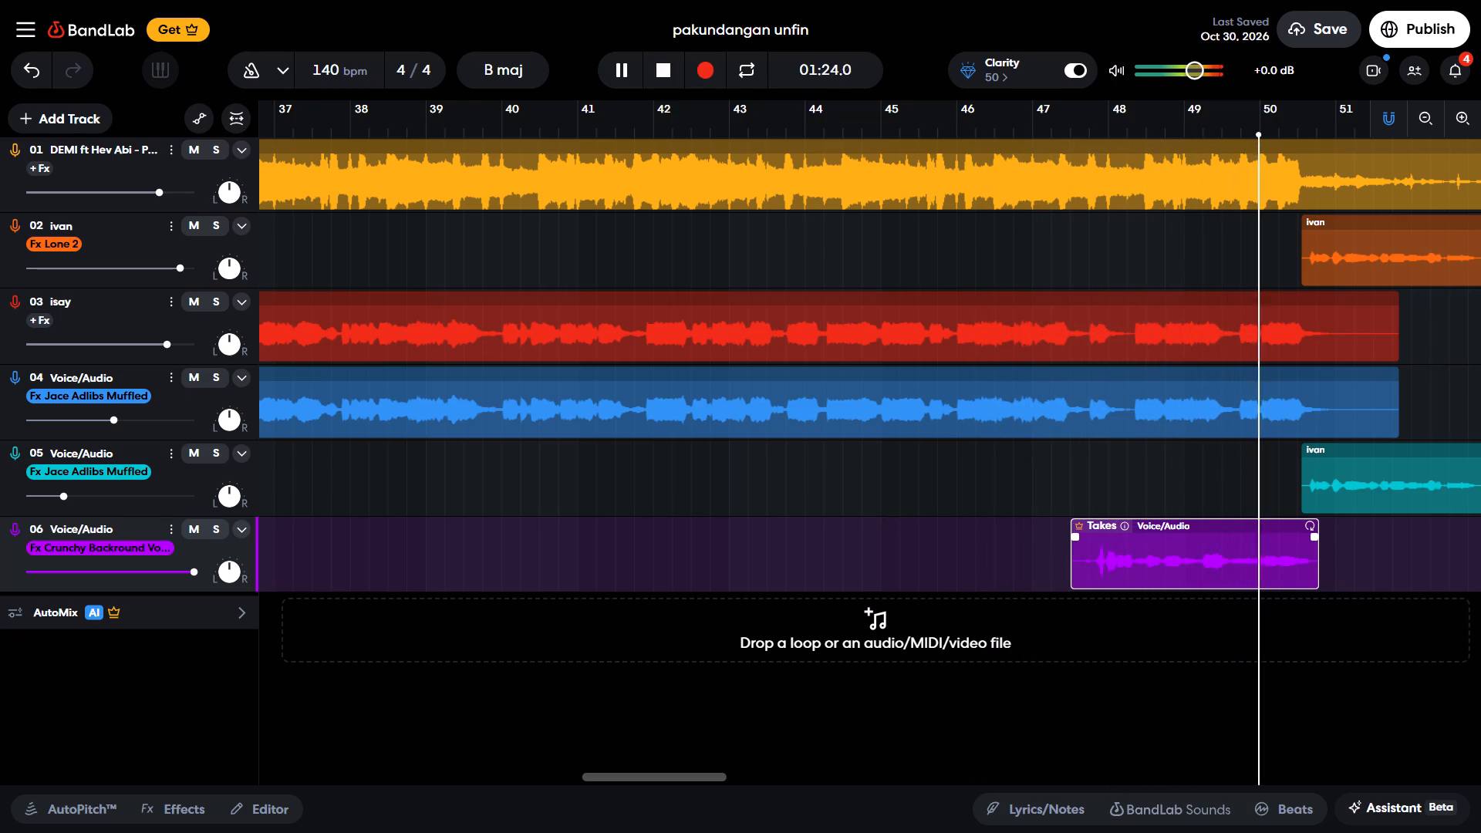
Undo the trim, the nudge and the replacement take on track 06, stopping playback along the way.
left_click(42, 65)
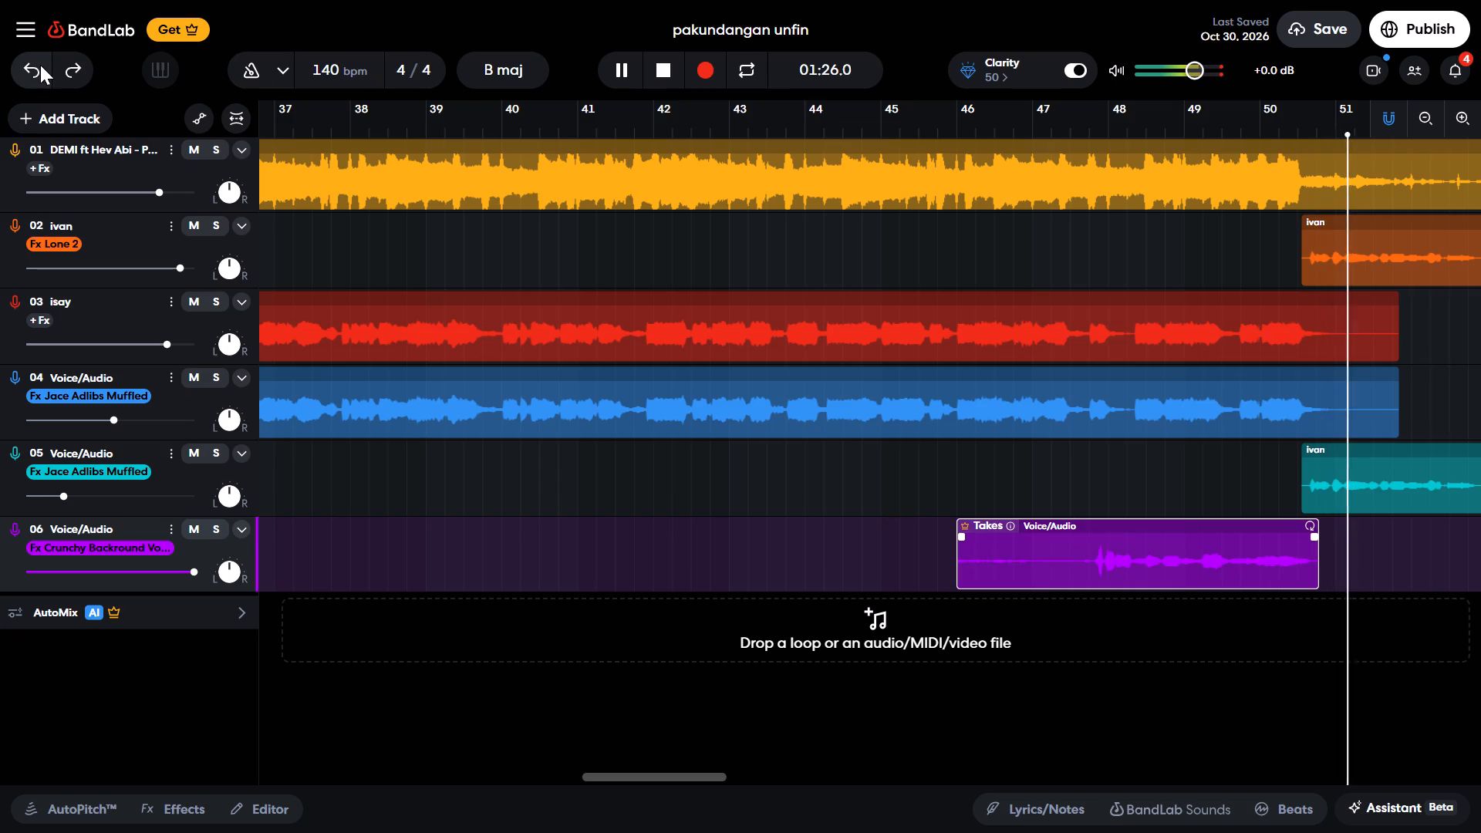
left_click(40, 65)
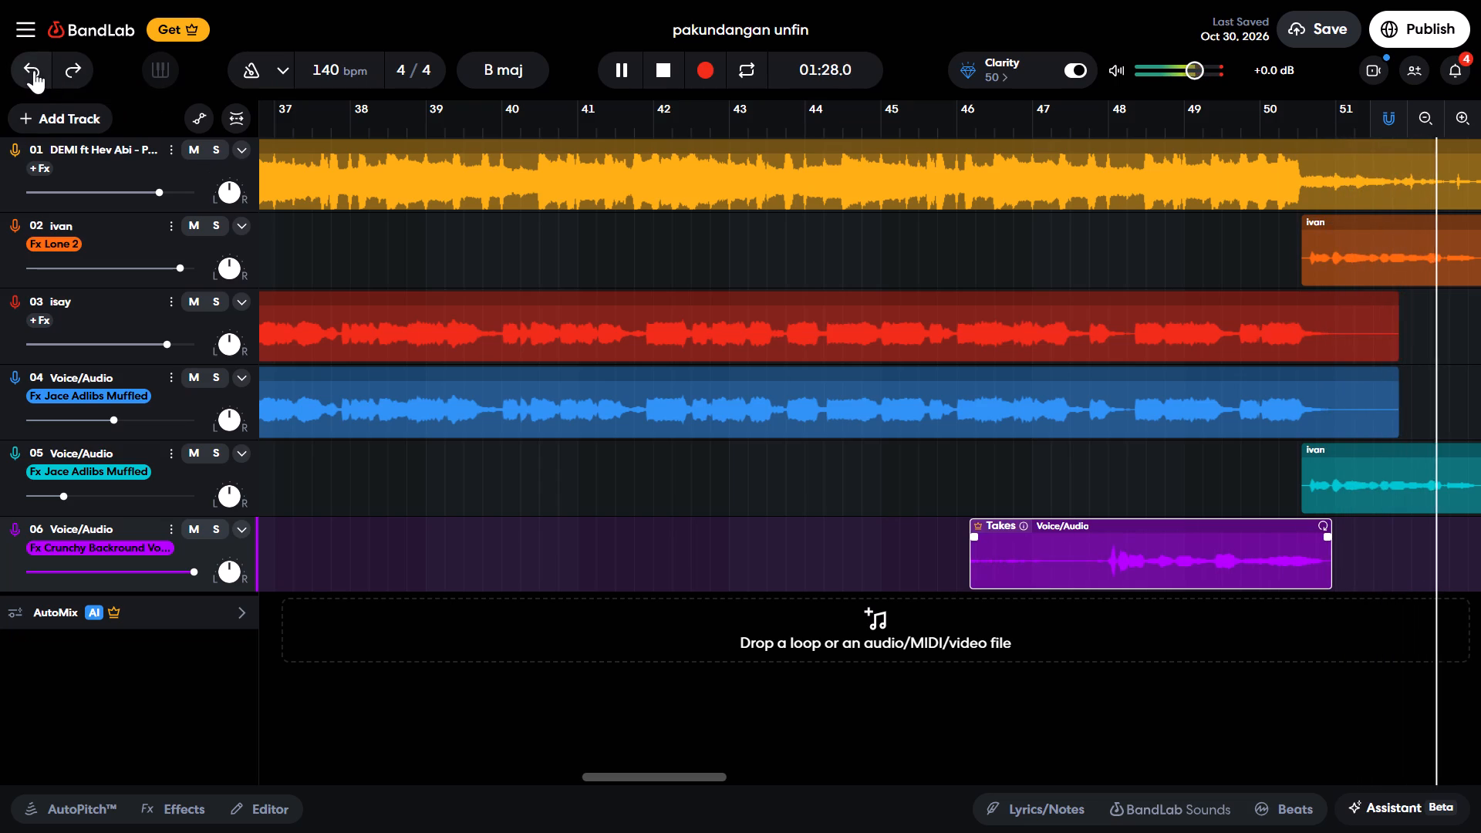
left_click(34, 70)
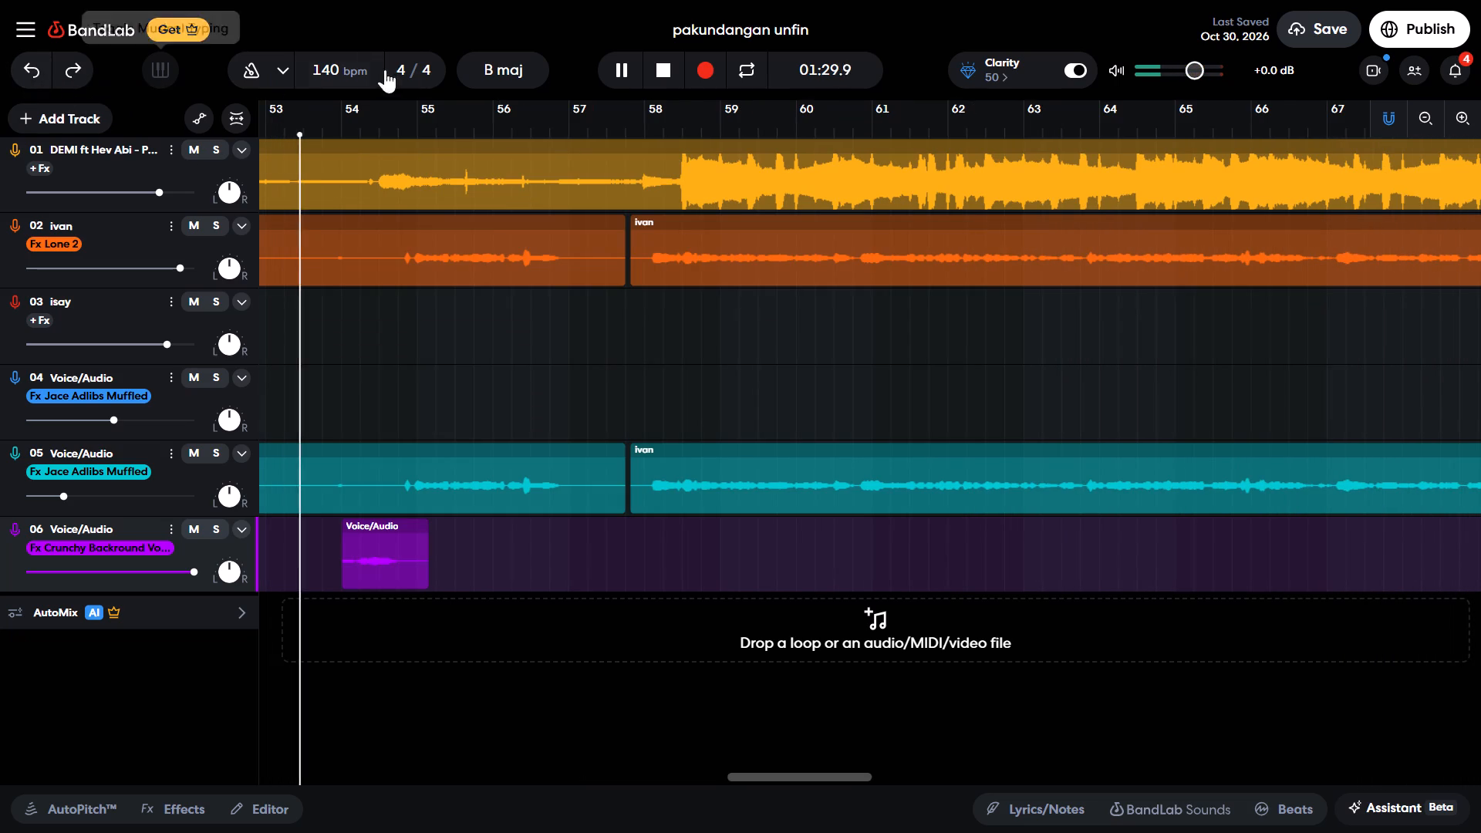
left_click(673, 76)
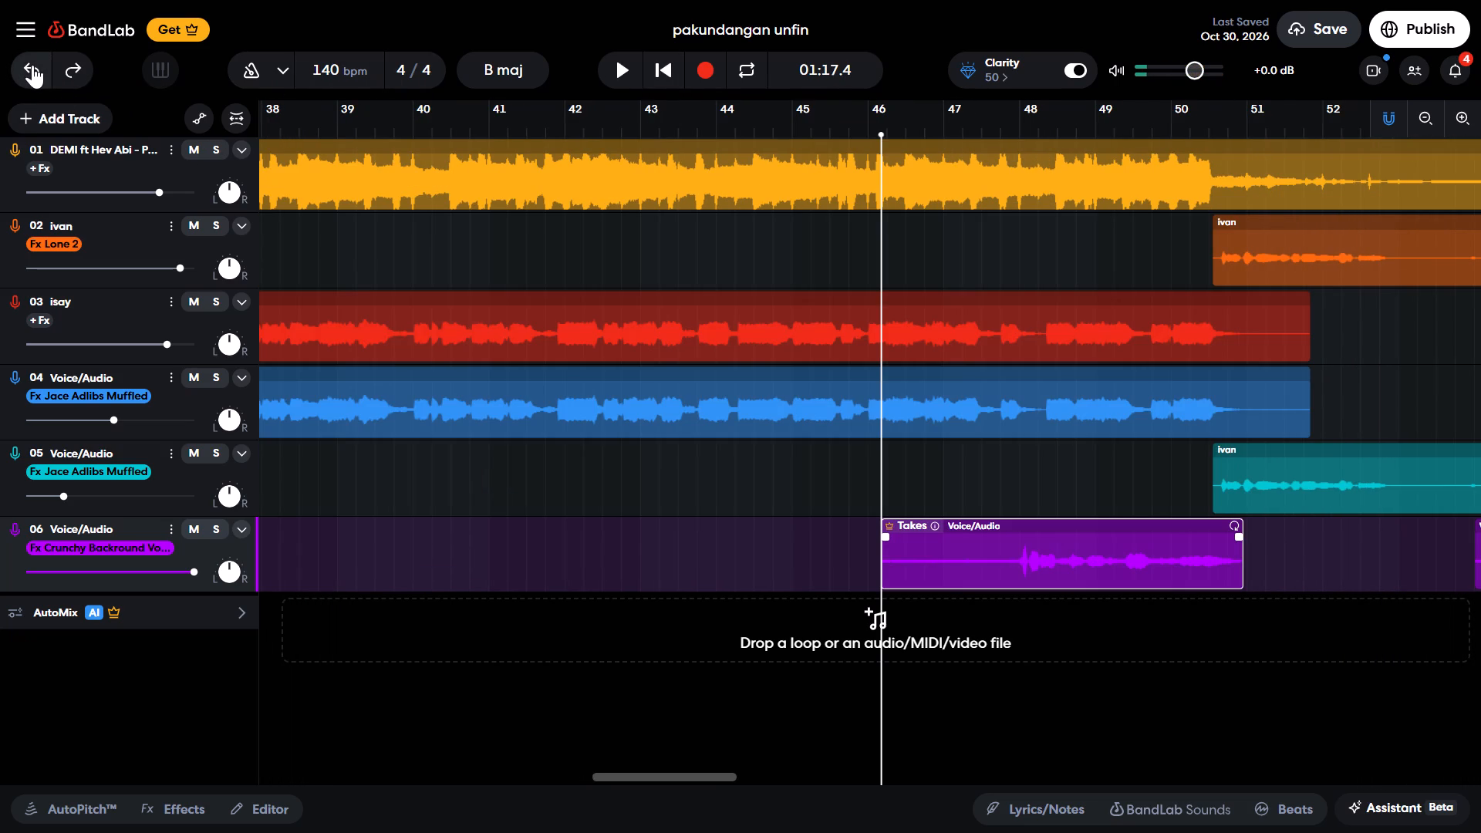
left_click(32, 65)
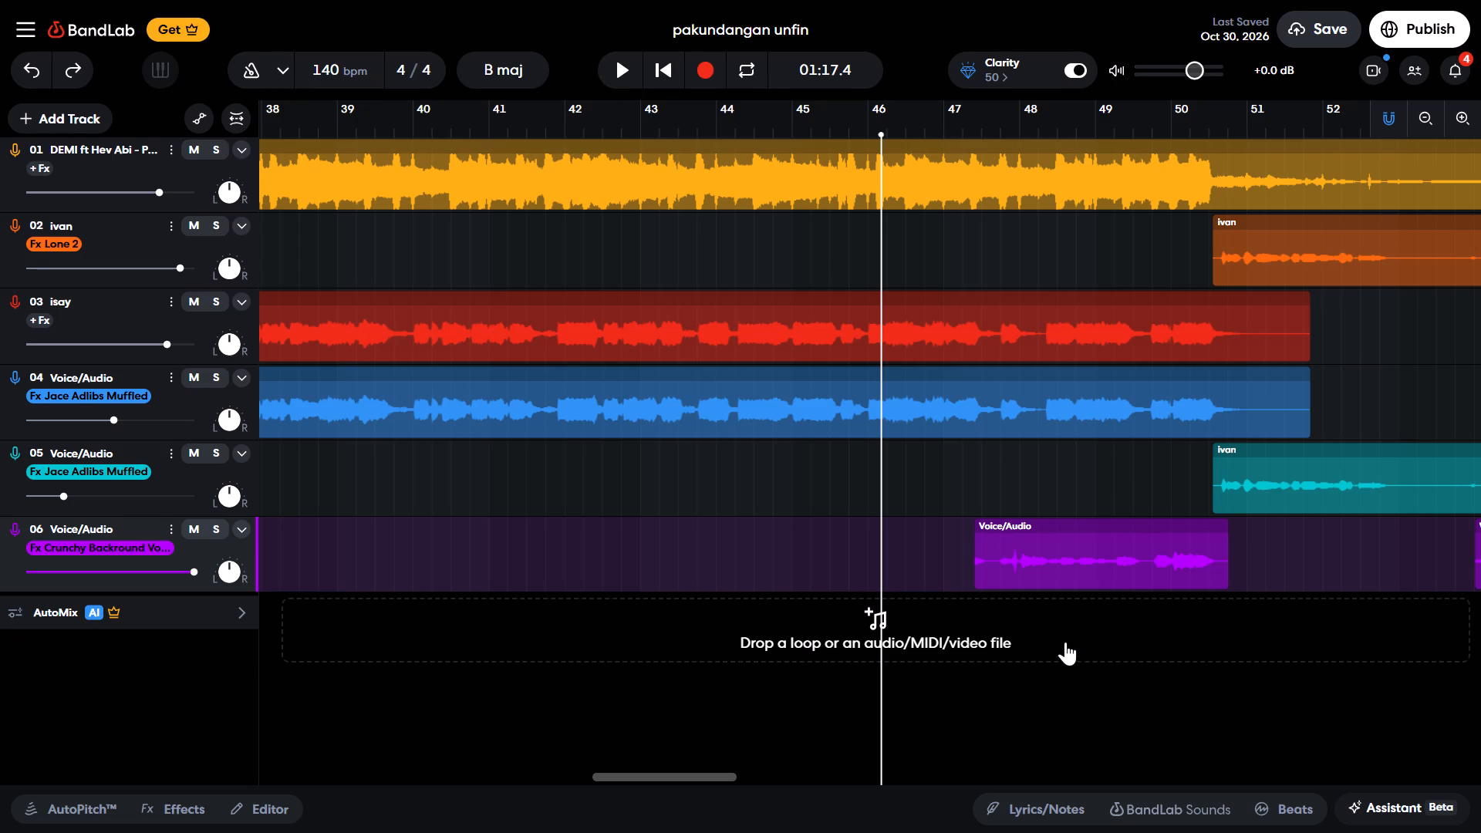
Add a fade-in of about one beat to the start of the track 06 clip after bar 47.
scroll(953, 563, "up", 4, "ctrl")
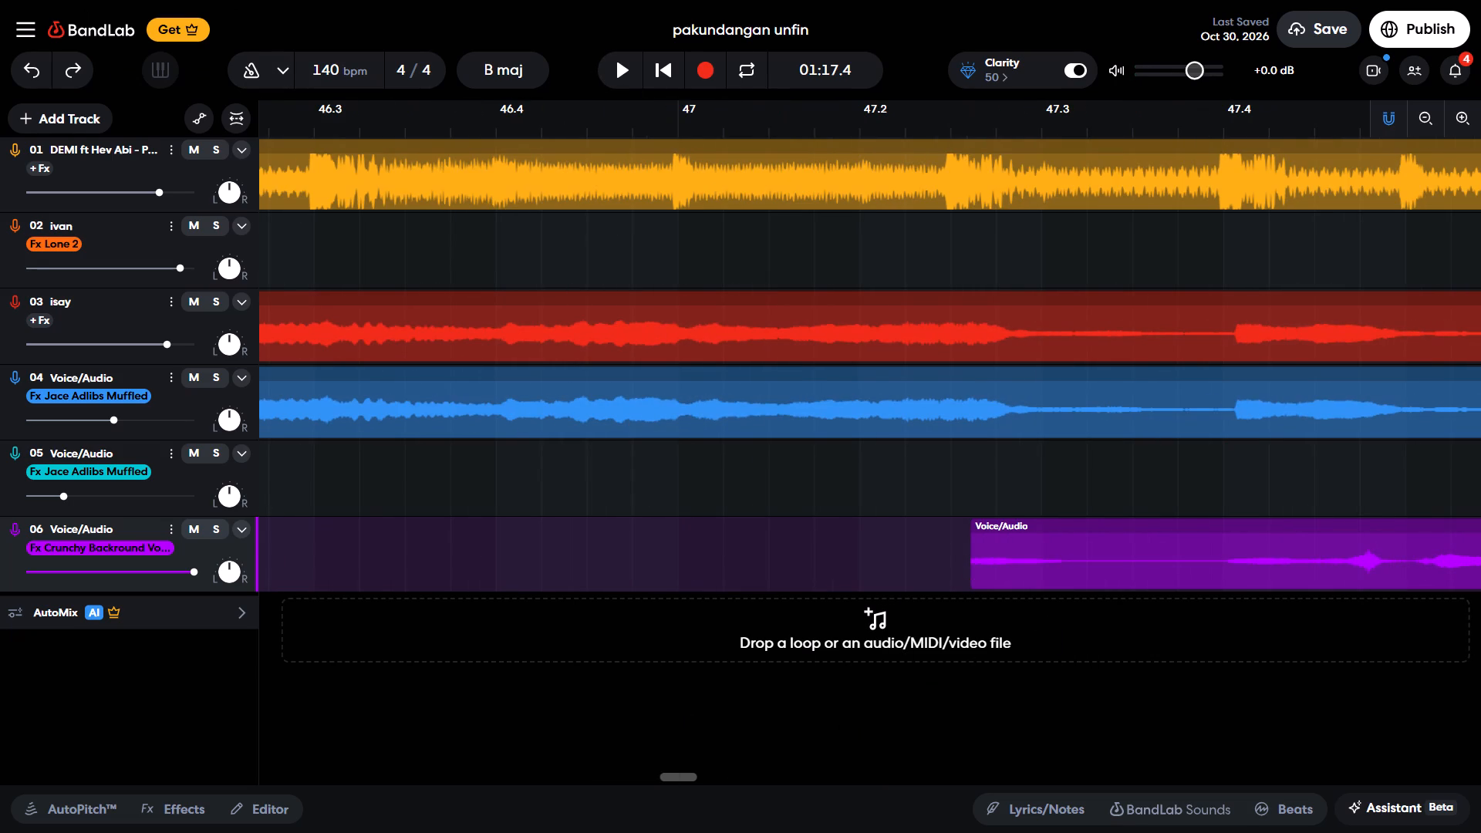
left_click(1064, 558)
left_click_drag(977, 537, 1155, 563)
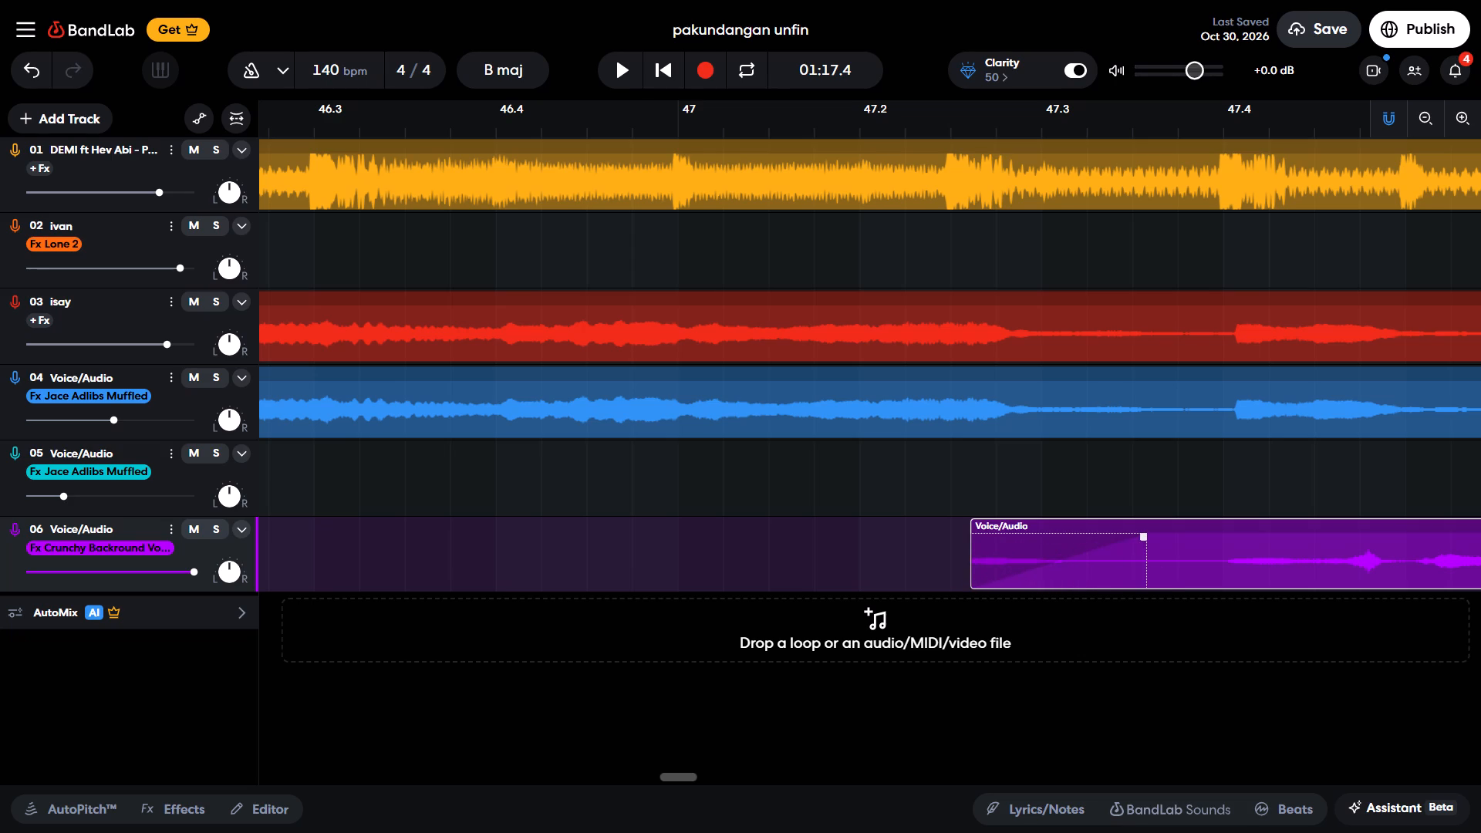
left_click_drag(1155, 563, 1154, 564)
Play back from 01:17.4 to check the faded track 06 clip, stop and return to the project start.
left_click(614, 67)
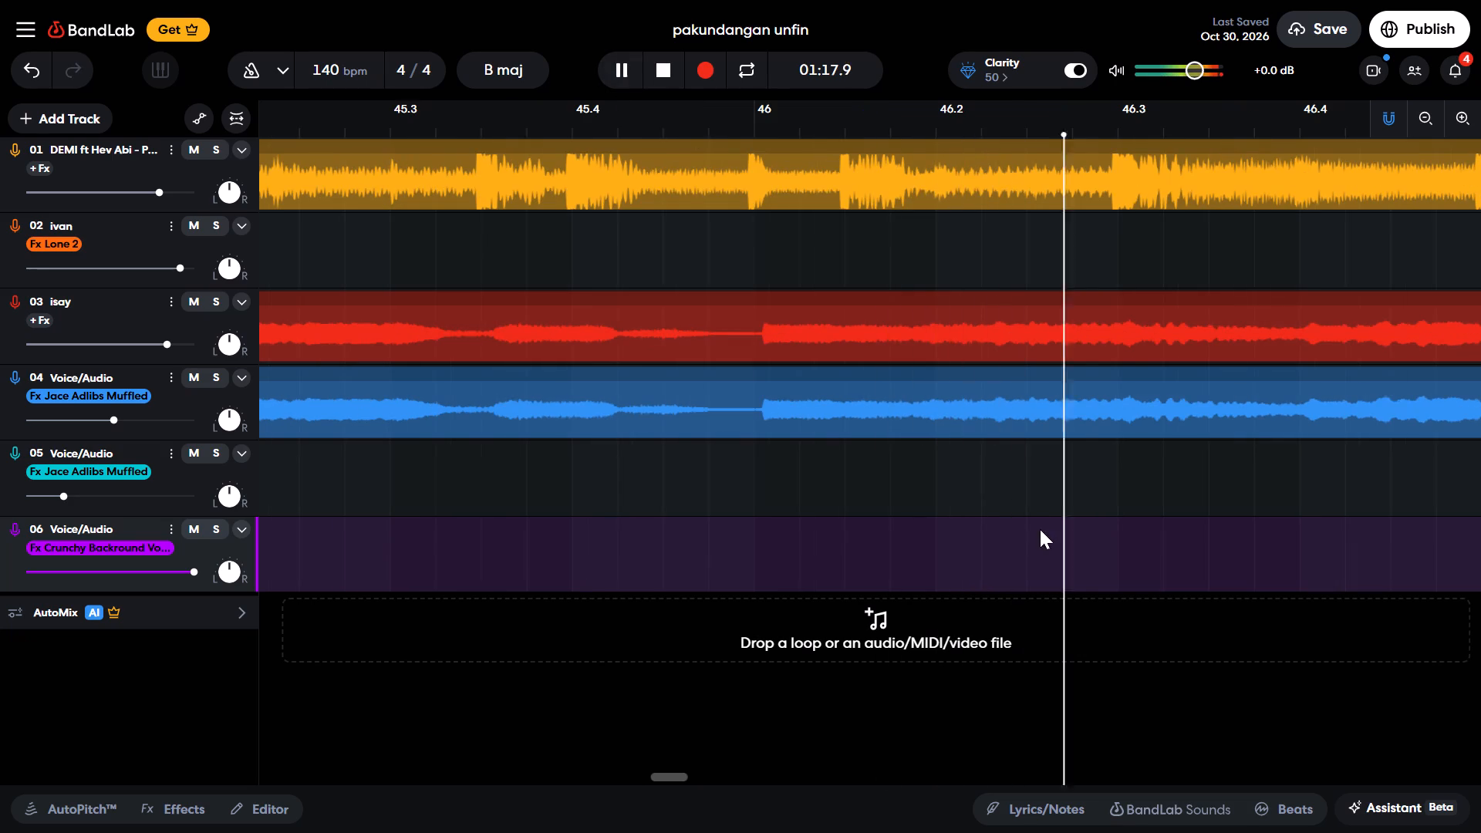
scroll(1042, 531, "down", 4, "ctrl")
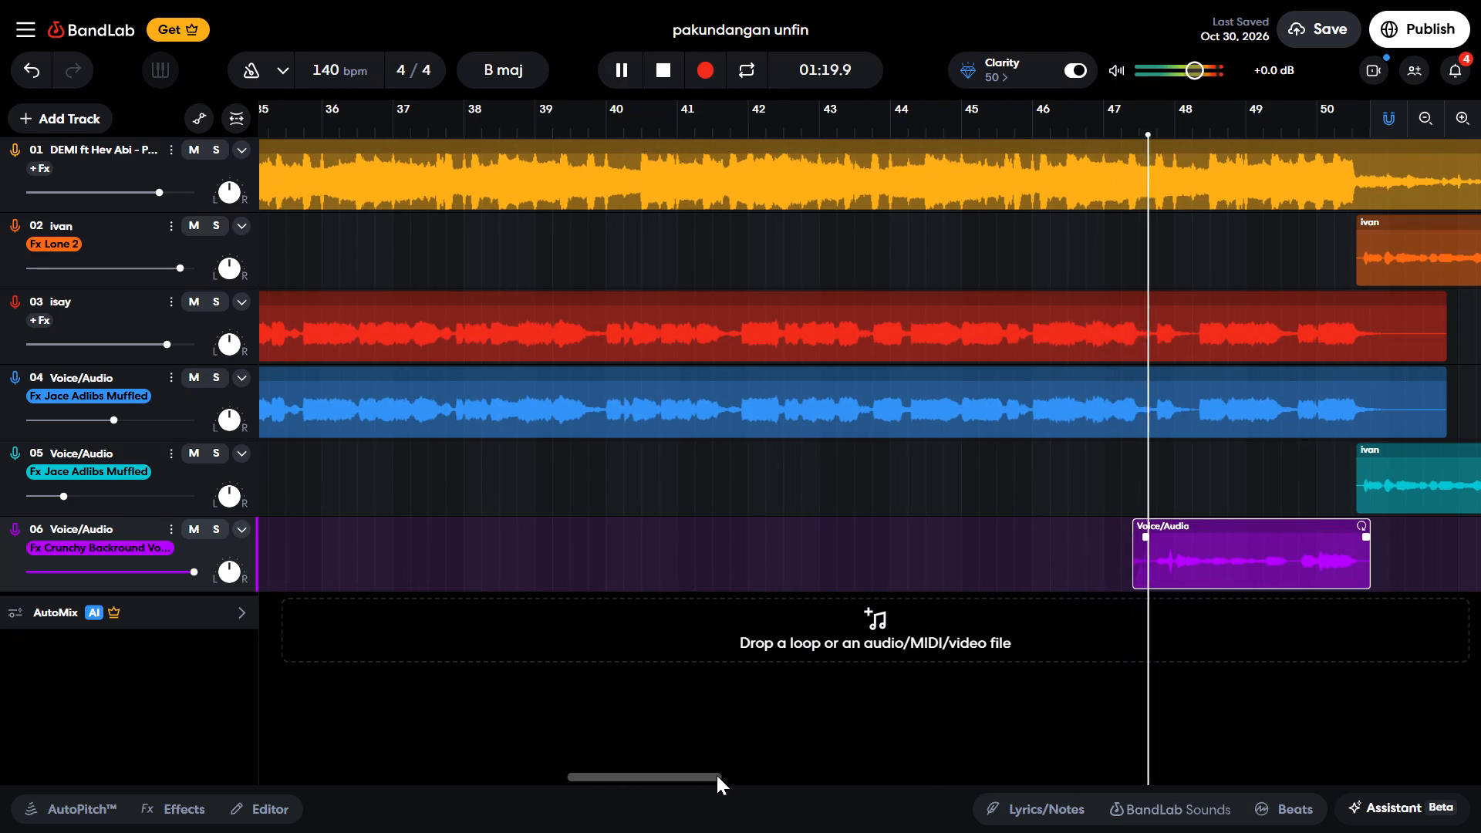
left_click_drag(716, 776, 730, 776)
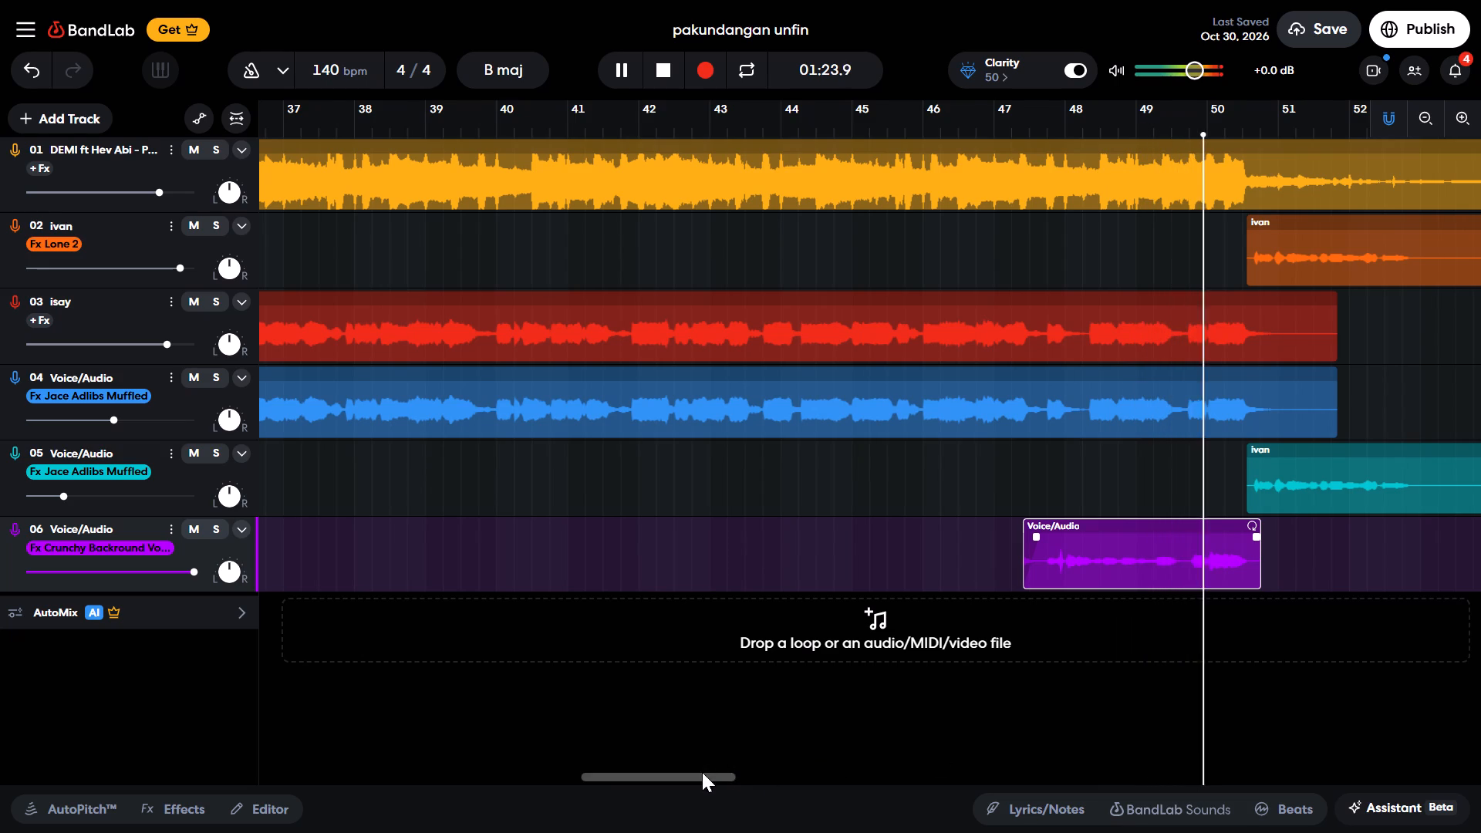
left_click_drag(702, 774, 720, 774)
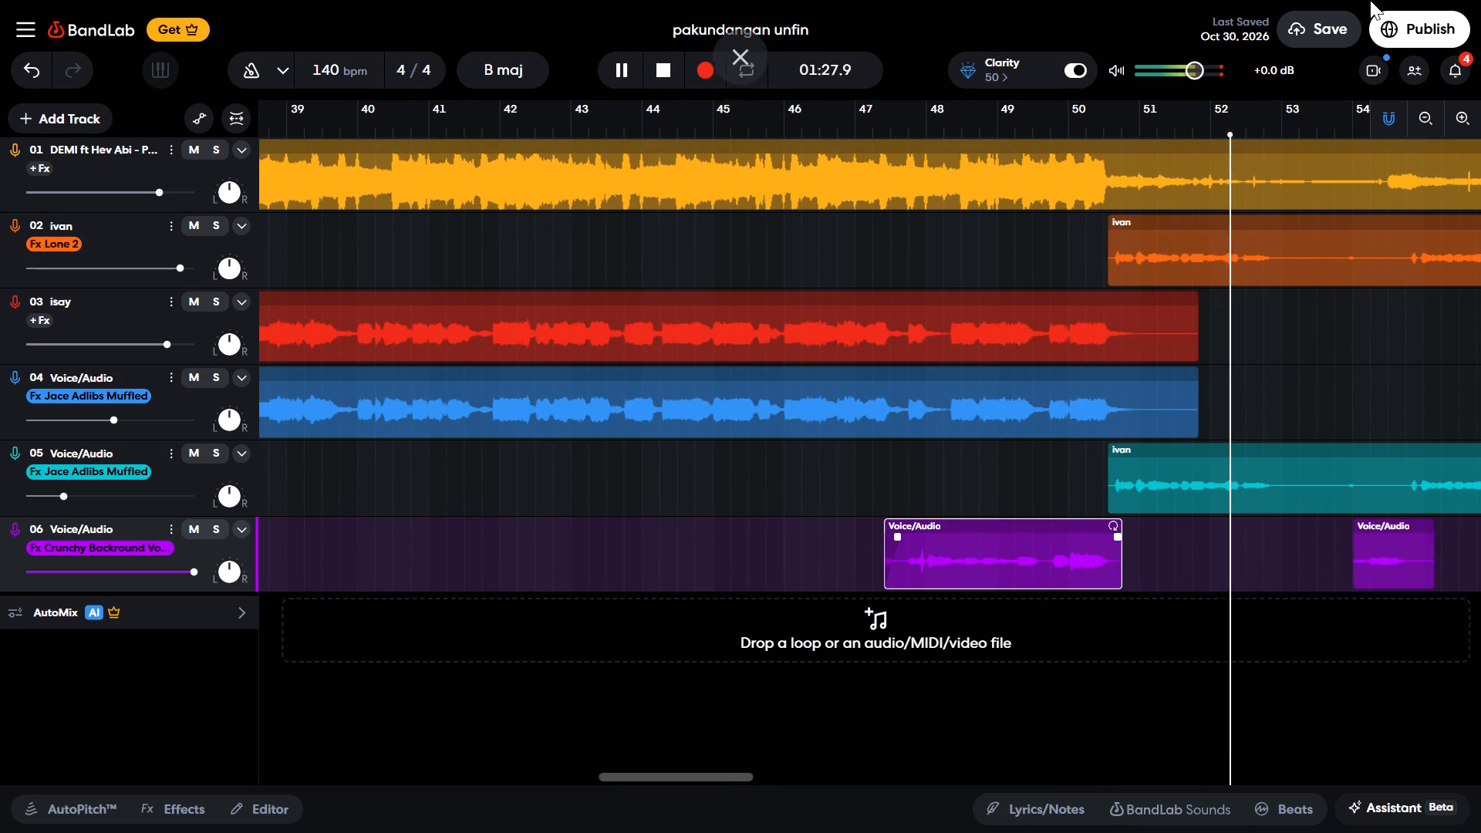
scroll(603, 710, "down", 1, "ctrl")
scroll(603, 710, "up", 1, "ctrl")
scroll(603, 710, "down", 2, "ctrl")
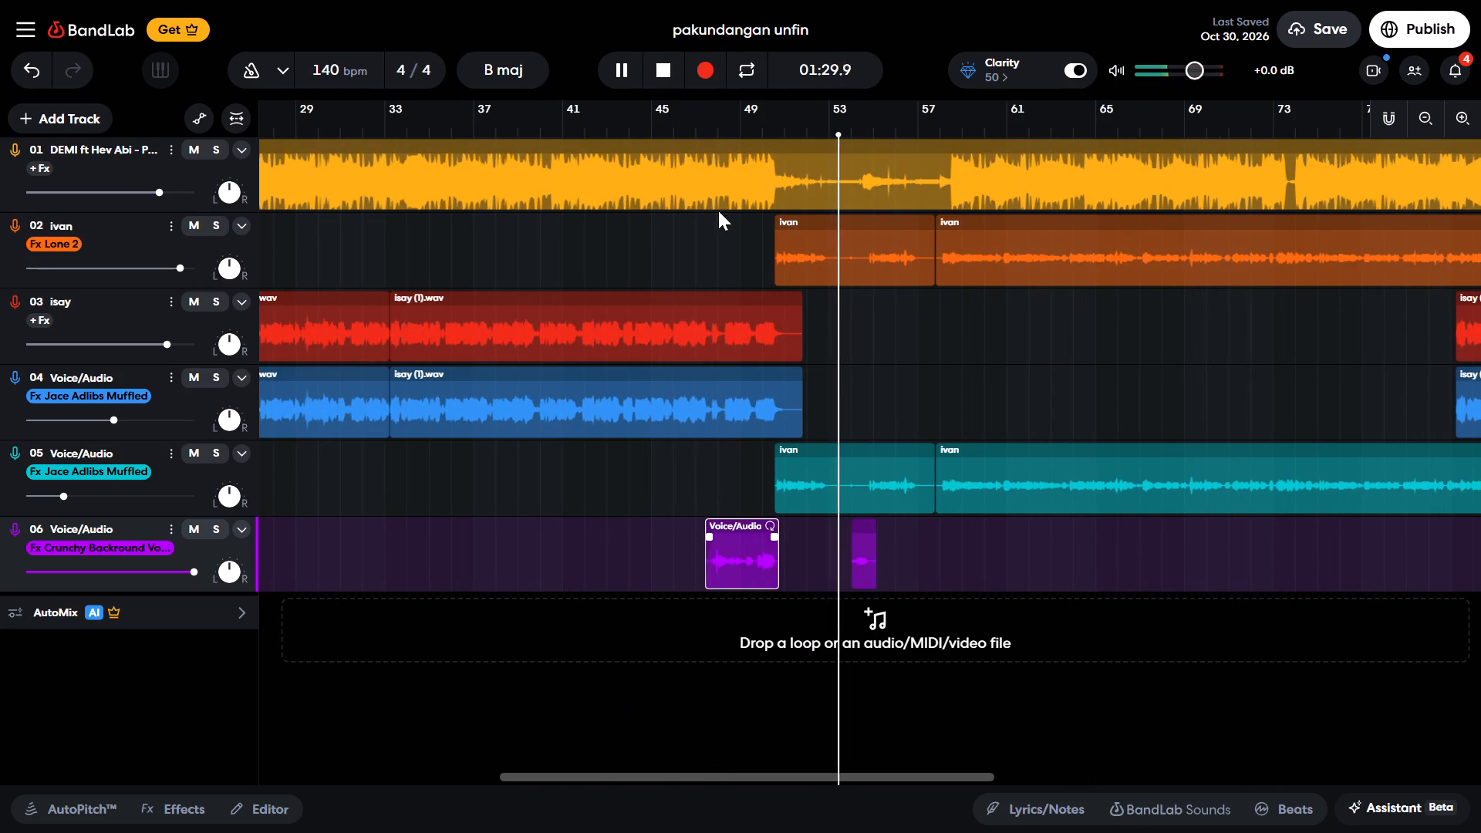
left_click(653, 73)
left_click(656, 73)
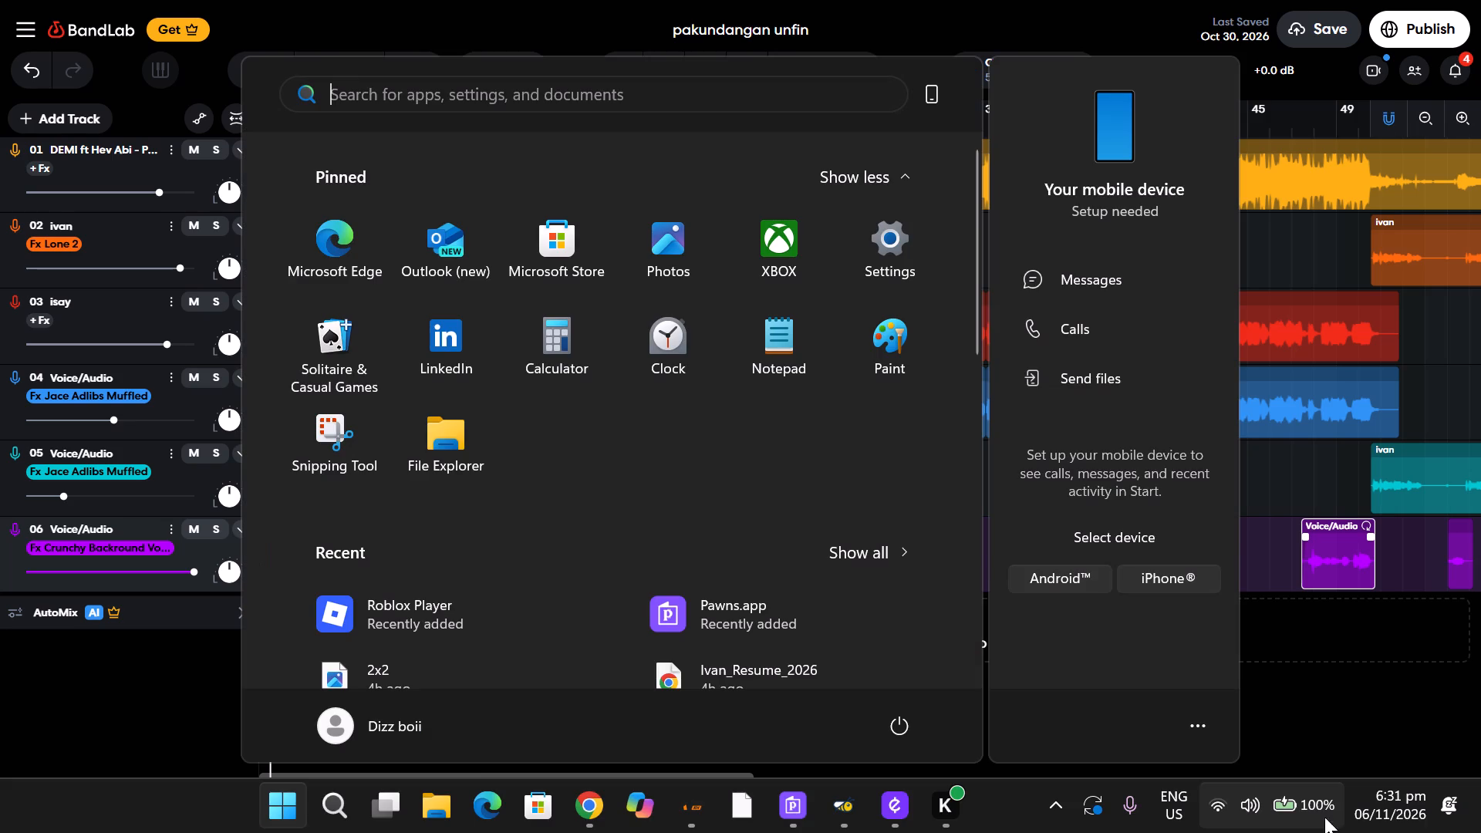
Set the Windows sound output device to Speakers (Realtek(R) Audio) and return to the project.
left_click(1311, 814)
left_click(1414, 664)
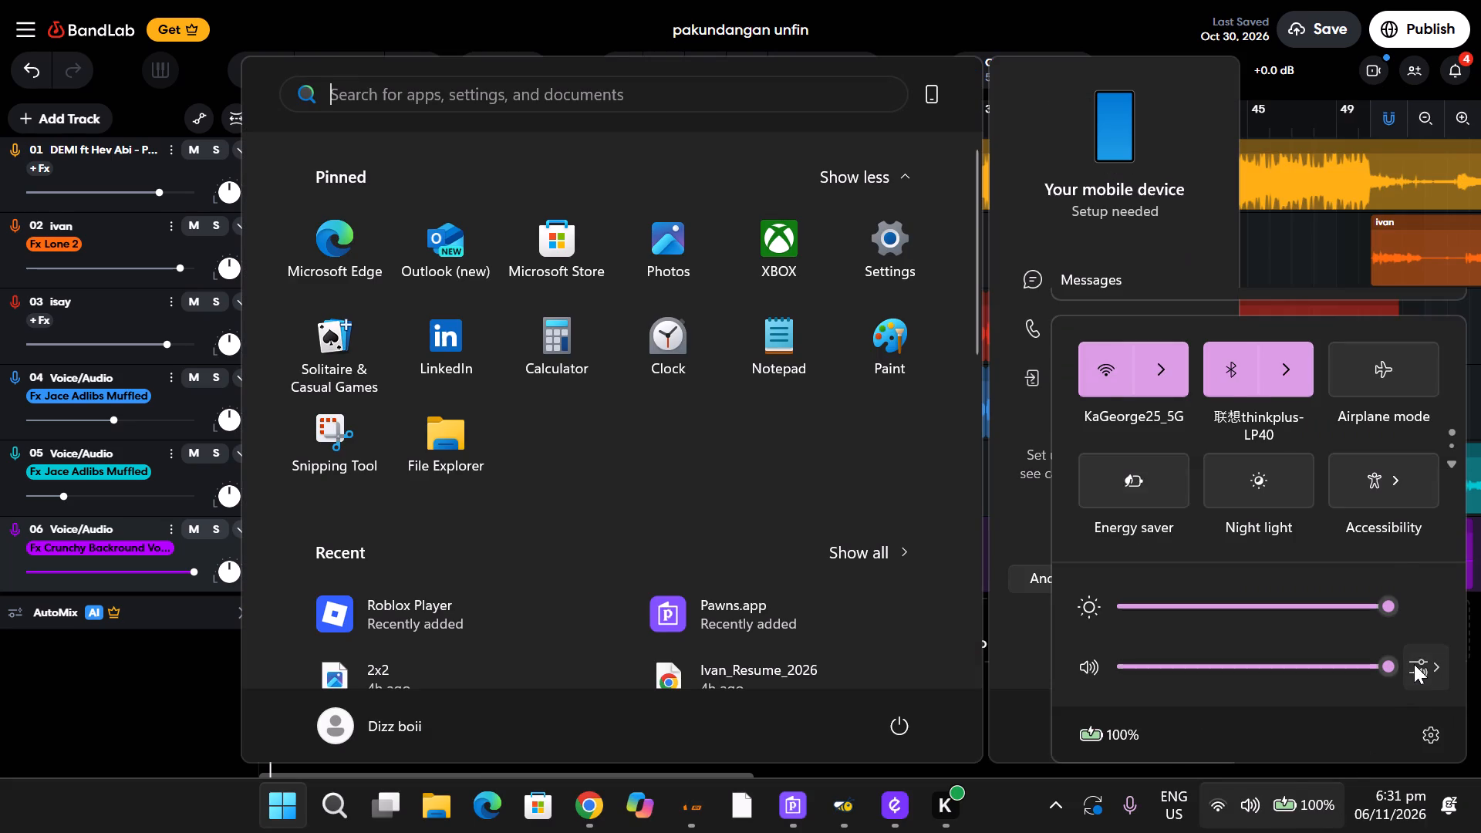
left_click(1263, 527)
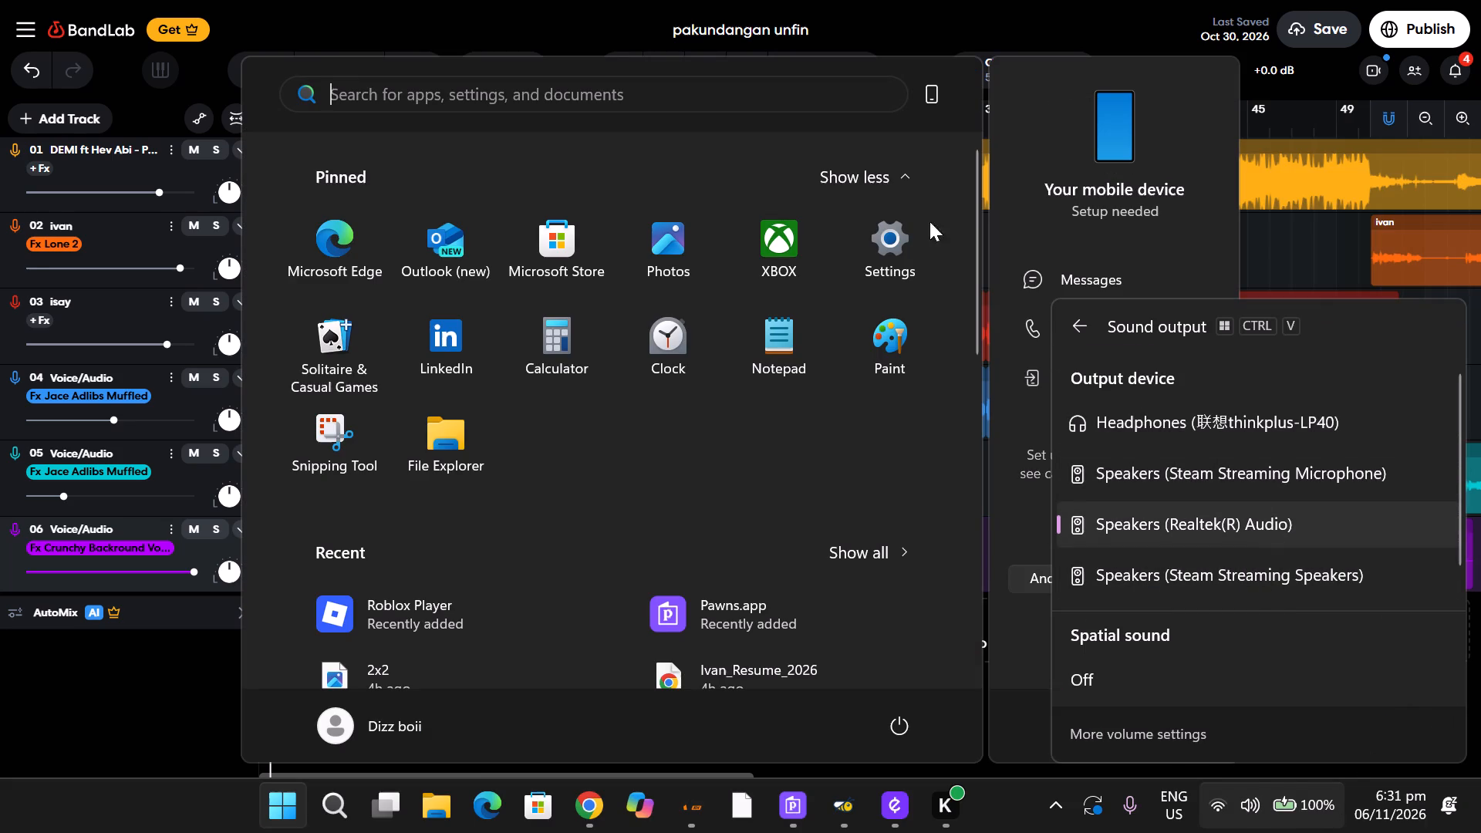
left_click(464, 0)
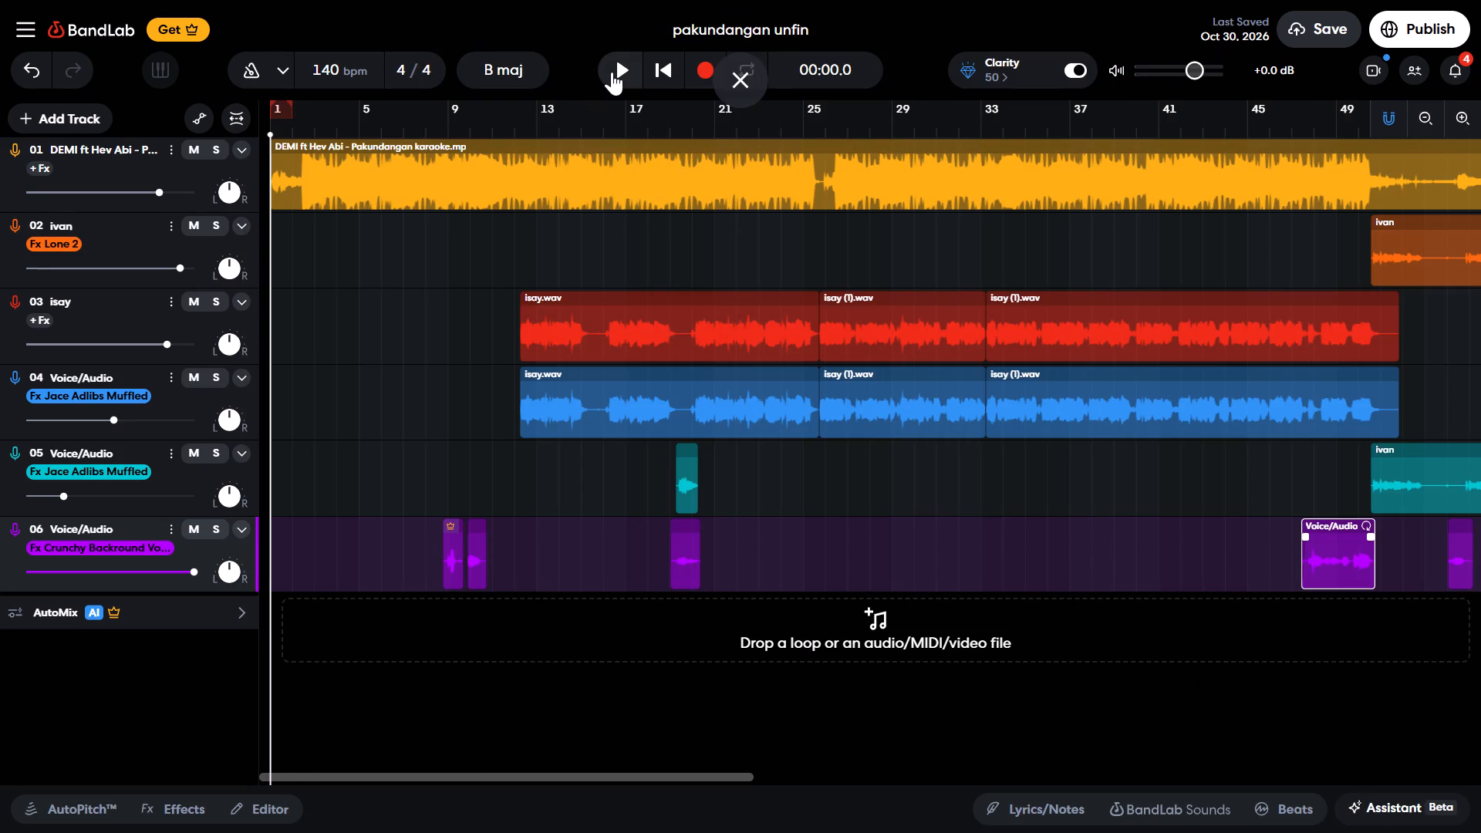
Play the project's opening from 00:00.0 twice to check the first track 06 clips, stopping each time.
left_click(612, 71)
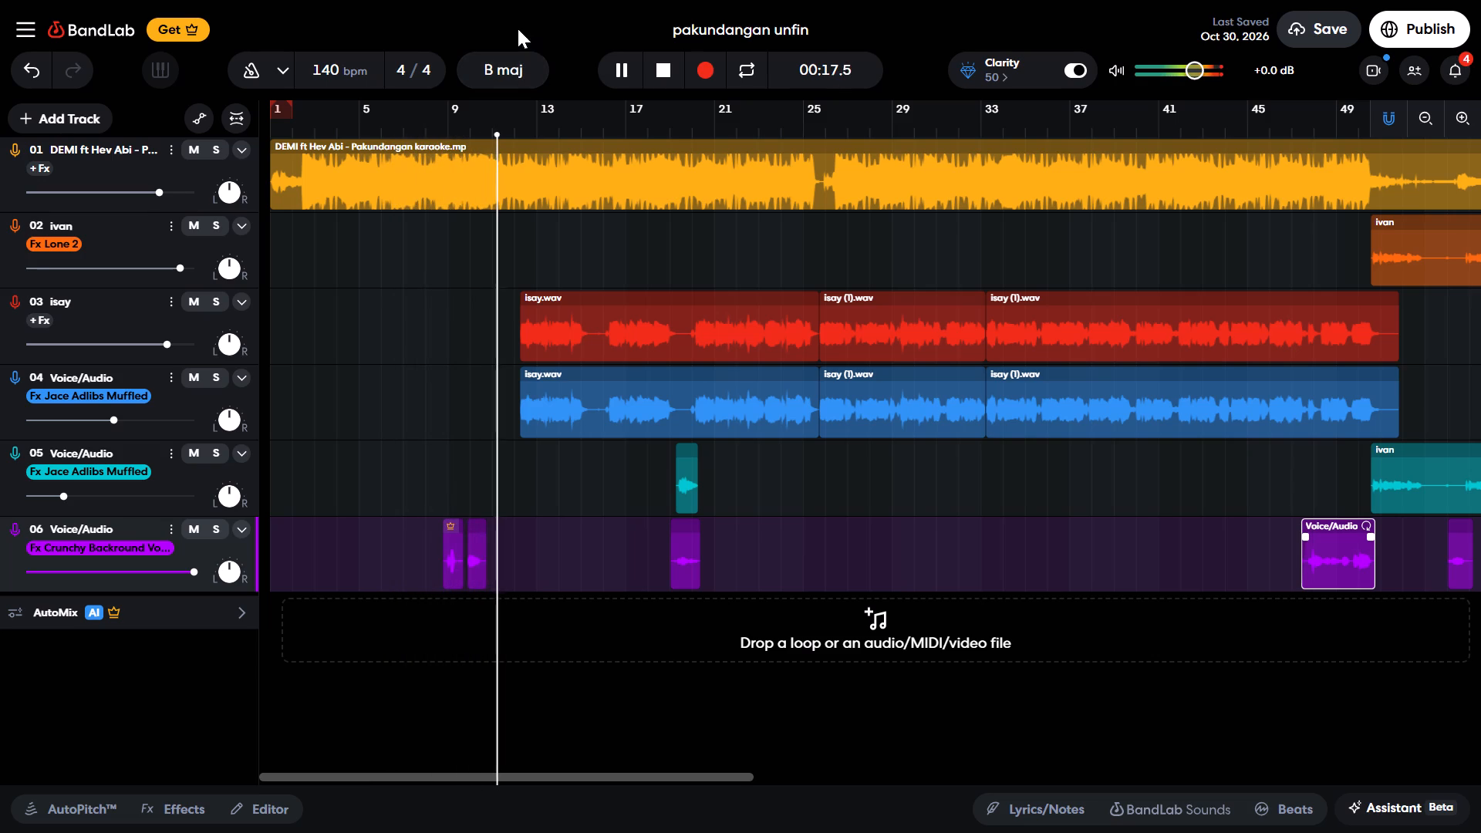
left_click(653, 66)
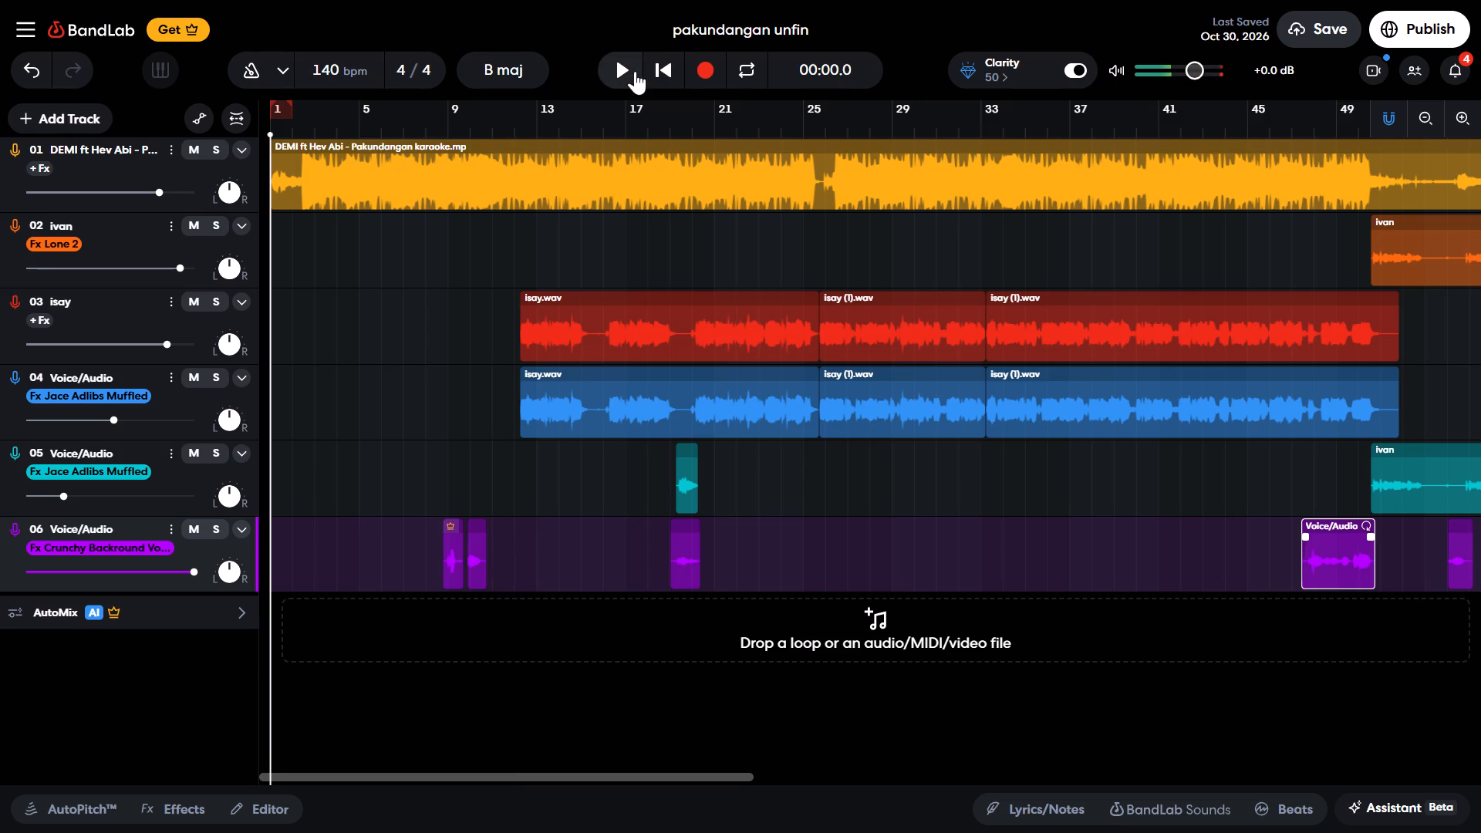
left_click(635, 71)
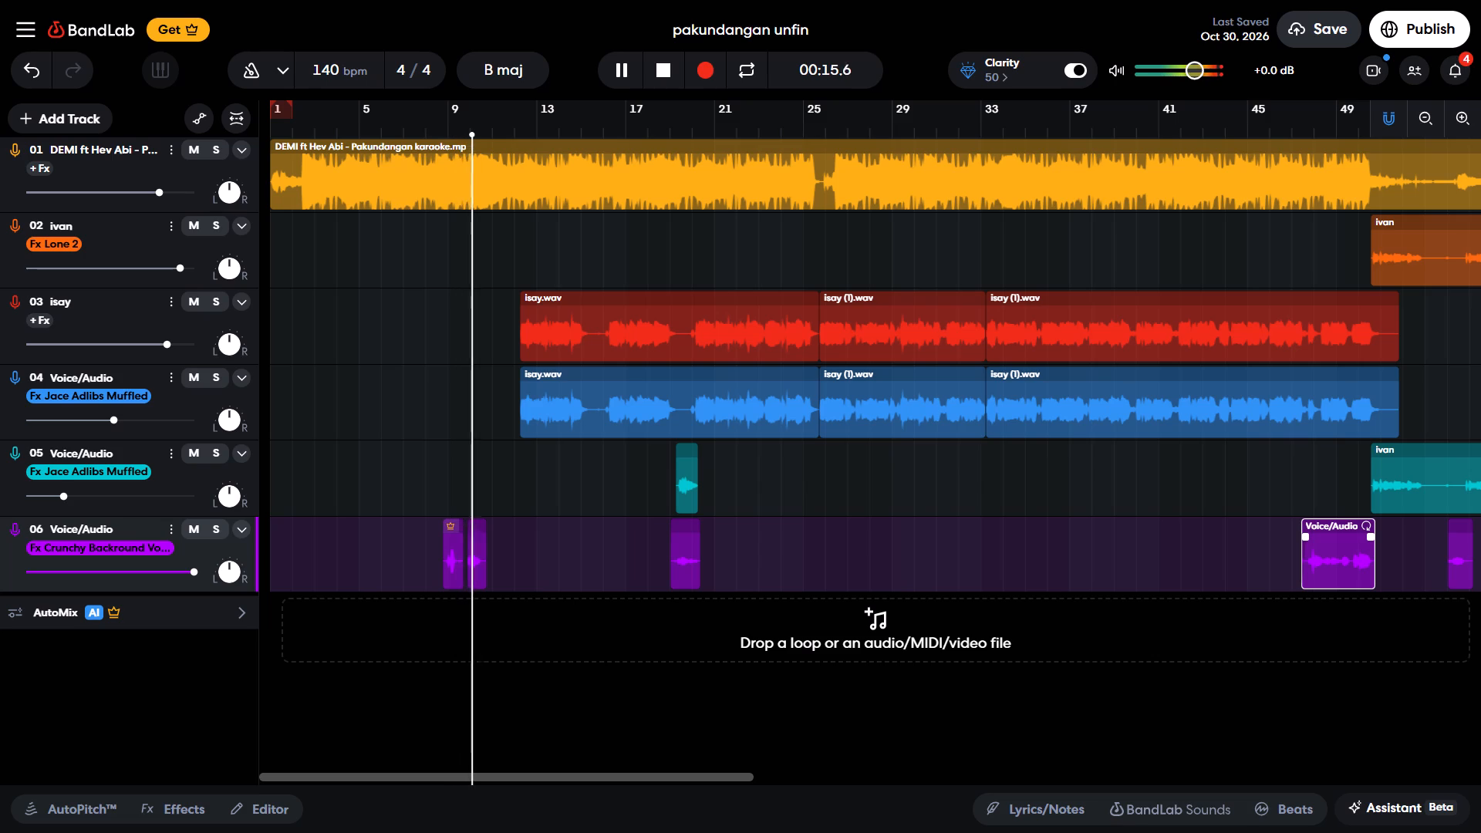
left_click(668, 72)
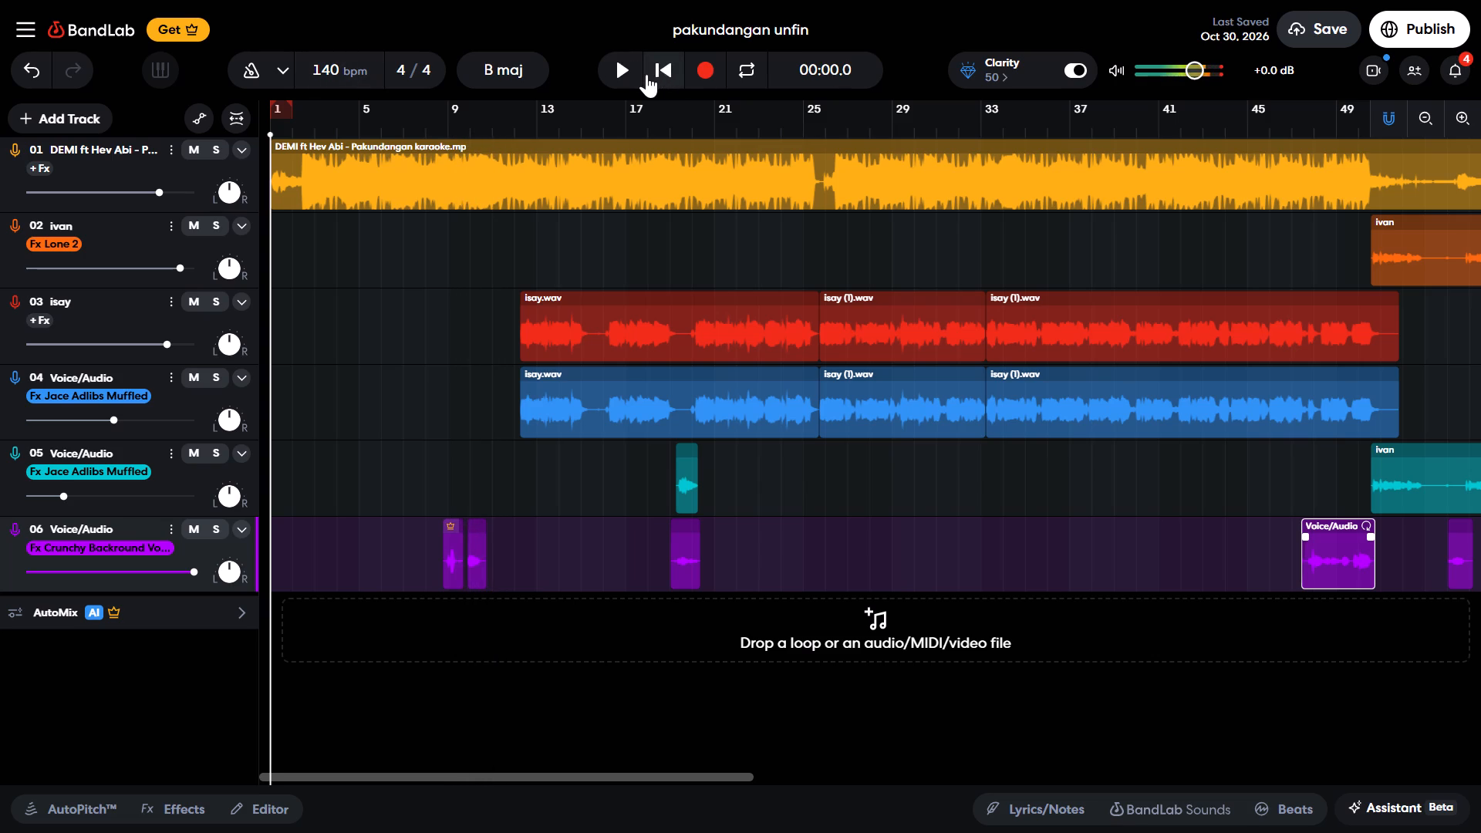
Play from the start and shift the first track 06 clip about one bar earlier, starting between bars 7 and 8.
left_click(626, 70)
left_click_drag(456, 555, 449, 555)
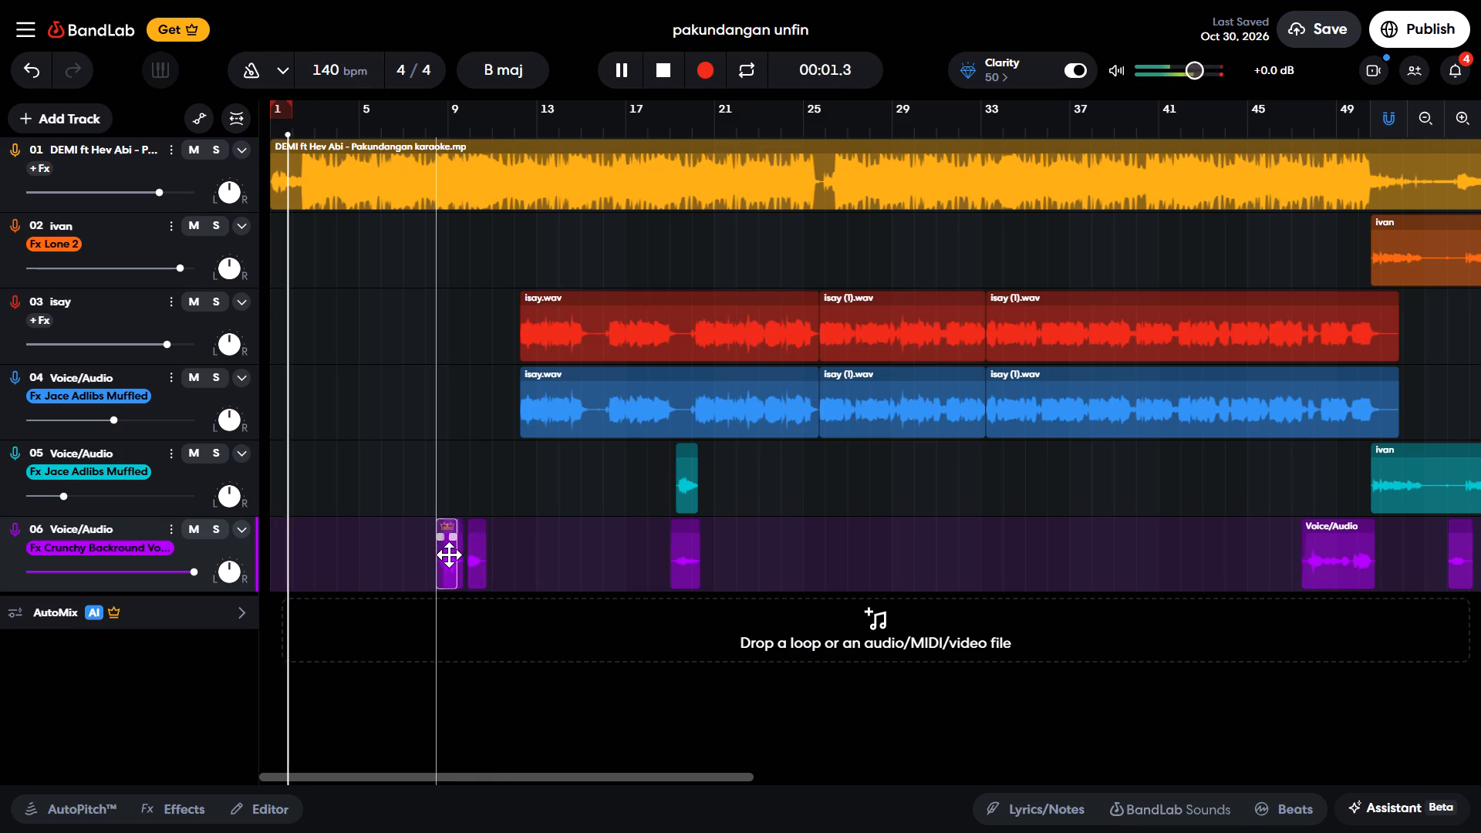
left_click_drag(449, 555, 442, 554)
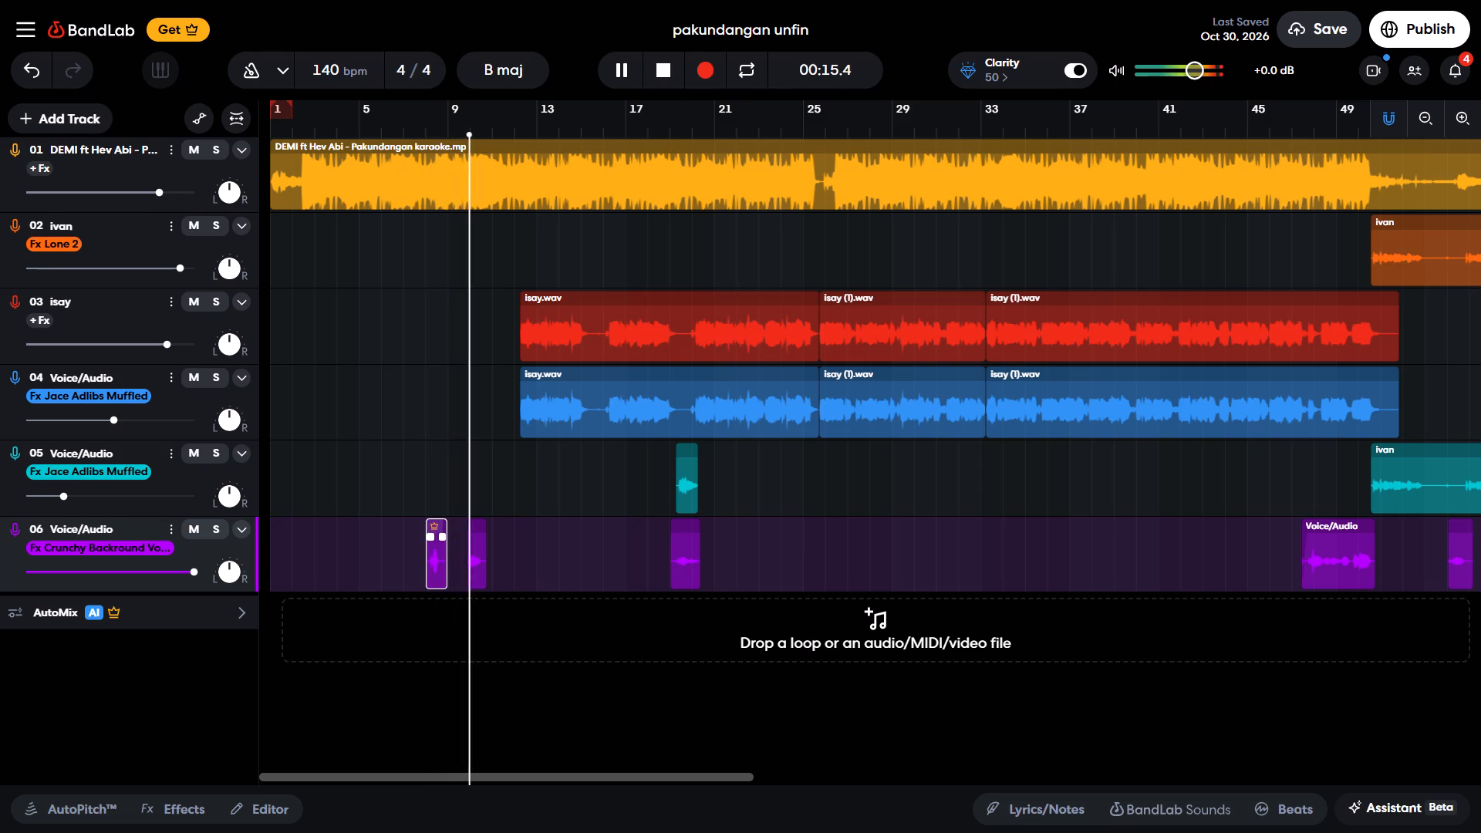
left_click_drag(437, 566, 429, 573)
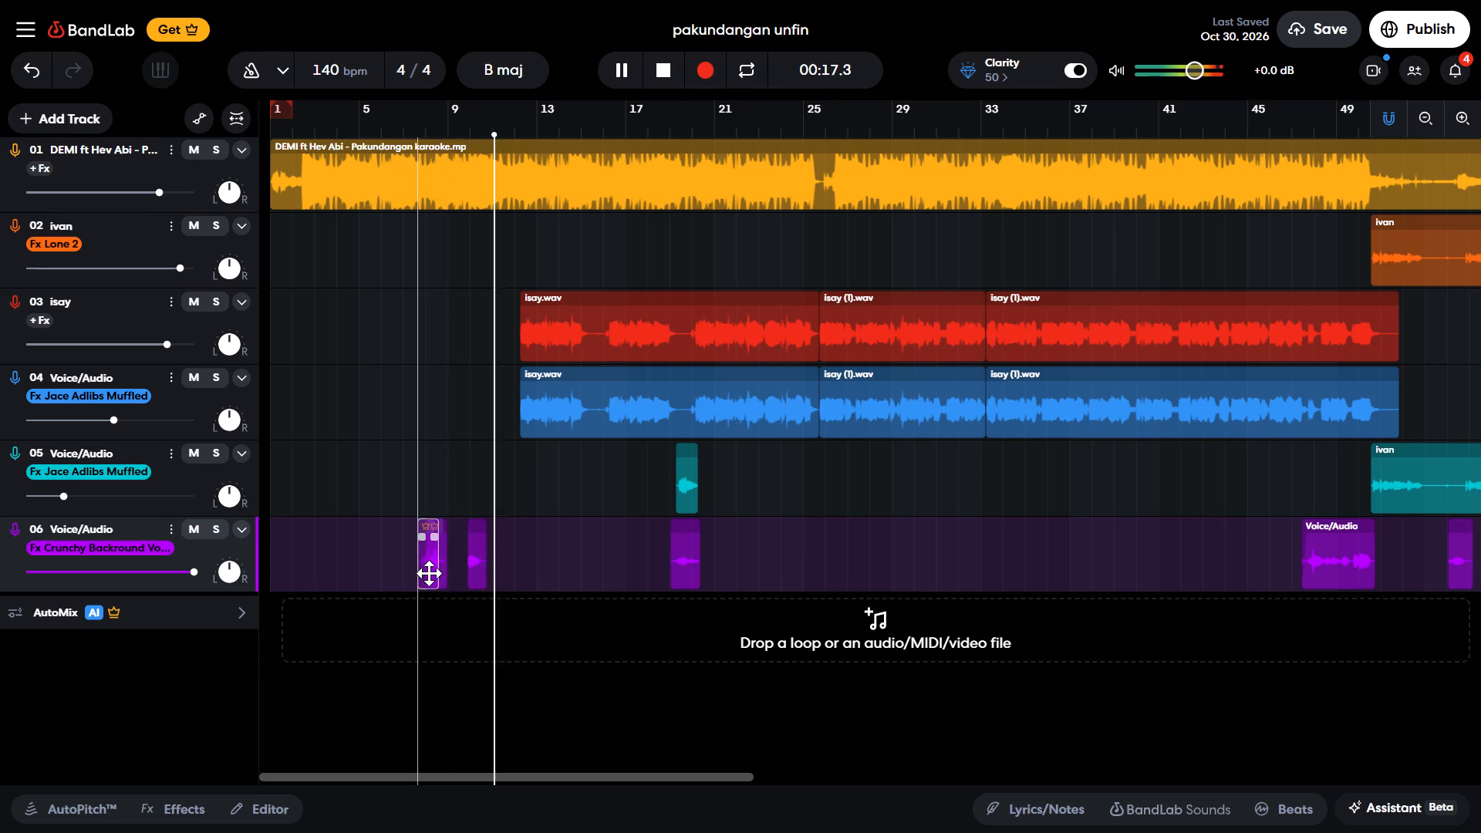
left_click_drag(429, 573, 430, 573)
left_click(664, 69)
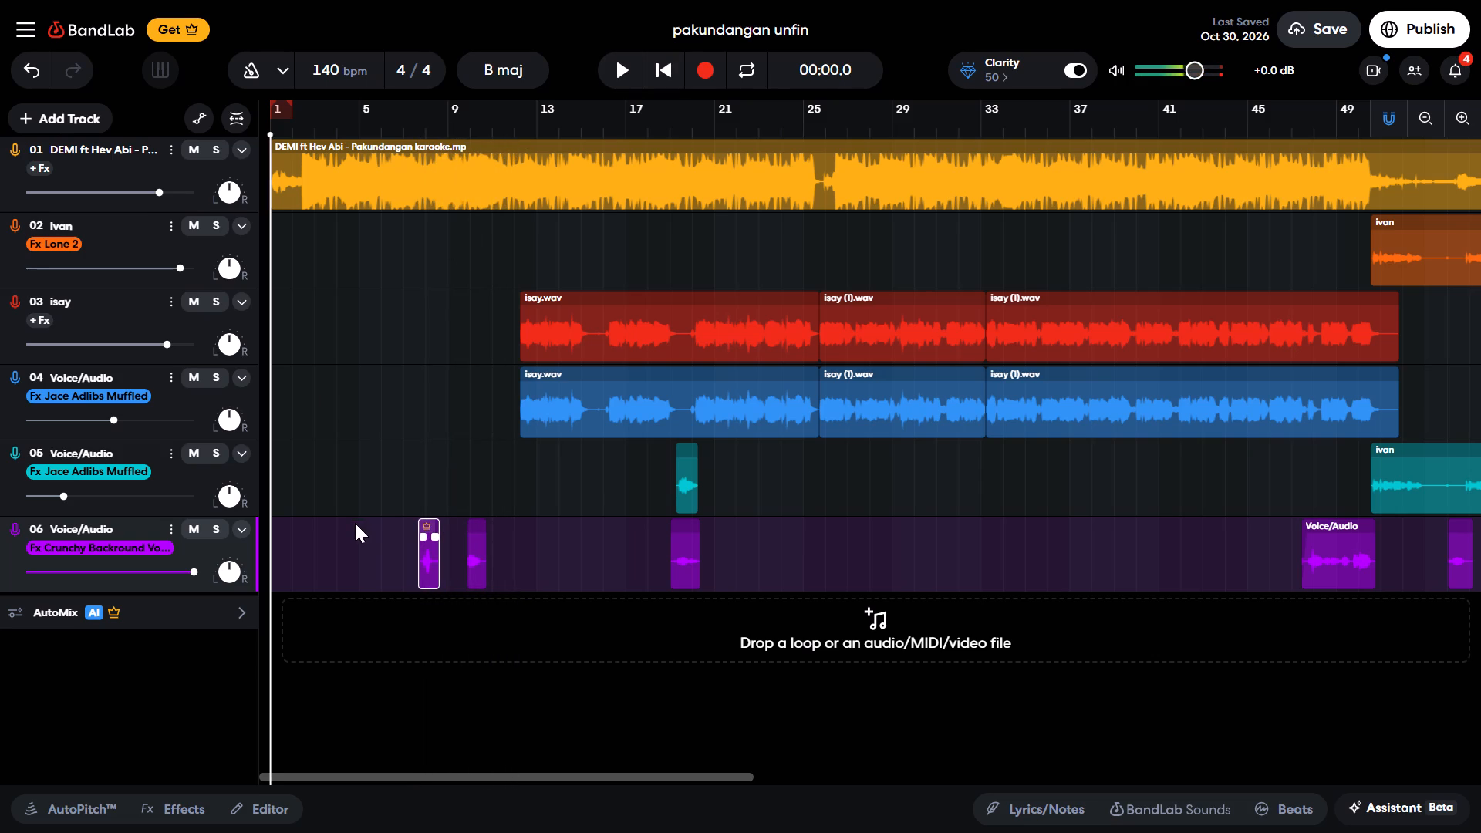
Play from 00:06.9 and nudge the first track 06 clip slightly later, keeping it between bars 7 and 9, then stop.
double_click(355, 537)
left_click(609, 69)
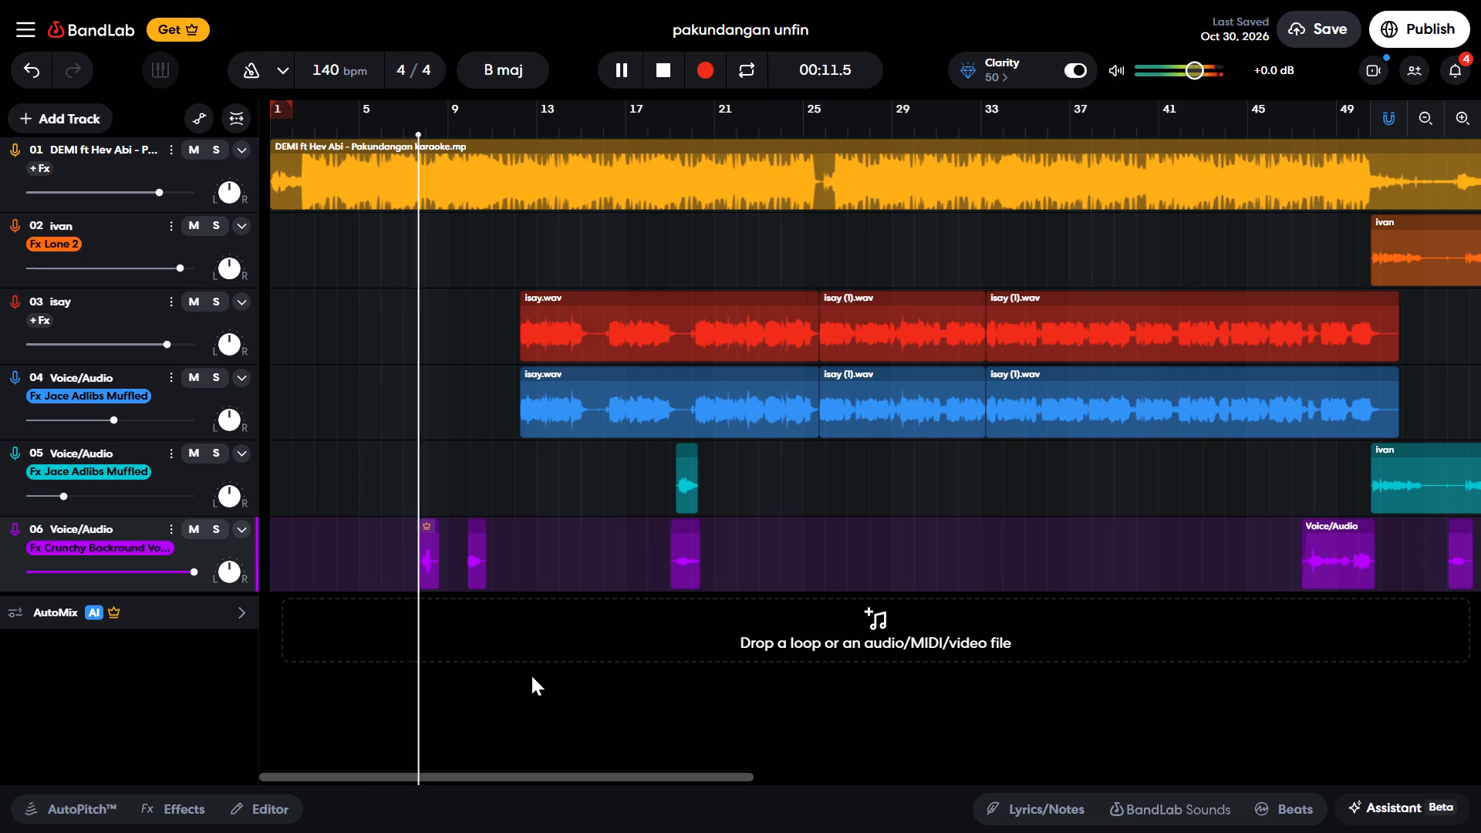
left_click(428, 568)
left_click(658, 71)
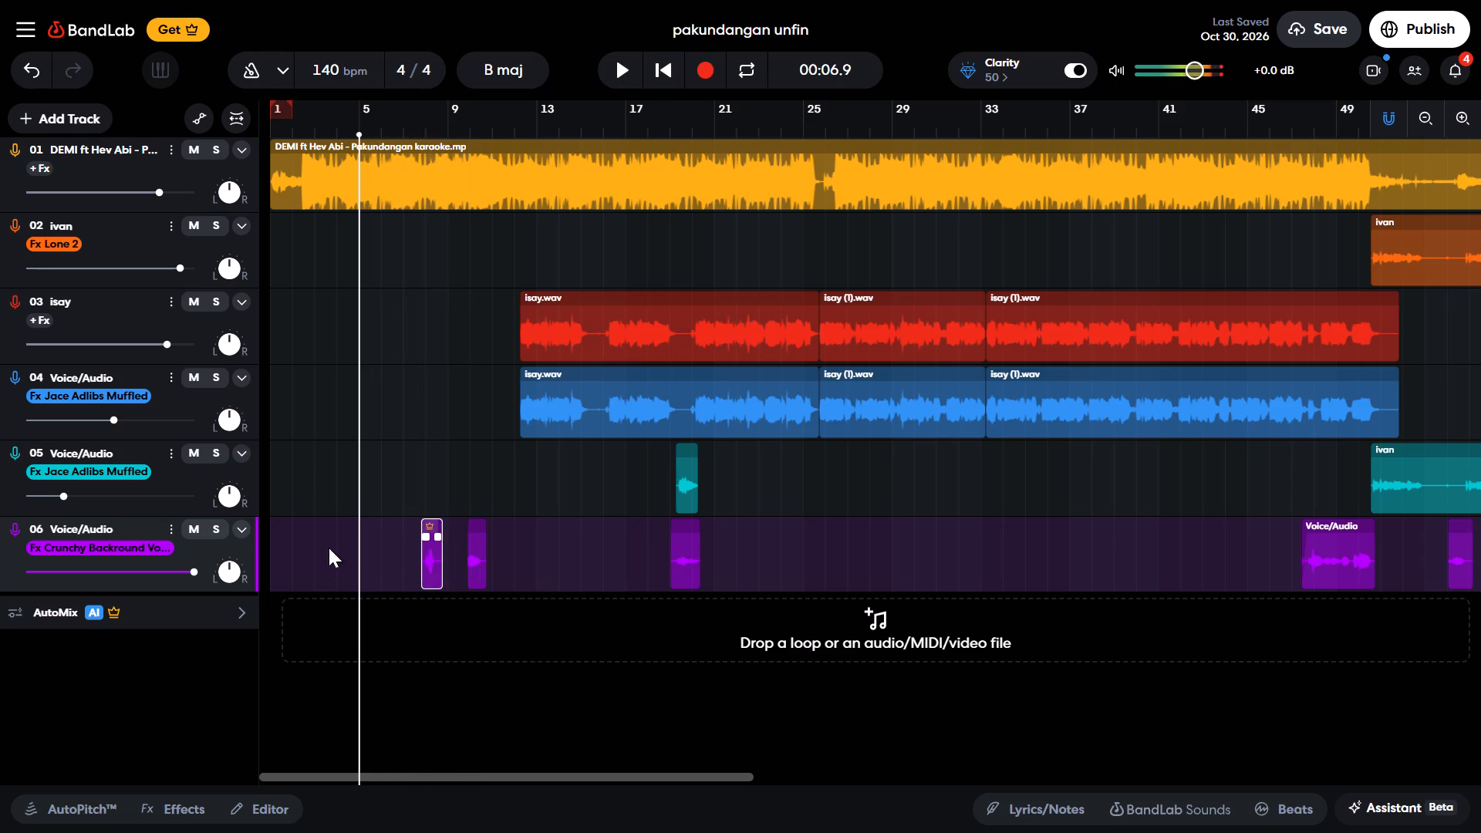
Lower the track 06 volume to about +3.9 dB while playing from 00:09.5, then stop and return to the project start.
double_click(394, 555)
left_click(623, 50)
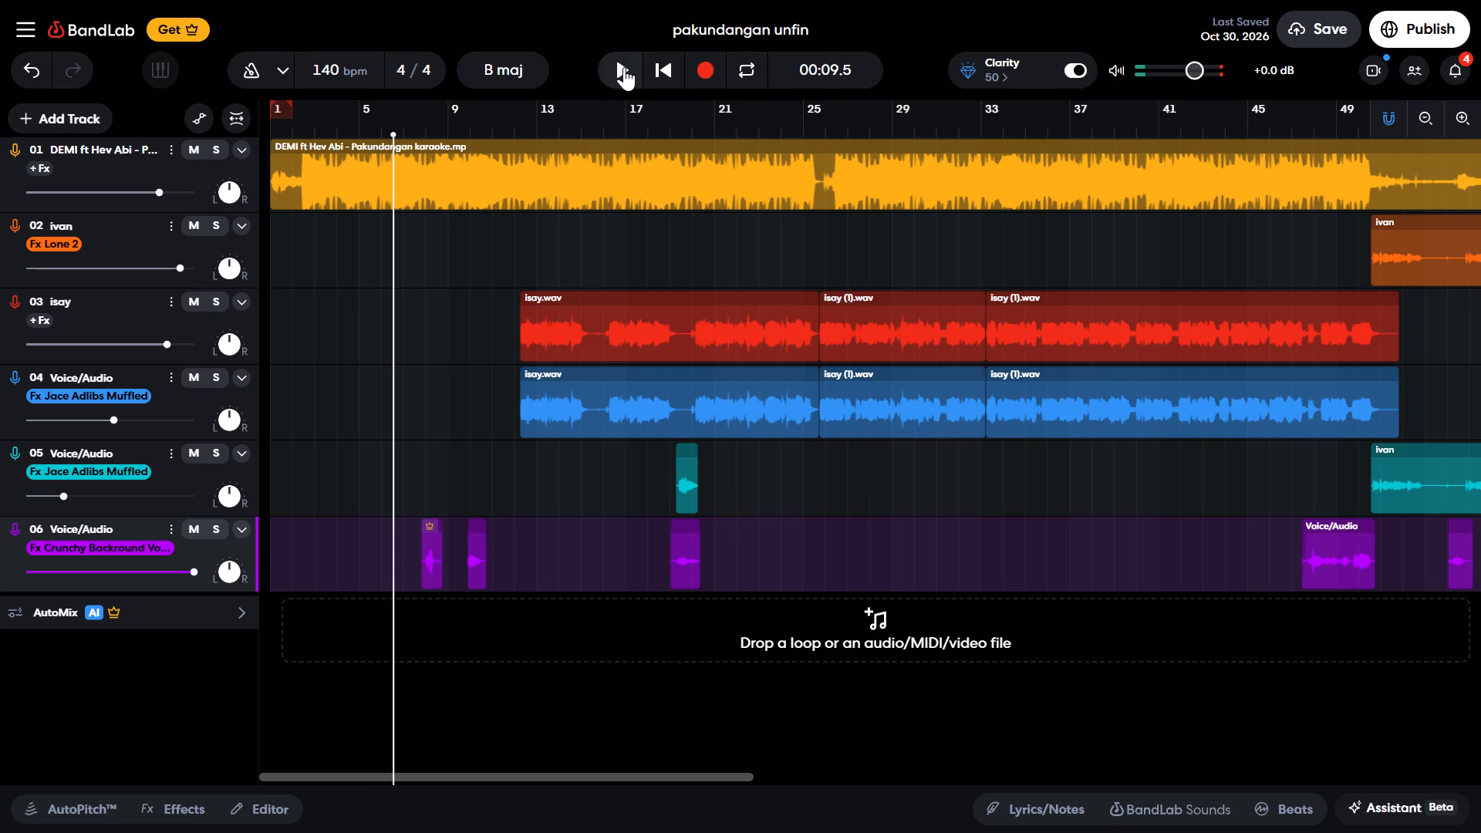
left_click(624, 67)
left_click_drag(185, 573, 164, 575)
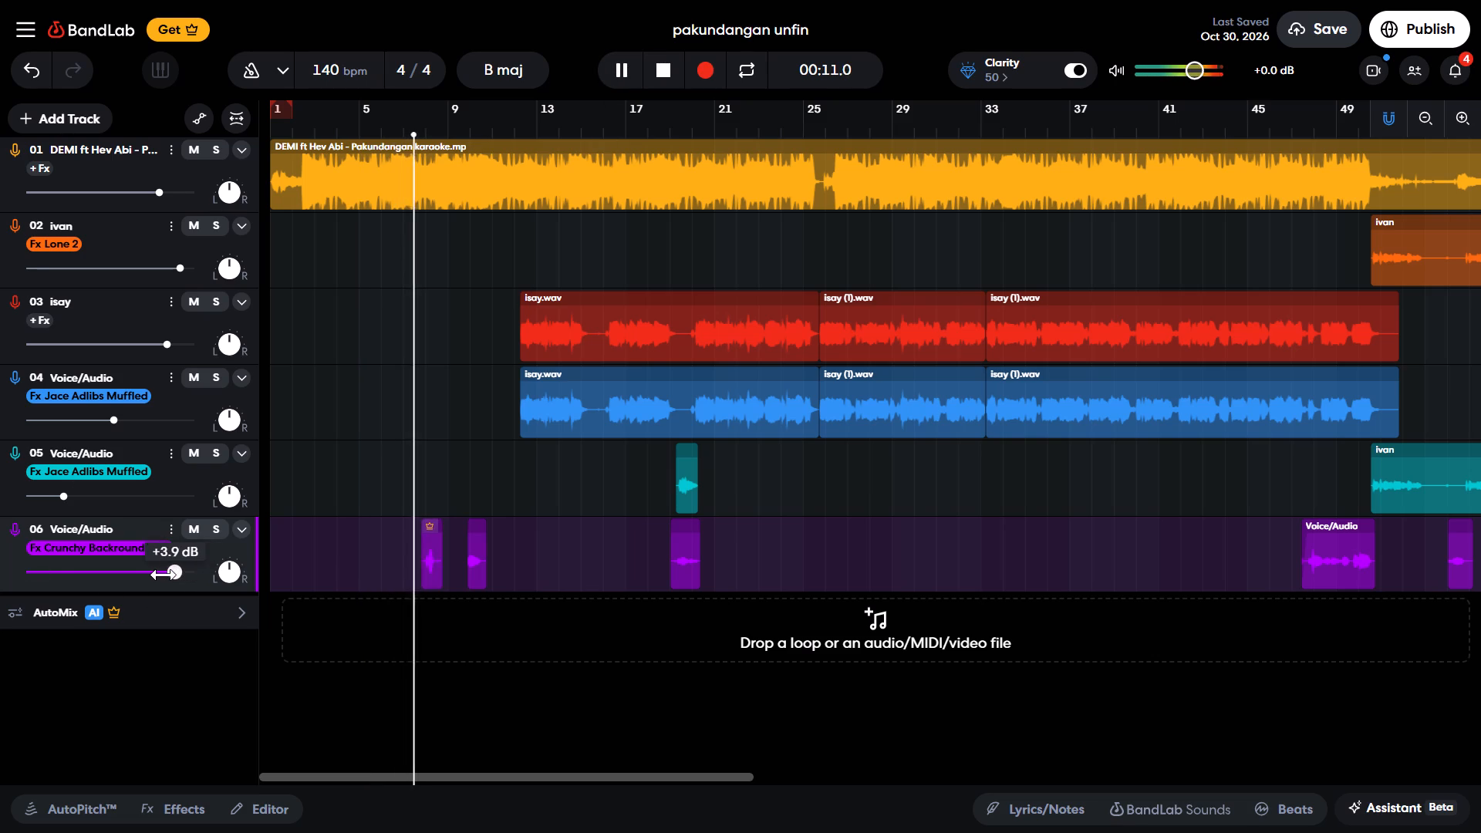
left_click_drag(164, 575, 163, 575)
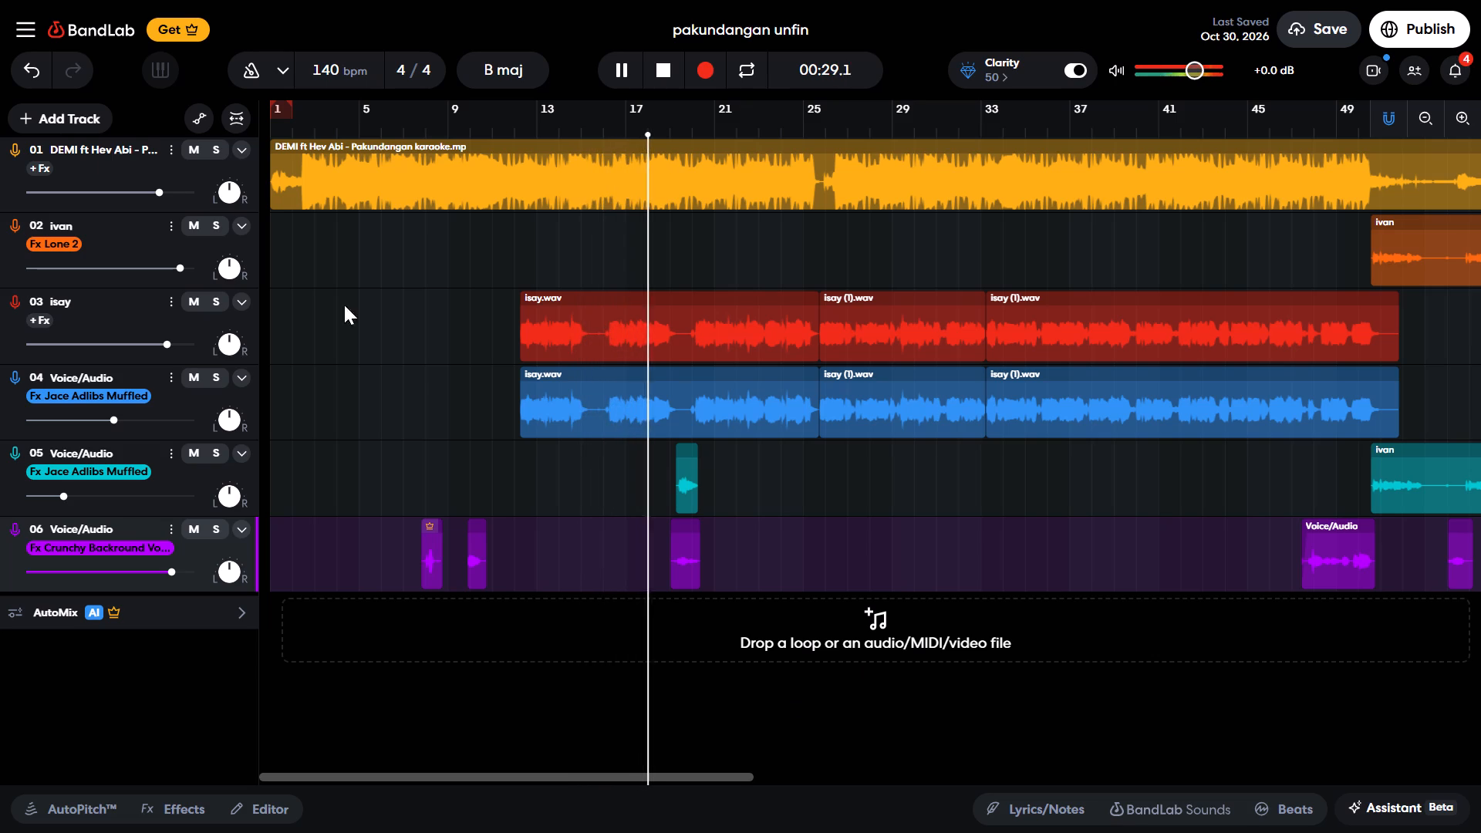
left_click(654, 56)
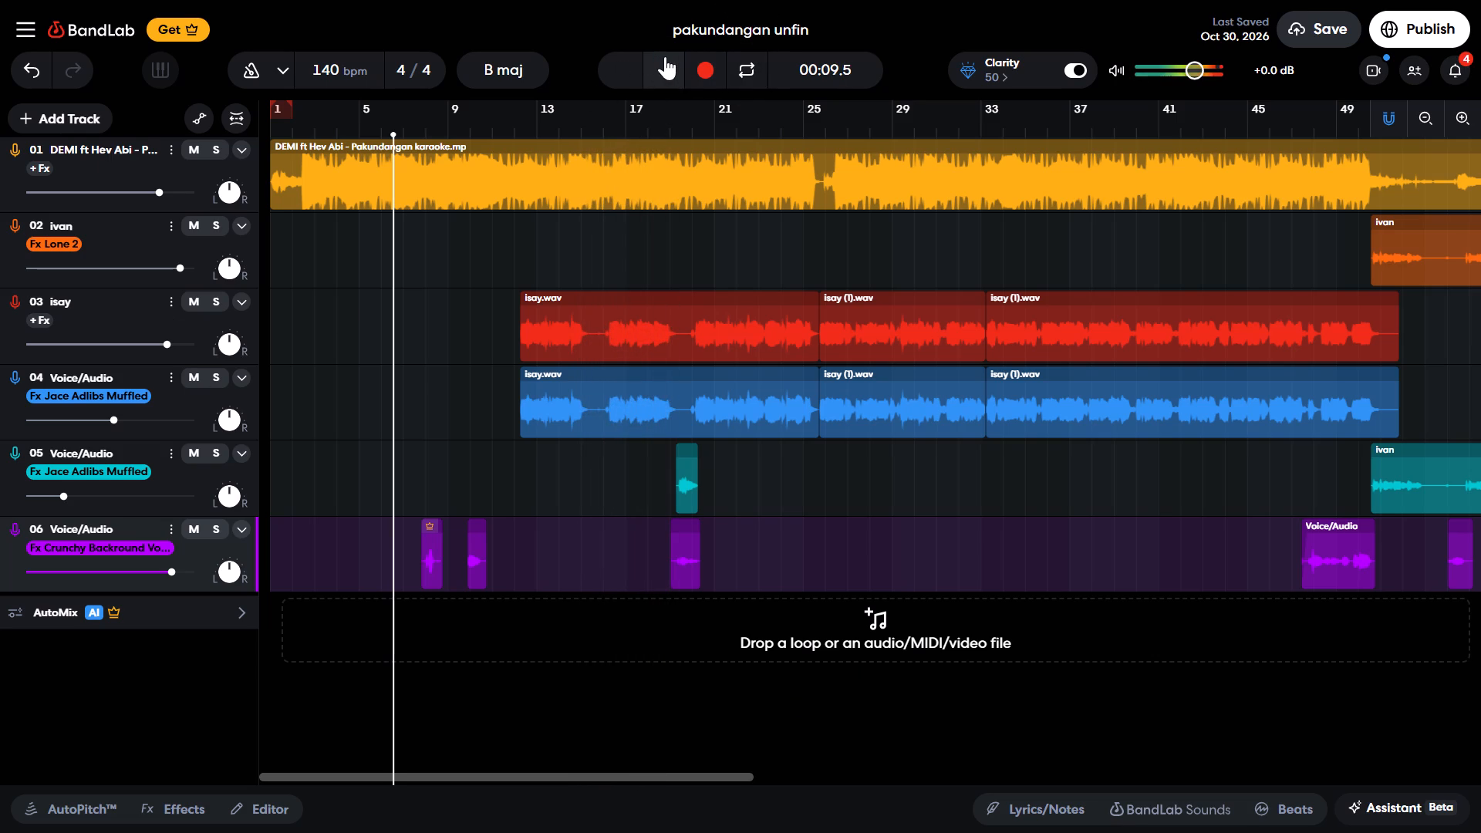
left_click(675, 59)
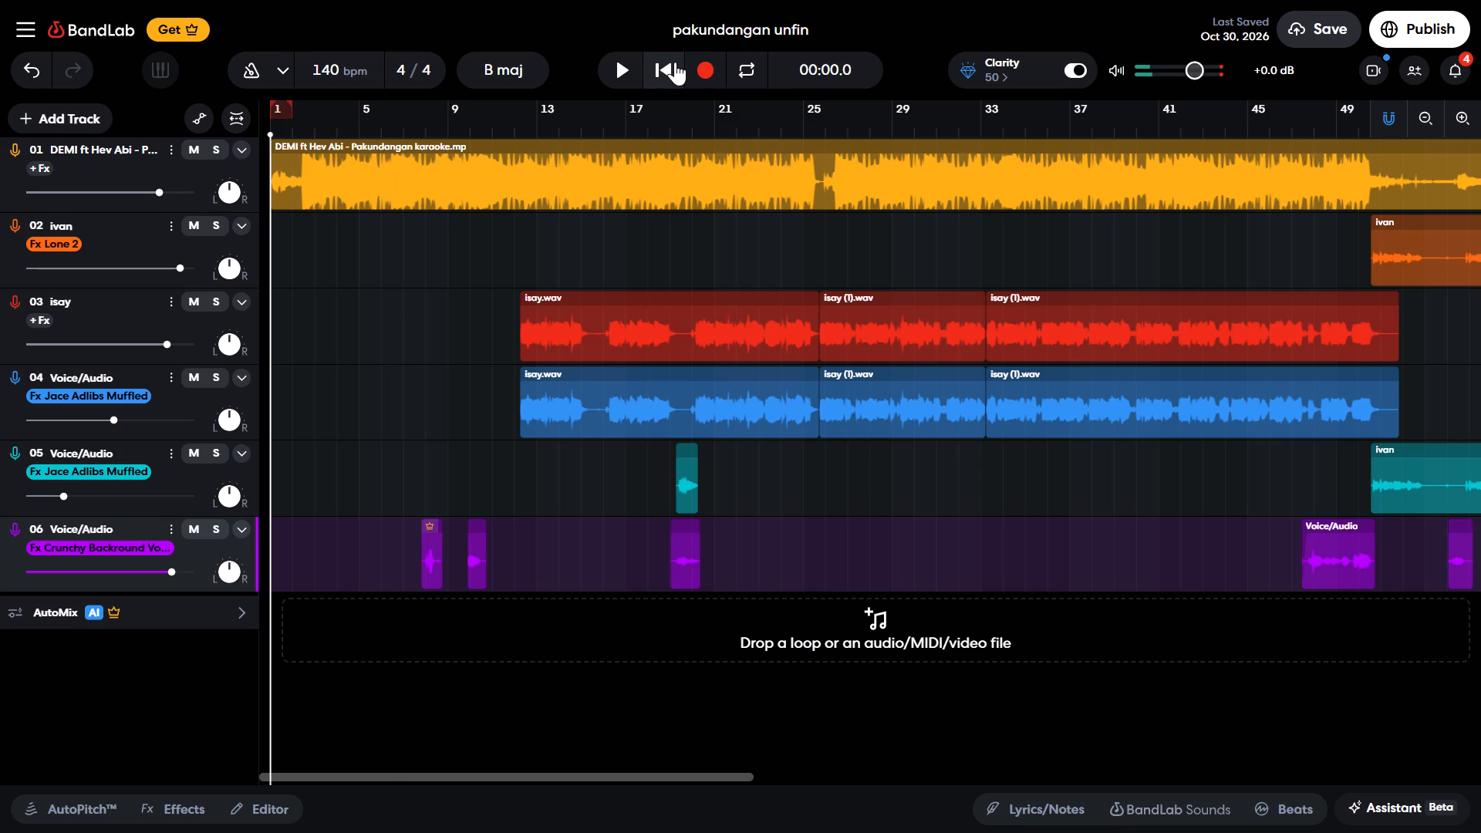
Play from 00:29.1 to check the track 05 and 06 clips around bar 19, then stop.
double_click(646, 555)
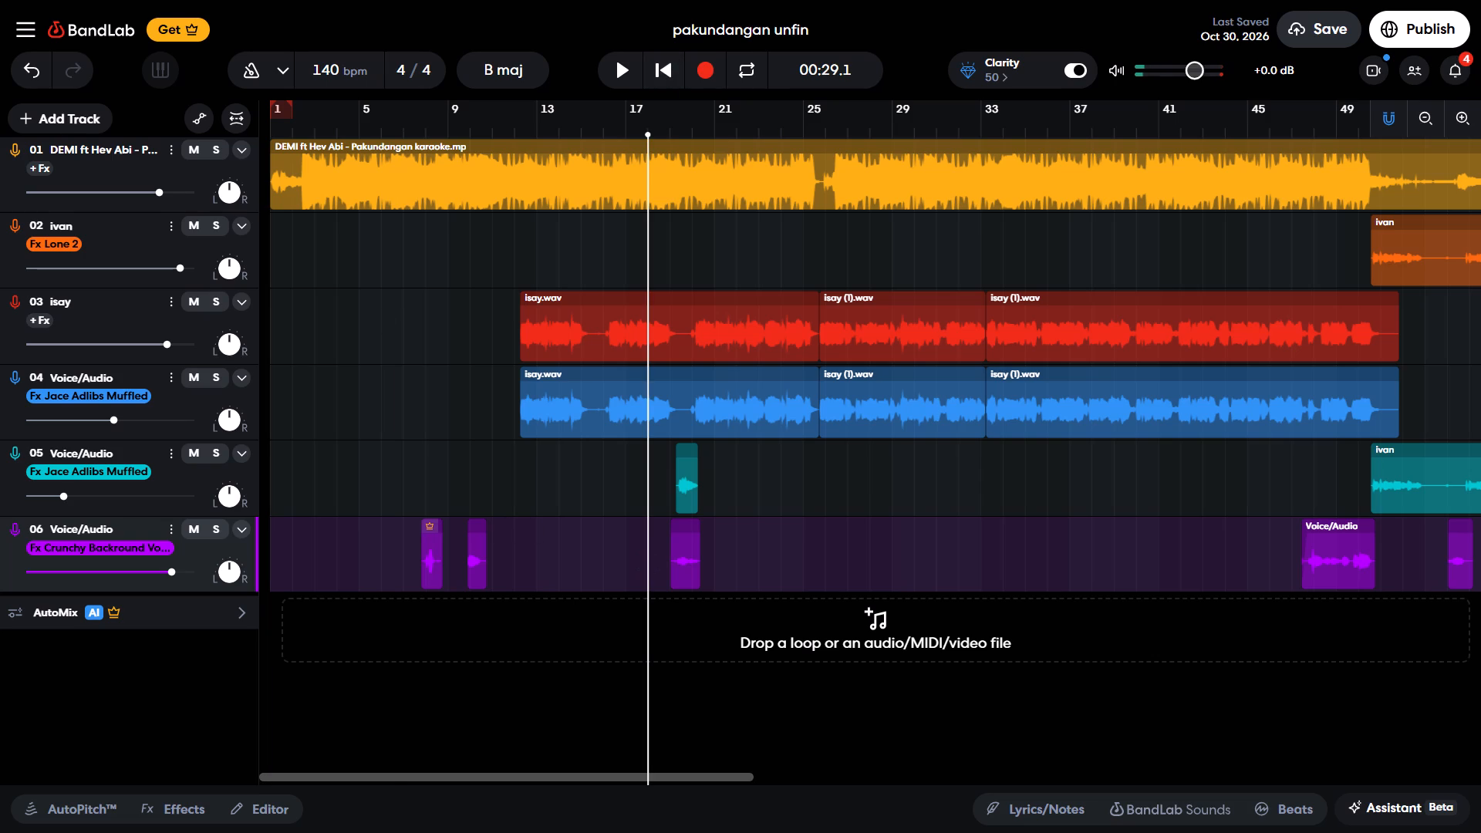
left_click(624, 83)
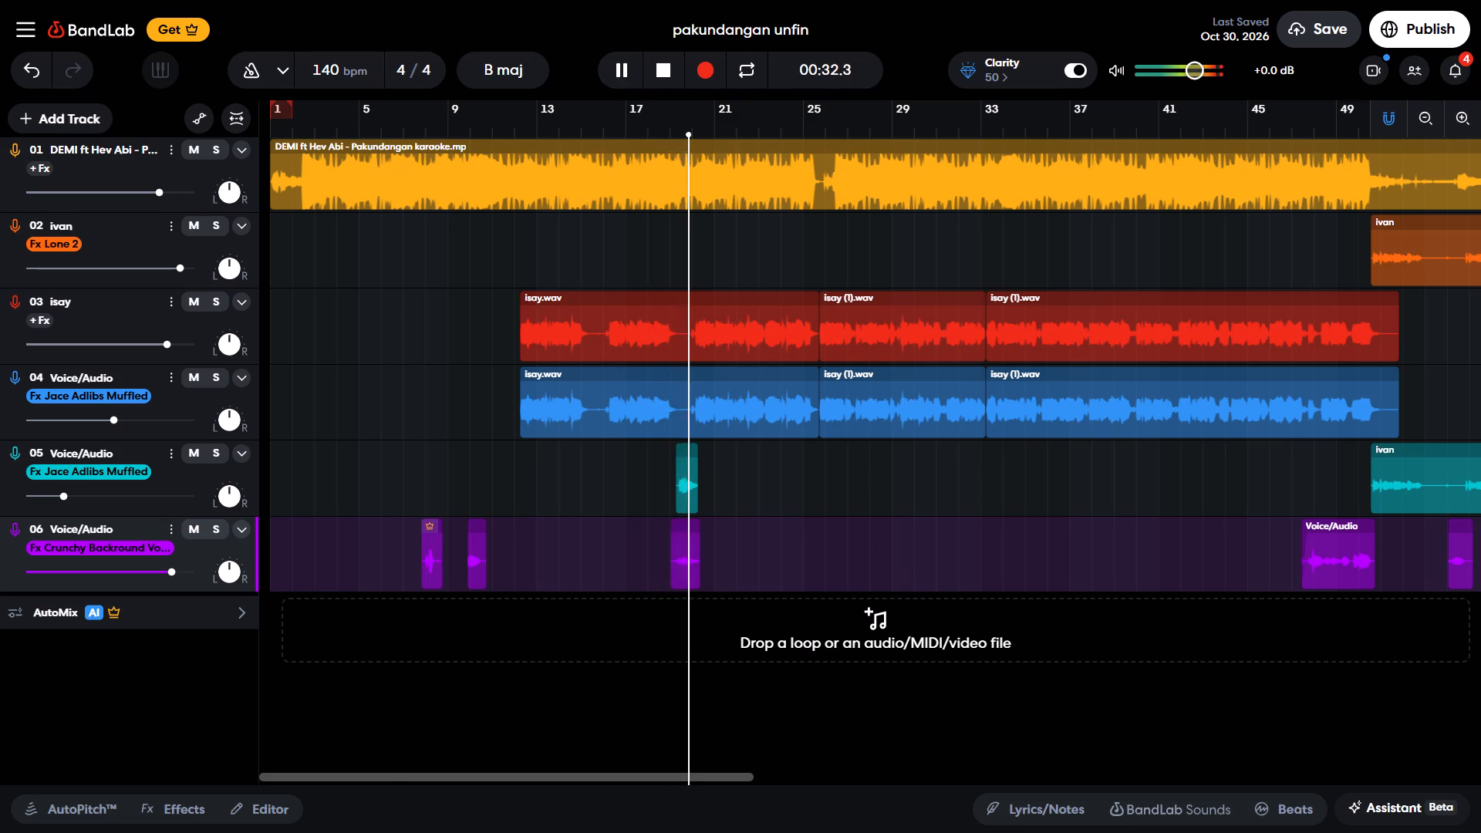
left_click(668, 73)
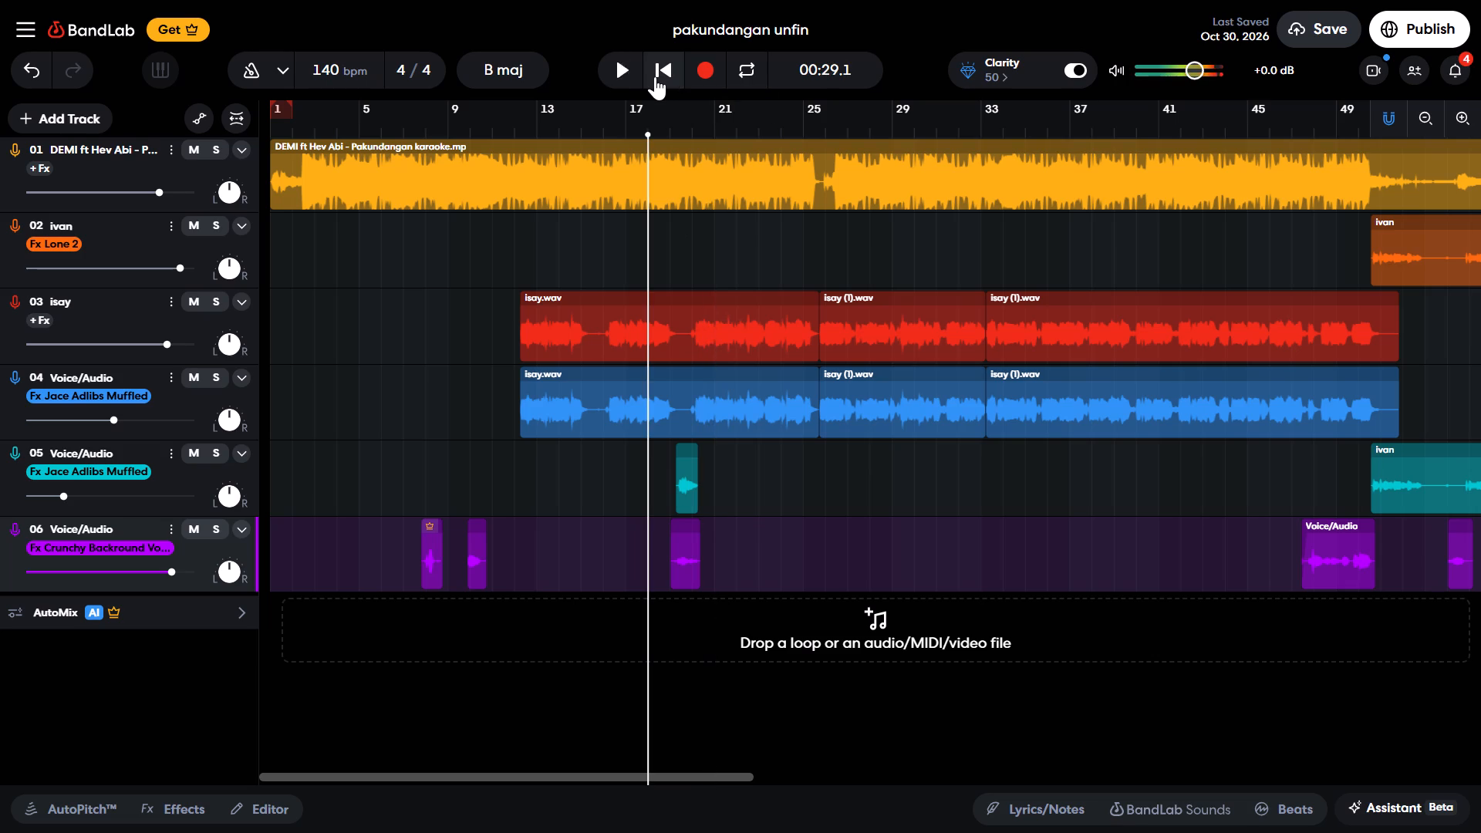
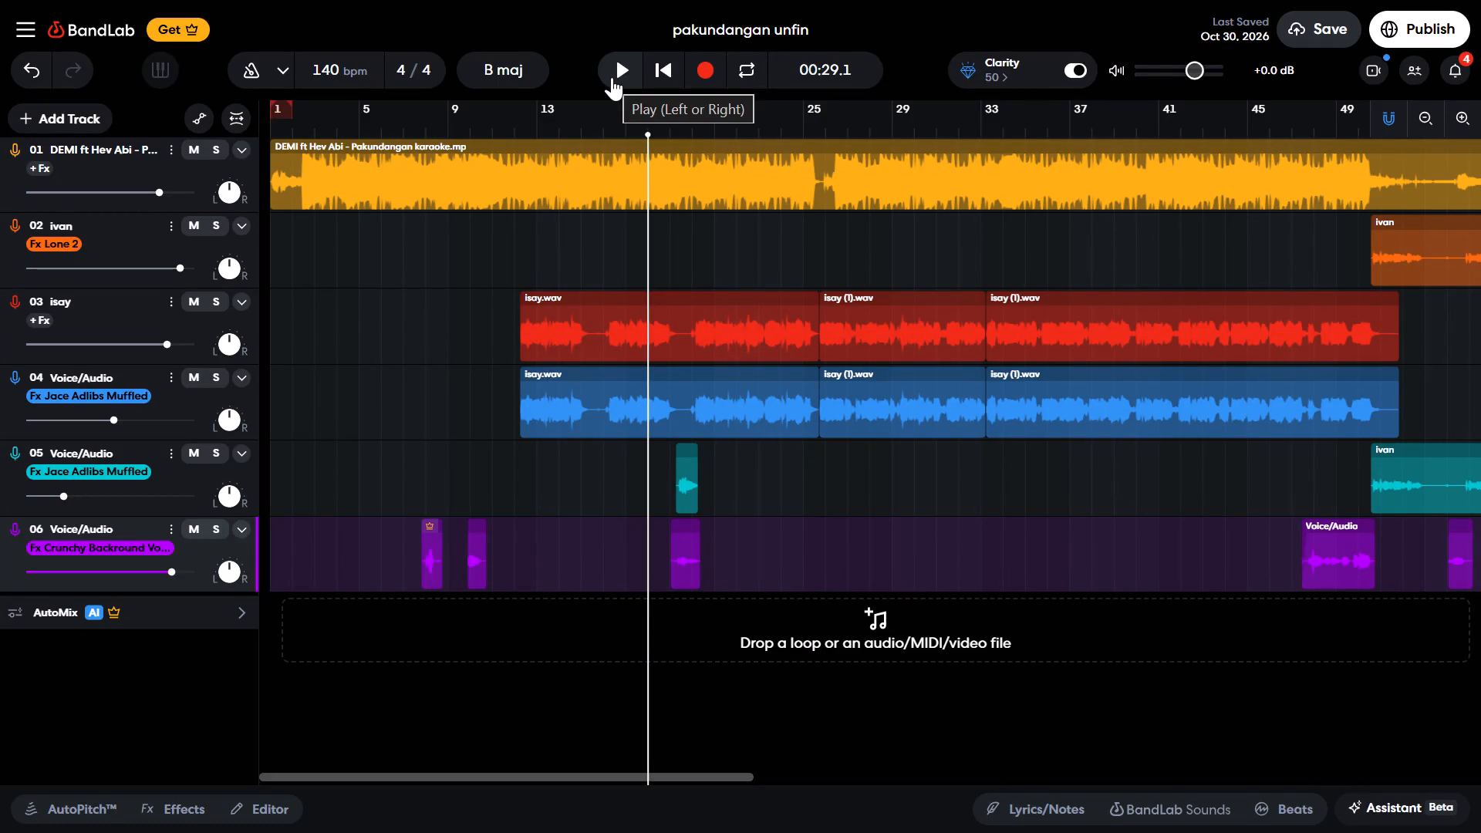
Return to the project start and play the mix through to listen to the vocal and adlib clips.
left_click(657, 61)
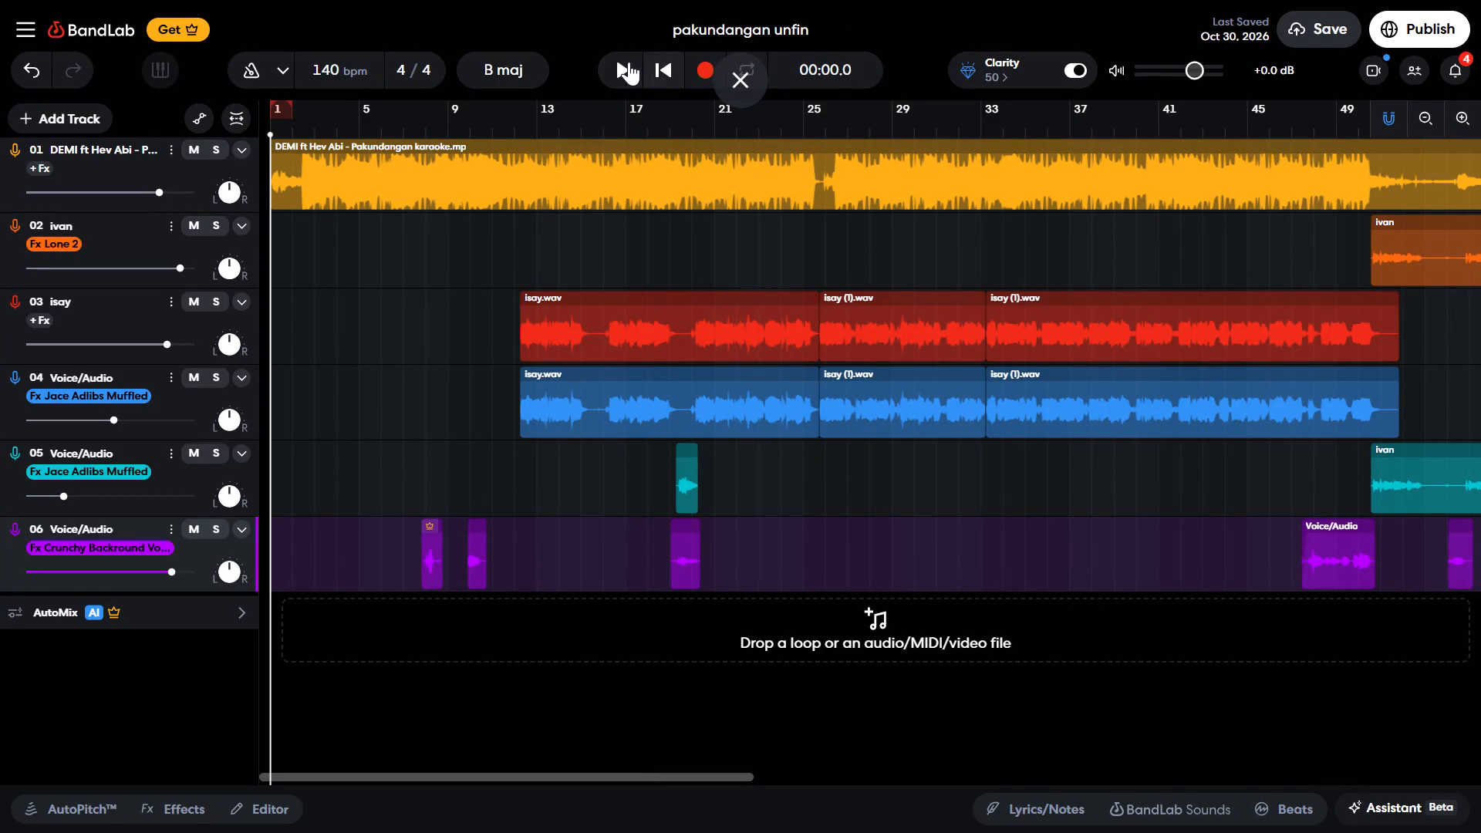
left_click(629, 62)
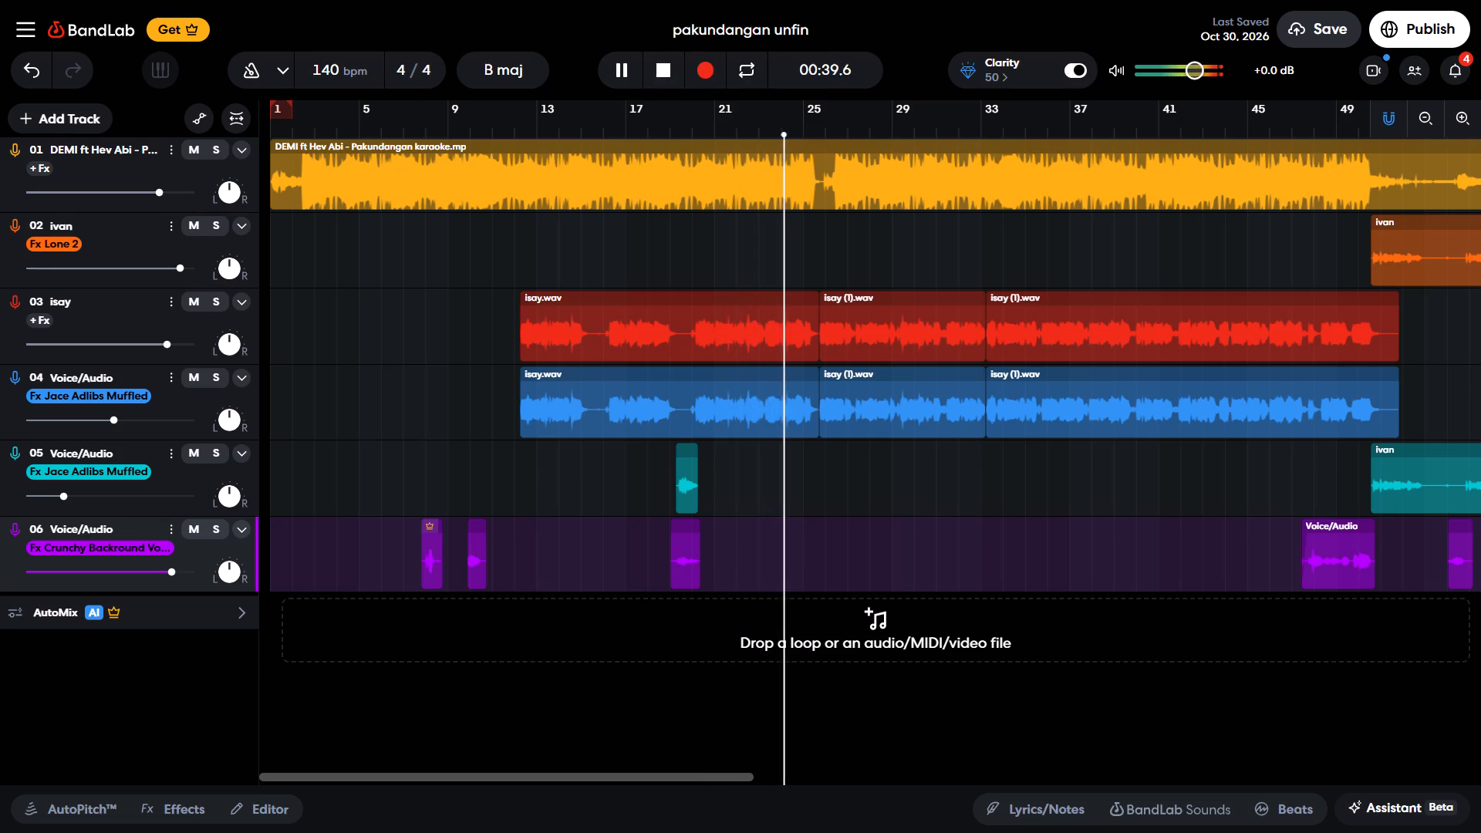
Restart playback from the project start and toggle the track 06 mute off and on to compare the mix.
left_click(673, 60)
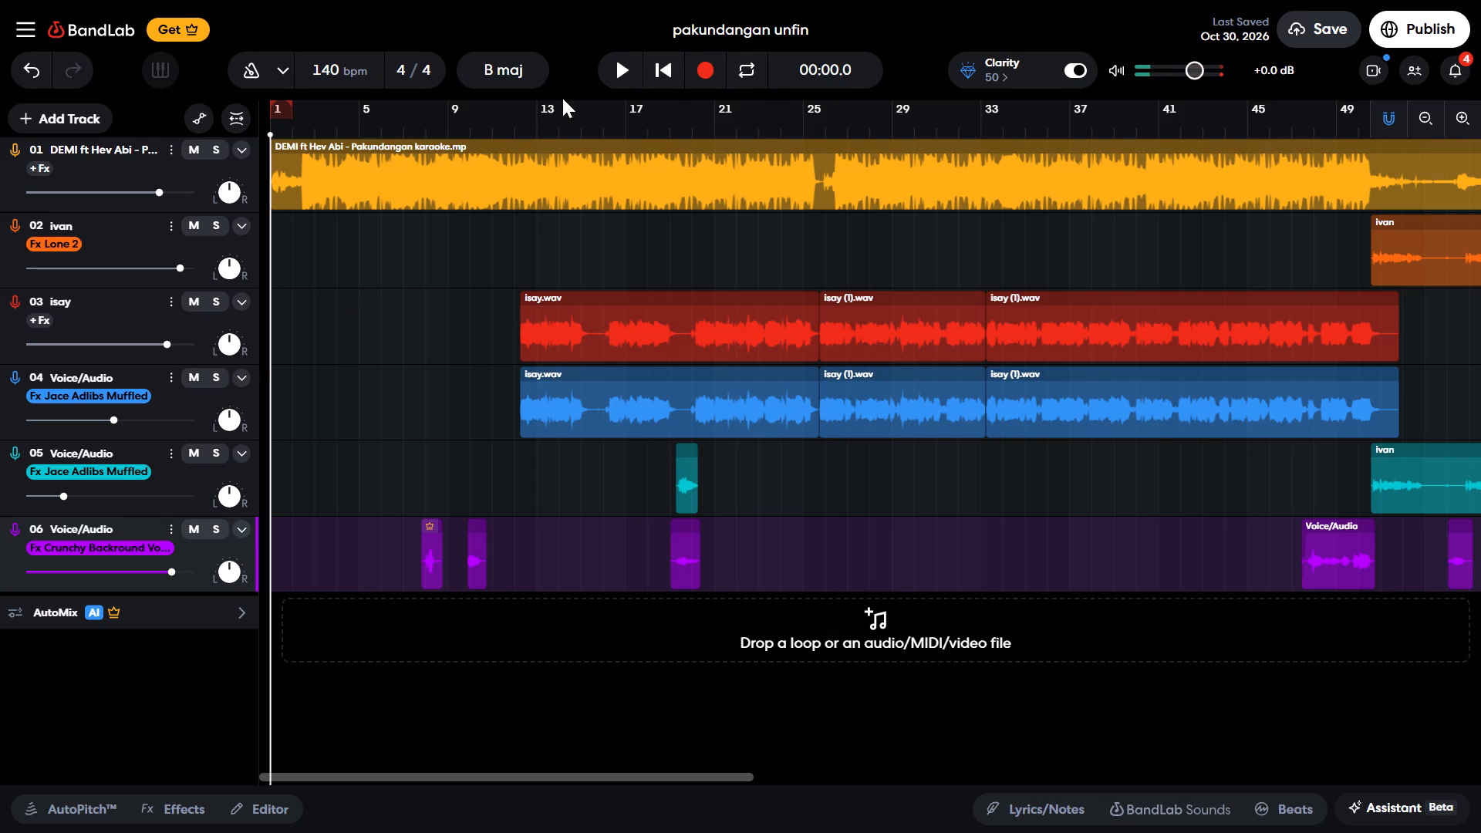
left_click(626, 69)
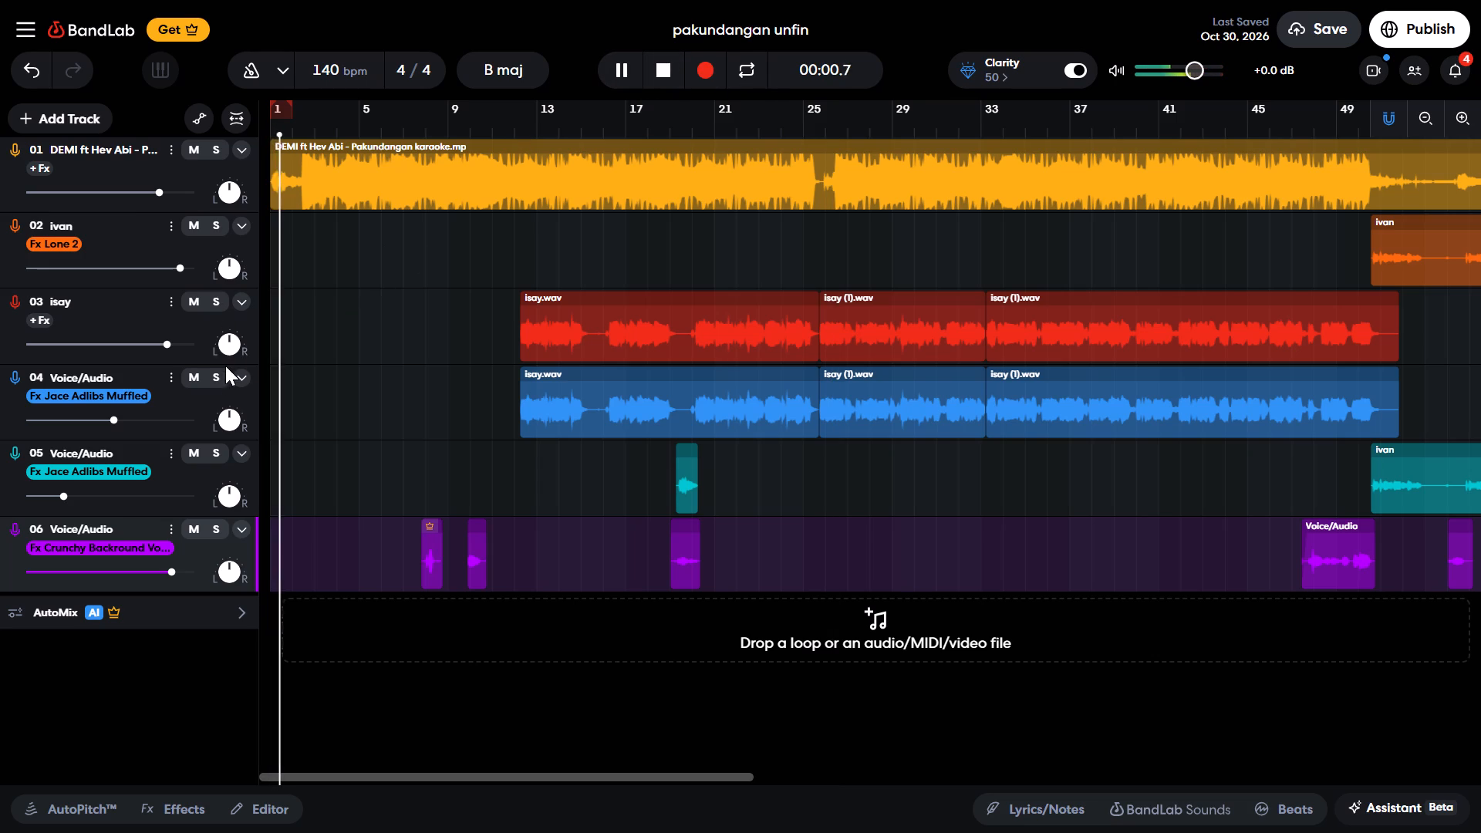
left_click(197, 522)
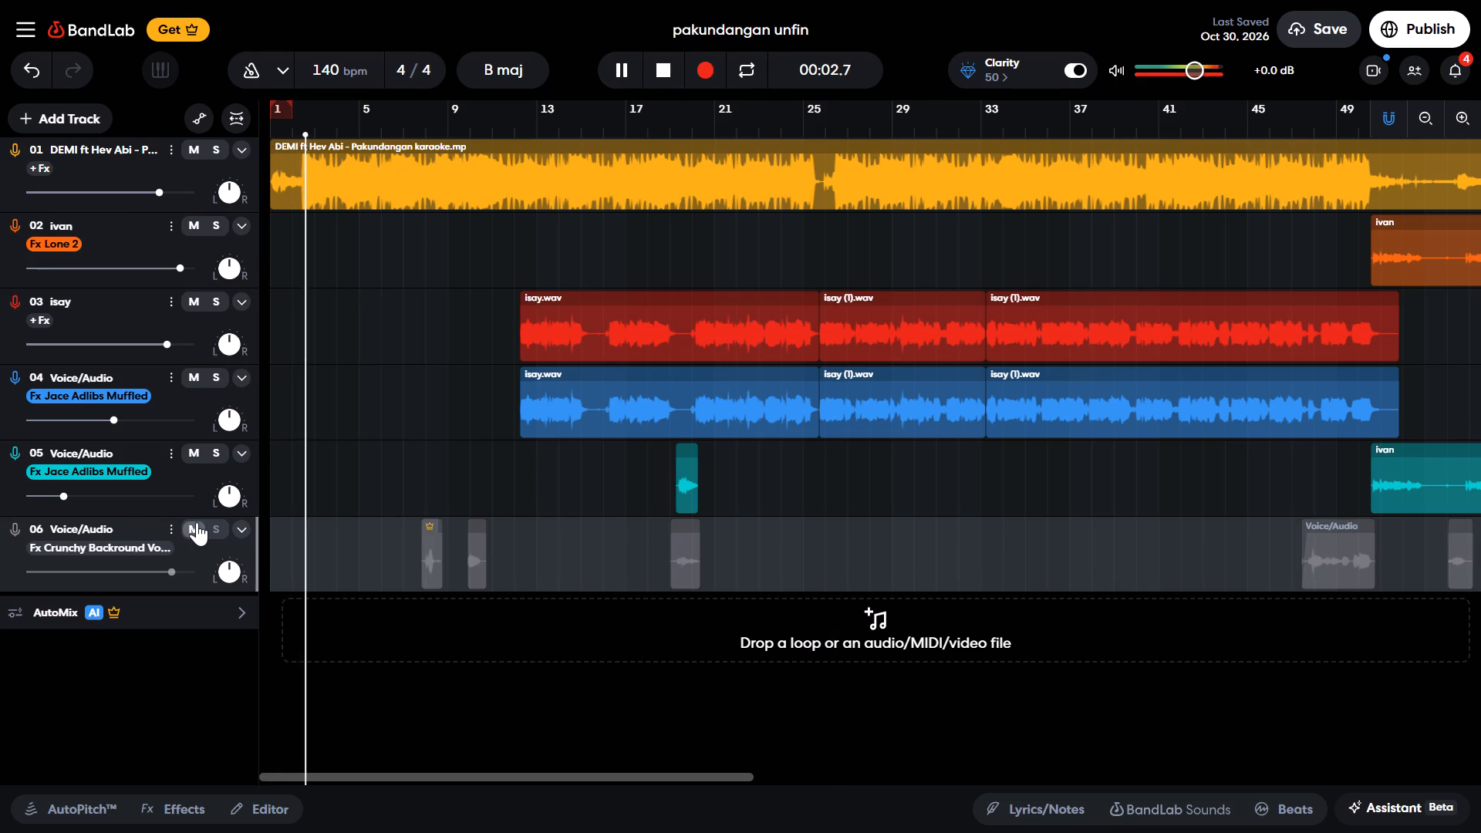
left_click(197, 522)
left_click(203, 521)
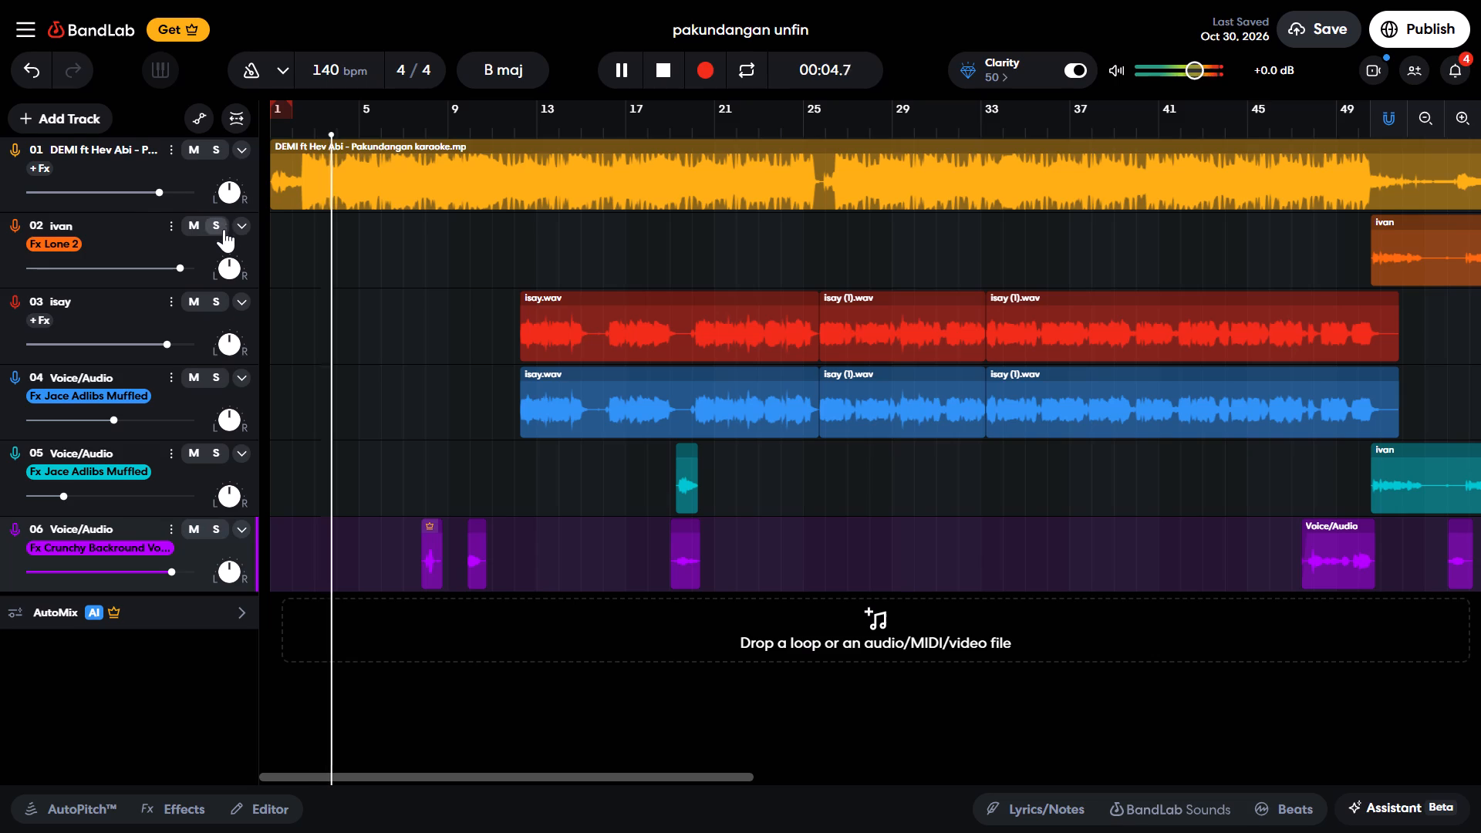
Audition with tracks 02 and 03 muted, toggling track 01's mute to compare, then stop and unmute tracks 02 and 03.
left_click(204, 222)
left_click(197, 302)
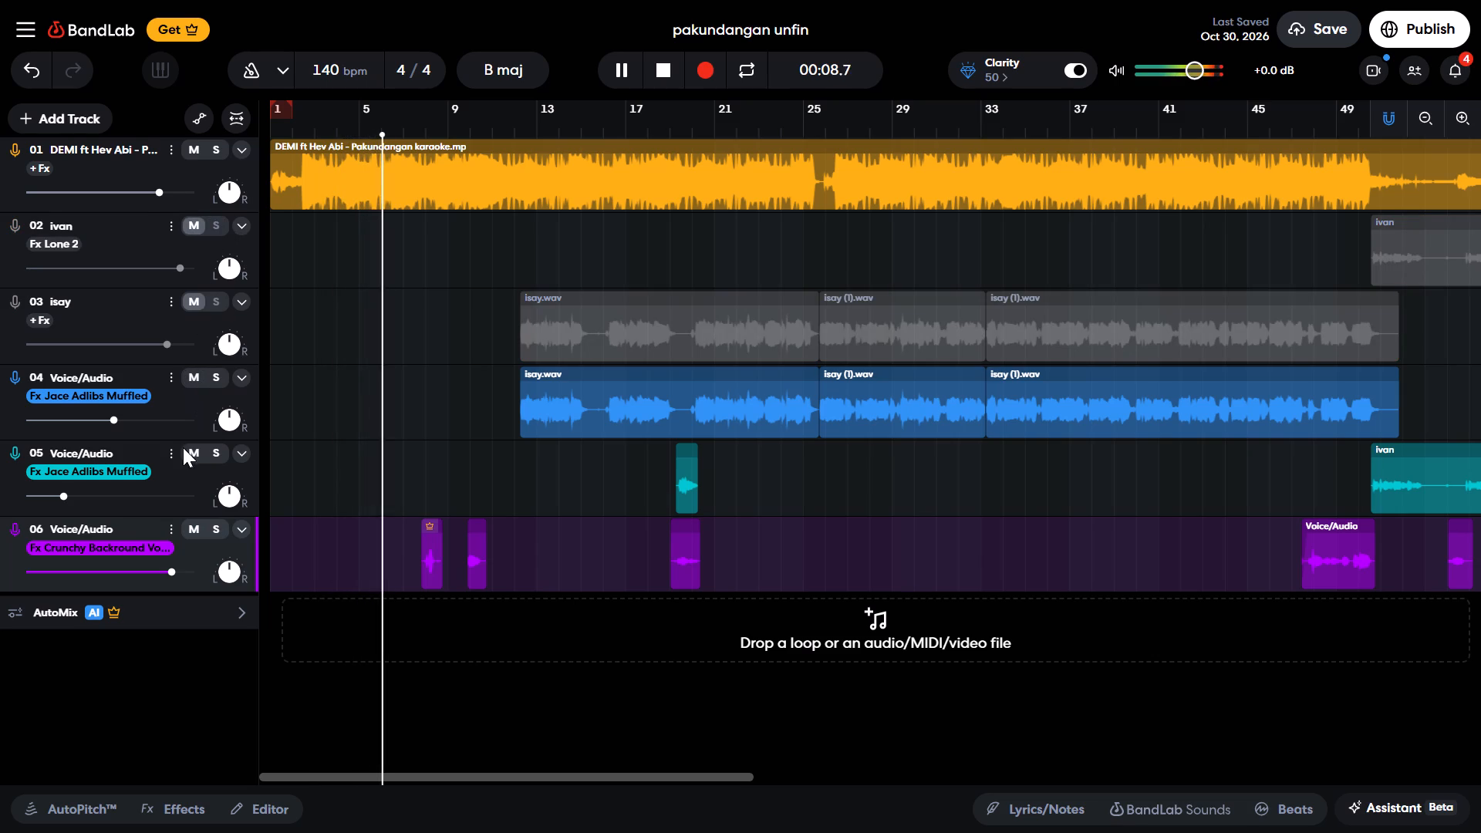
left_click(196, 143)
left_click(195, 143)
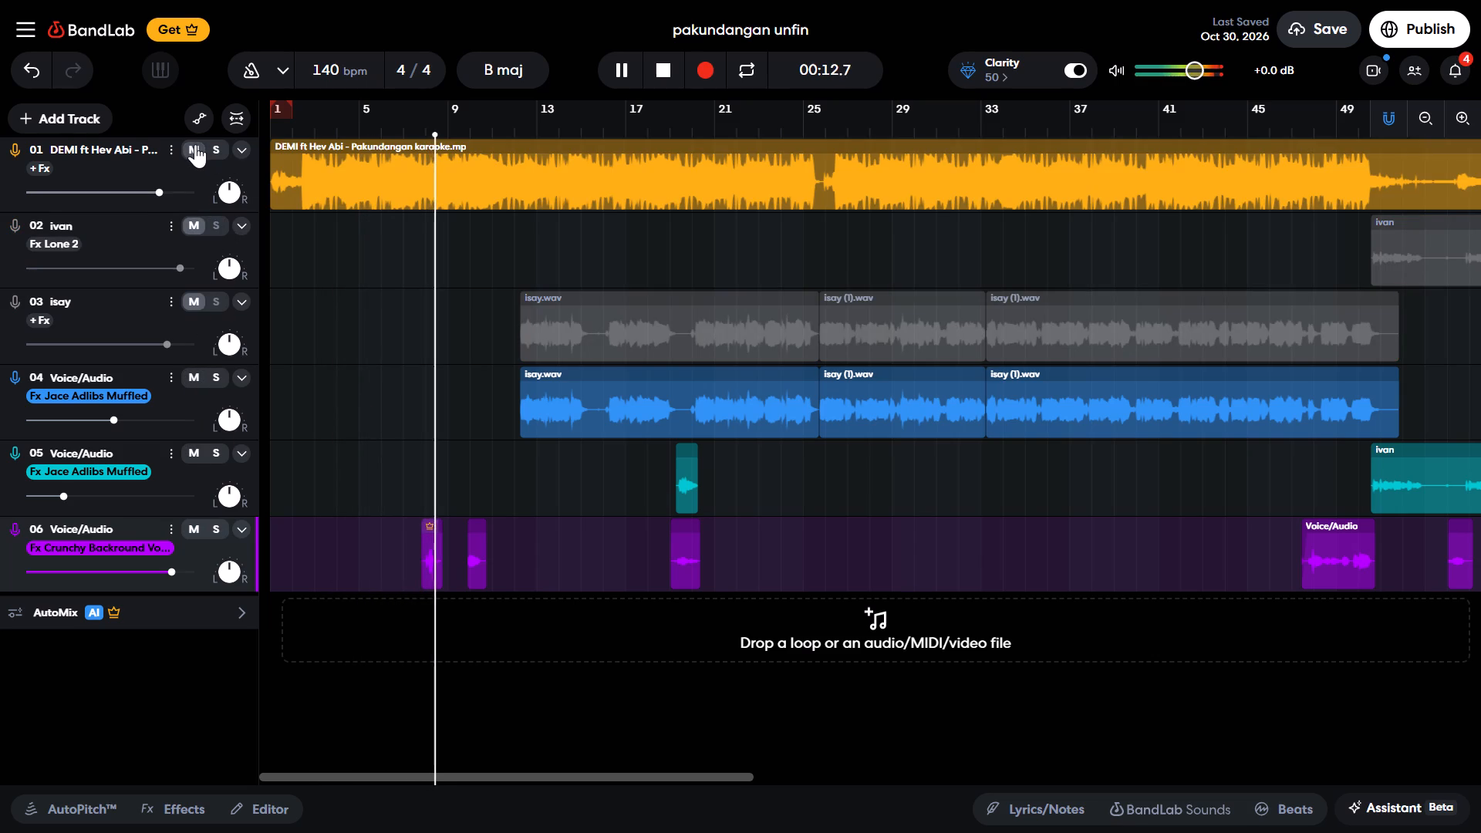
left_click(195, 144)
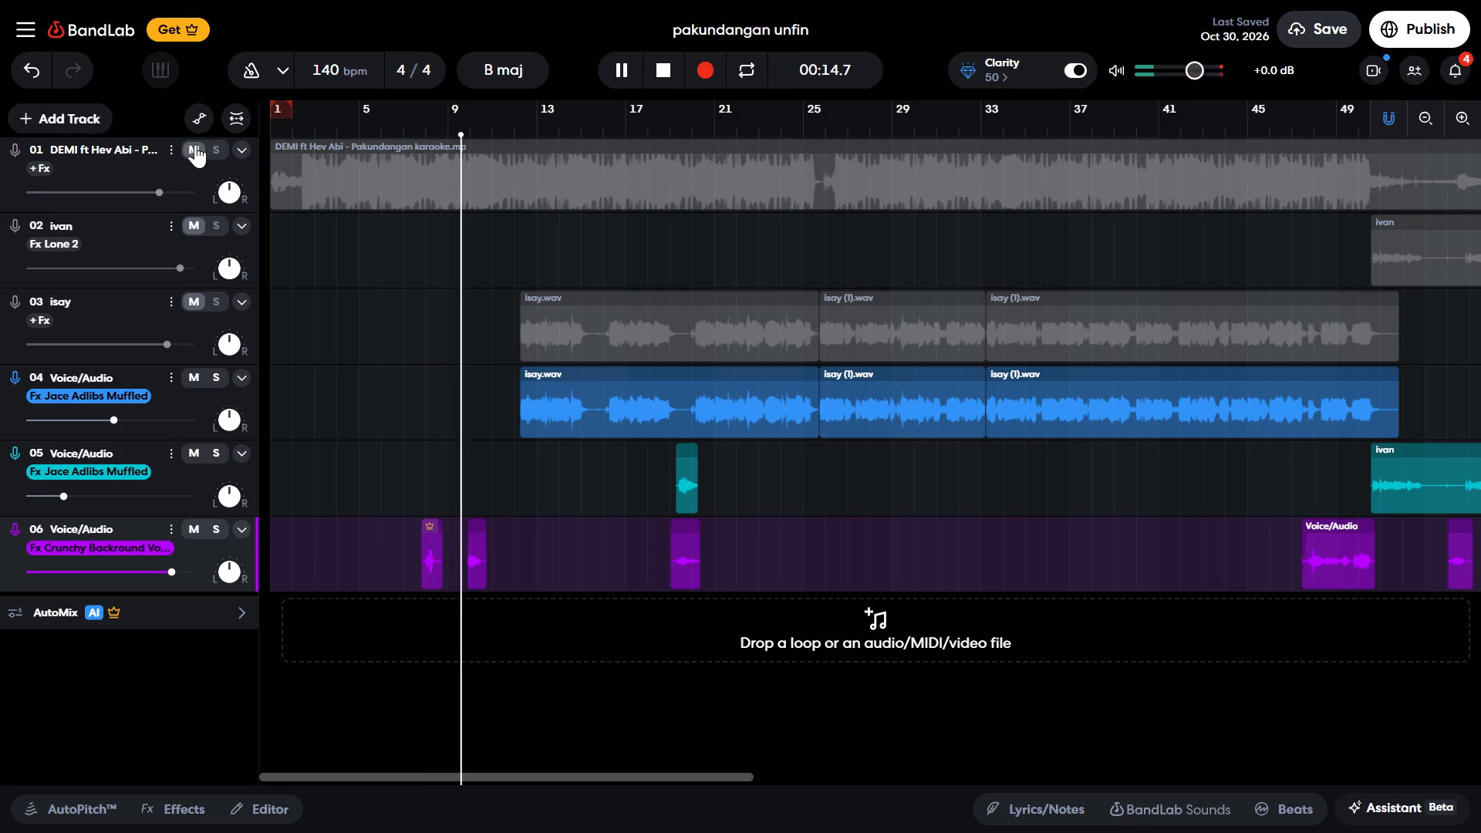
left_click(195, 144)
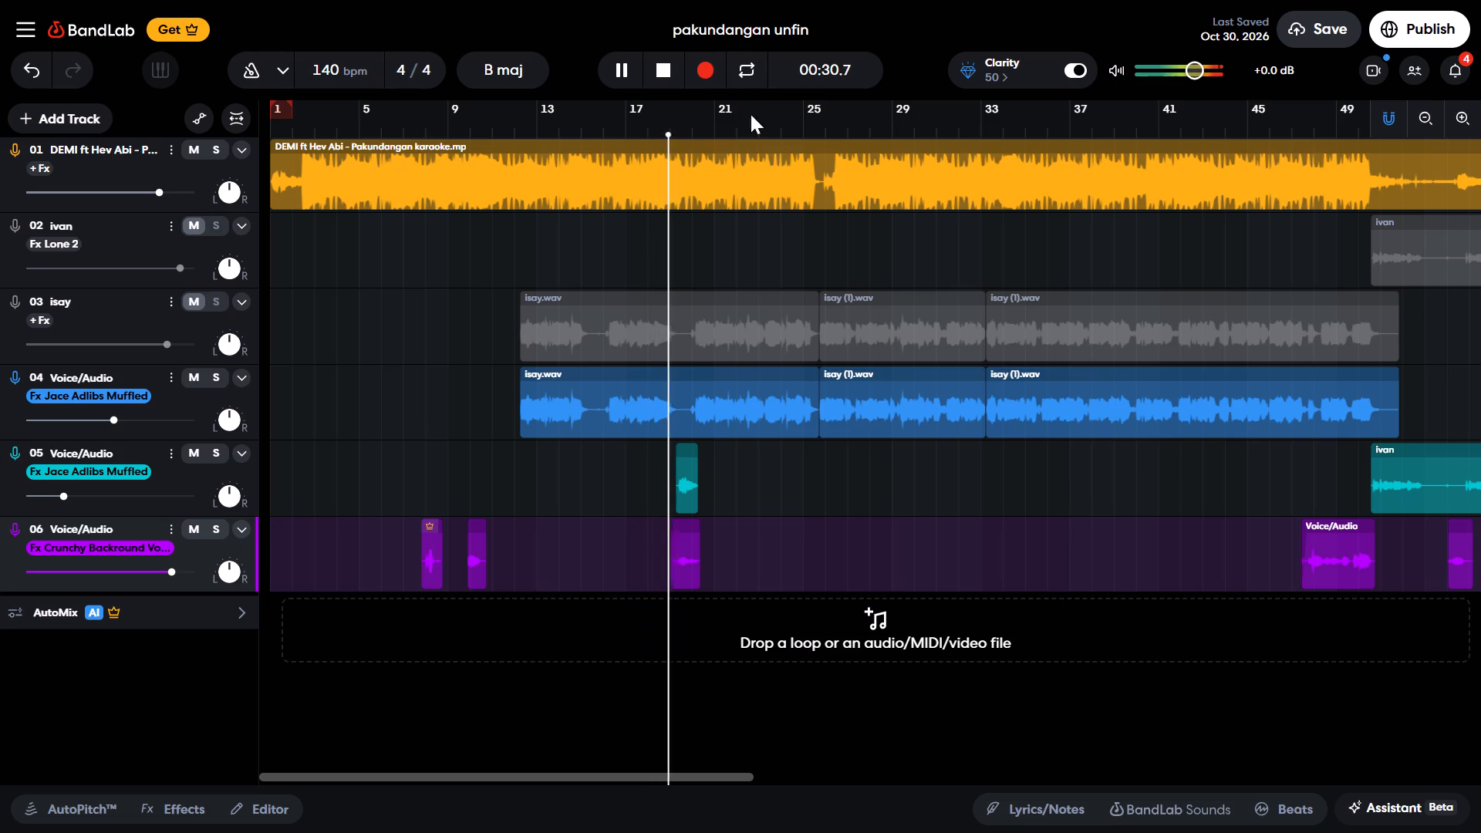
left_click(662, 83)
left_click(200, 295)
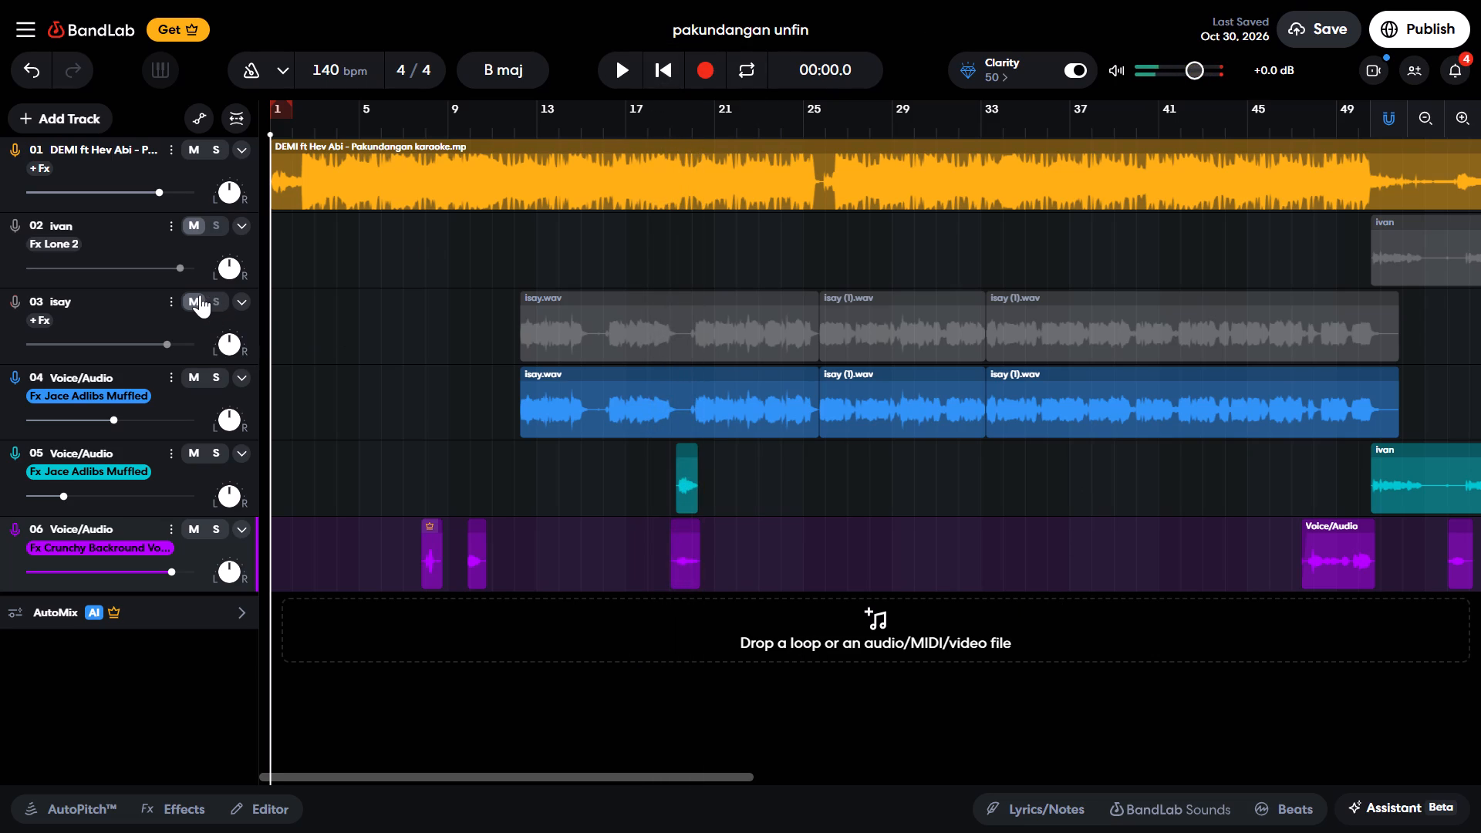
left_click(190, 228)
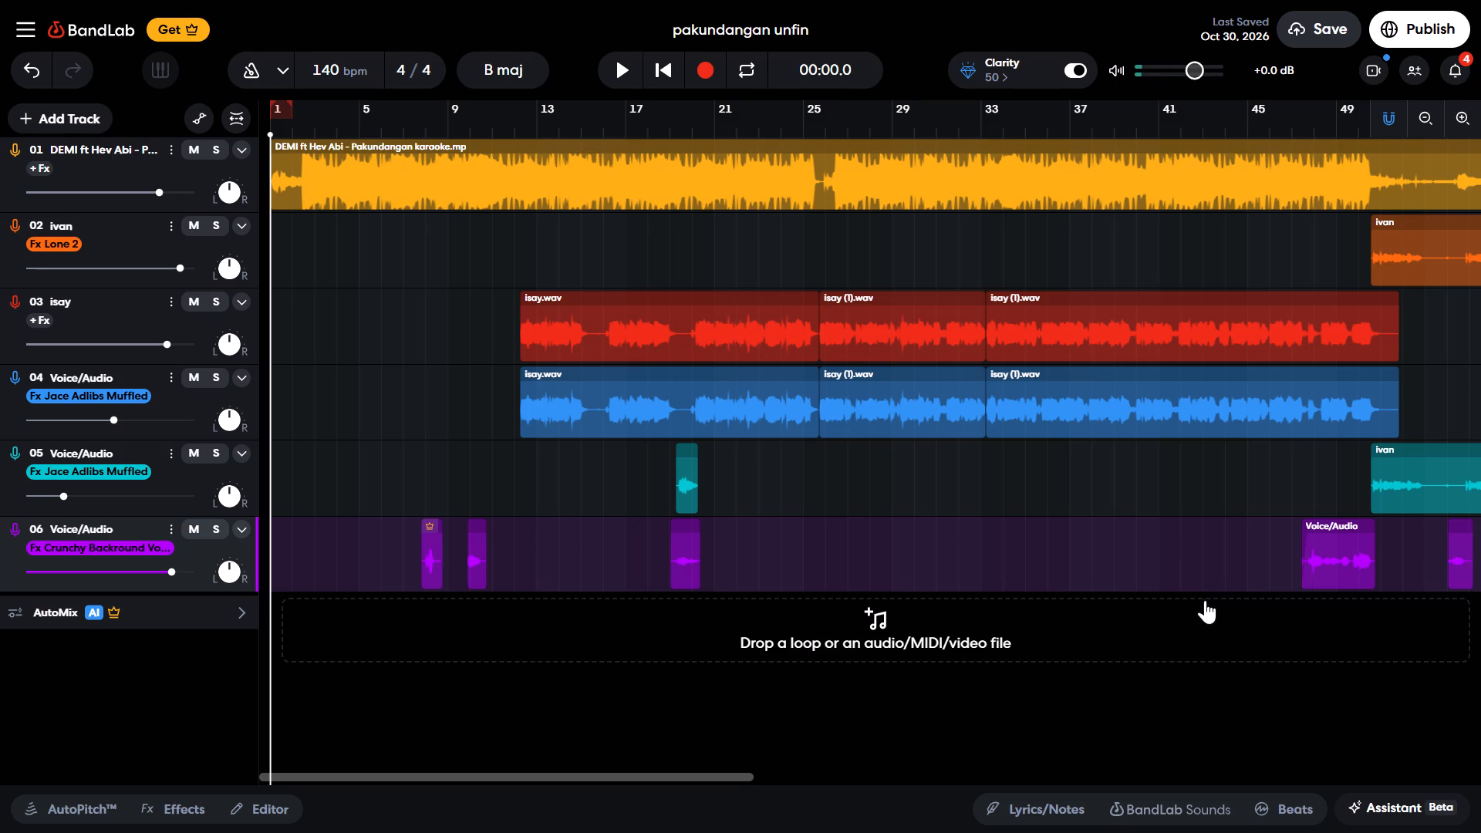
Leave full screen and open a new browser tab.
key("F11")
left_click(622, 12)
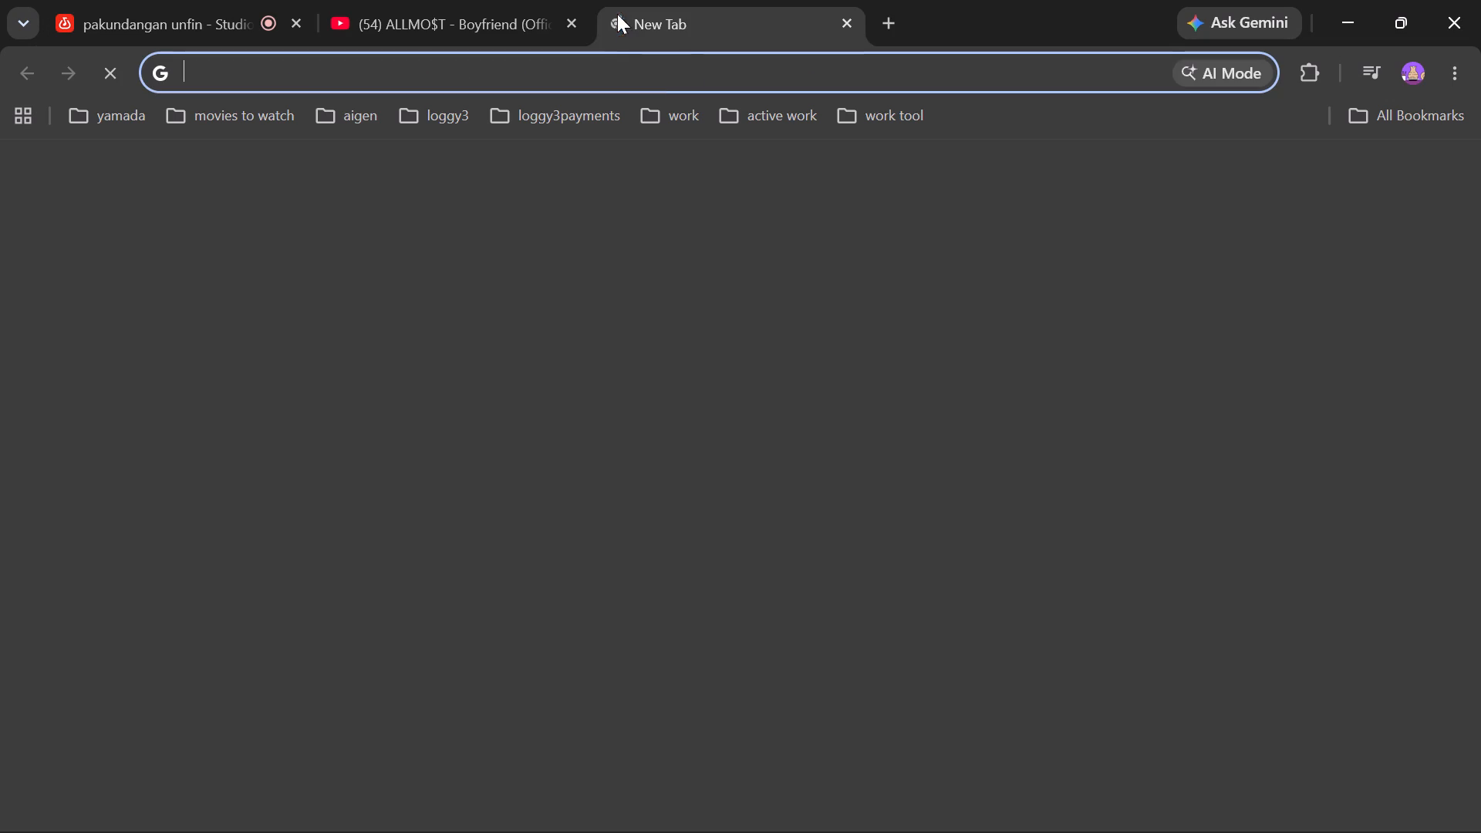
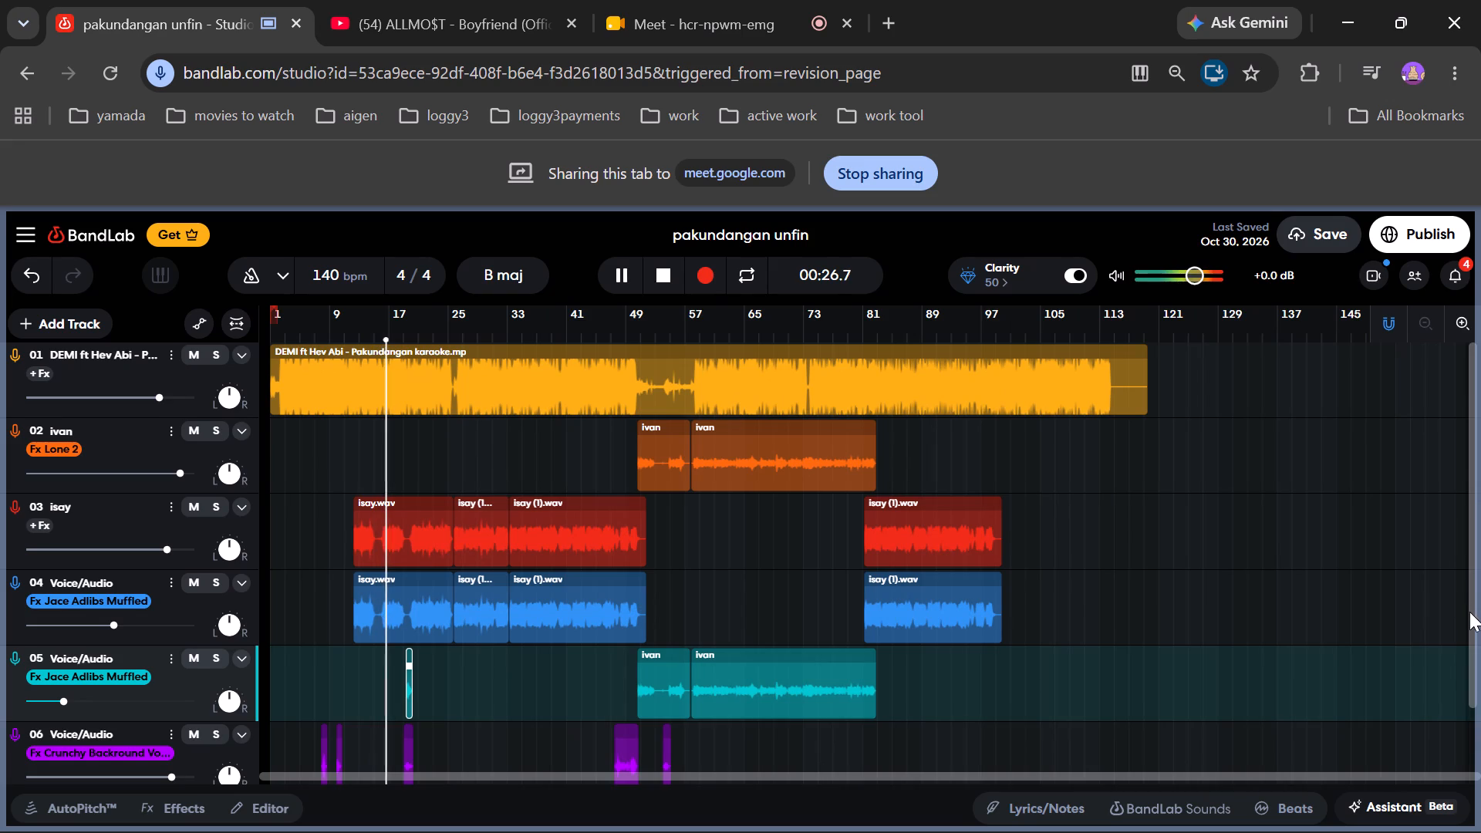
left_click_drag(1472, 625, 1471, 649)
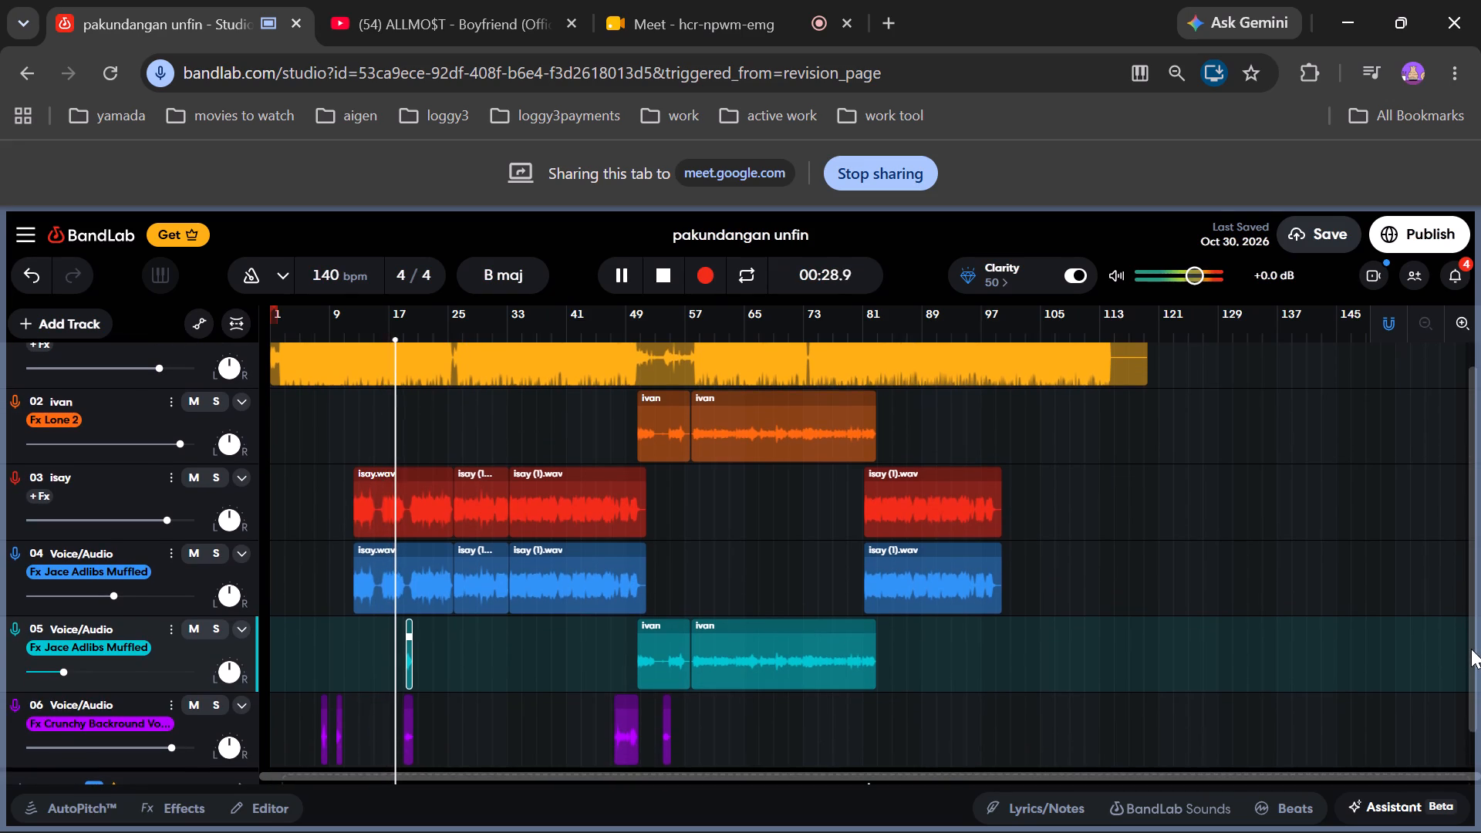